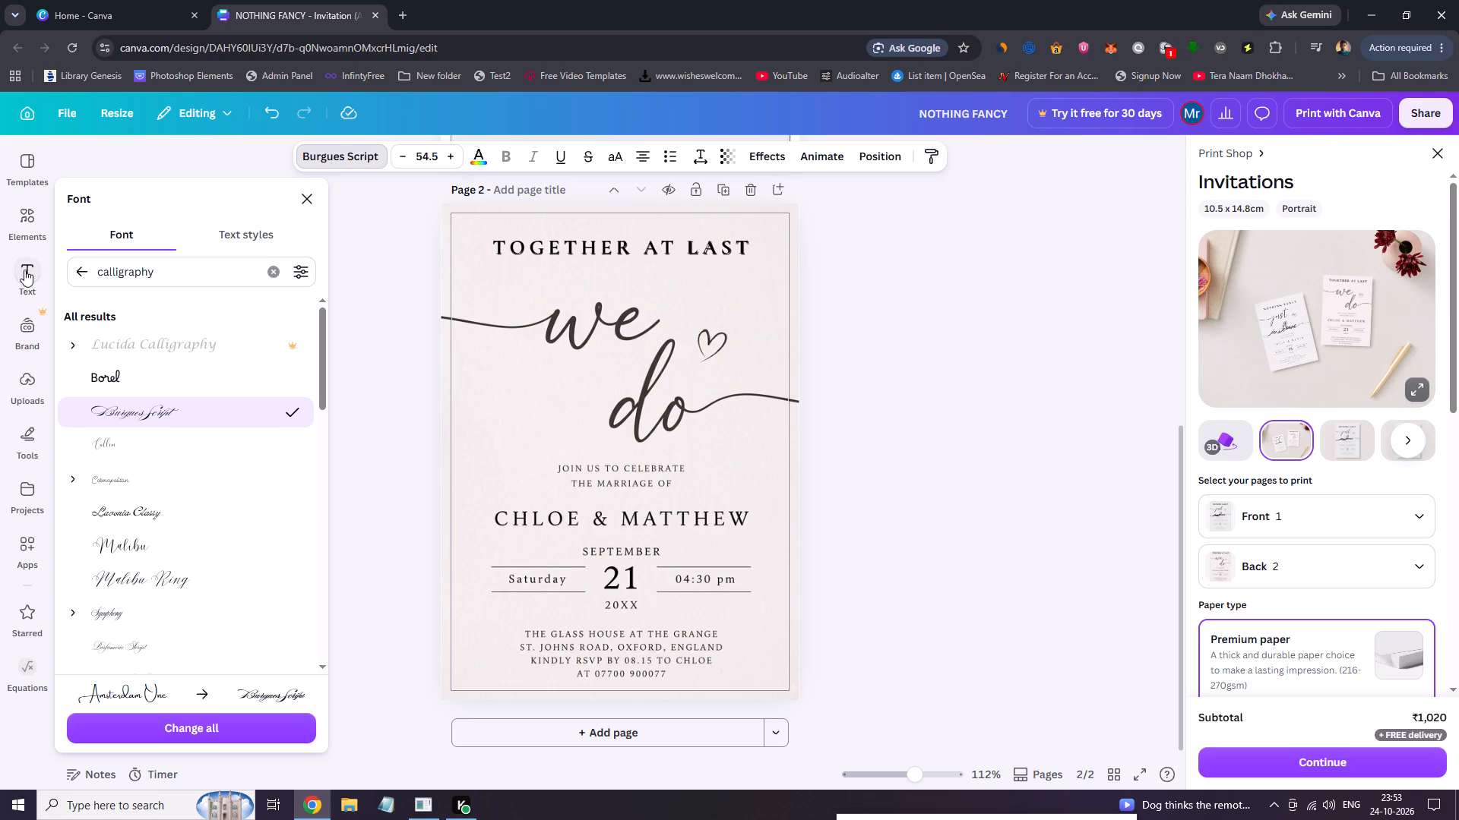
Add a body text box to page 2 and place it near the left border, just below the "we do" lettering.
click(79, 268)
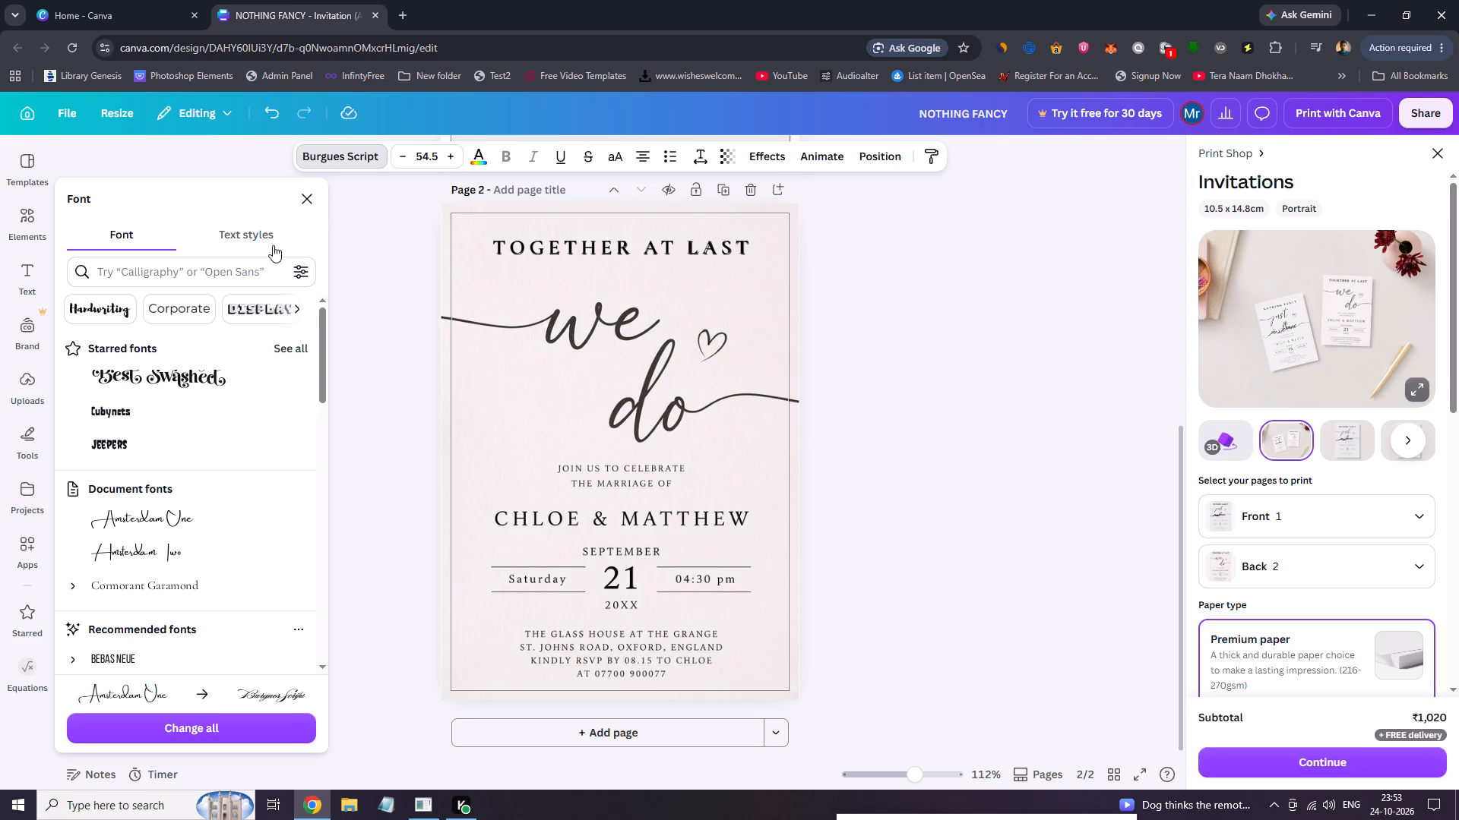
click(297, 206)
click(8, 272)
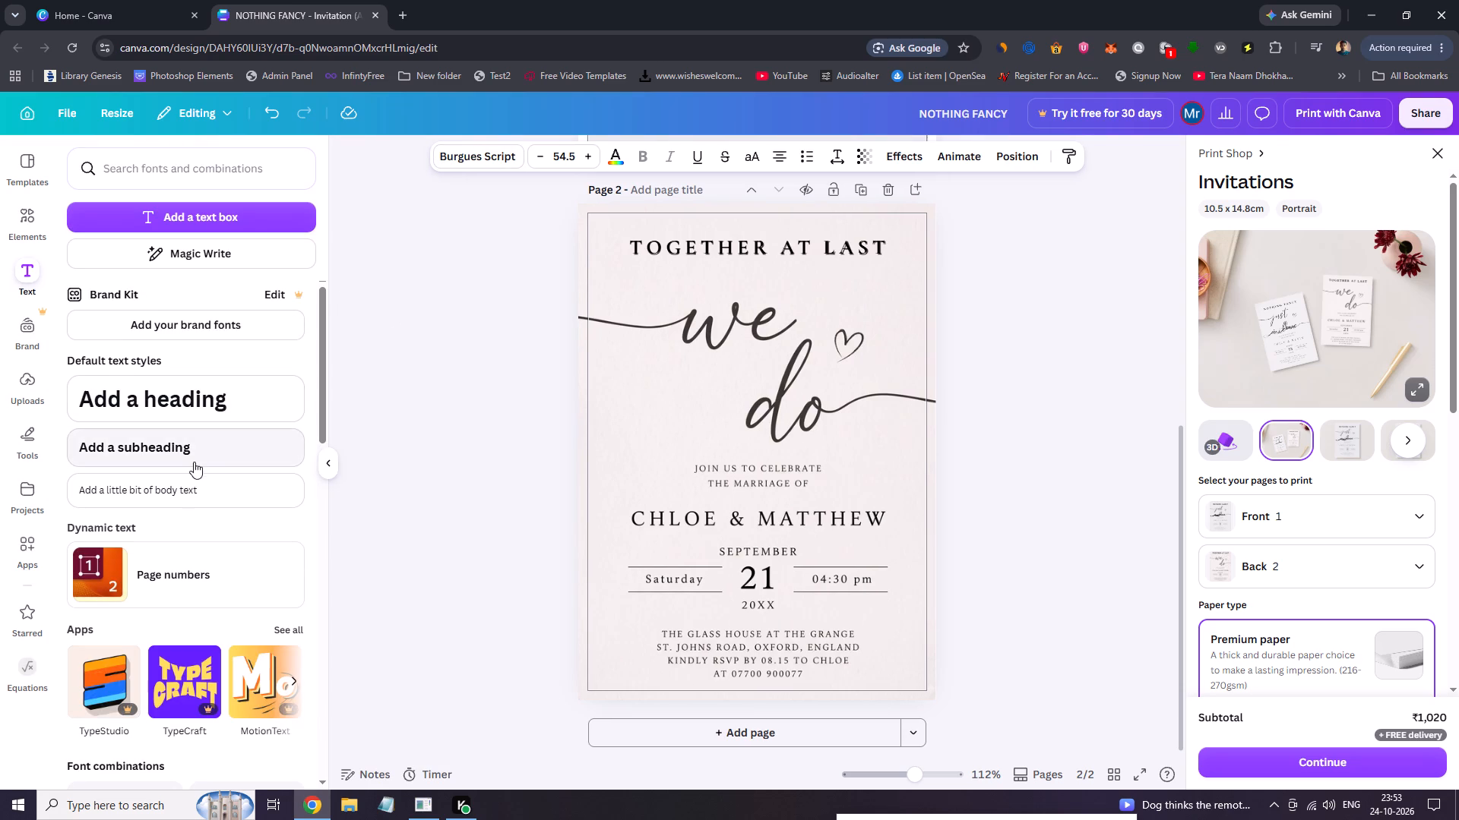
click(180, 482)
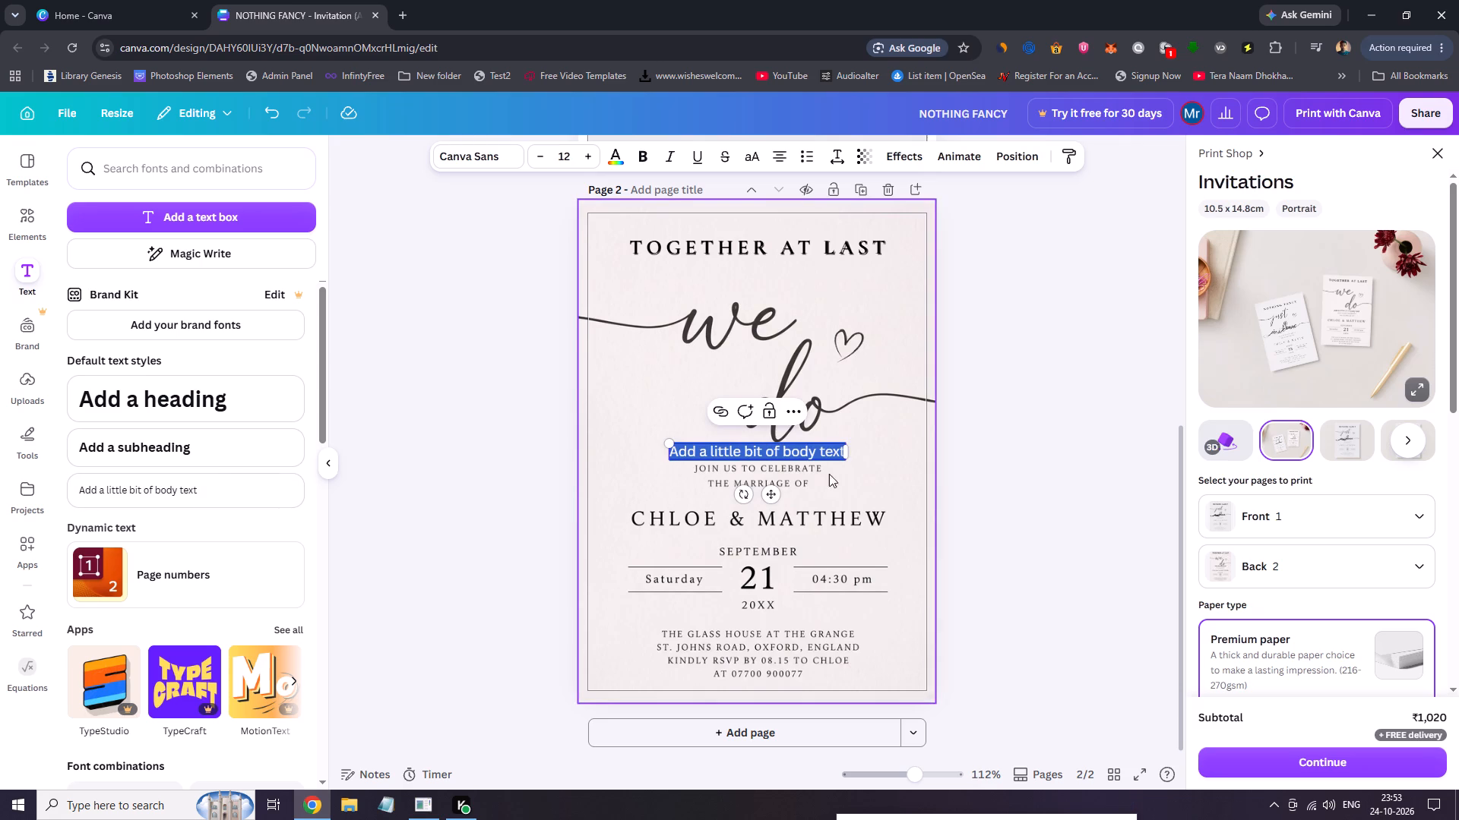
click(774, 499)
drag(774, 498, 717, 487)
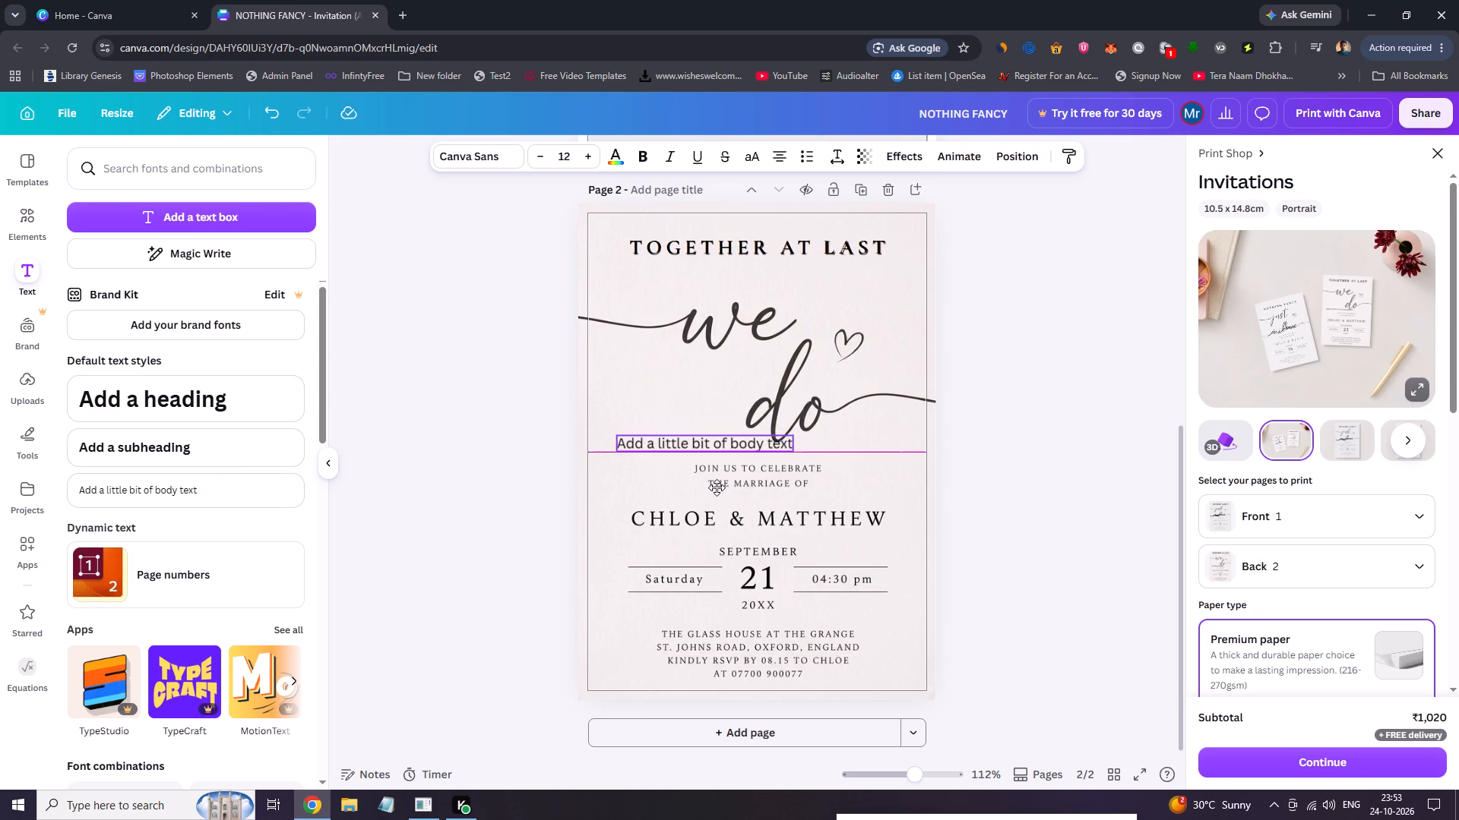
drag(717, 487, 700, 487)
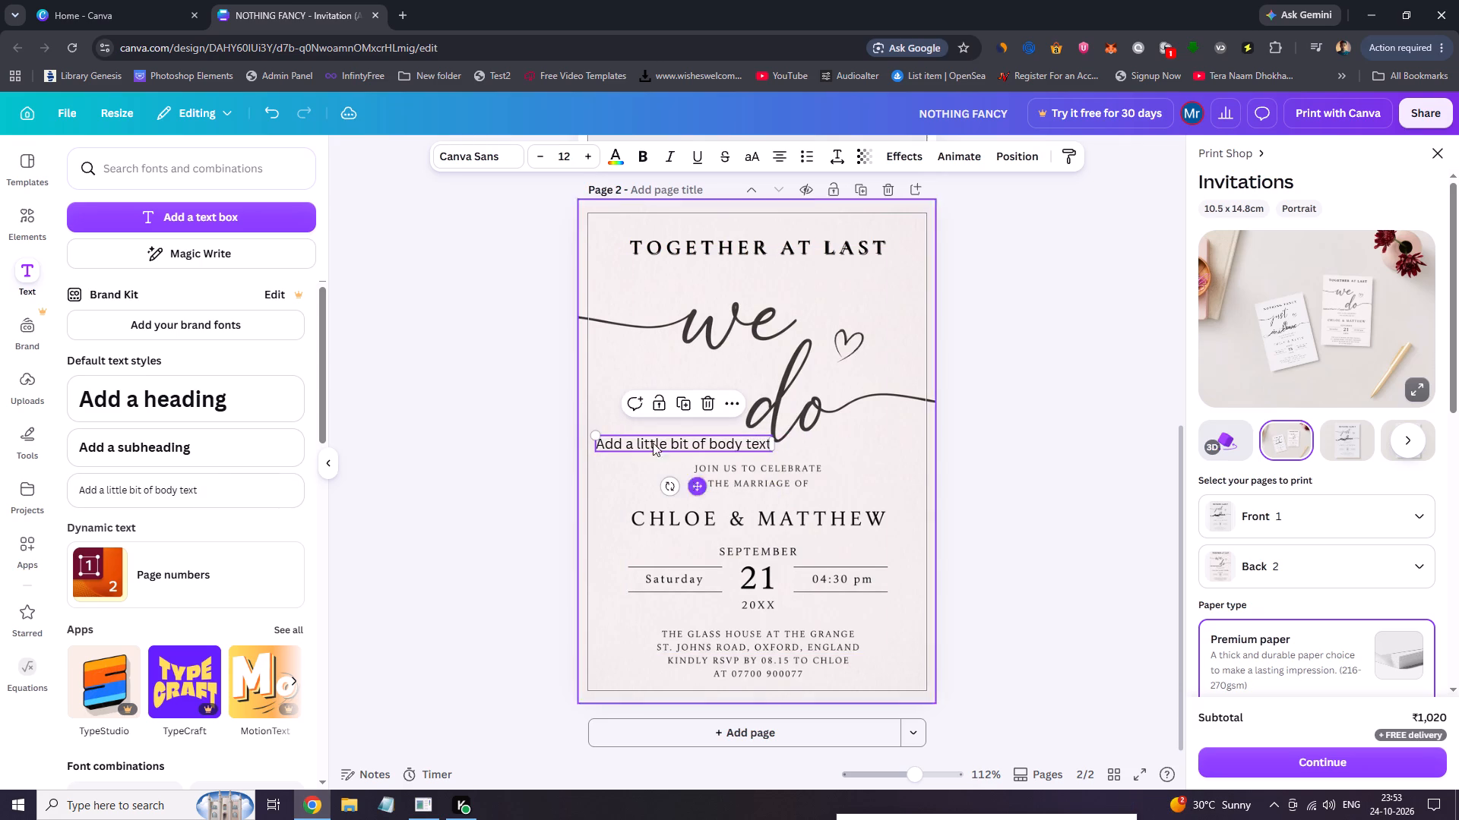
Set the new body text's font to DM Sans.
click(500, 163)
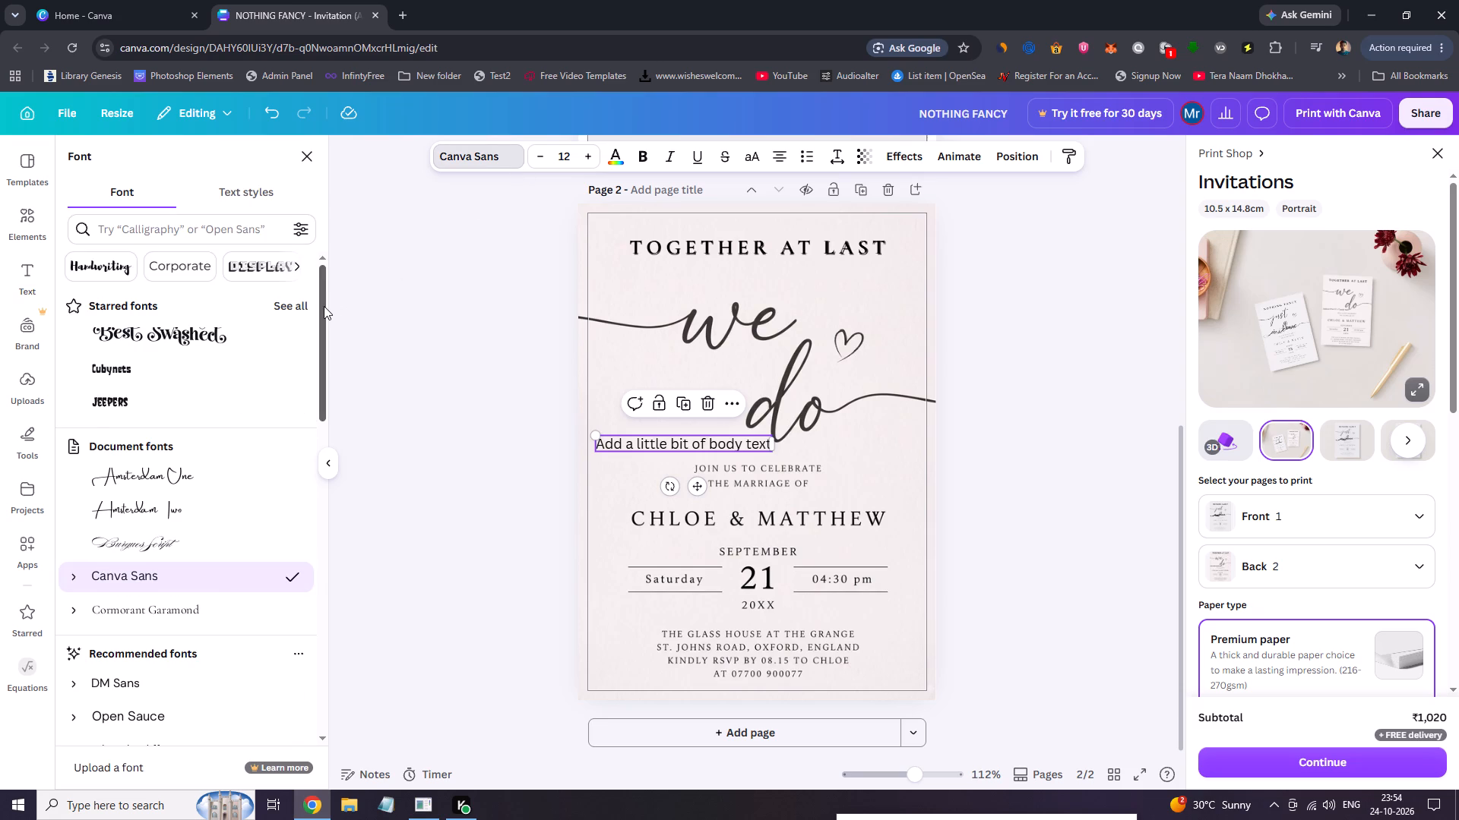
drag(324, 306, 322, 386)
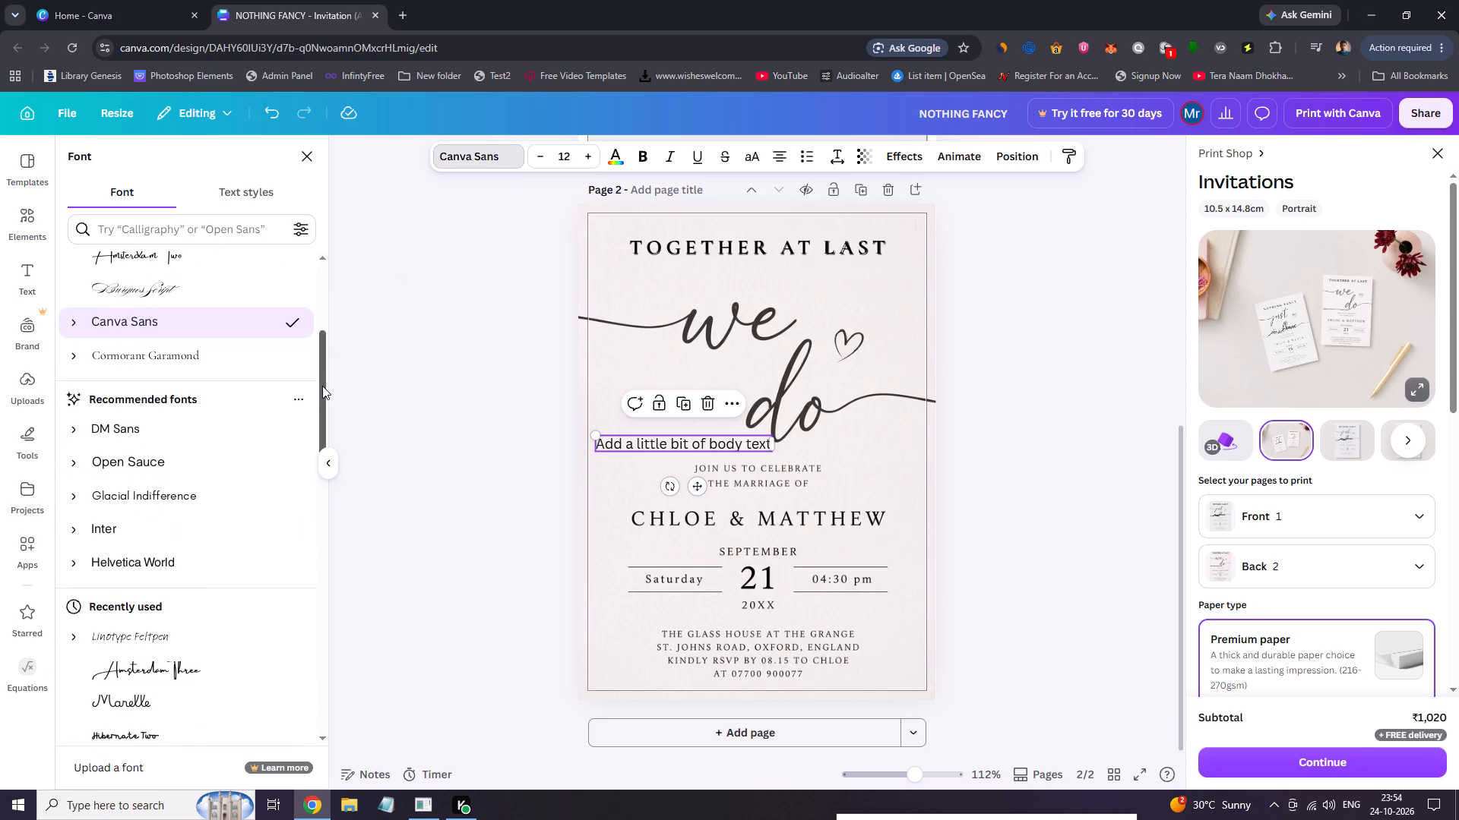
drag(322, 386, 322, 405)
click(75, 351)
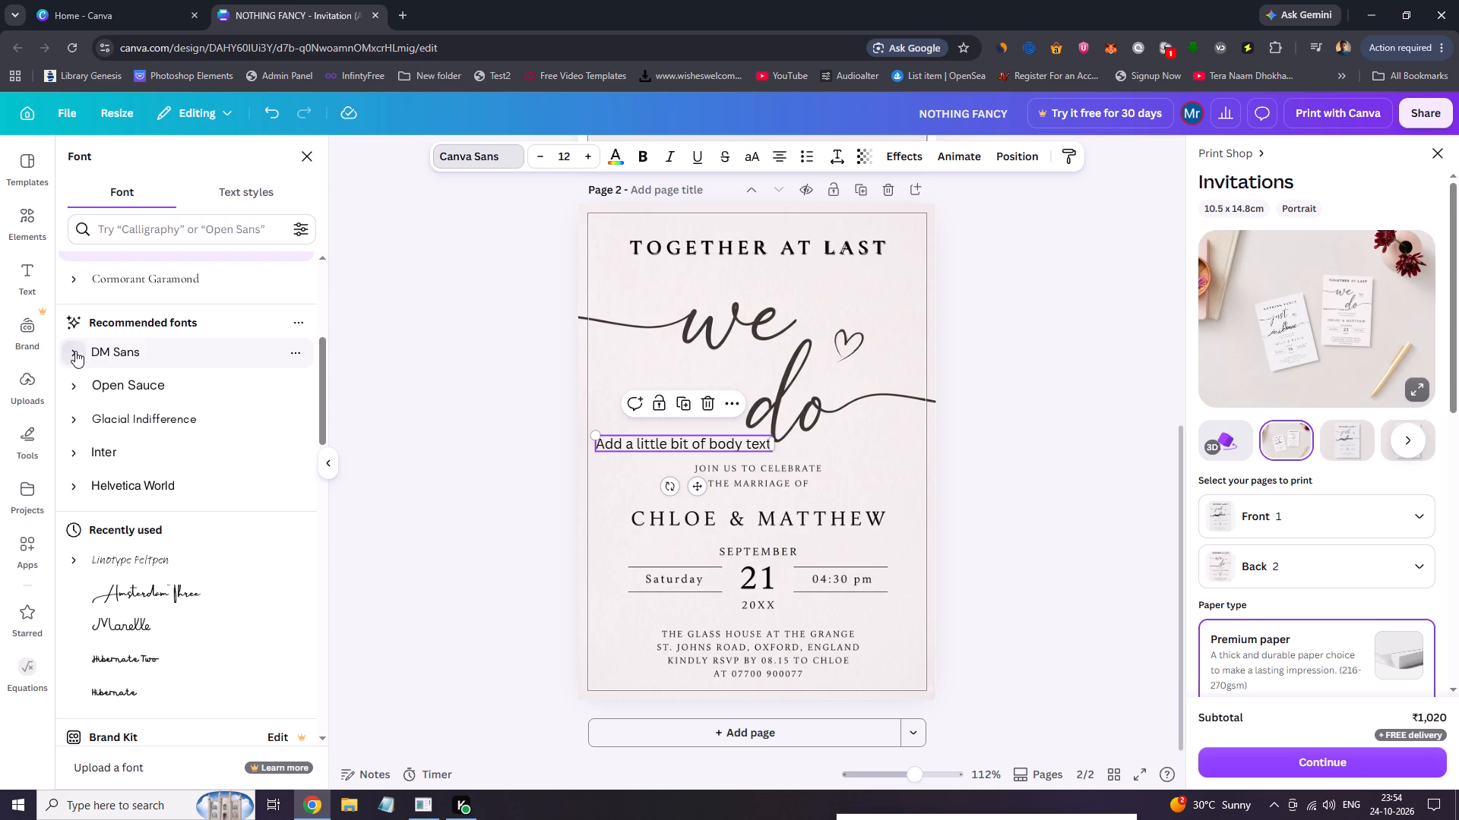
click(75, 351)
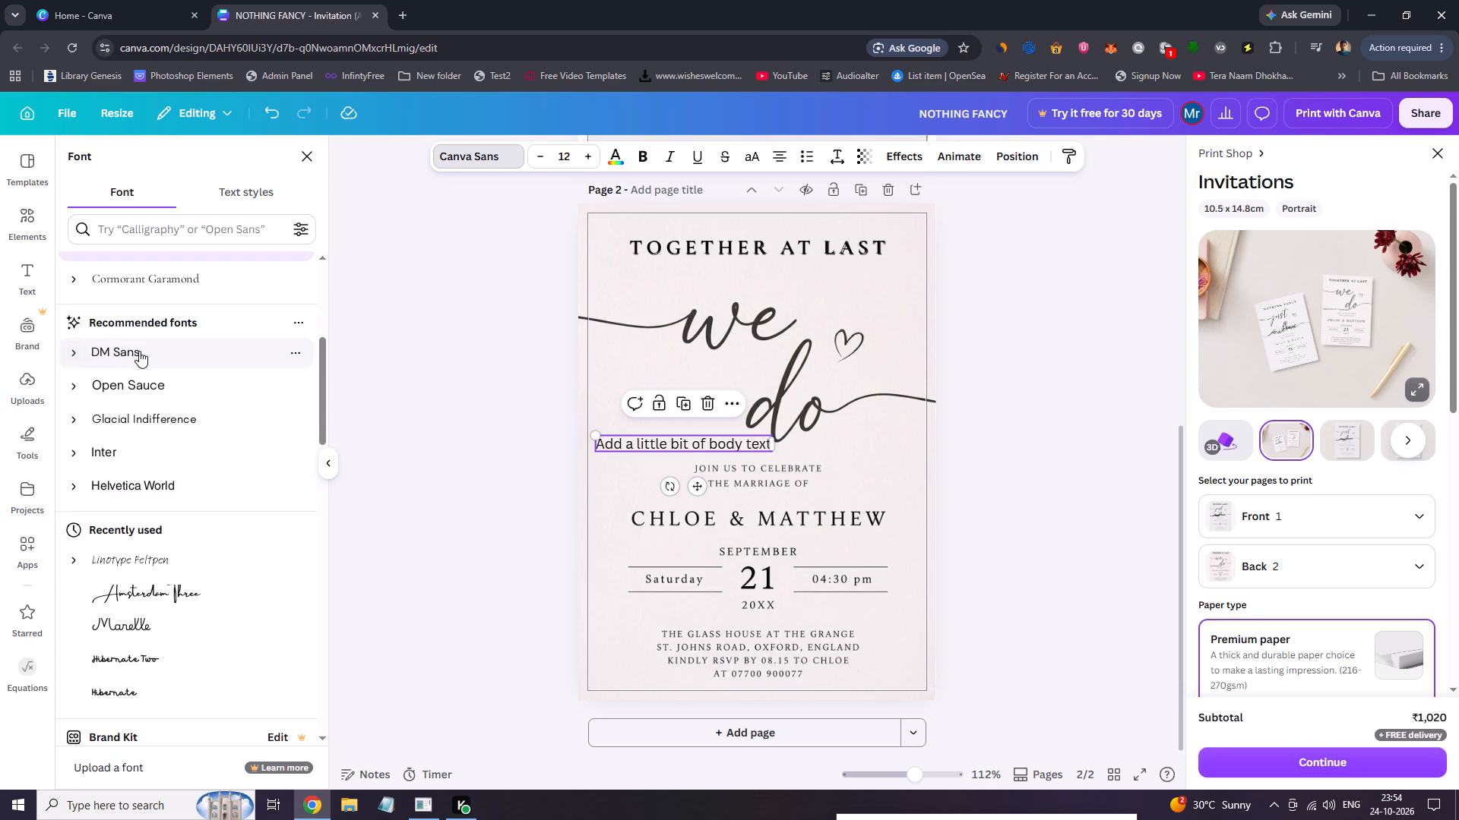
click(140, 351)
Change the new body text's font to Alice from the popular fonts.
drag(322, 360, 322, 383)
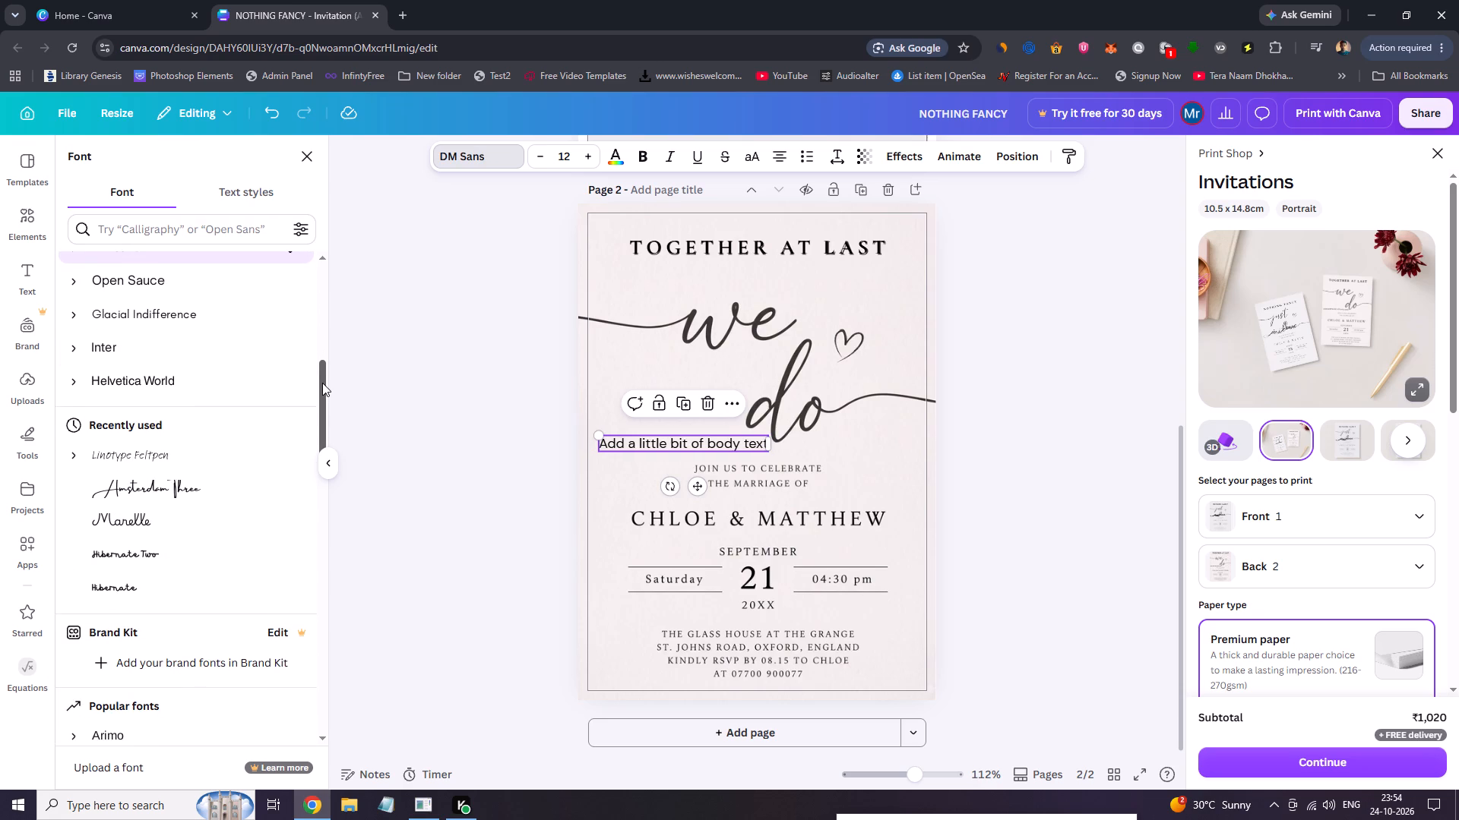
drag(322, 383, 323, 399)
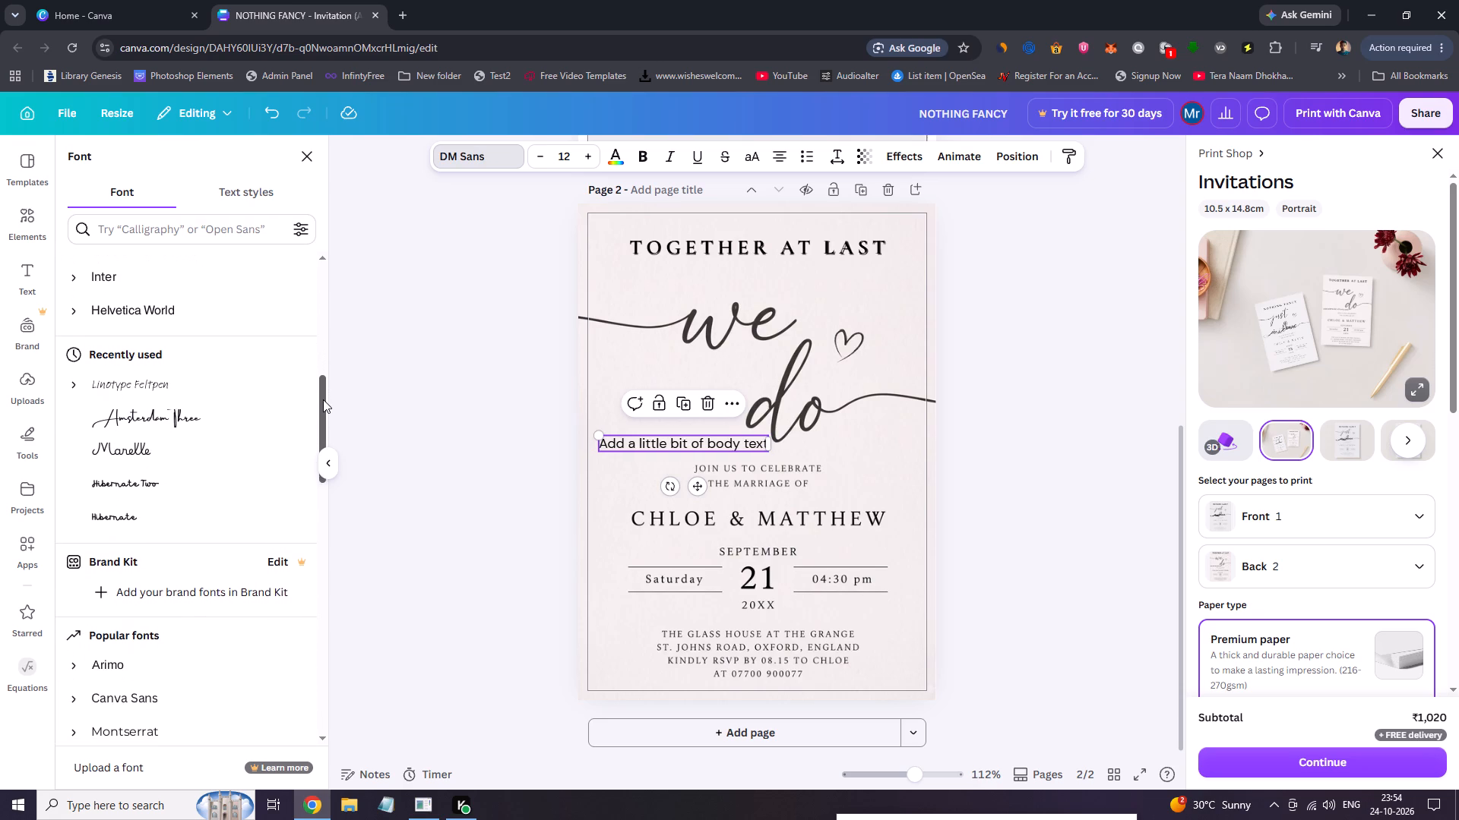
drag(323, 399, 319, 415)
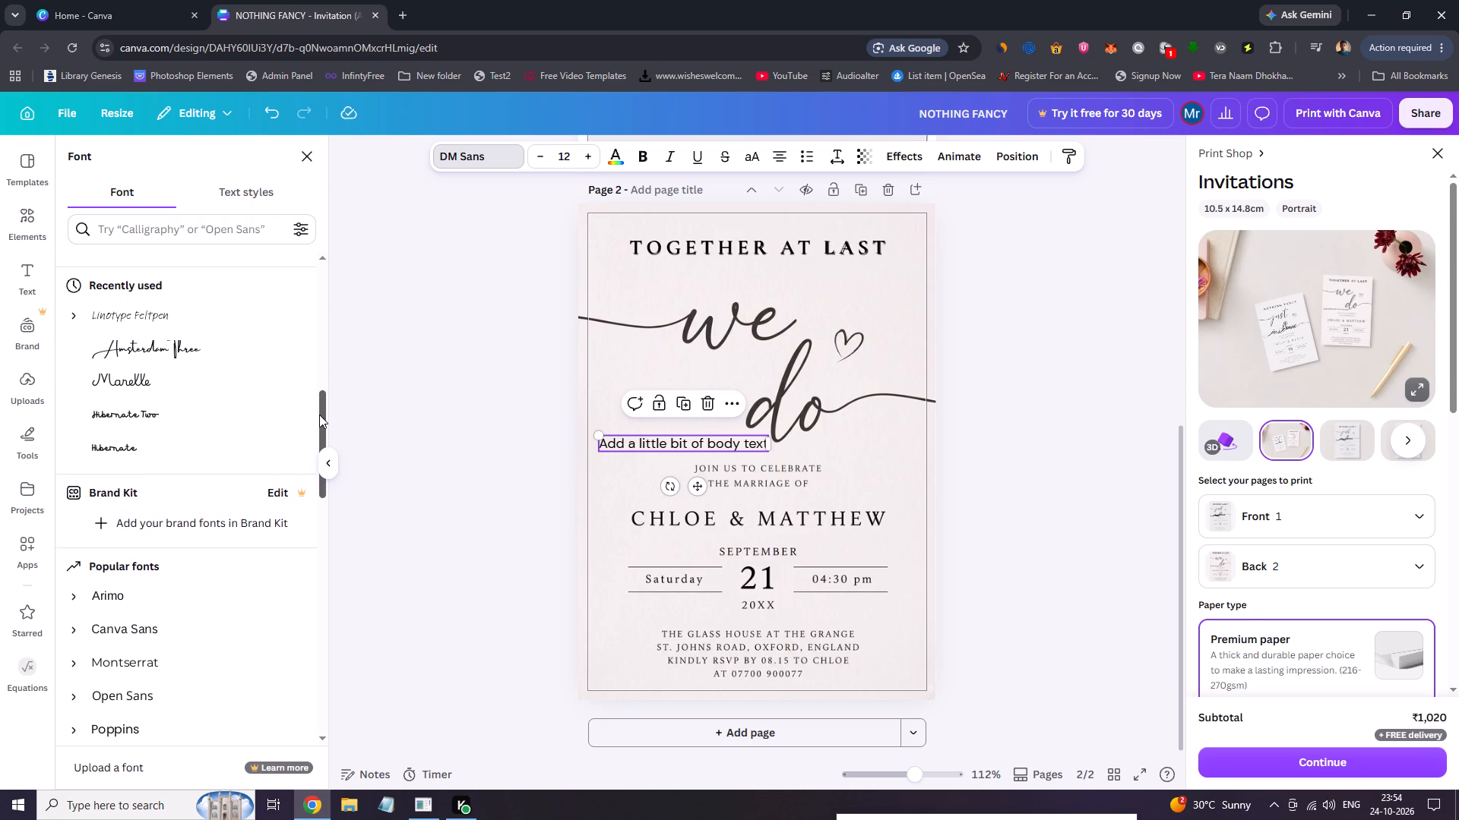
drag(319, 415, 323, 492)
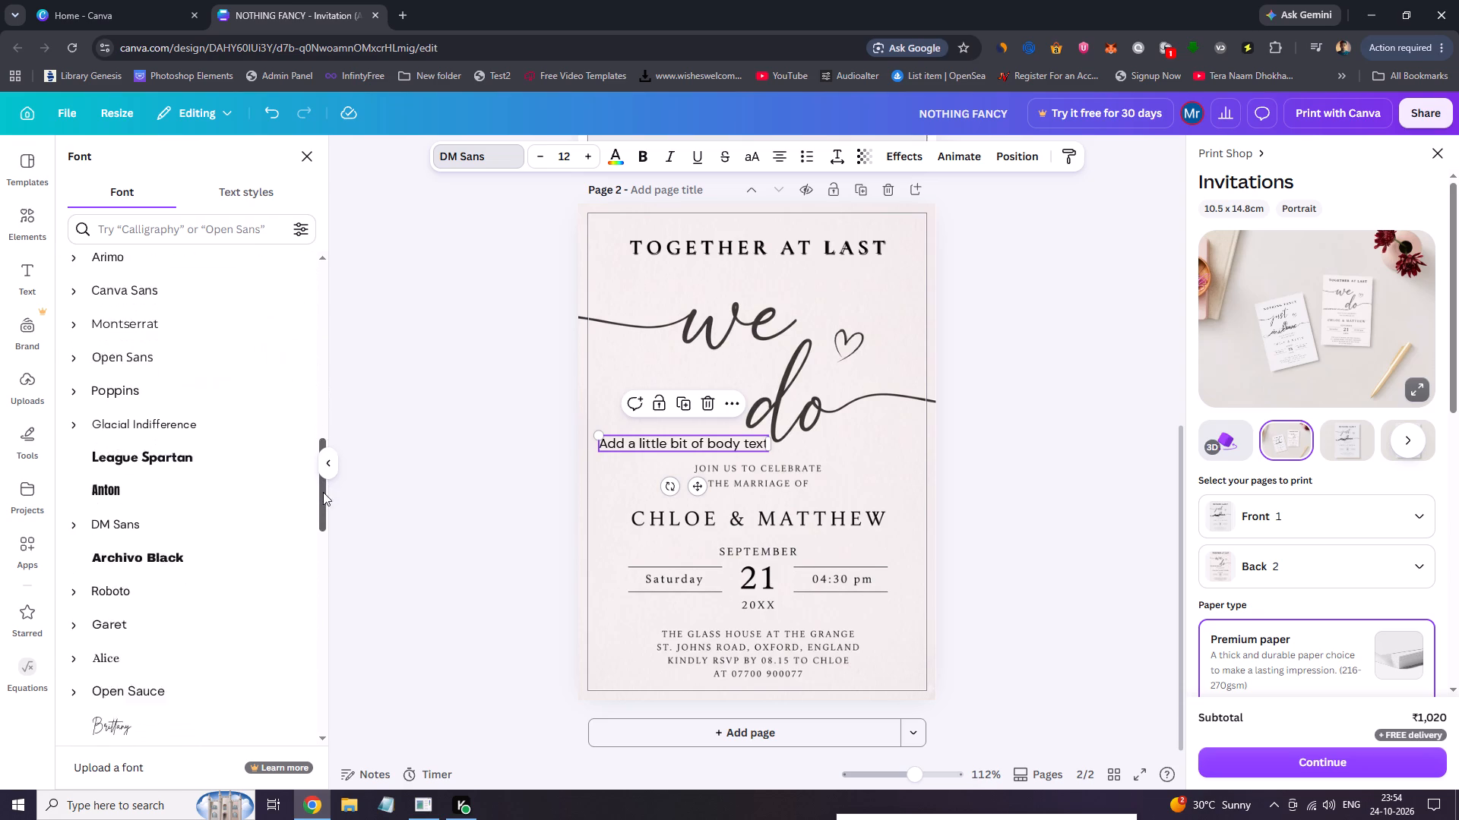
drag(323, 492, 323, 505)
click(120, 576)
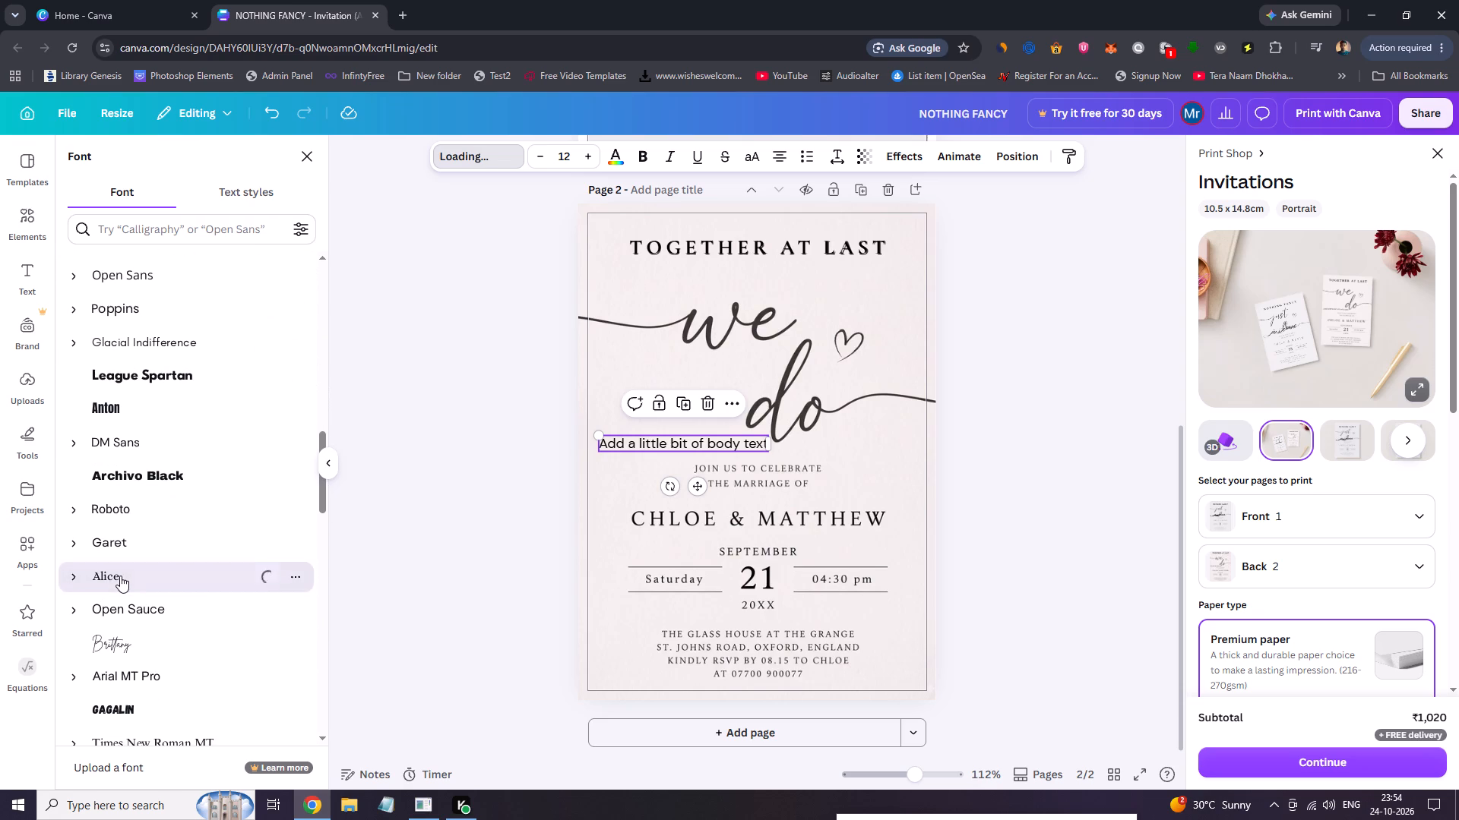
Convert the new body text to uppercase and deselect it.
click(622, 445)
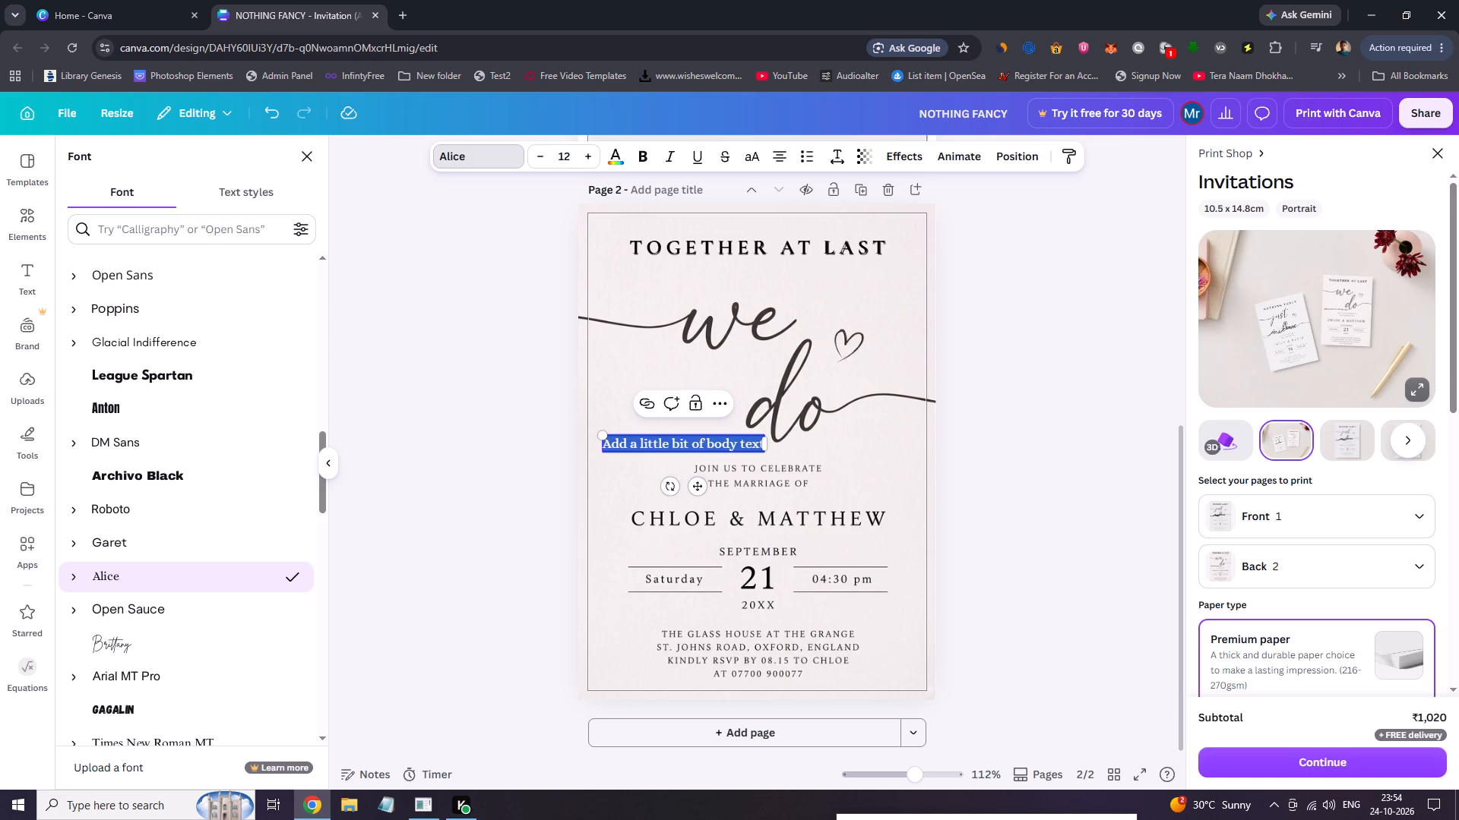
click(755, 152)
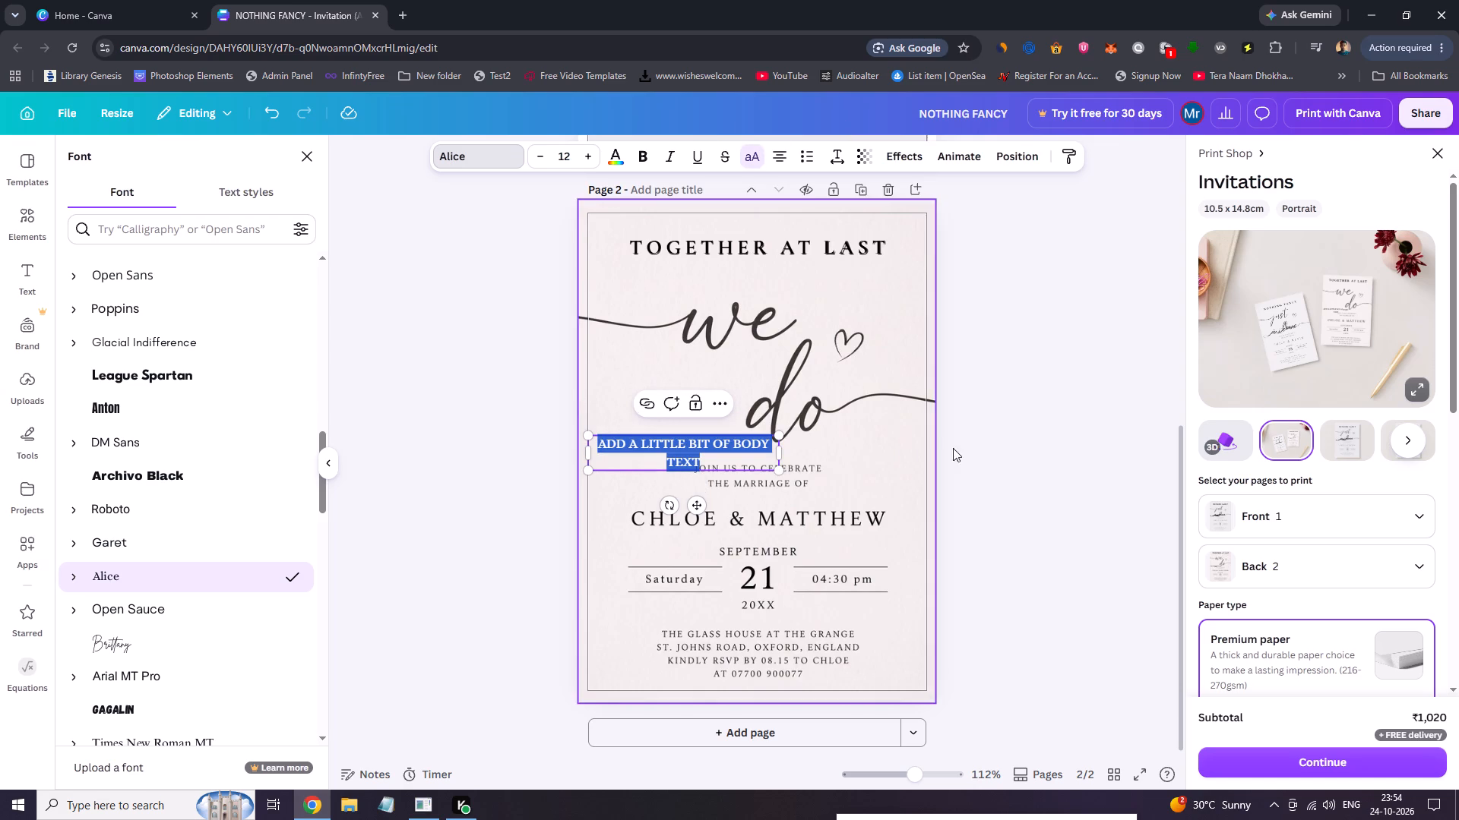
click(976, 448)
click(995, 453)
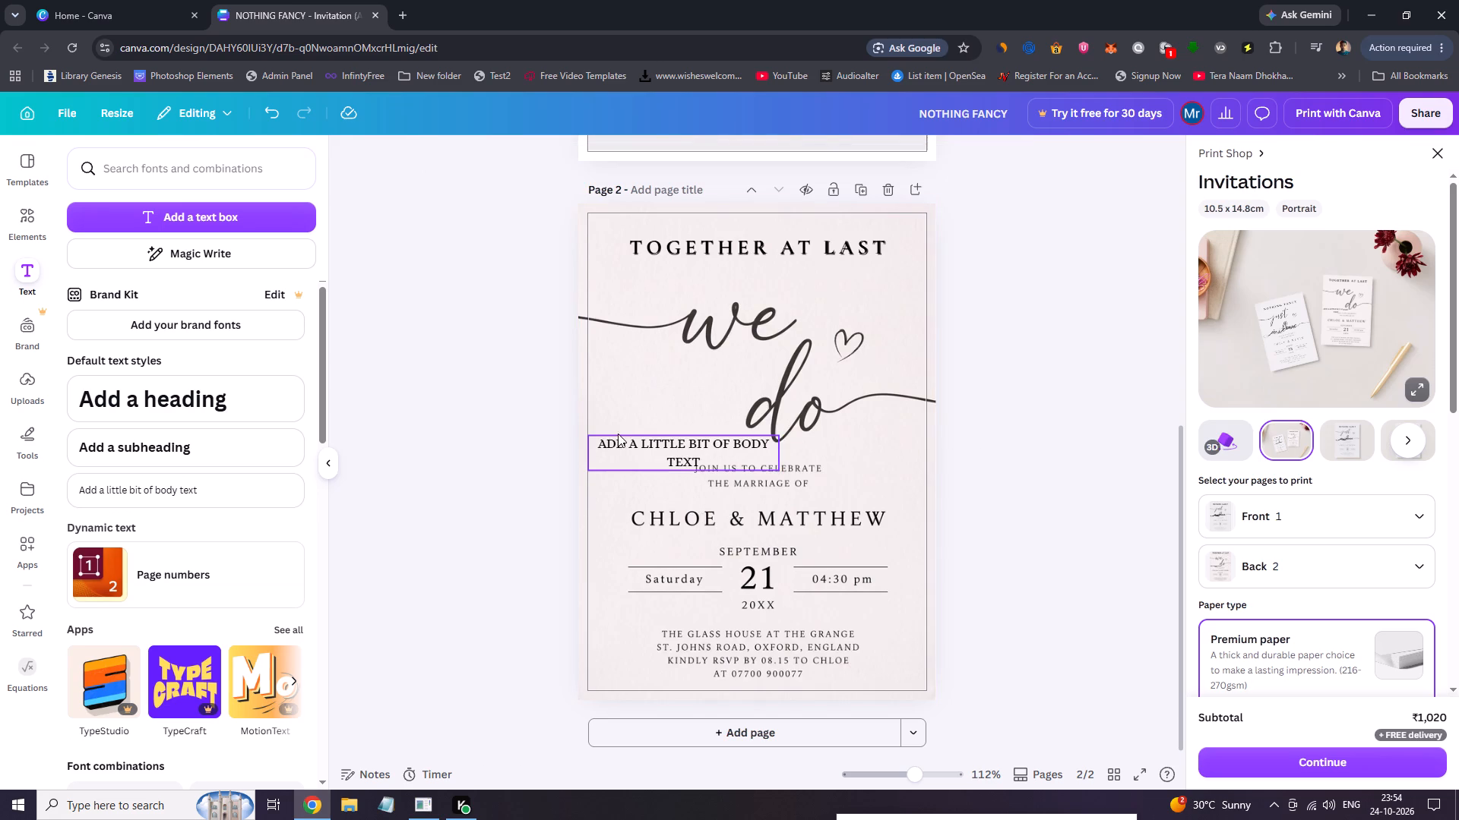
Move the new text box up beside "do" and replace its placeholder with two lines: "join us to celebrate" and "the marriage of".
drag(643, 446, 638, 418)
click(638, 418)
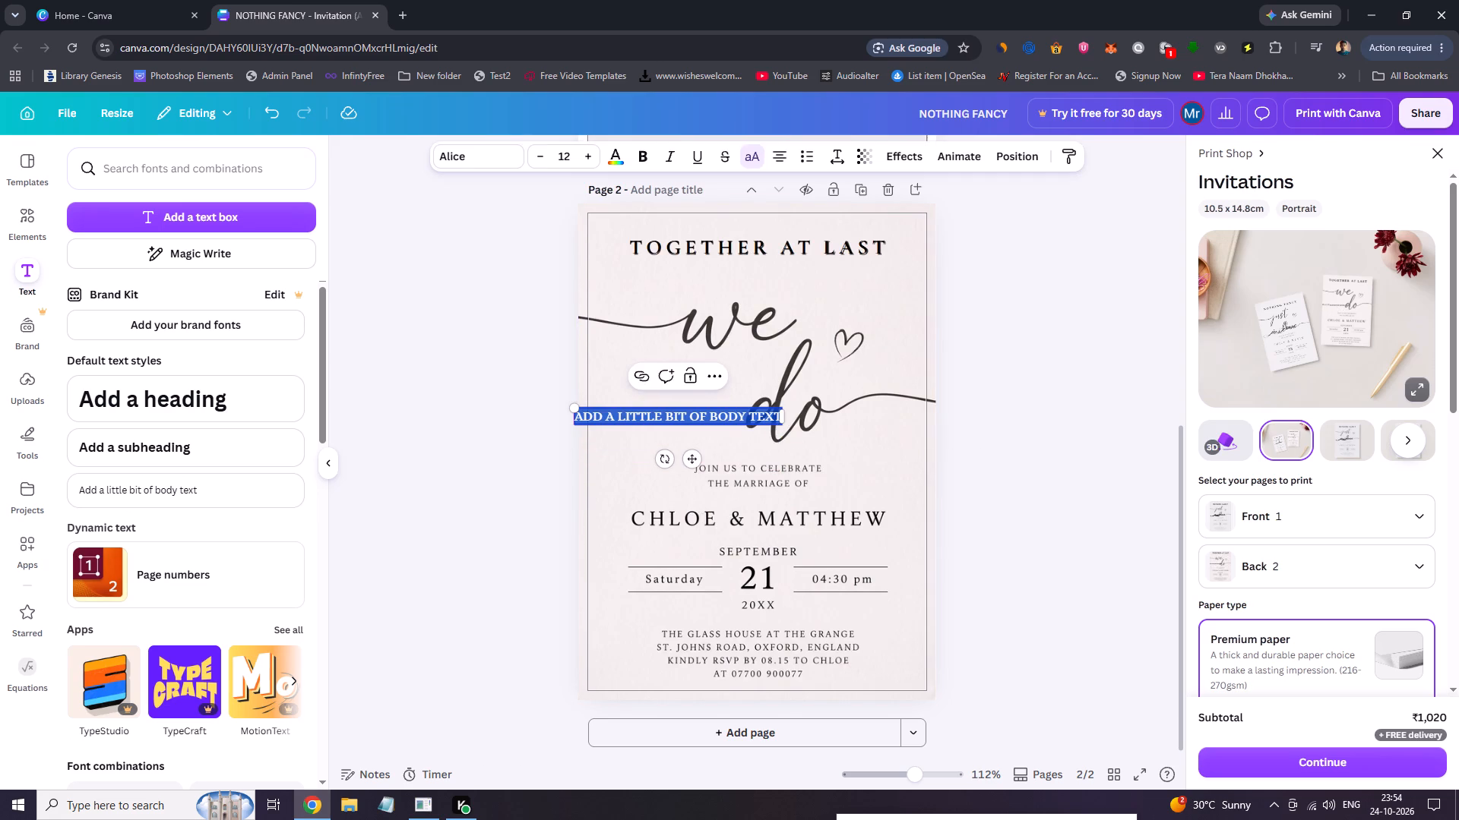
text(joi)
key(n)
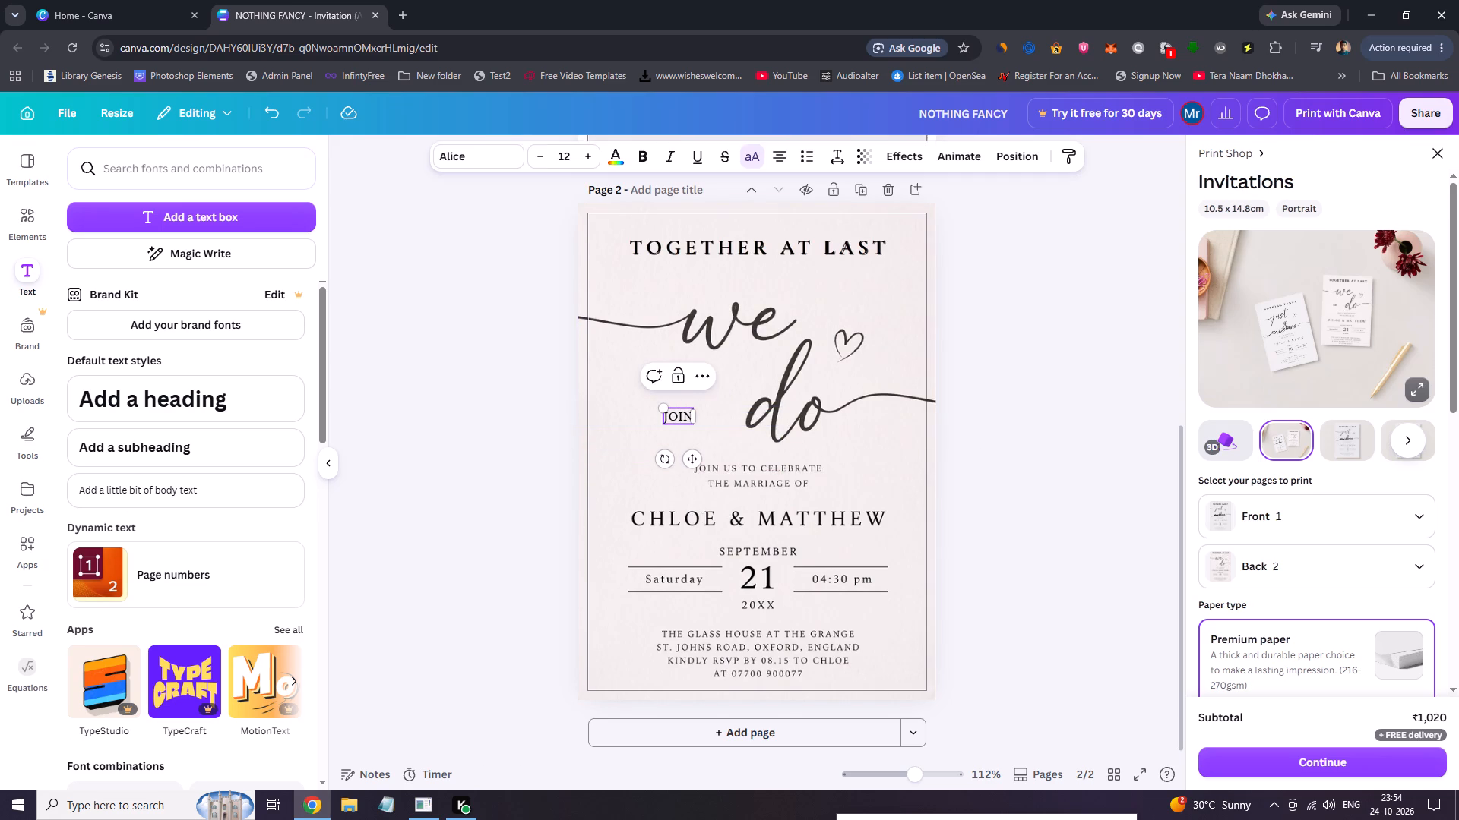
key(space)
text(us)
key(space)
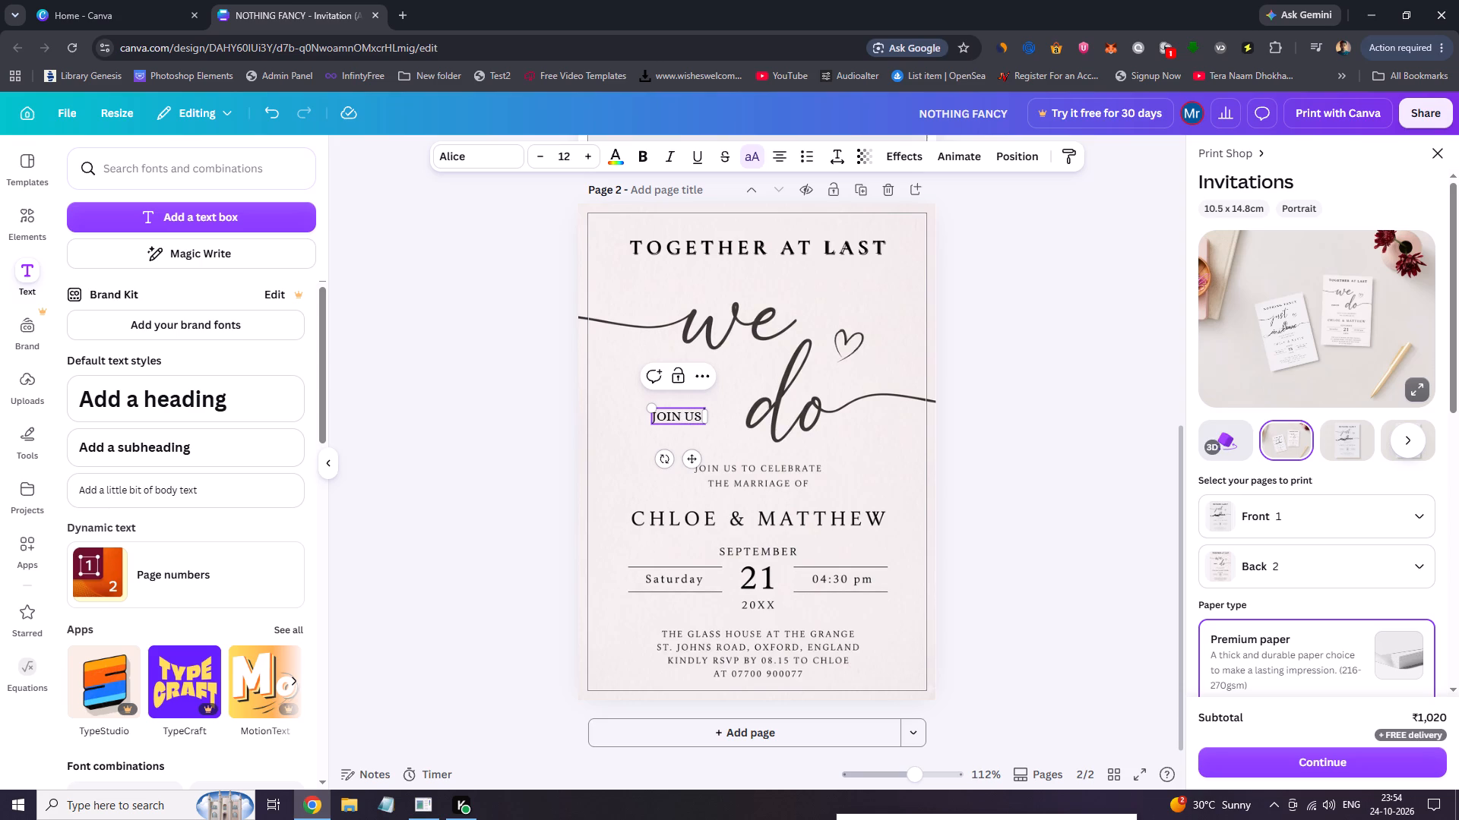
text(to)
key(space)
text(cele)
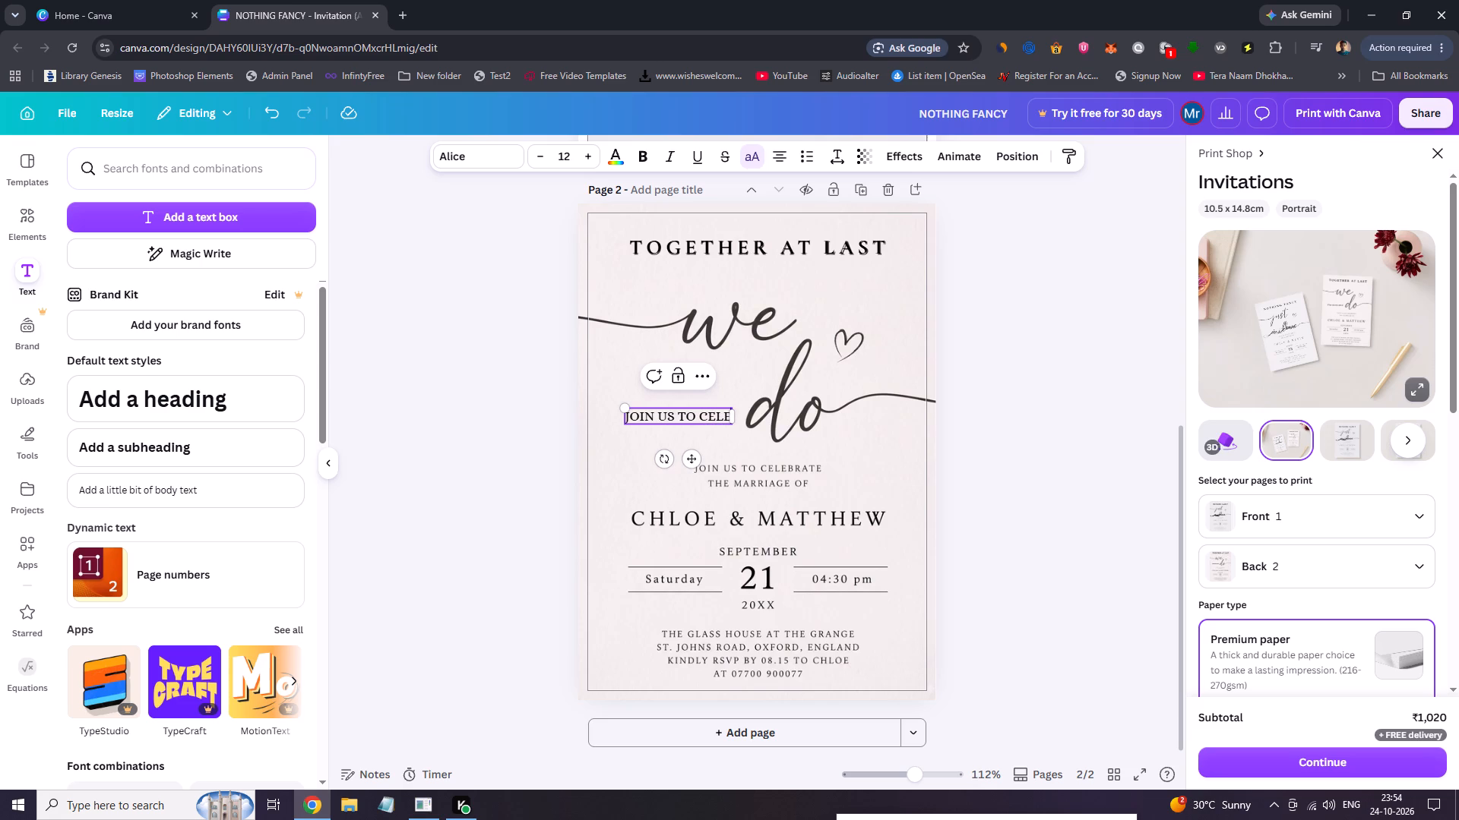
text(brate)
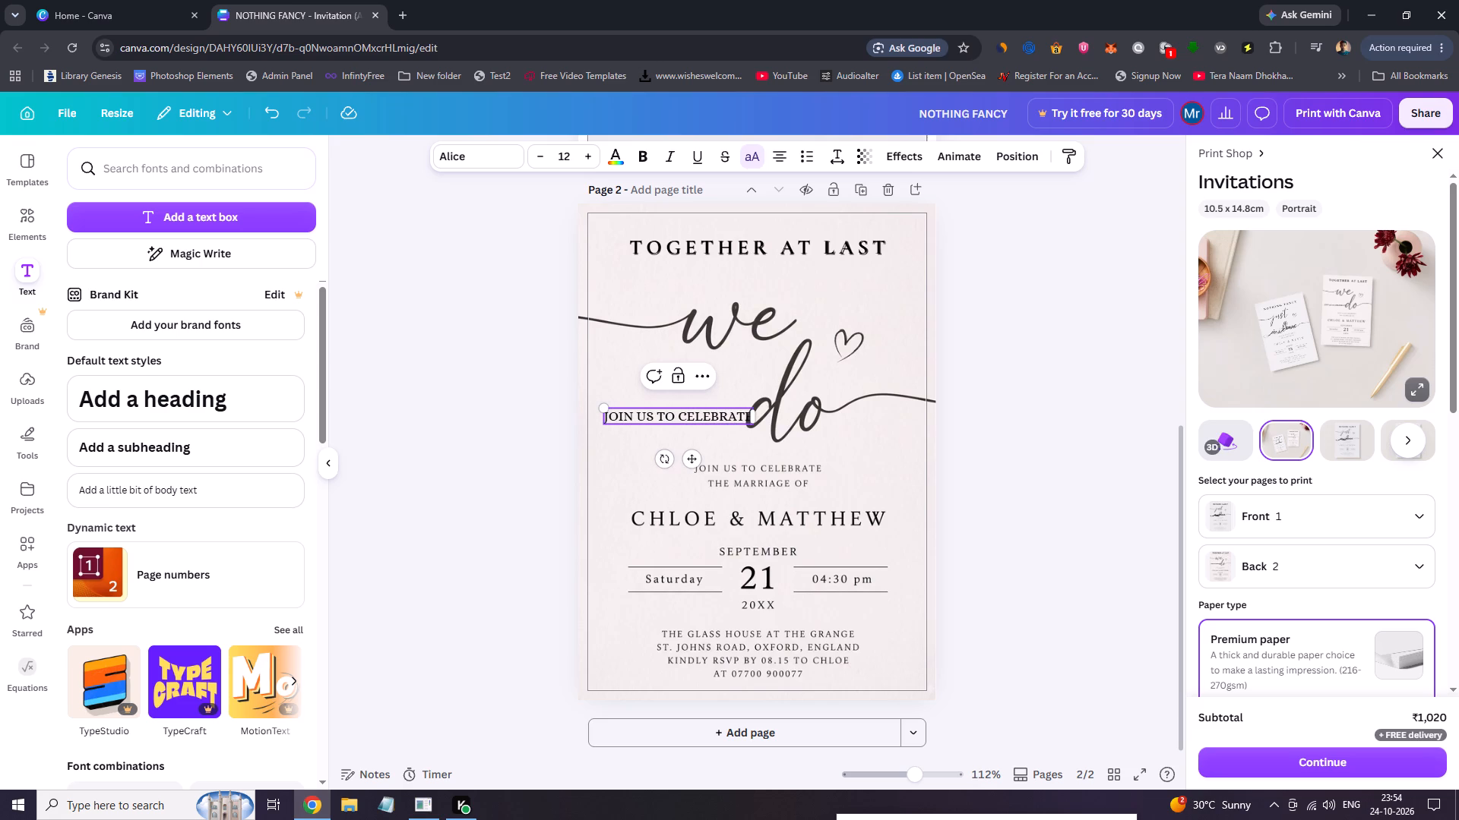
key(Return)
text(the)
key(space)
text(marr)
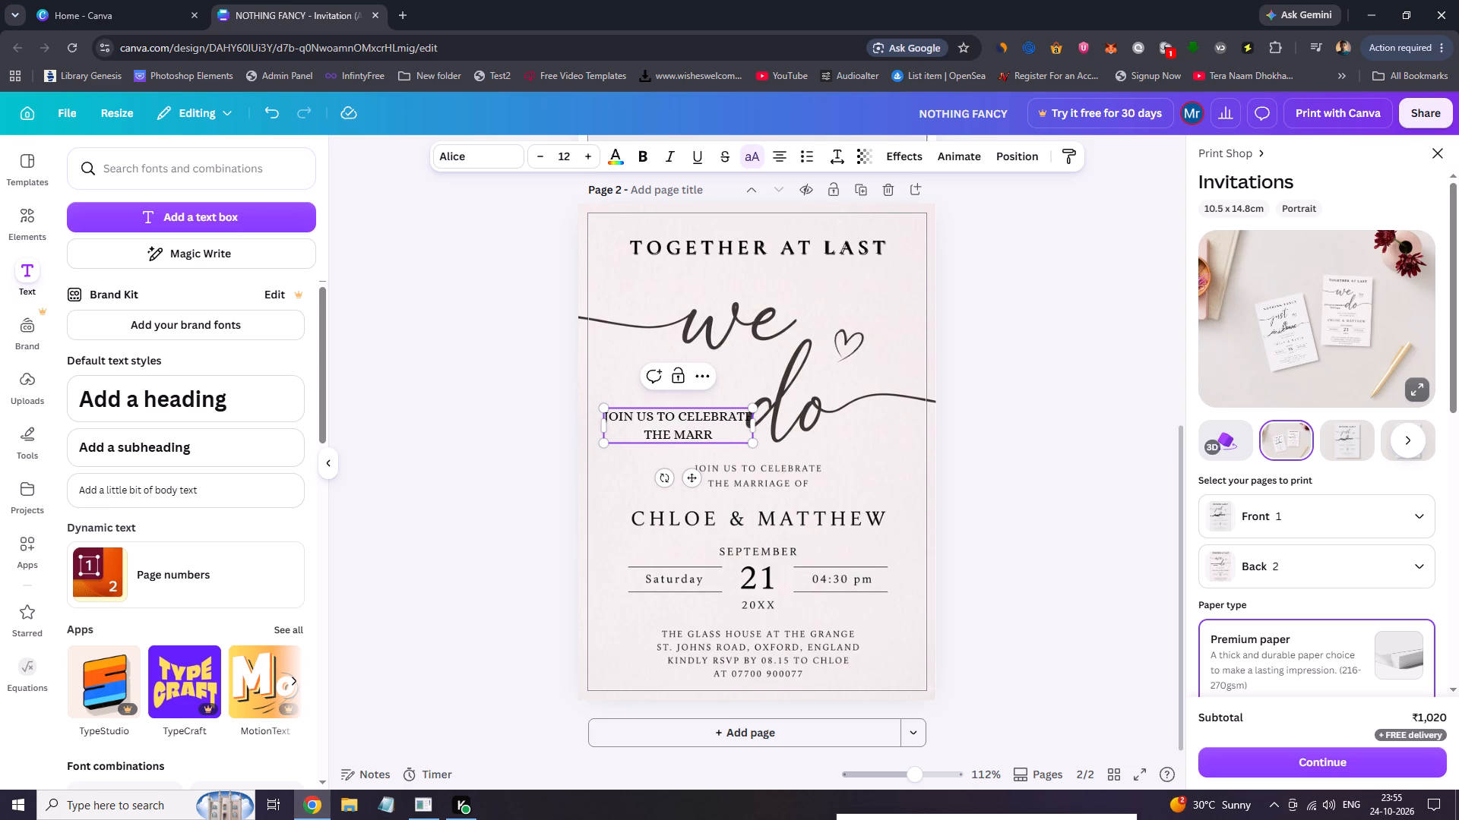
text(iage)
key(space)
text(of)
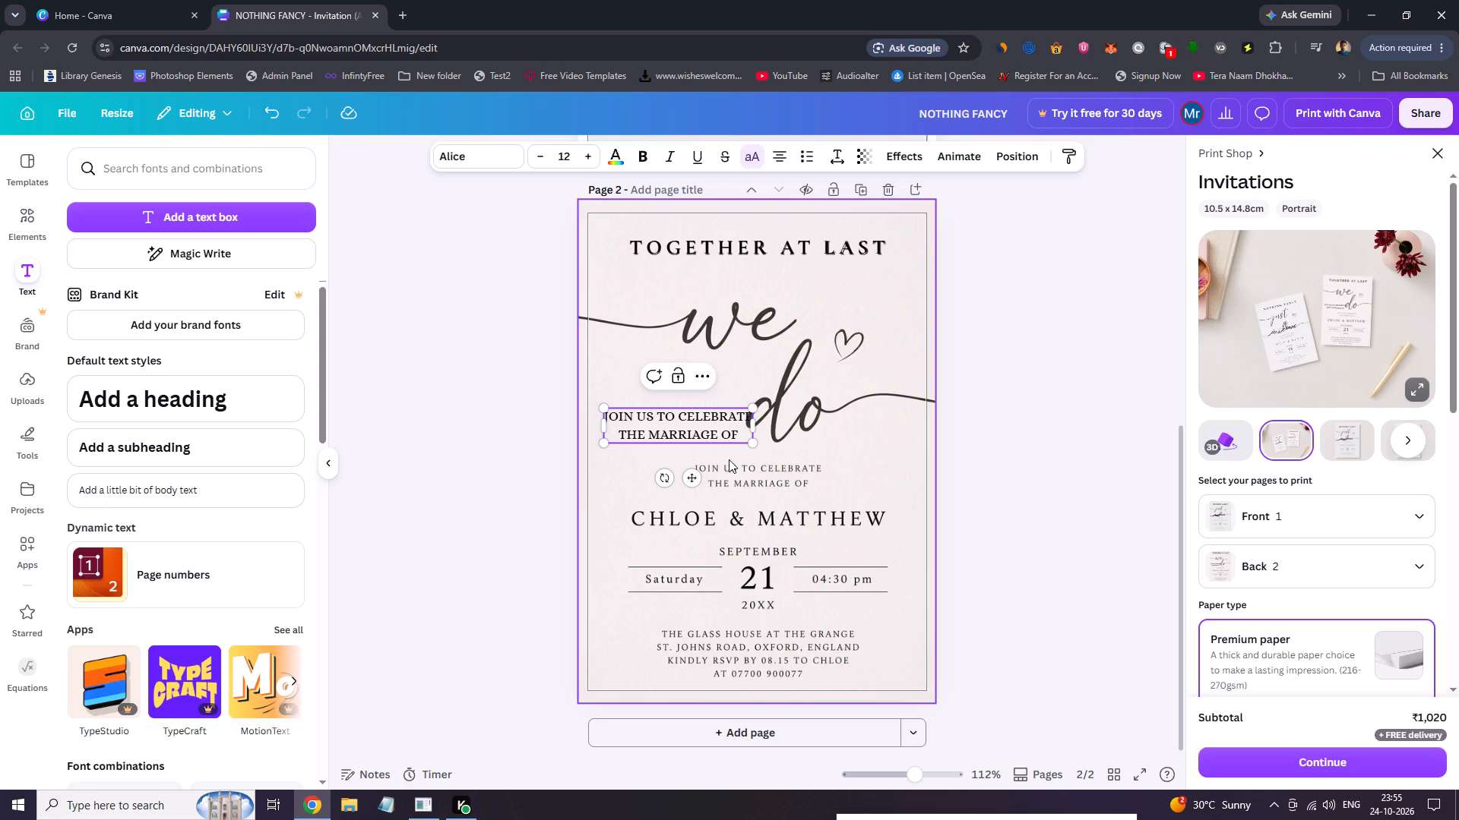
Move the new two-line text down over the matching original lines above the couple's names.
drag(692, 481, 760, 531)
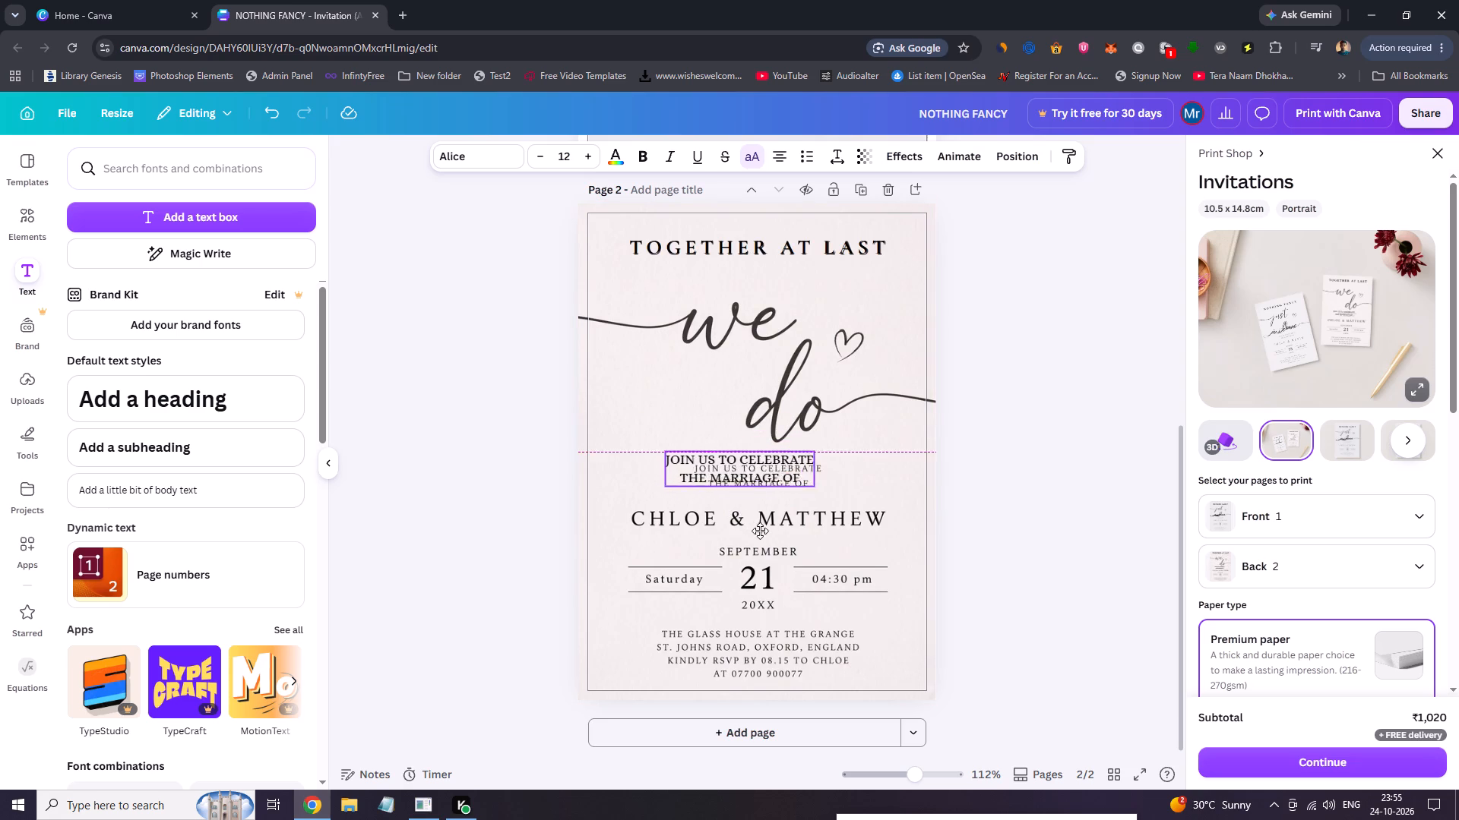
drag(760, 531, 781, 541)
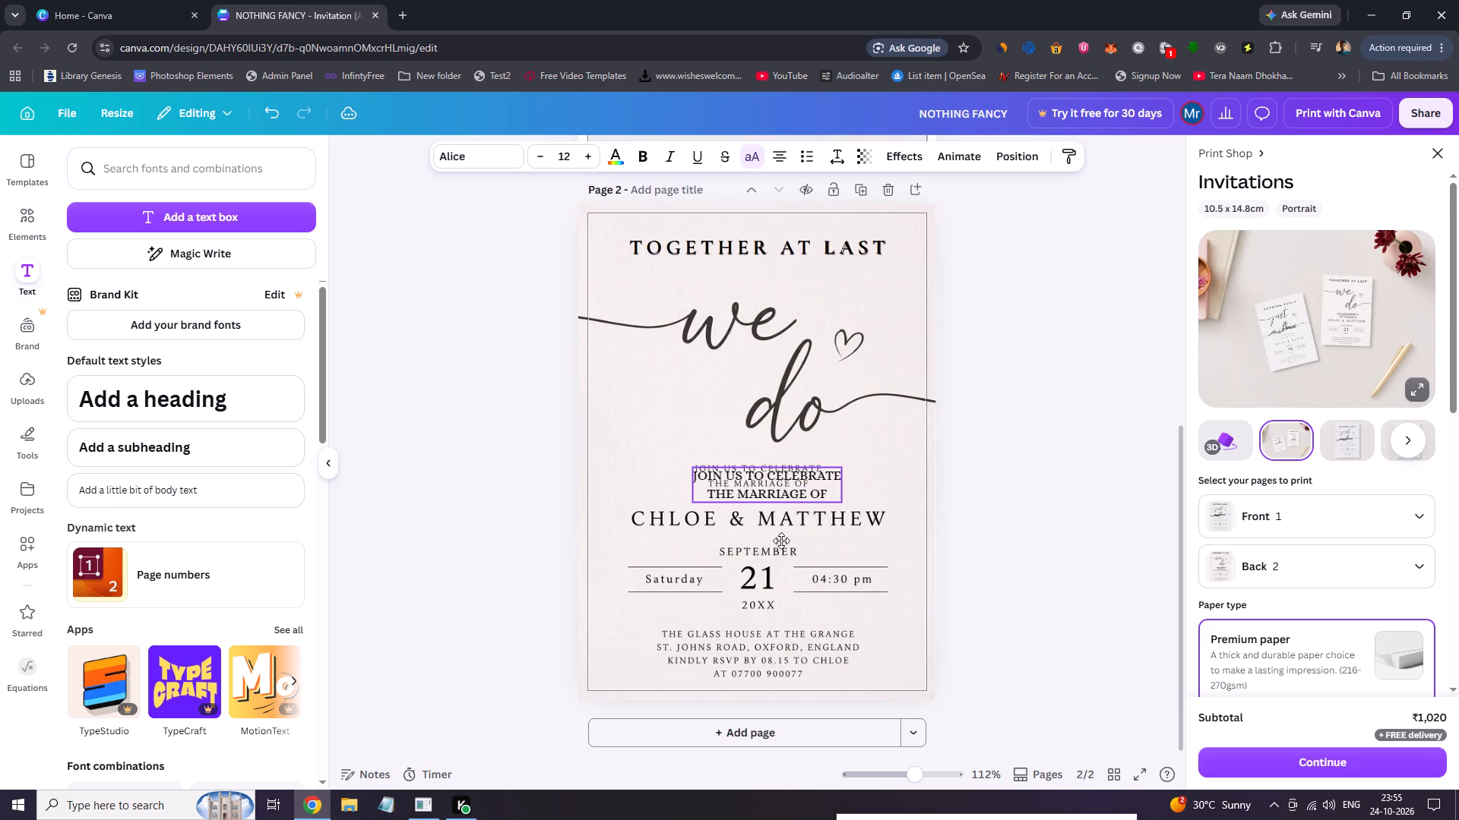
drag(781, 541, 782, 541)
click(782, 541)
Reduce the new two-line text's font size to 8.
click(541, 154)
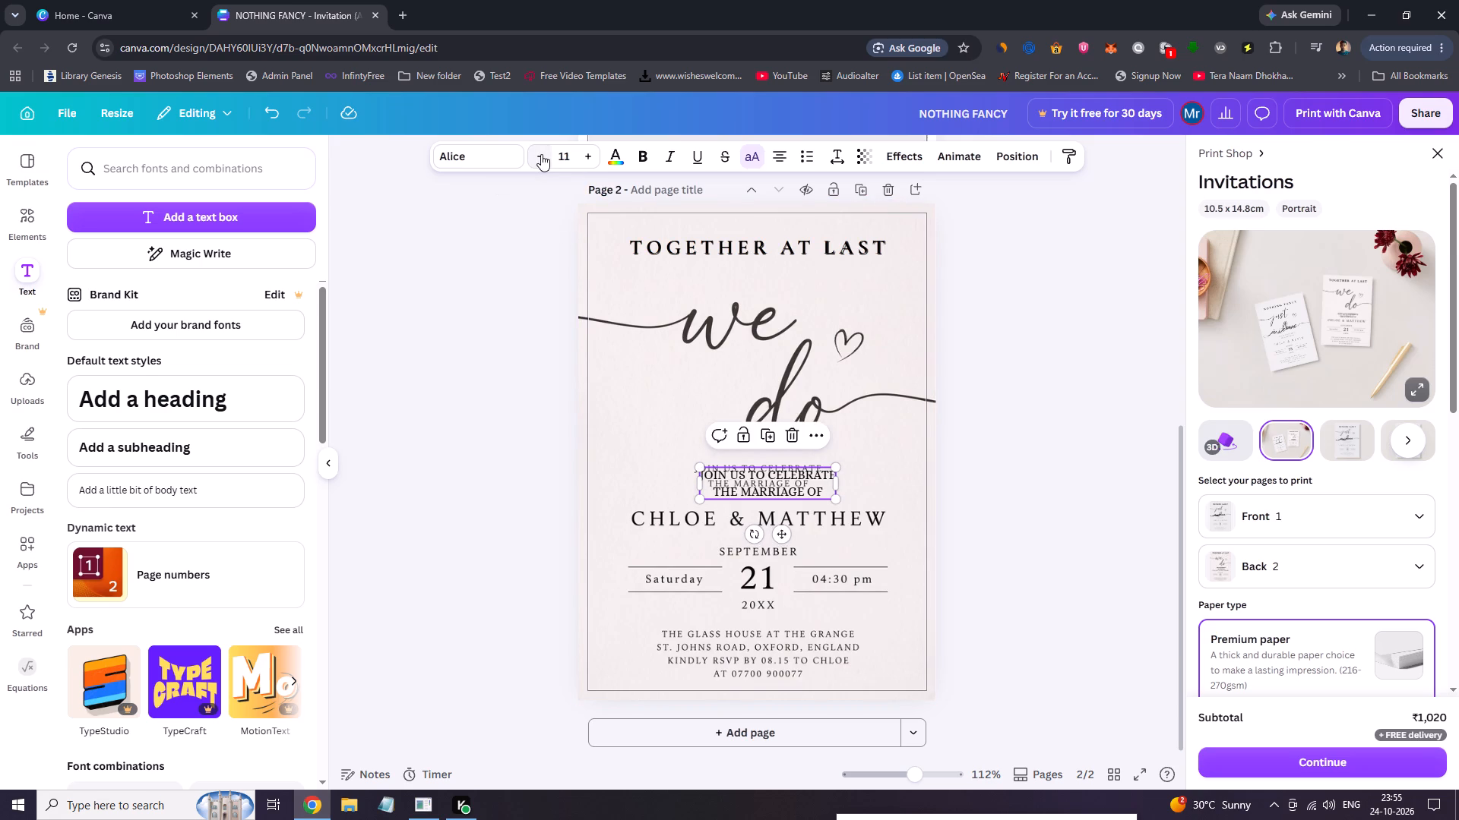
click(541, 154)
click(541, 154)
click(541, 154)
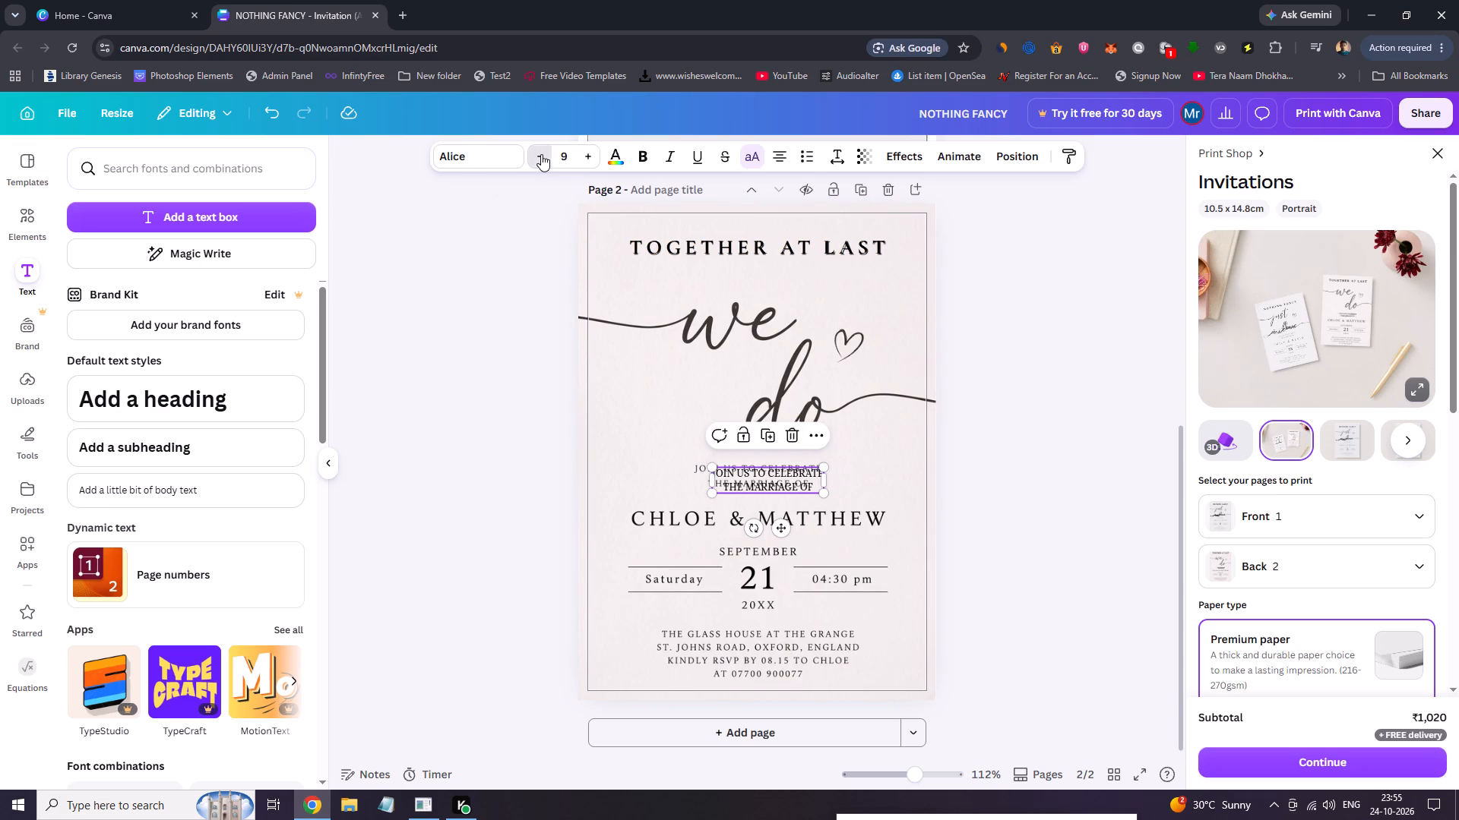
Align the new text's first line with the start of the original "JOIN US TO CELEBRATE" line.
drag(781, 519, 766, 518)
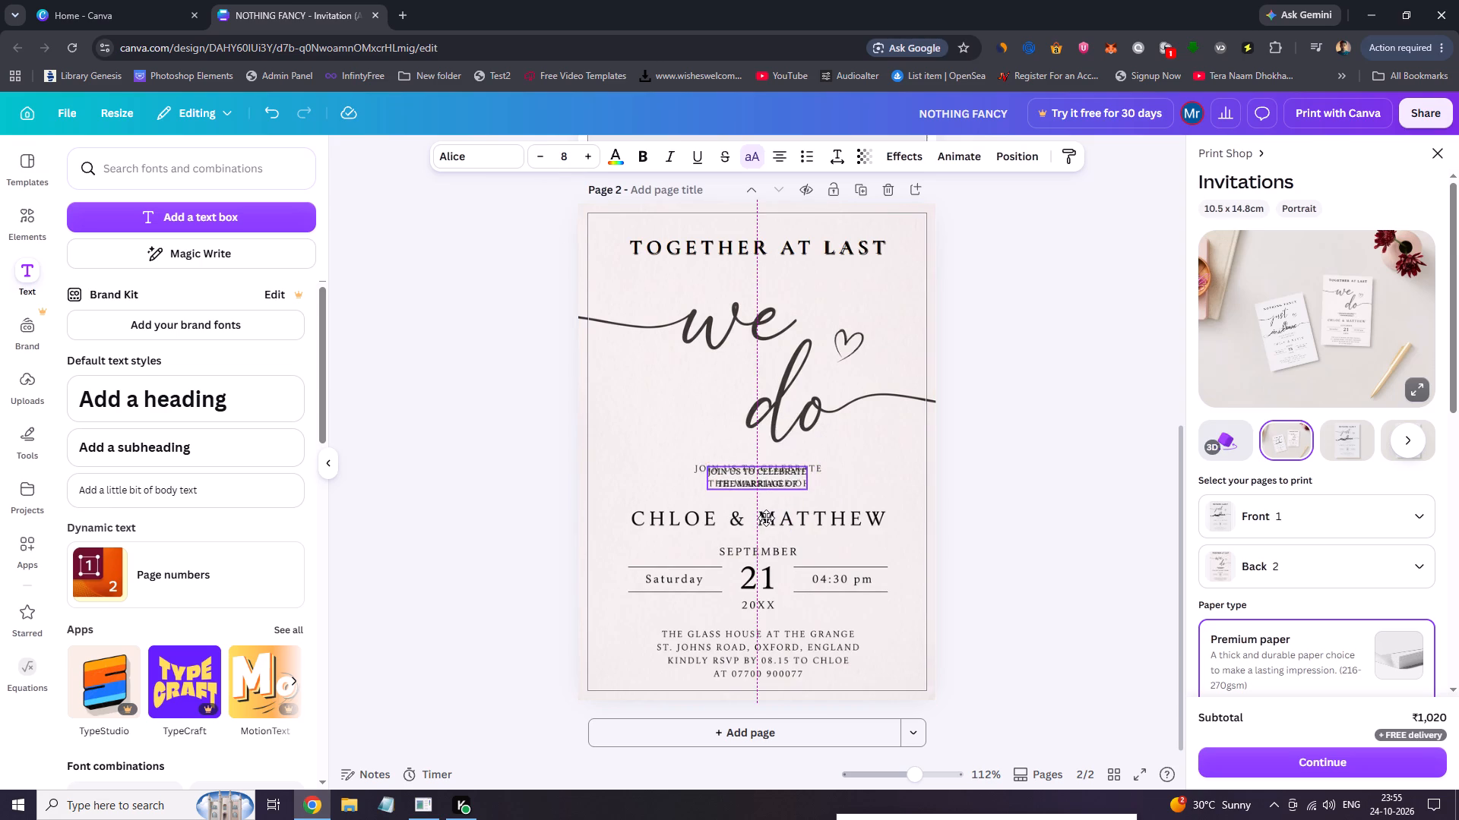
drag(766, 518, 756, 515)
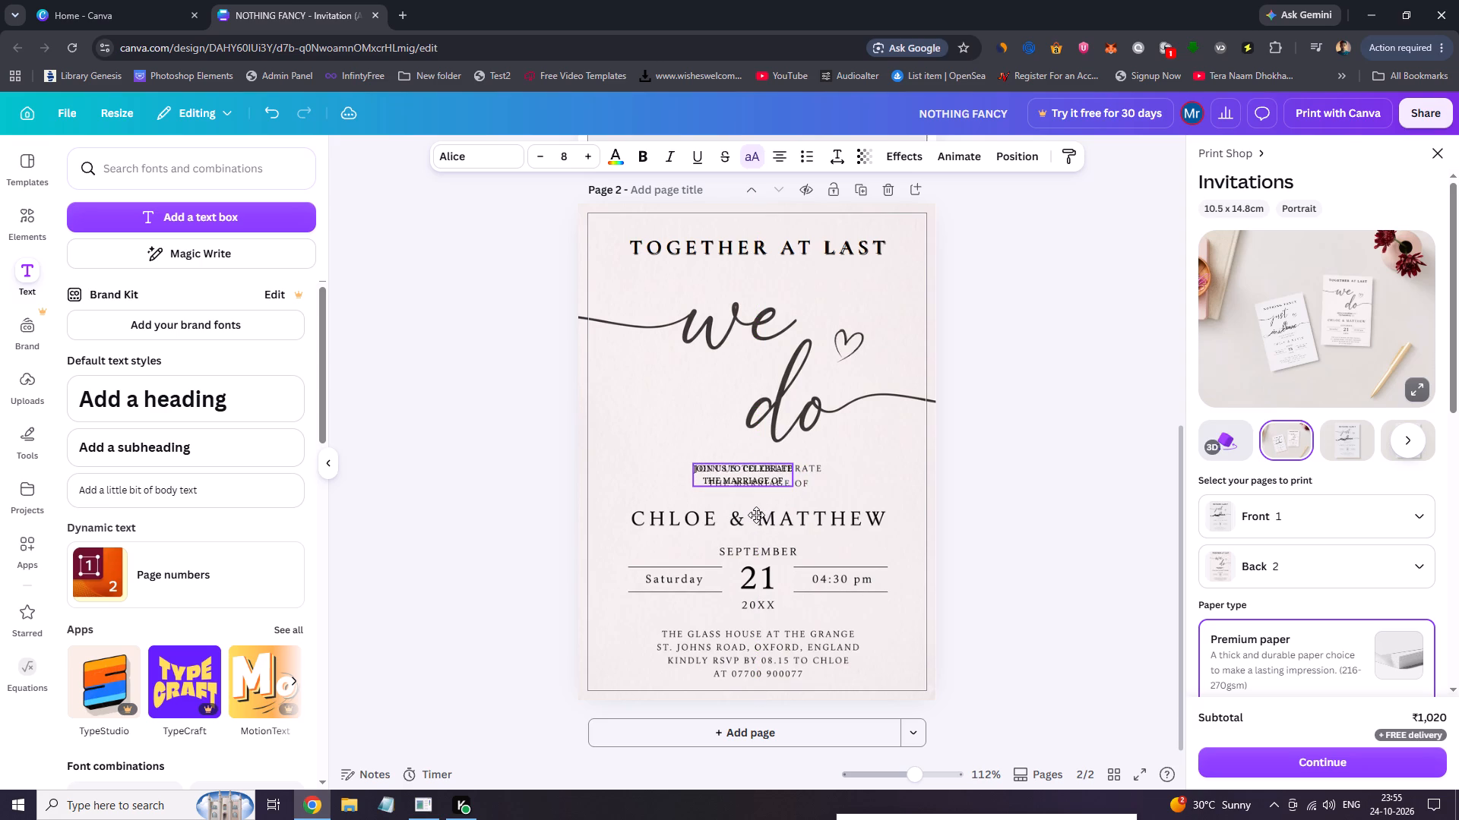
drag(756, 515, 758, 514)
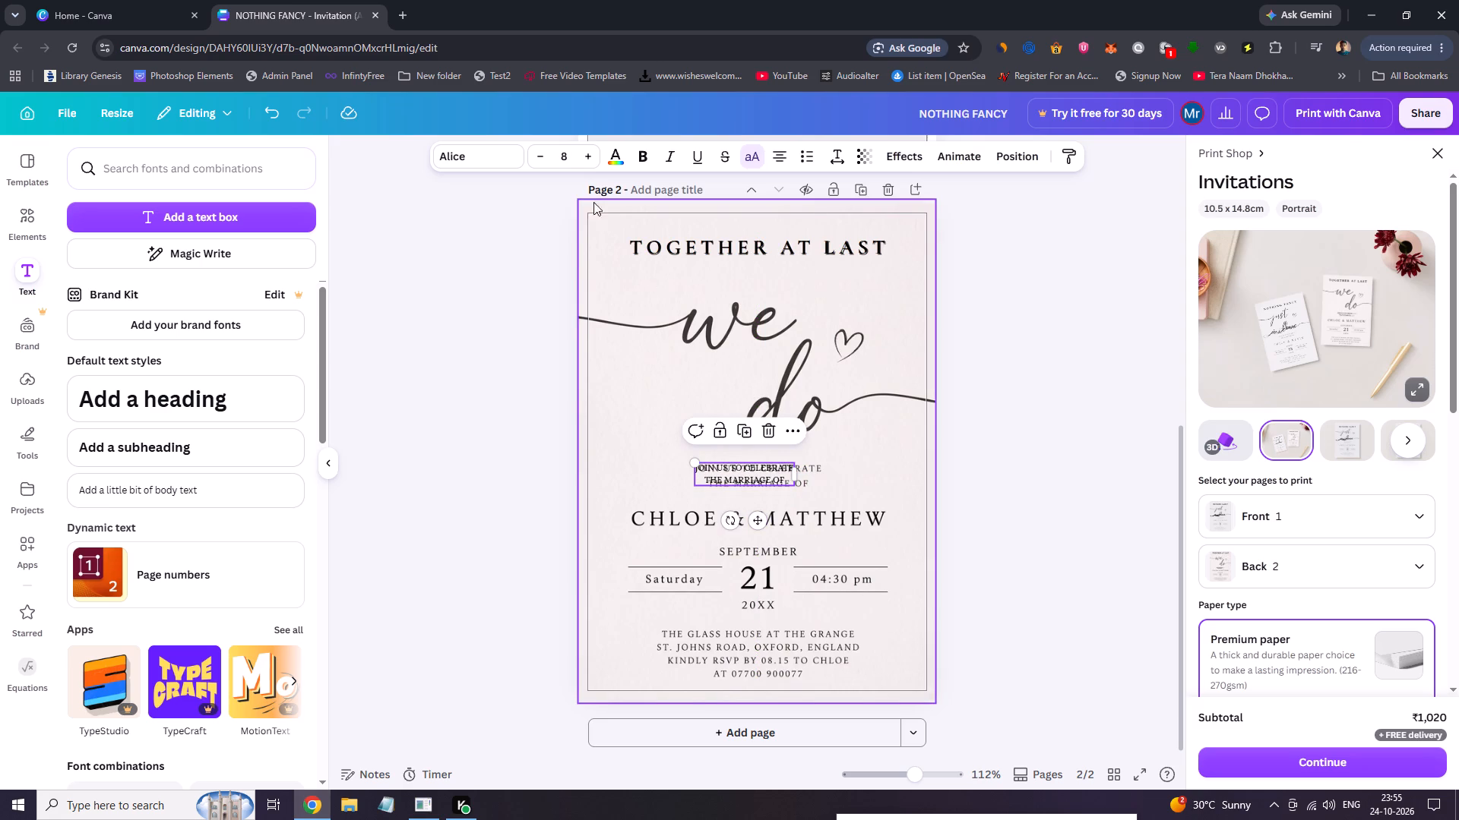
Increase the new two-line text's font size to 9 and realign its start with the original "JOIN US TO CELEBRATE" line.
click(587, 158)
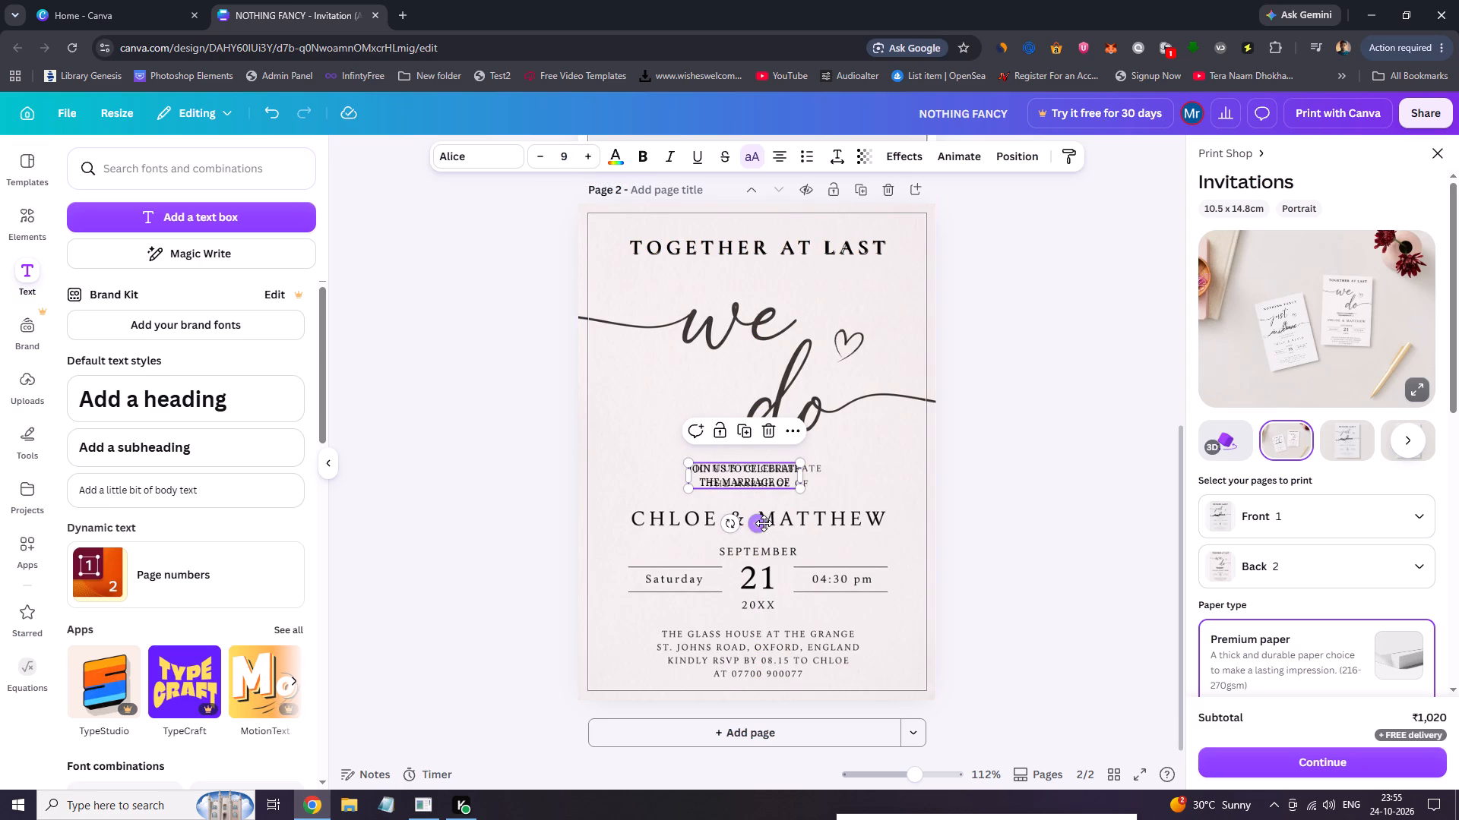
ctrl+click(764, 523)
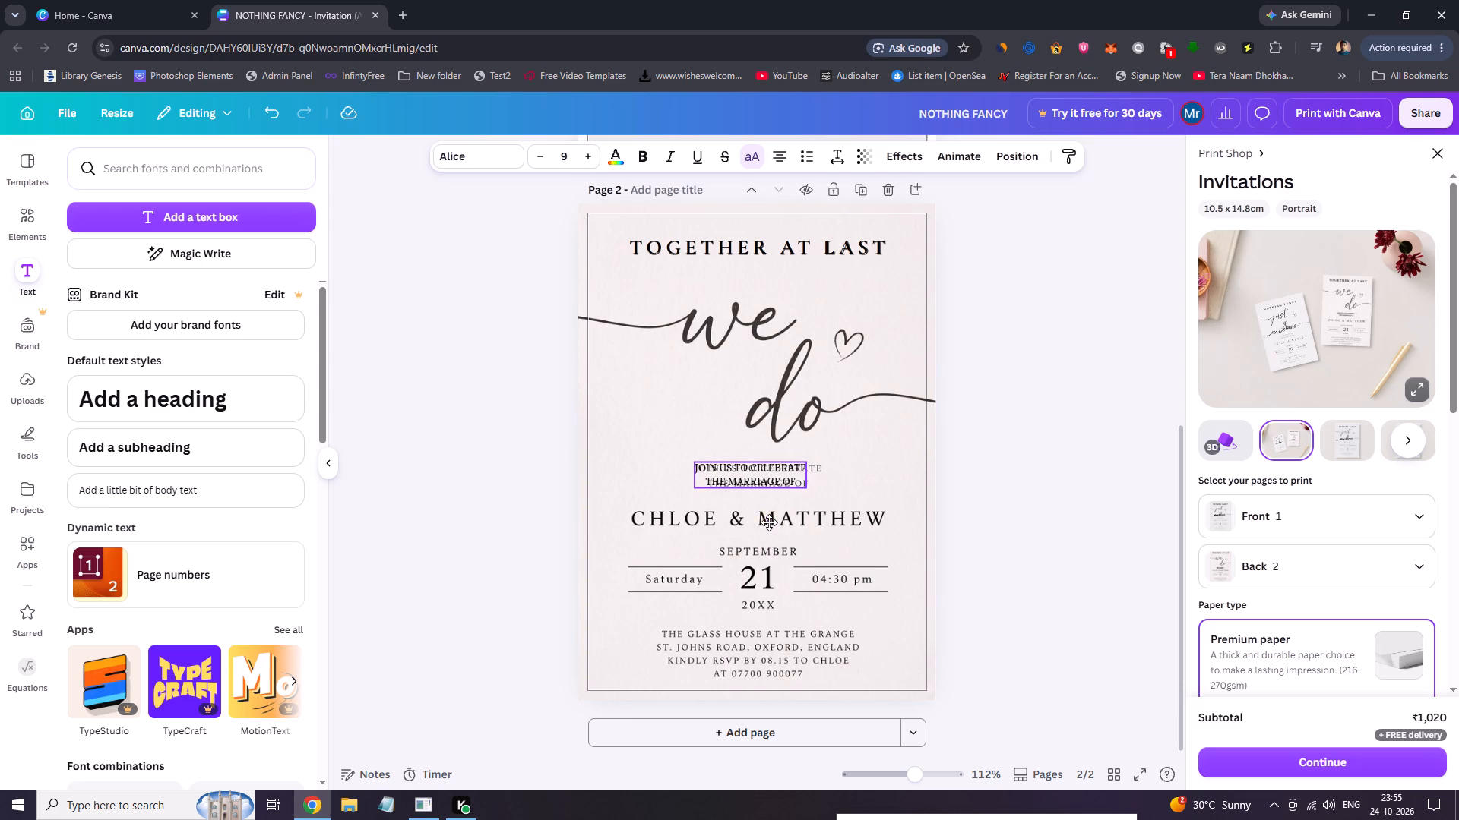
Set the new two-line text's letter spacing to 175.
click(837, 150)
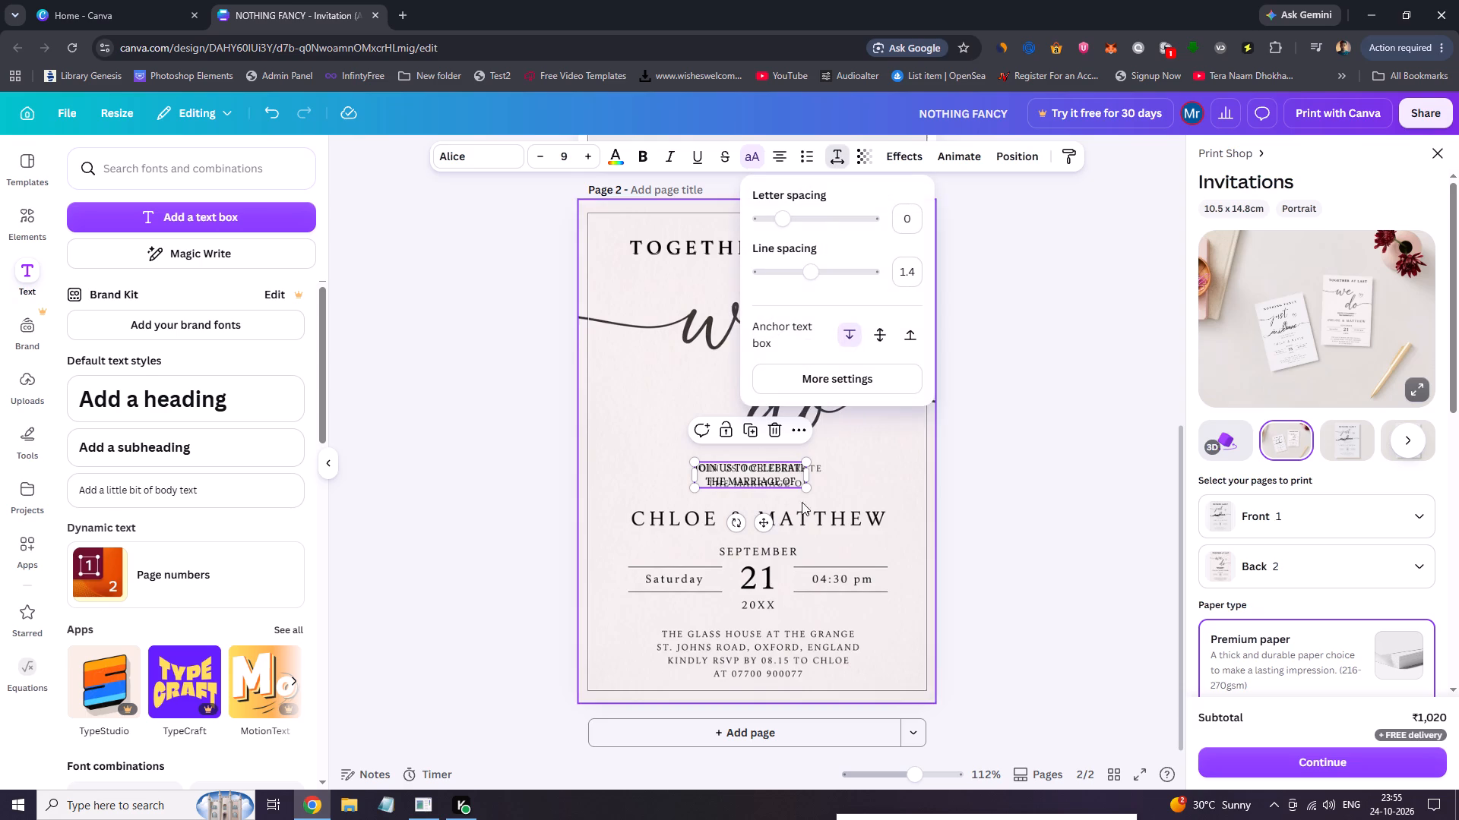
drag(784, 215, 789, 215)
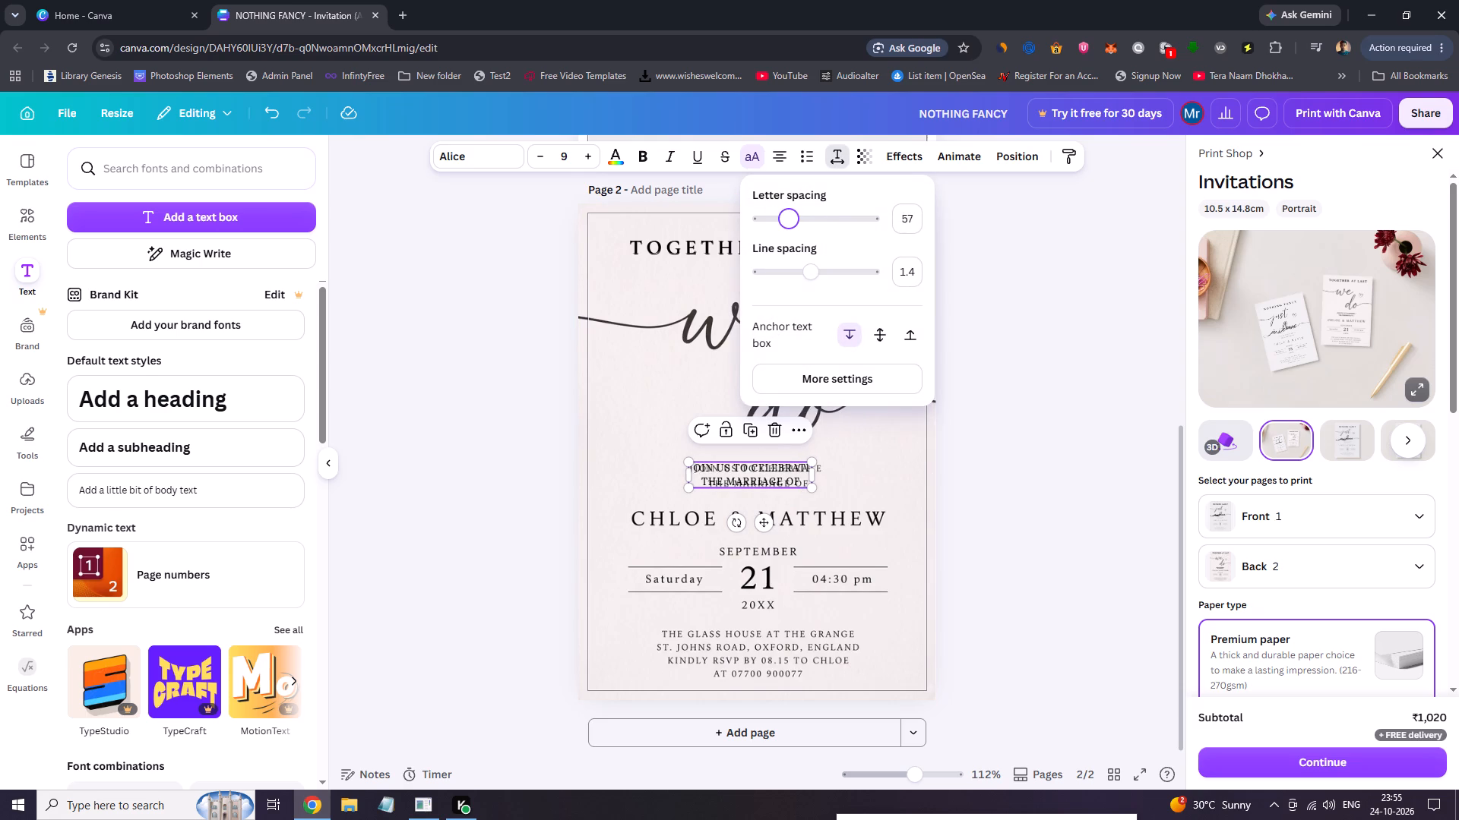
drag(789, 215, 802, 216)
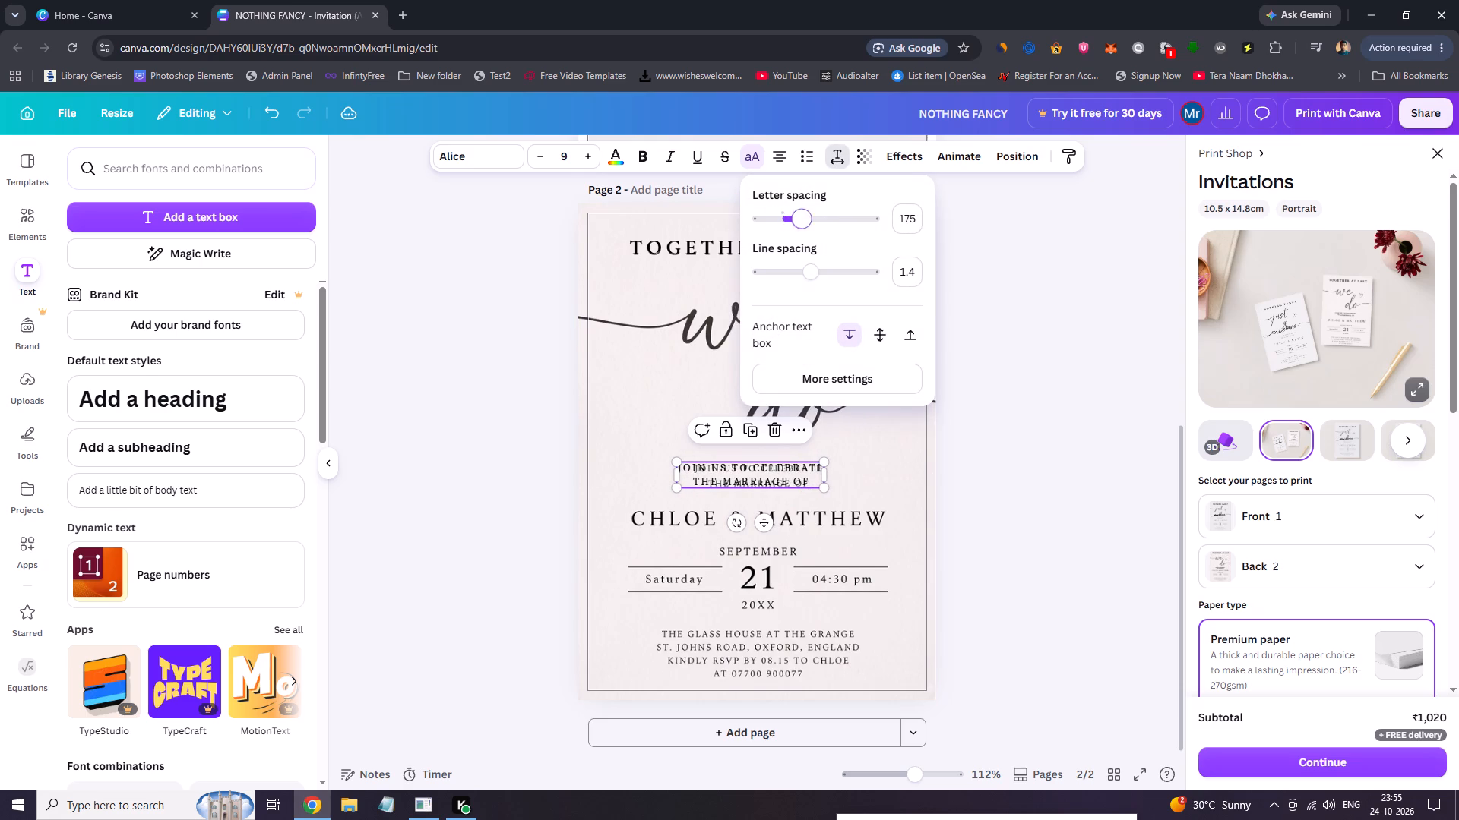
Shift the widened two-line text sideways so its first line starts where the original "JOIN US TO CELEBRATE" line starts.
drag(767, 481, 773, 481)
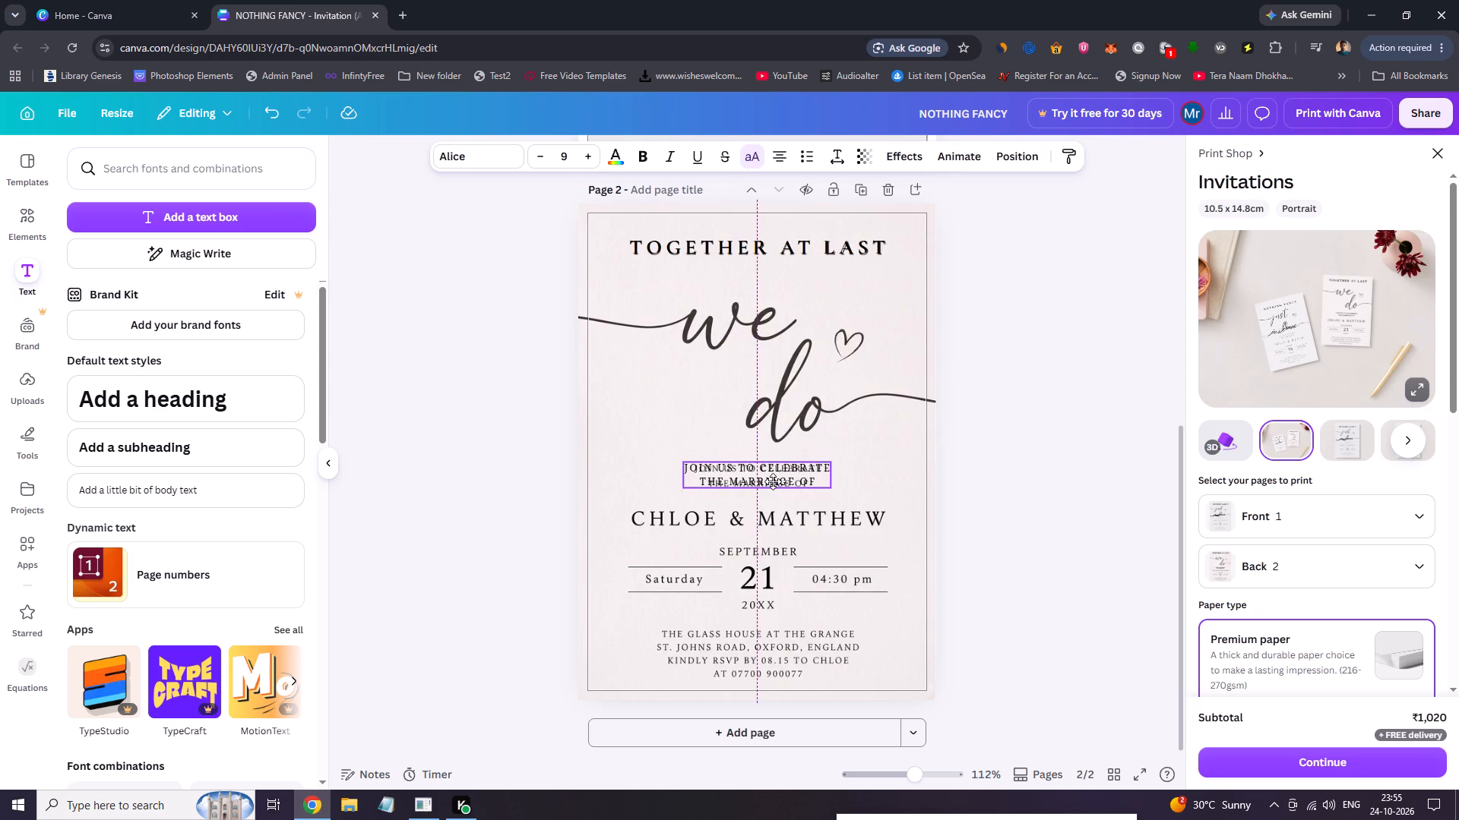
drag(773, 481, 778, 481)
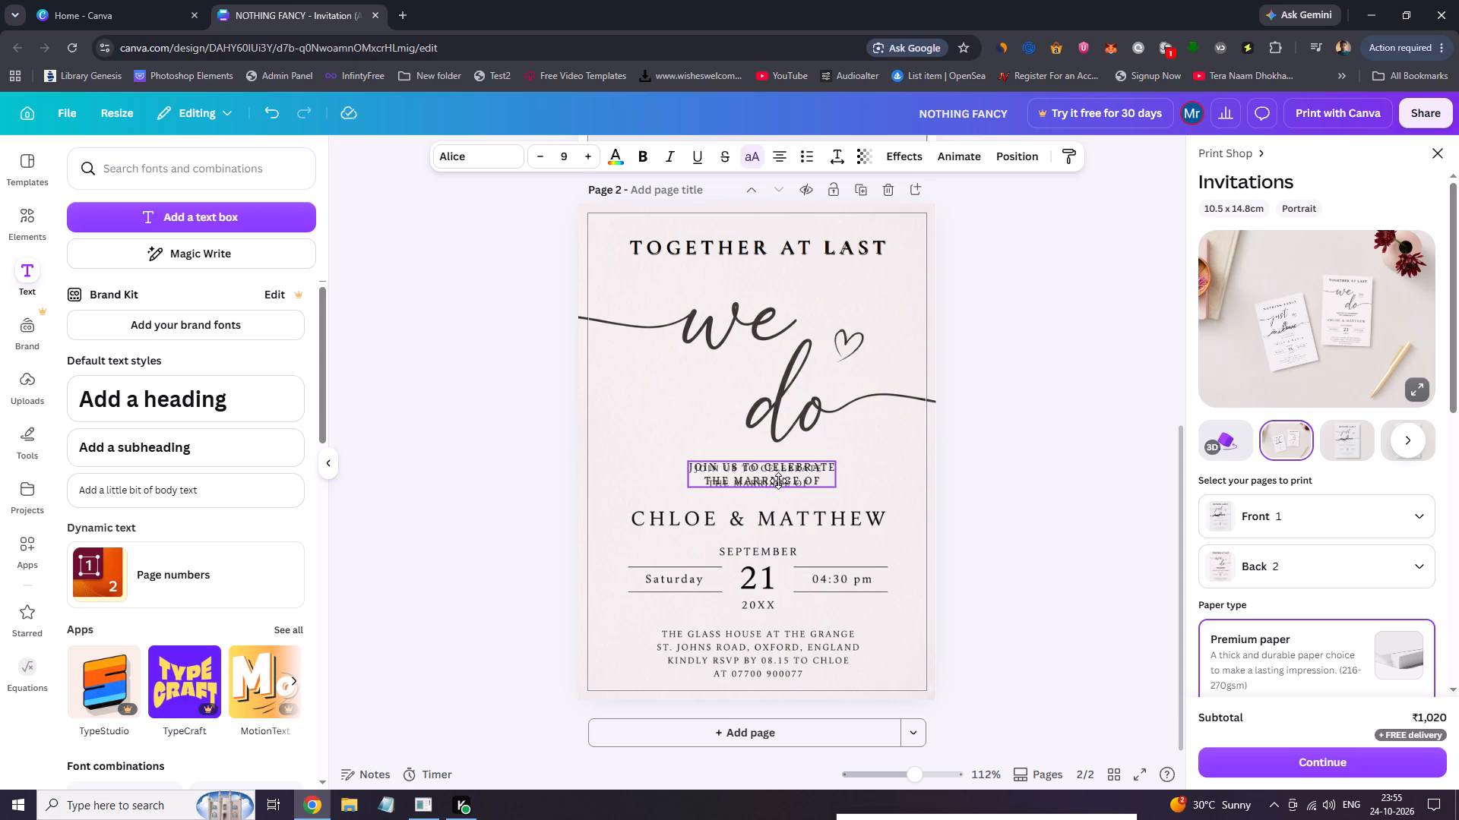
drag(778, 481, 774, 481)
Set the two-line text's font size to 8 and reposition it directly over the original lines.
click(540, 156)
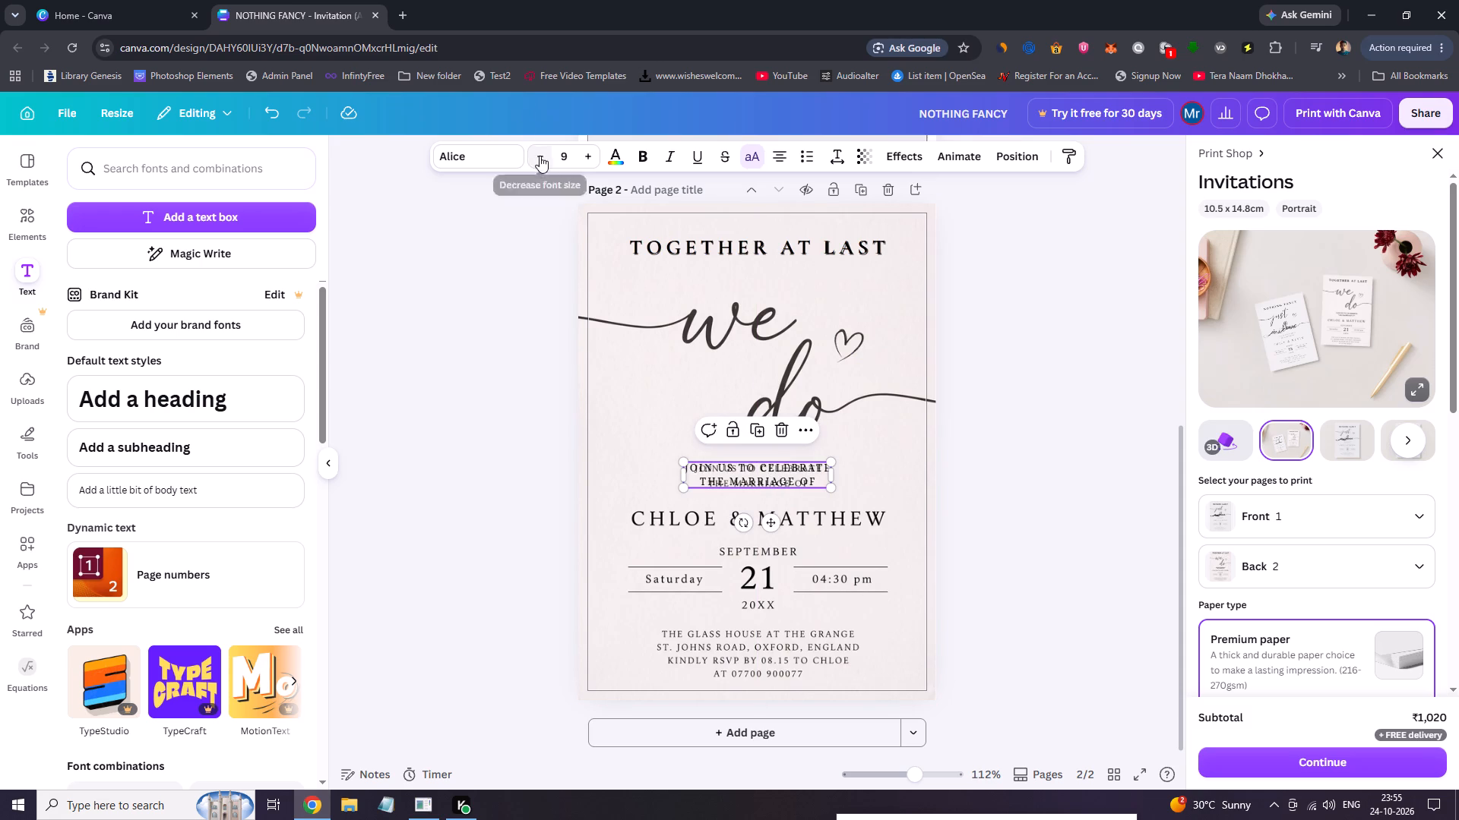
click(774, 522)
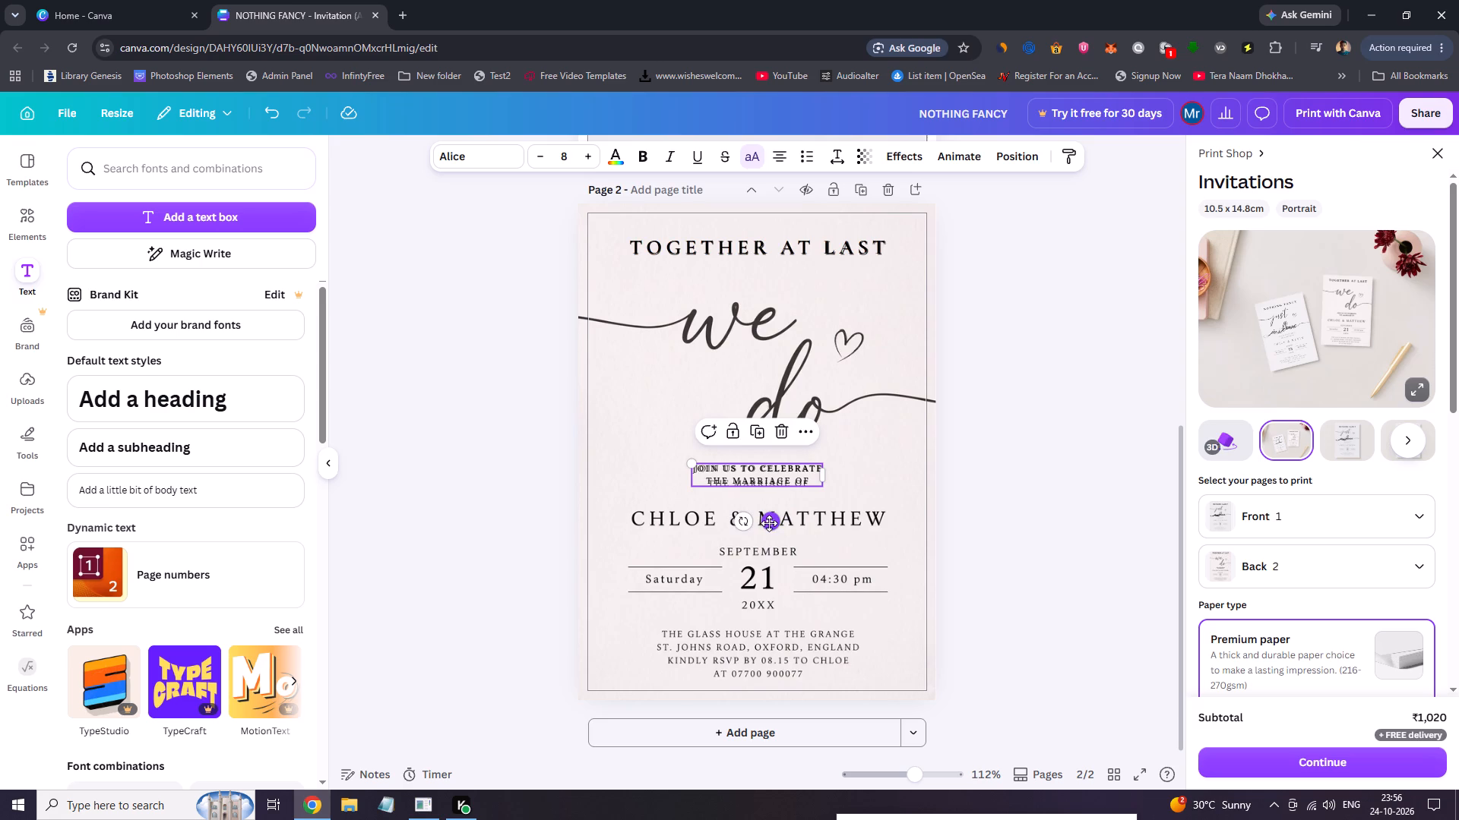
ctrl+click(769, 522)
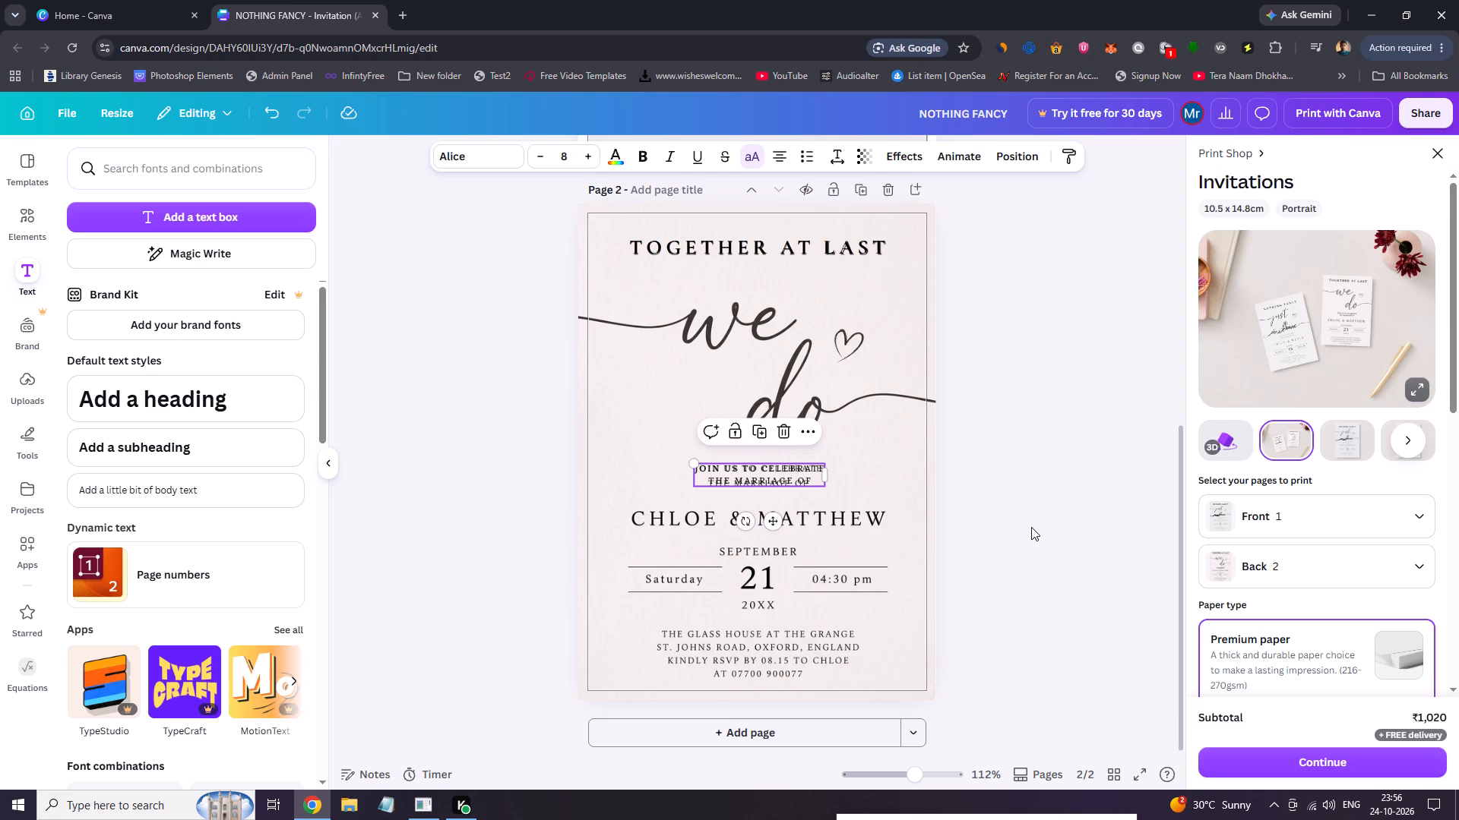
Try to fine-tune the two-line text's horizontal position over the original lines with small nudges.
key(Left)
key(Left)
key(Left)
key(Left)
key(Left)
key(Left)
key(Left)
key(Left)
key(Left)
key(Left)
key(Left)
key(Left)
key(Left)
key(Left)
key(Left)
key(Left)
key(Left)
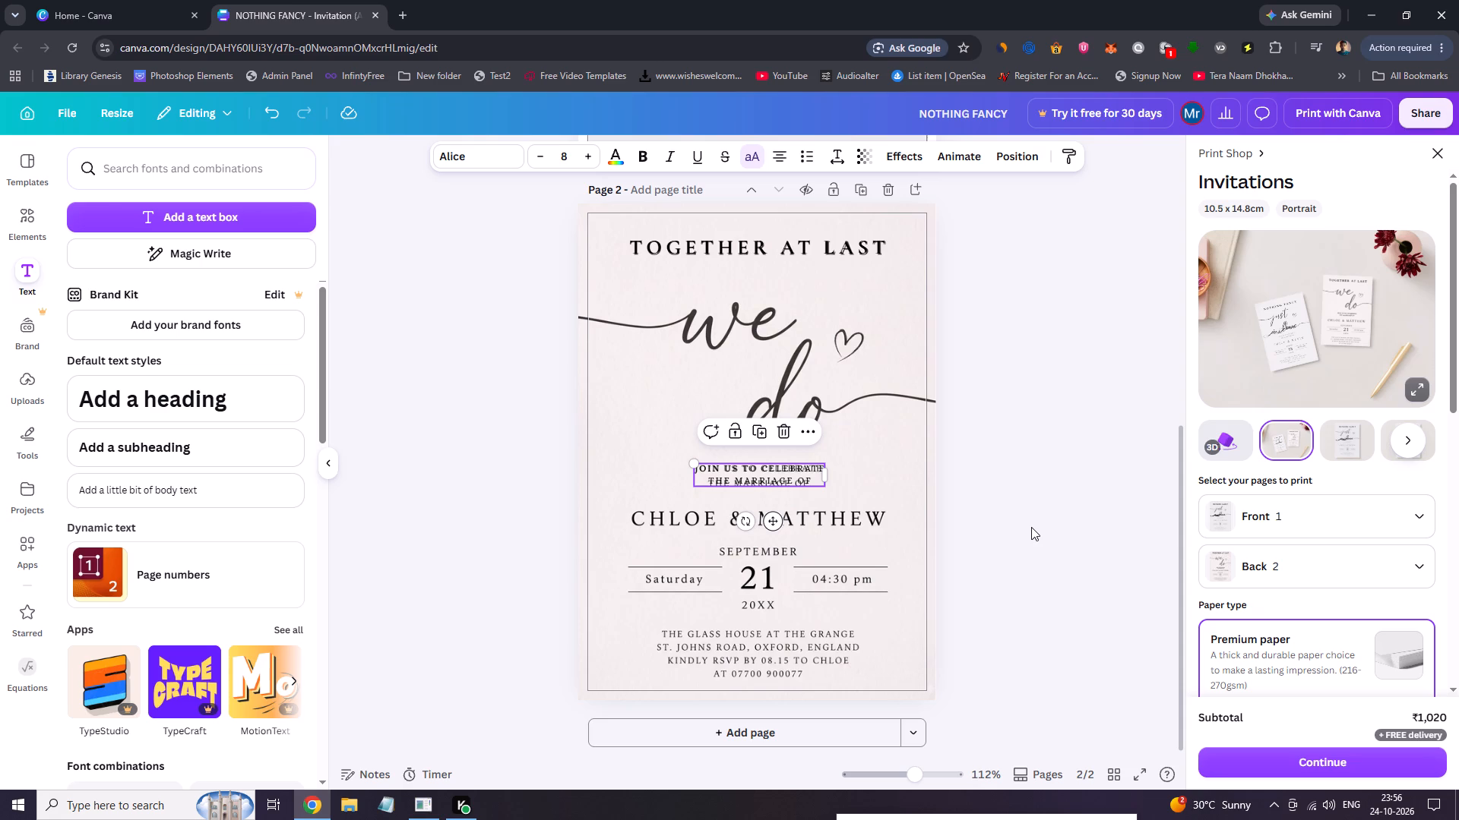
key(Left)
key(Left)
key(Left)
click(1031, 527)
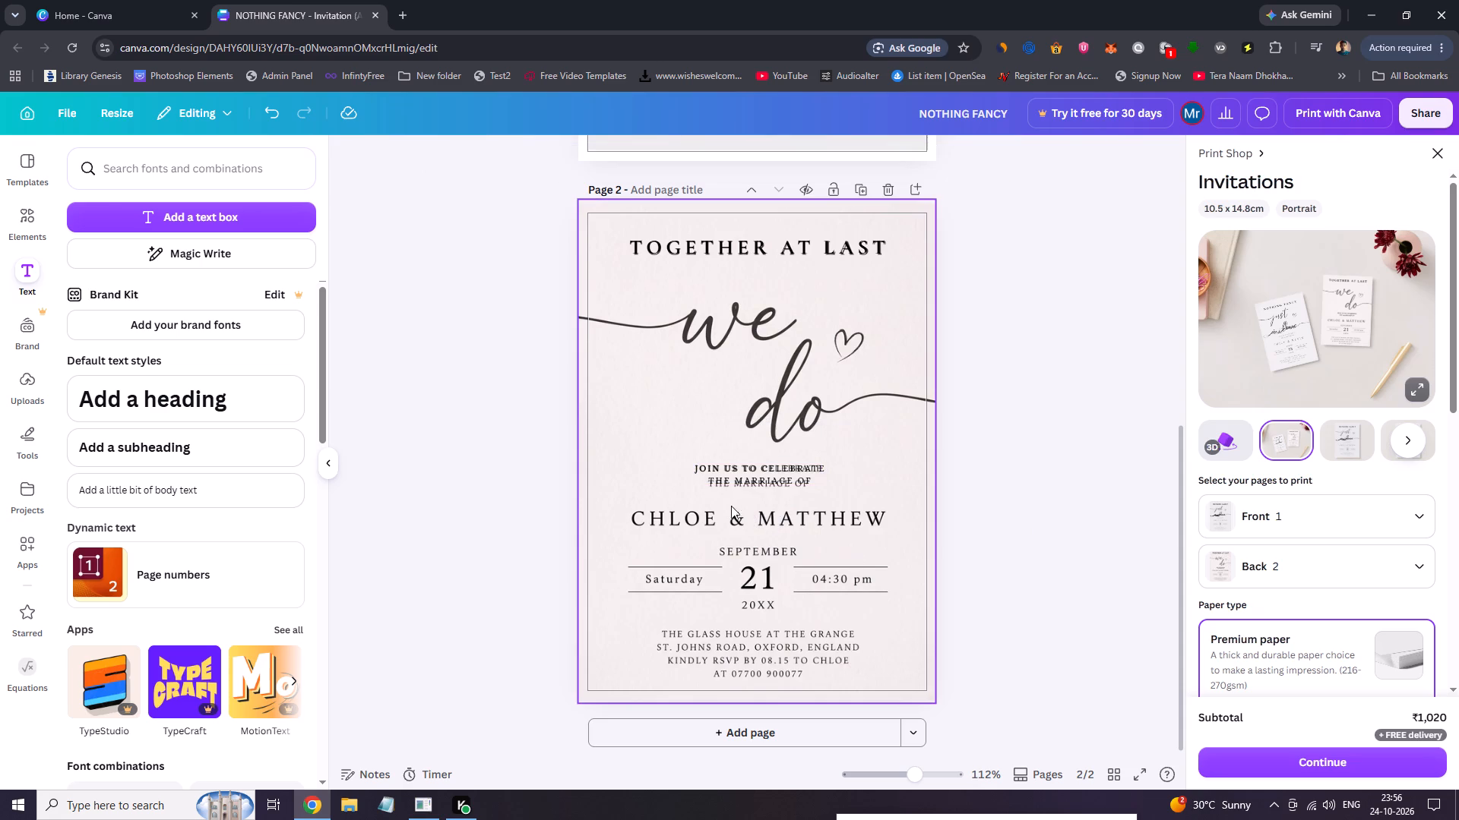
click(764, 480)
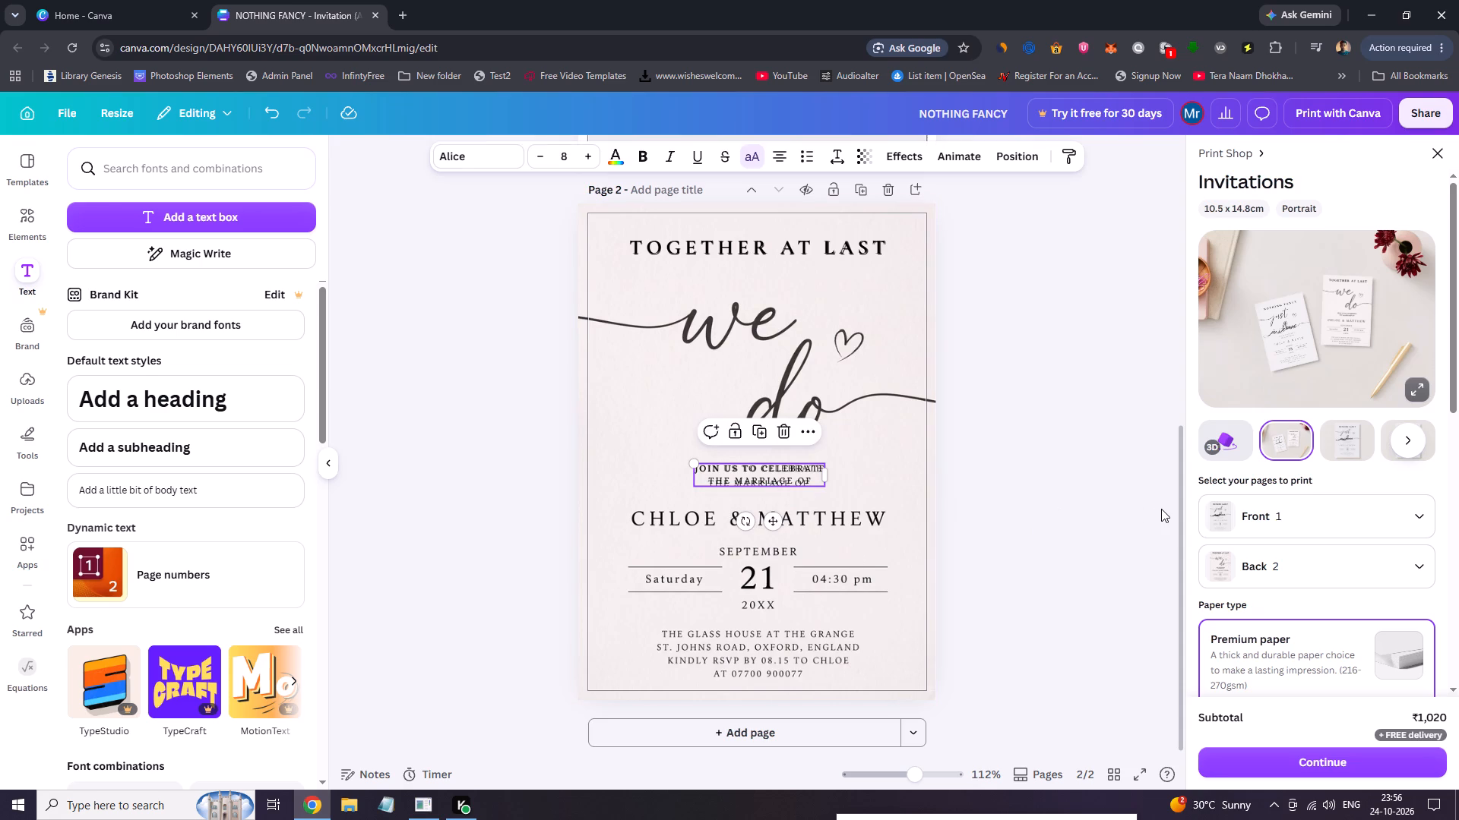
key(Left)
key(Right)
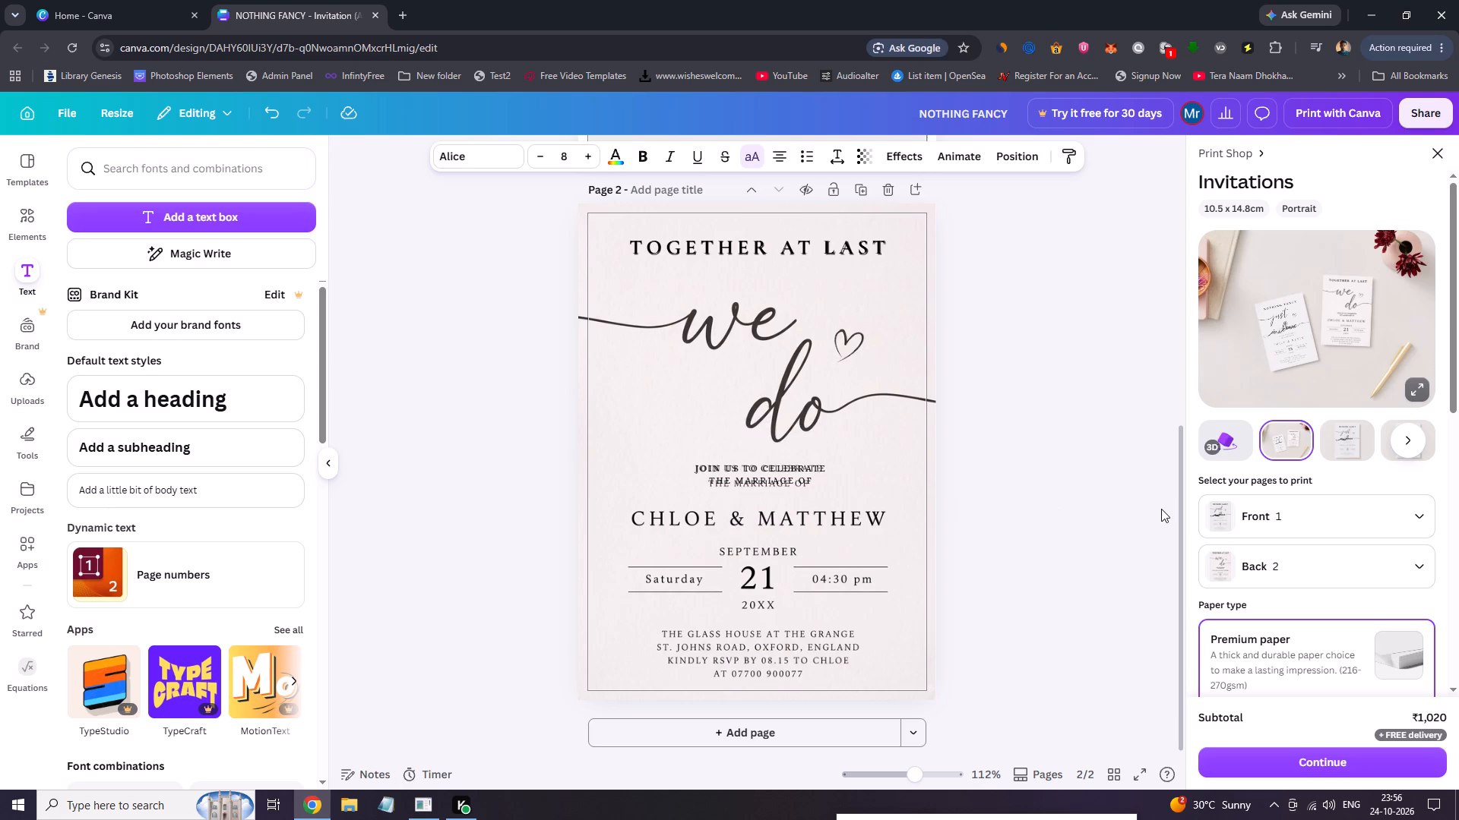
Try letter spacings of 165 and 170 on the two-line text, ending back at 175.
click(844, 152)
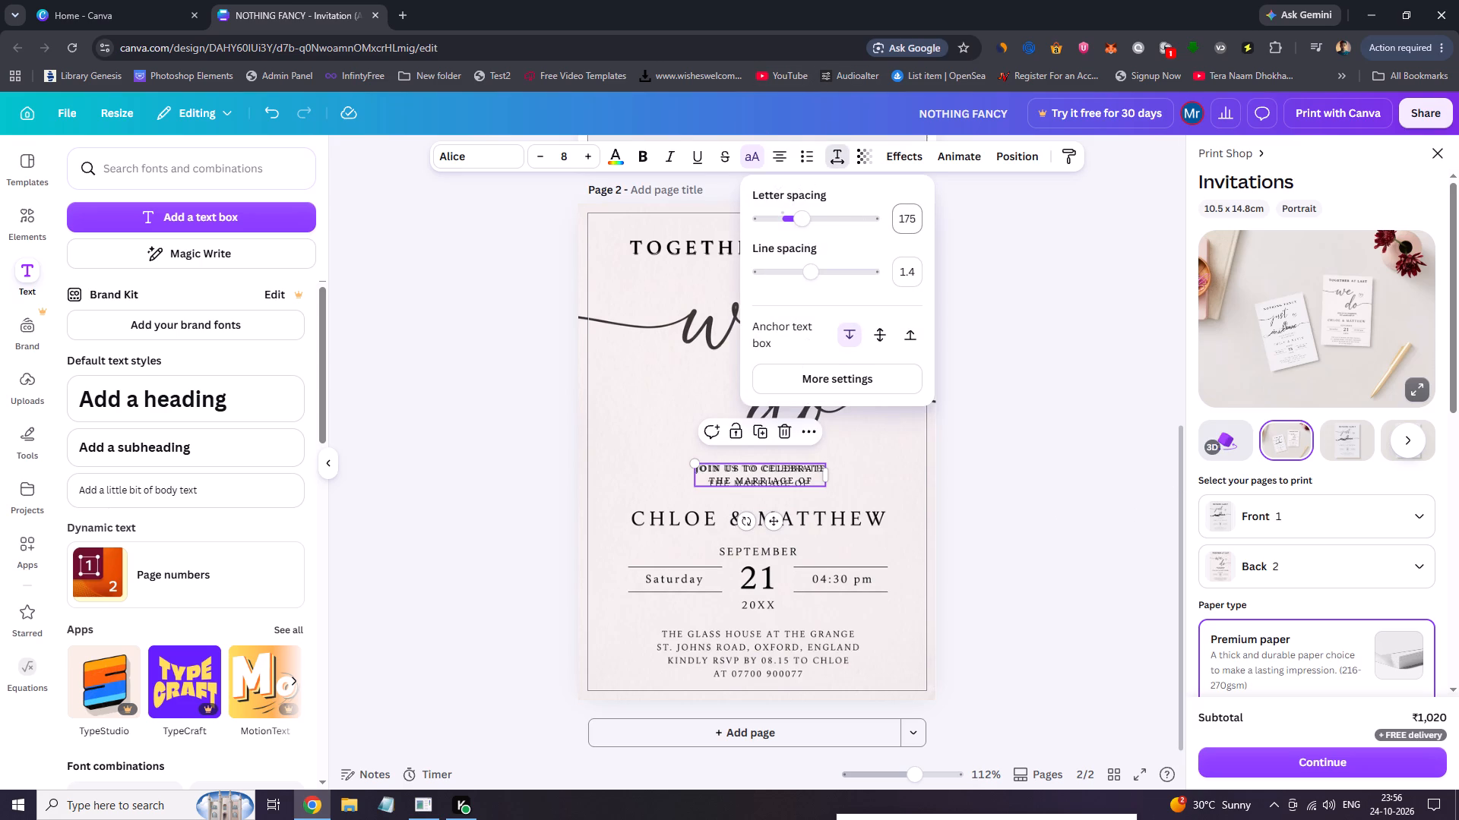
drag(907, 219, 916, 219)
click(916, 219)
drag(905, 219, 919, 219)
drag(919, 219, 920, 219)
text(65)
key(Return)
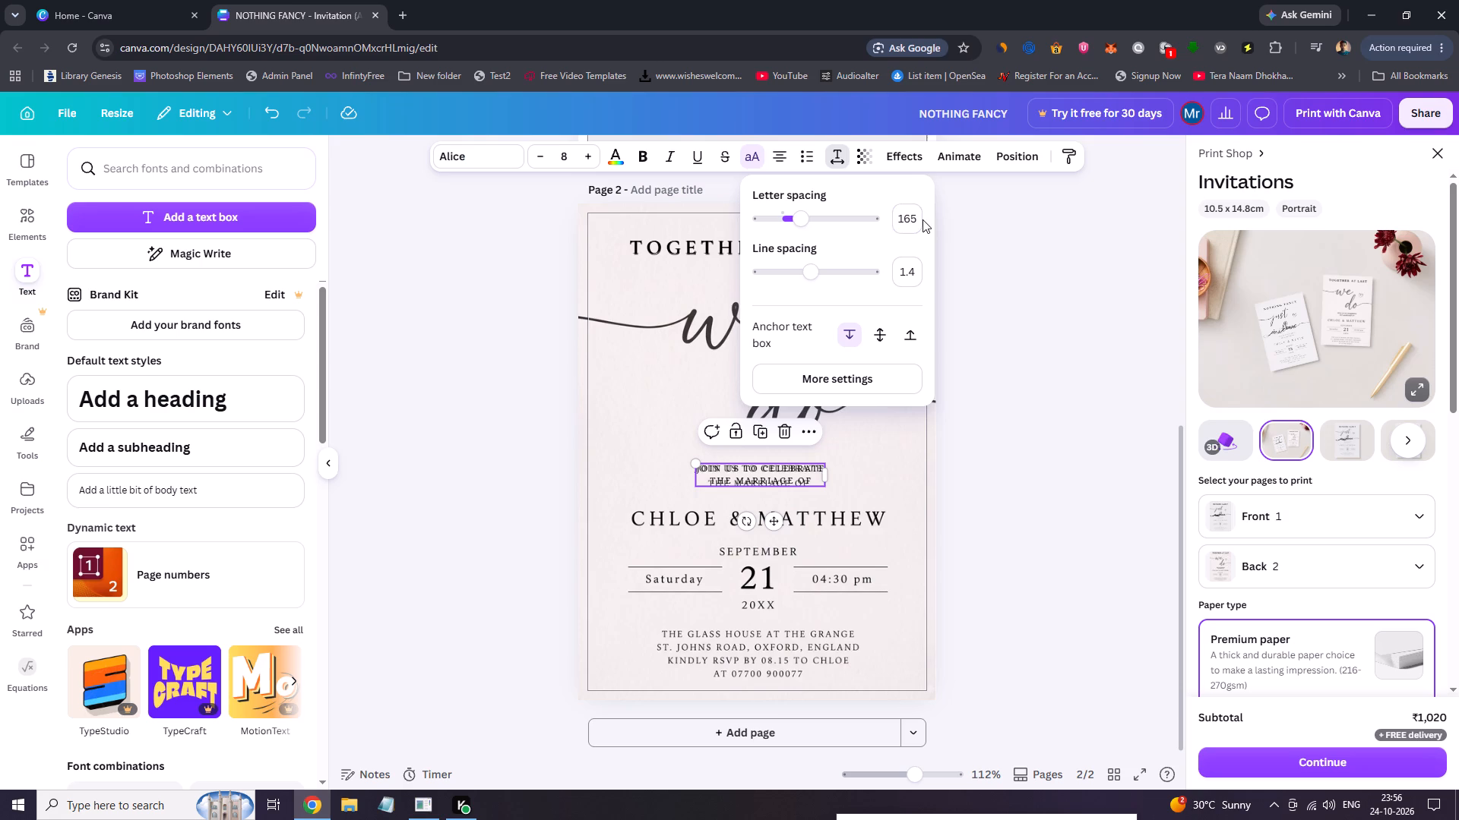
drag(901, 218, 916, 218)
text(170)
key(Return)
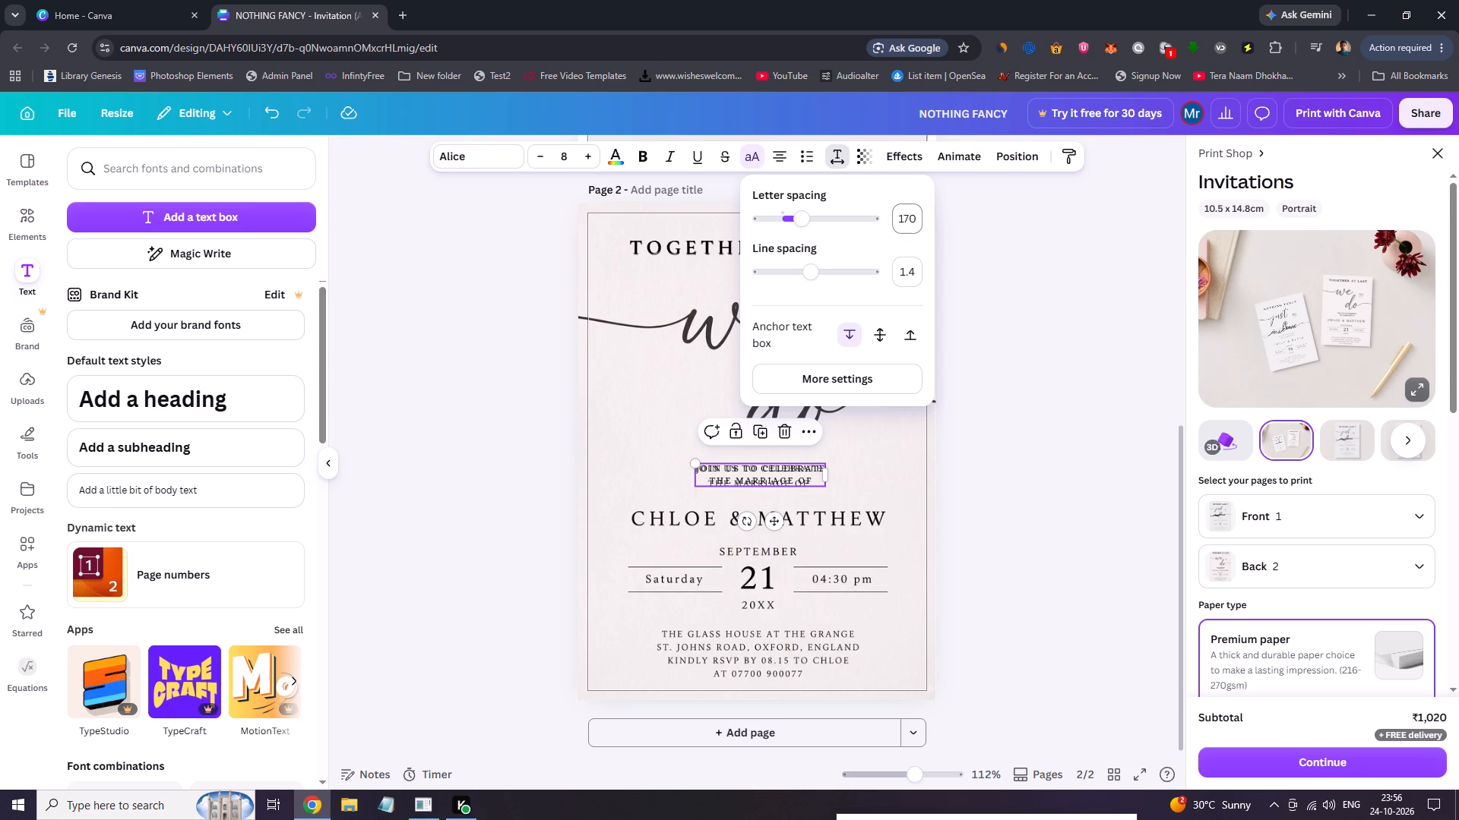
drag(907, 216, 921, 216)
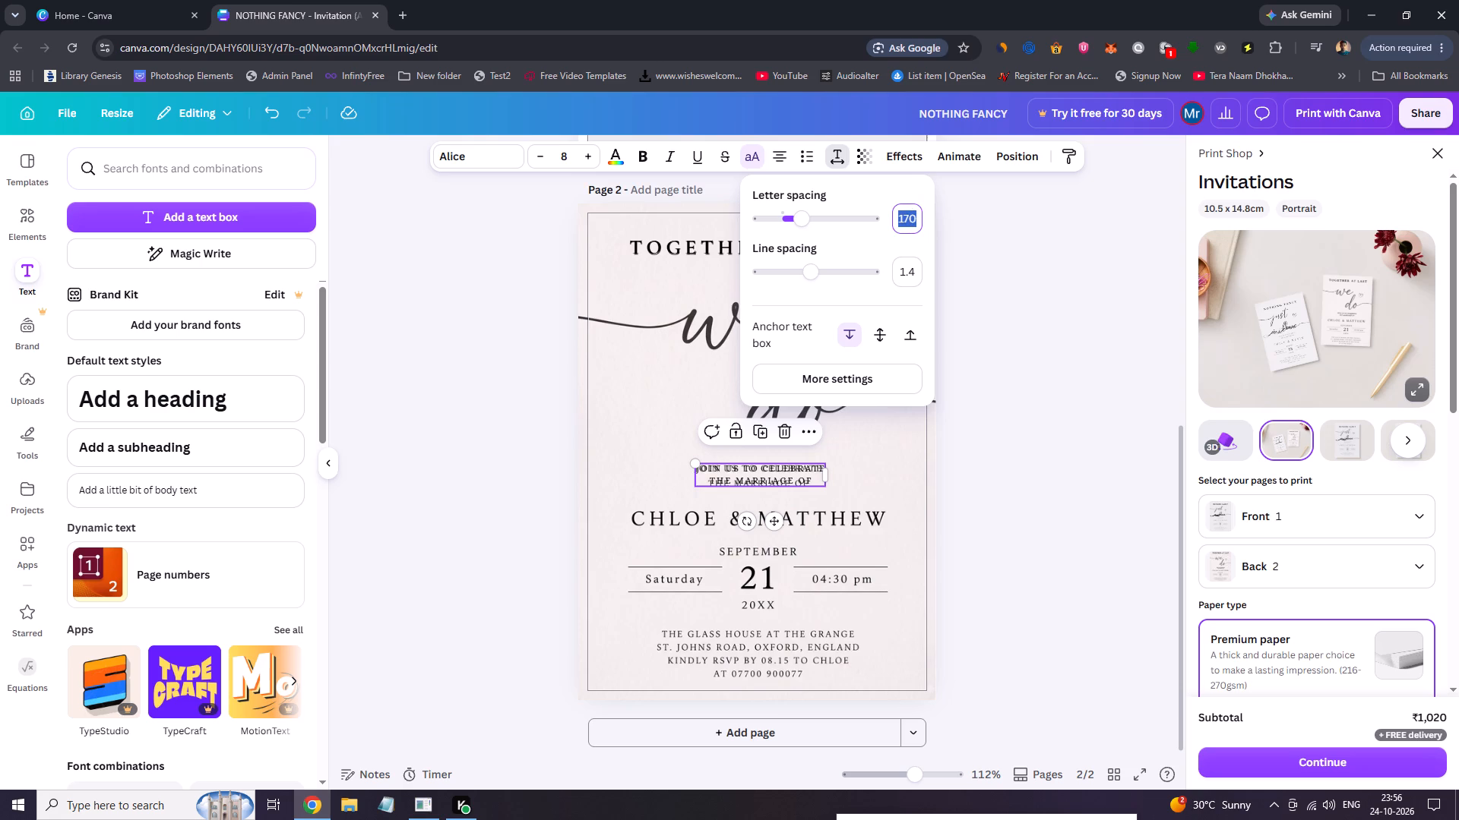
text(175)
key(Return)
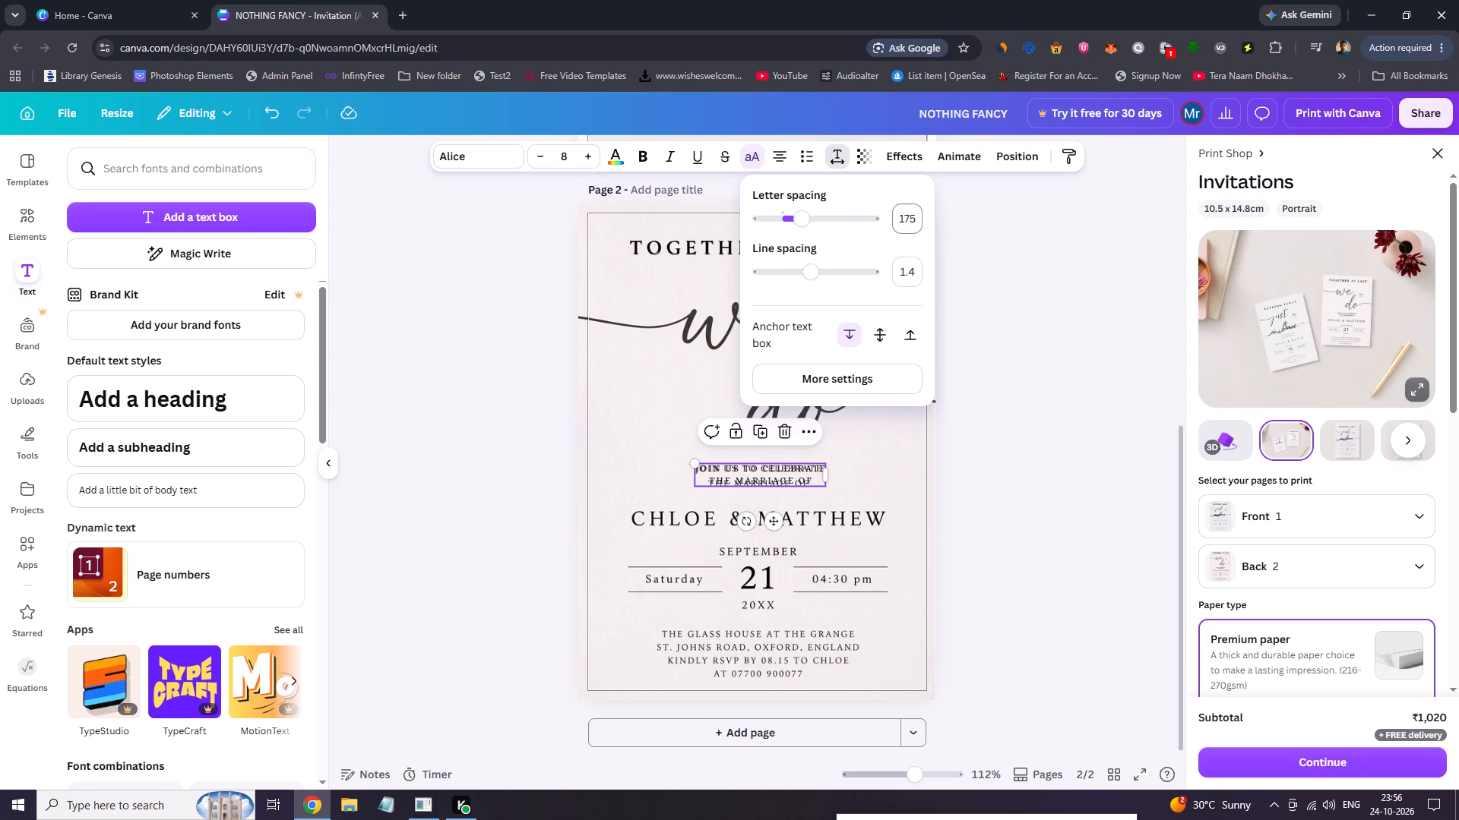
Set the two-line text's line spacing to 1.63 to match the gap between the original lines.
drag(812, 275, 817, 276)
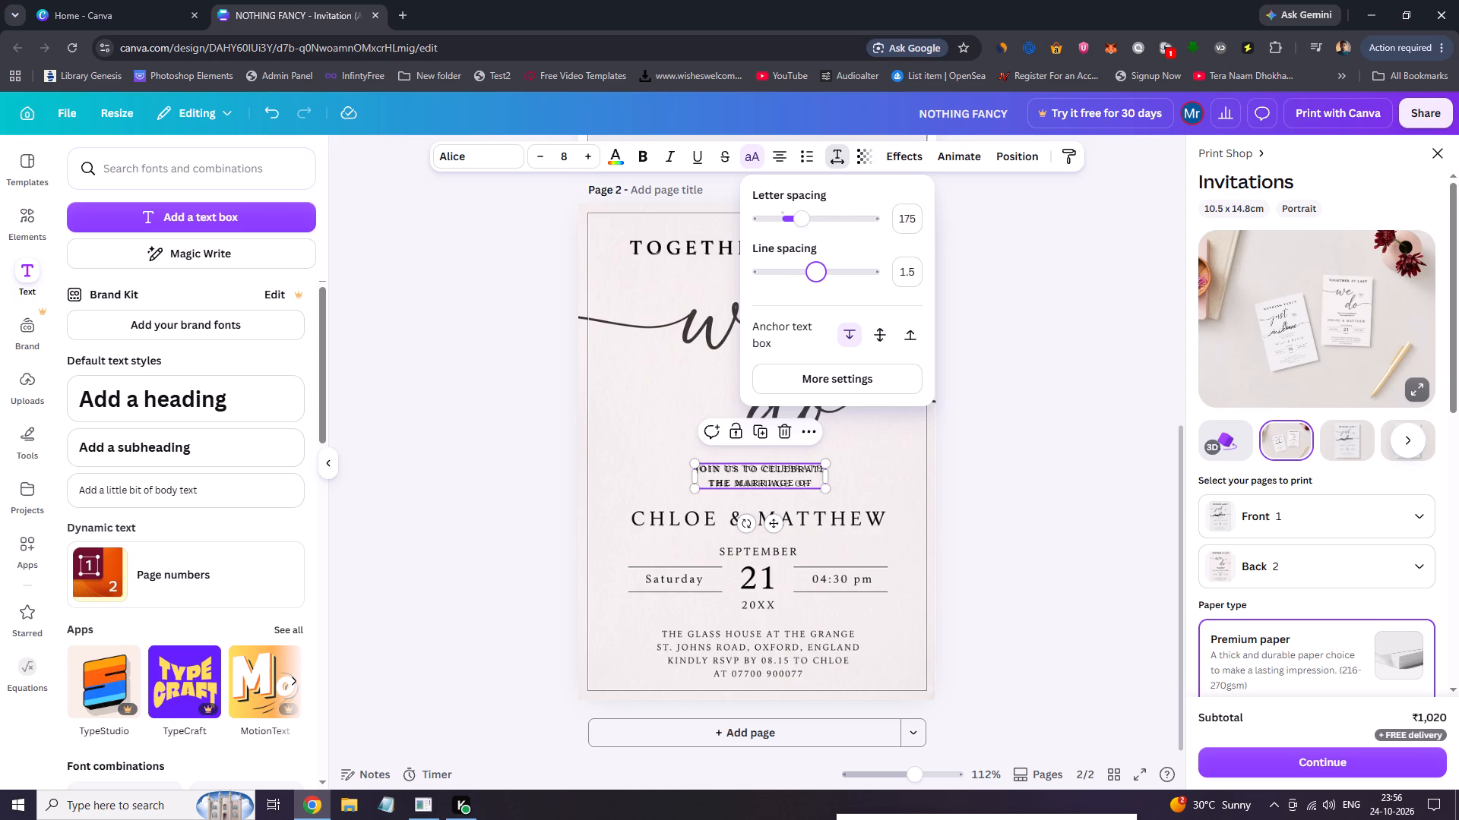
drag(817, 276, 825, 277)
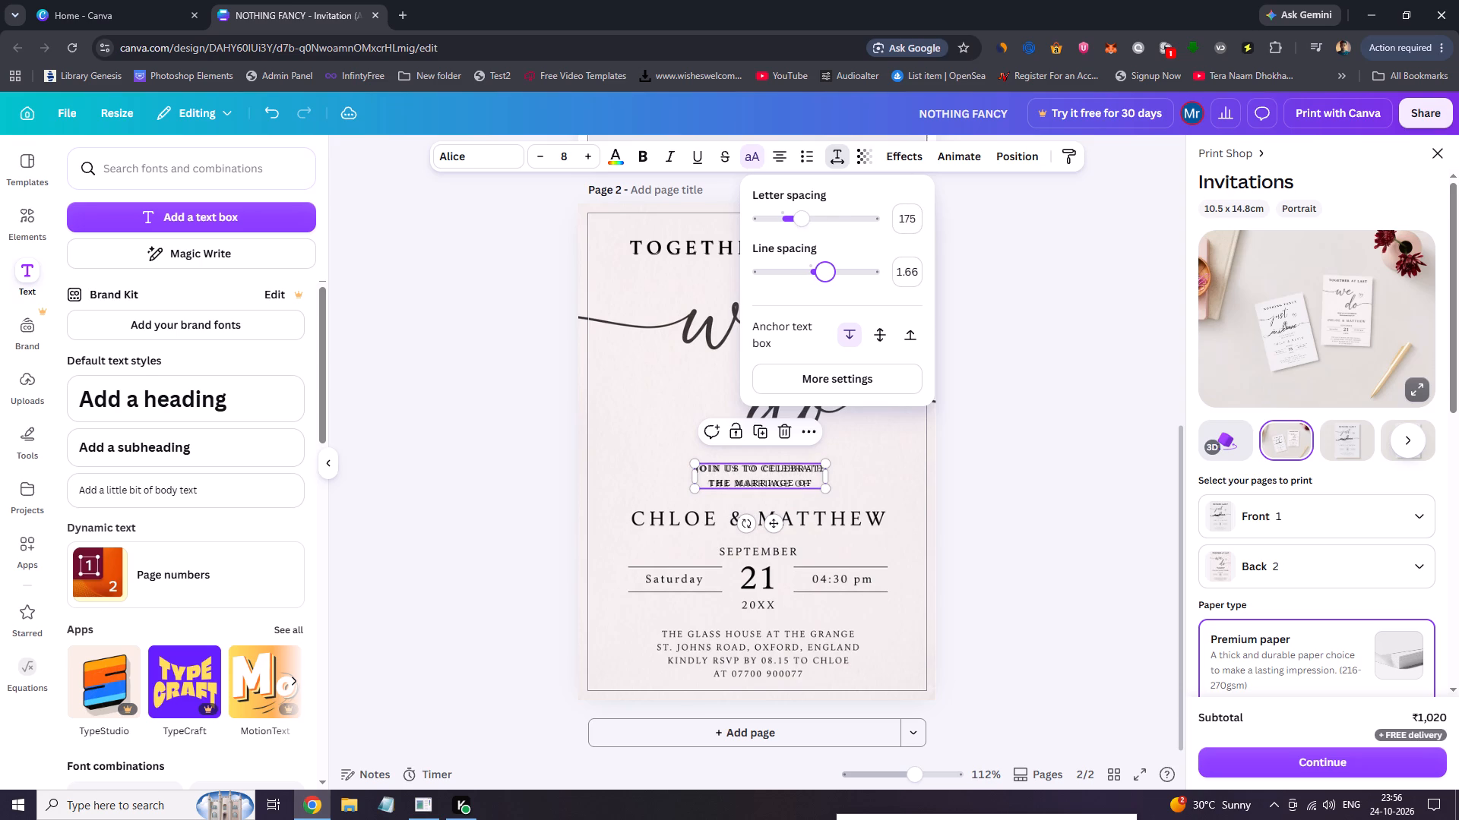
drag(825, 277, 824, 277)
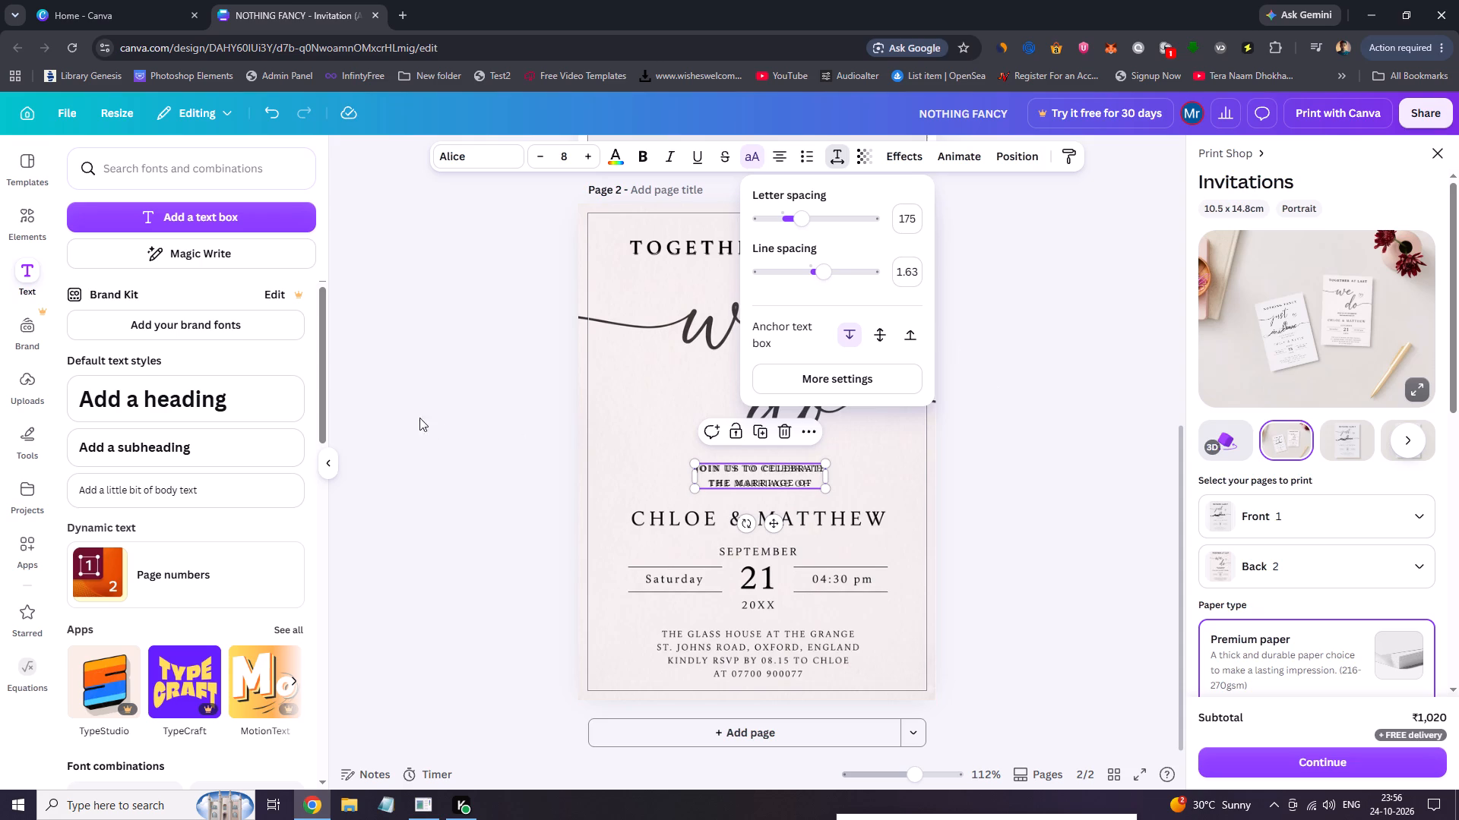
Change the two-line text's font to Times New Roman MT Regular.
click(460, 162)
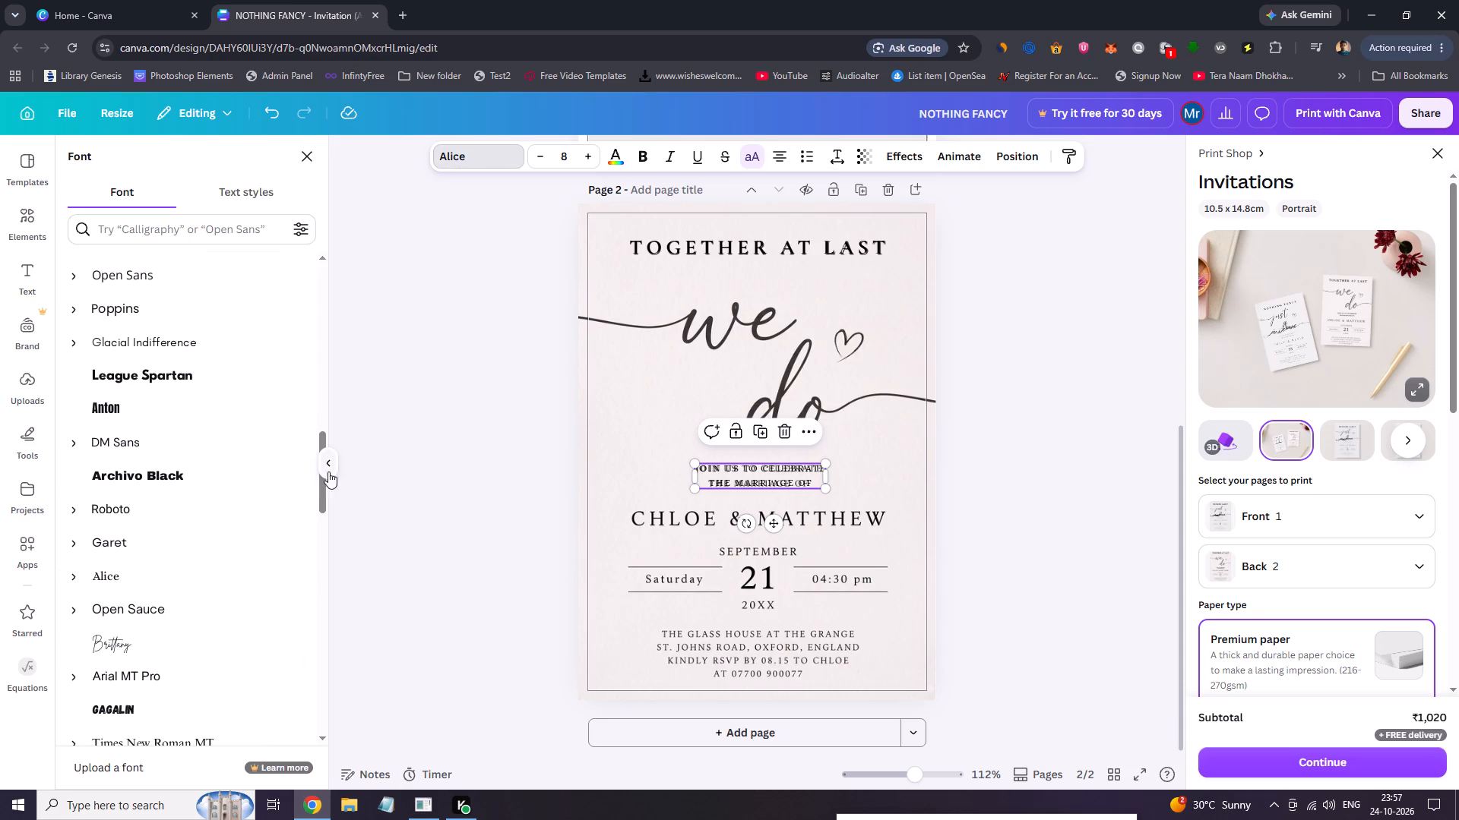
drag(323, 480, 324, 490)
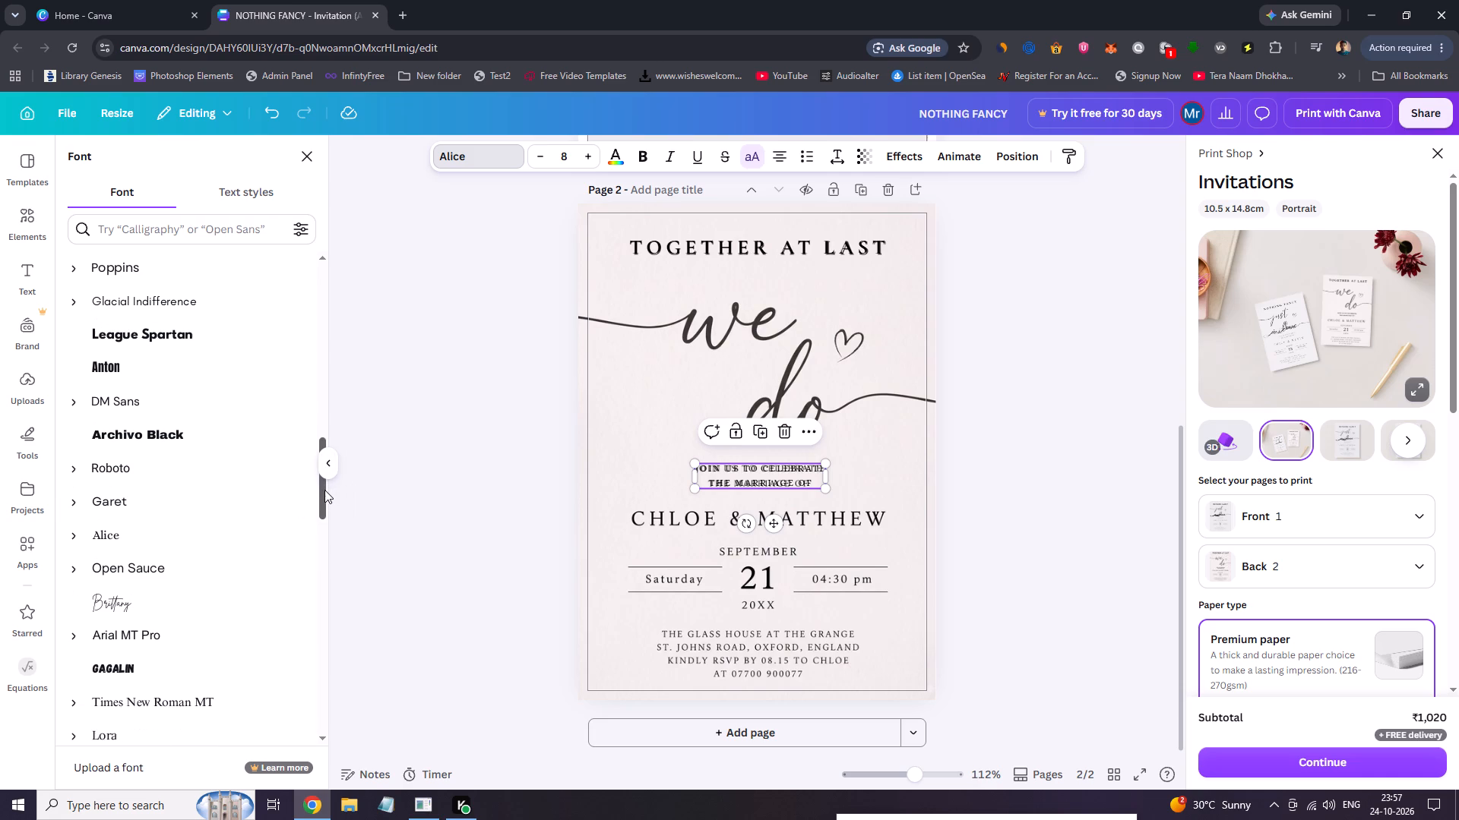
drag(324, 490, 332, 520)
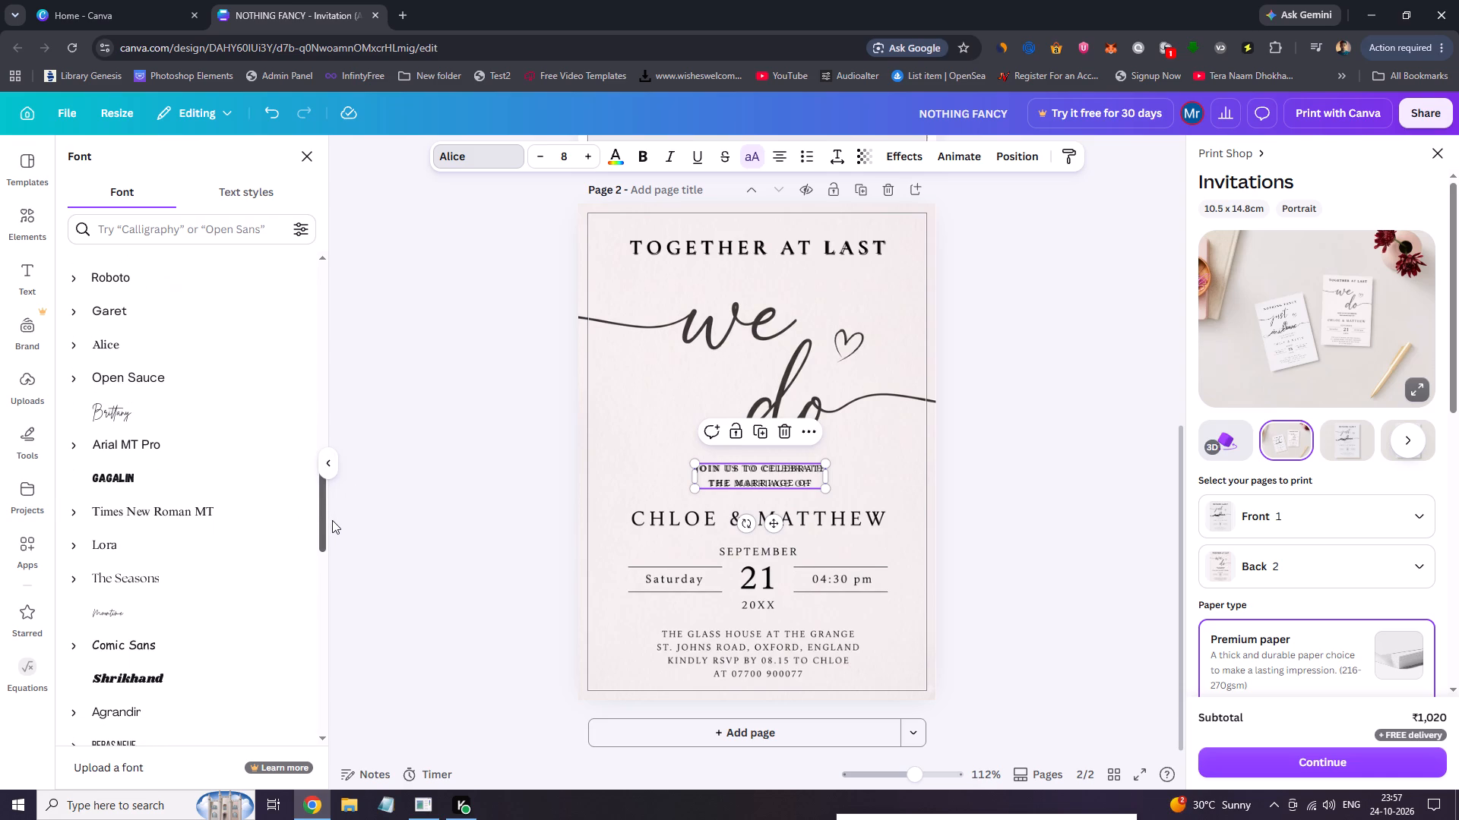
drag(332, 520, 333, 523)
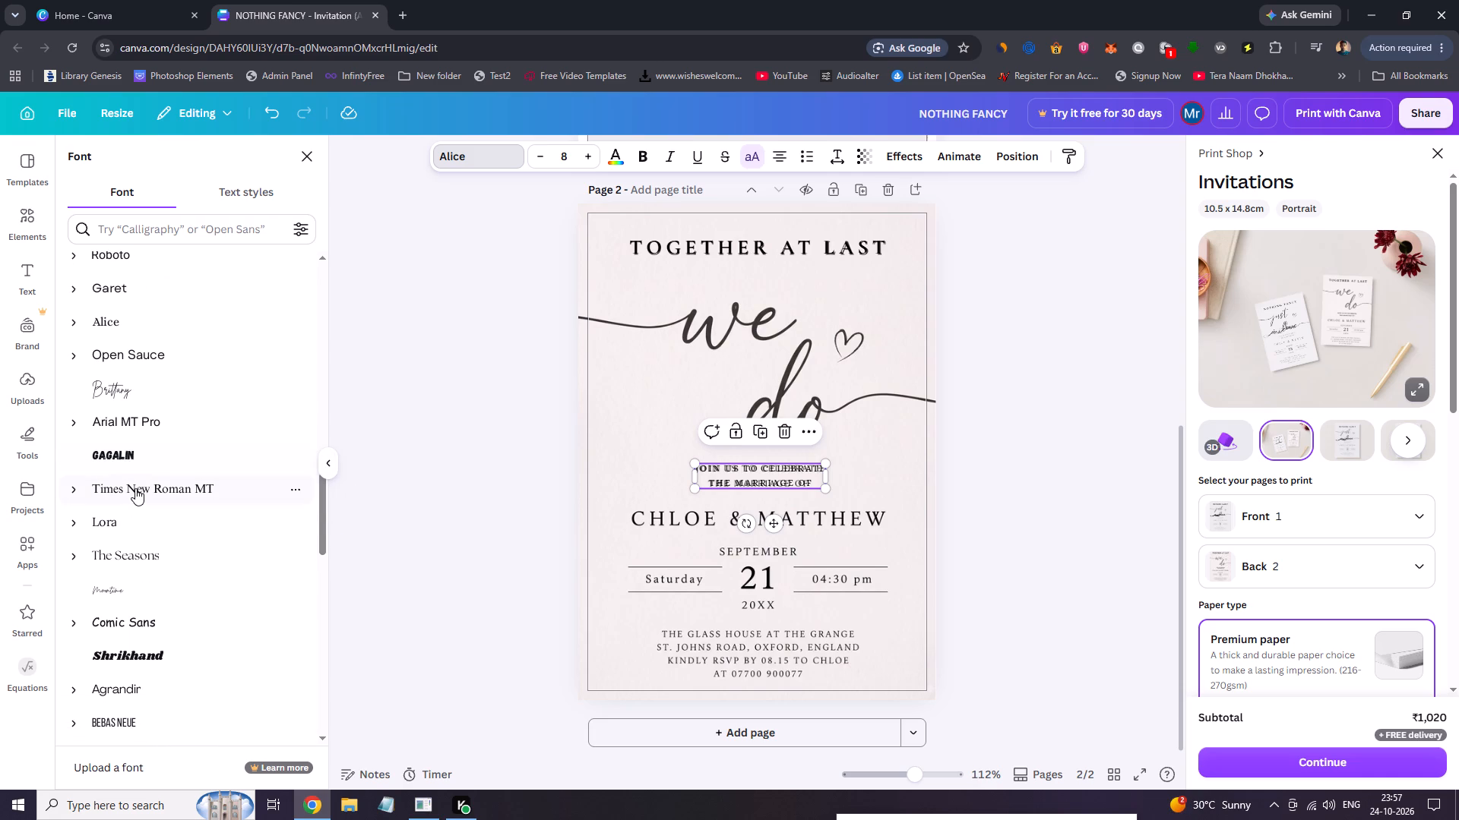
click(83, 487)
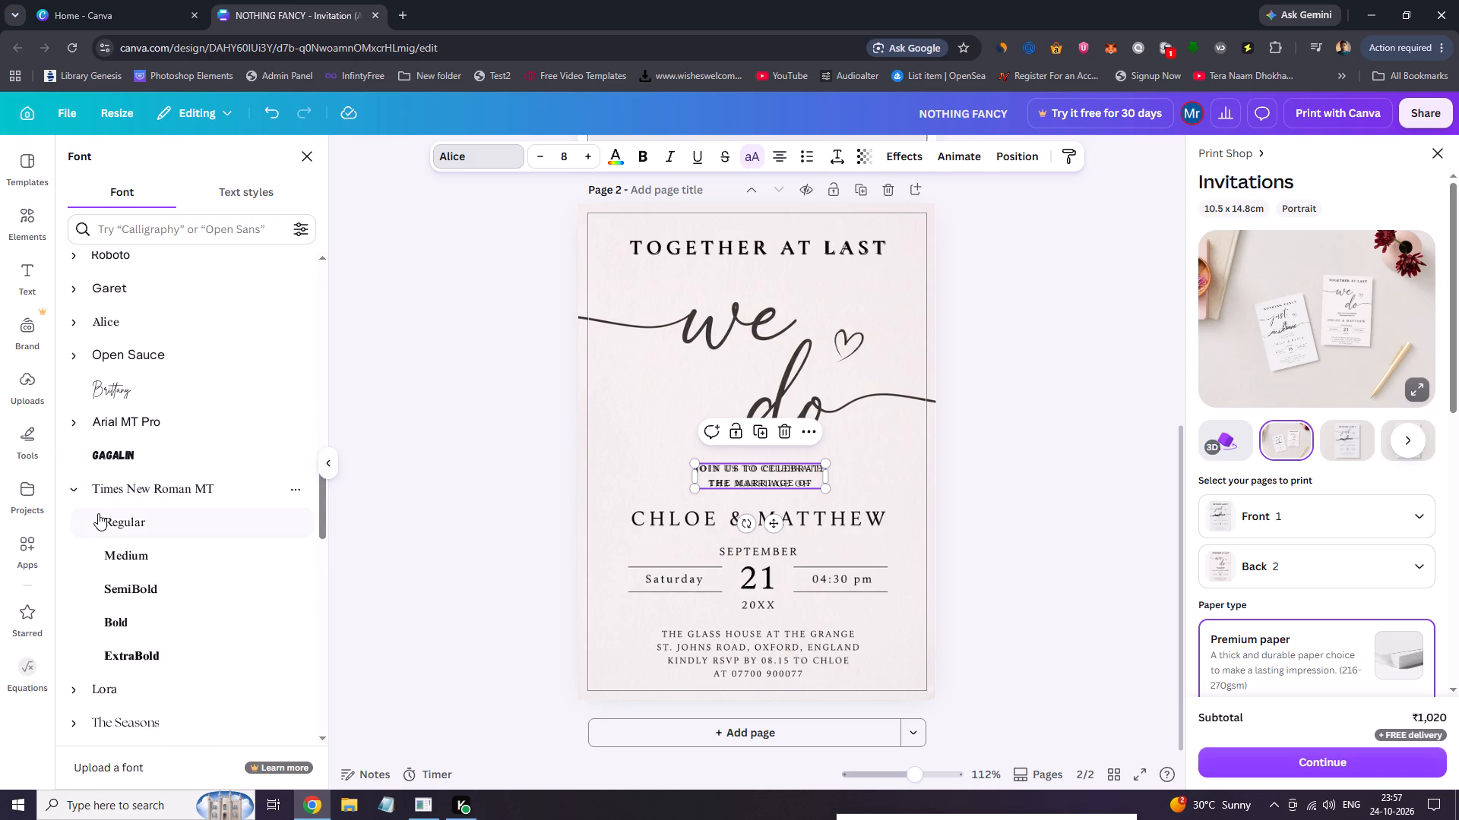
click(98, 513)
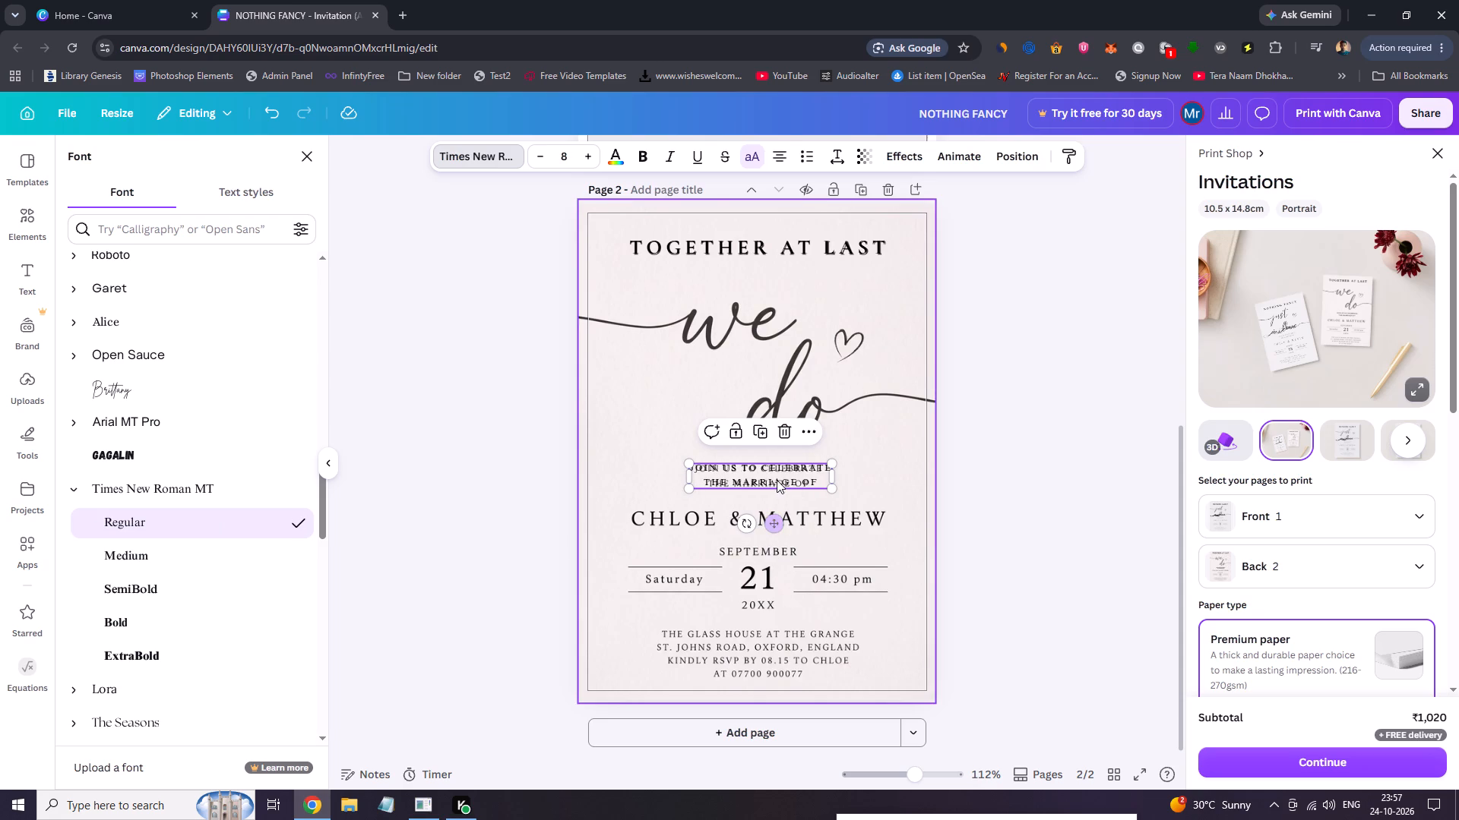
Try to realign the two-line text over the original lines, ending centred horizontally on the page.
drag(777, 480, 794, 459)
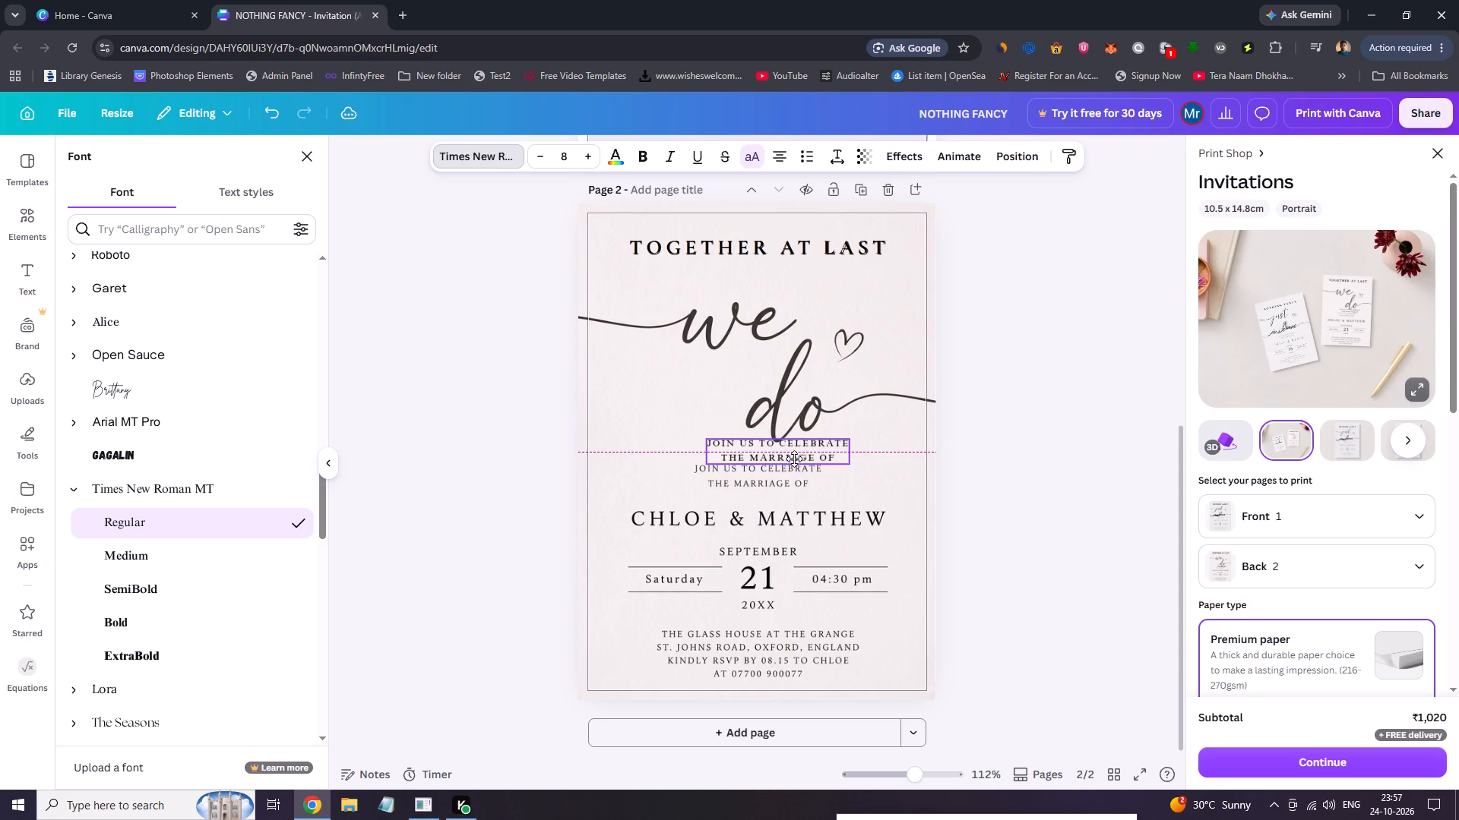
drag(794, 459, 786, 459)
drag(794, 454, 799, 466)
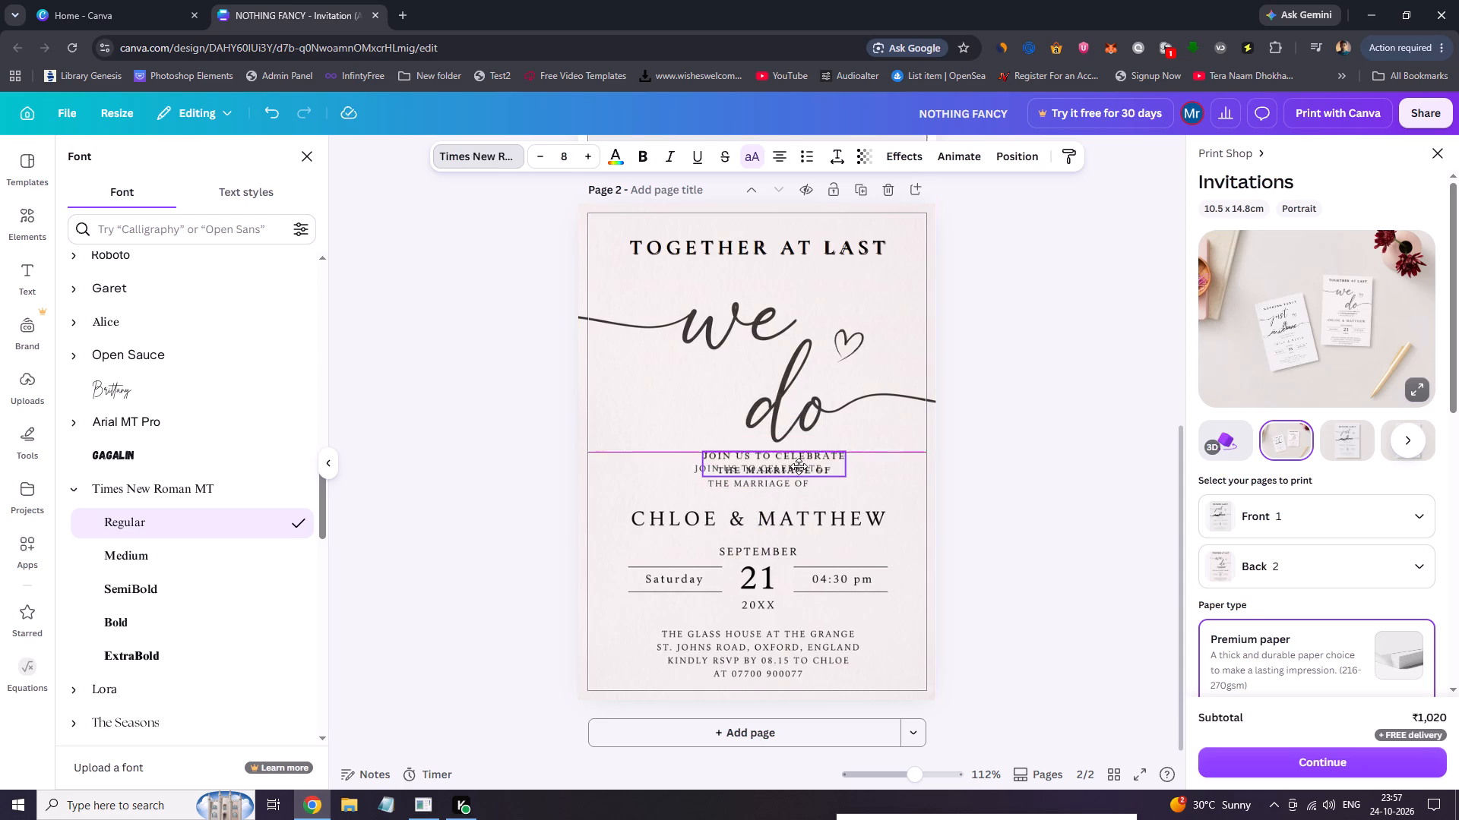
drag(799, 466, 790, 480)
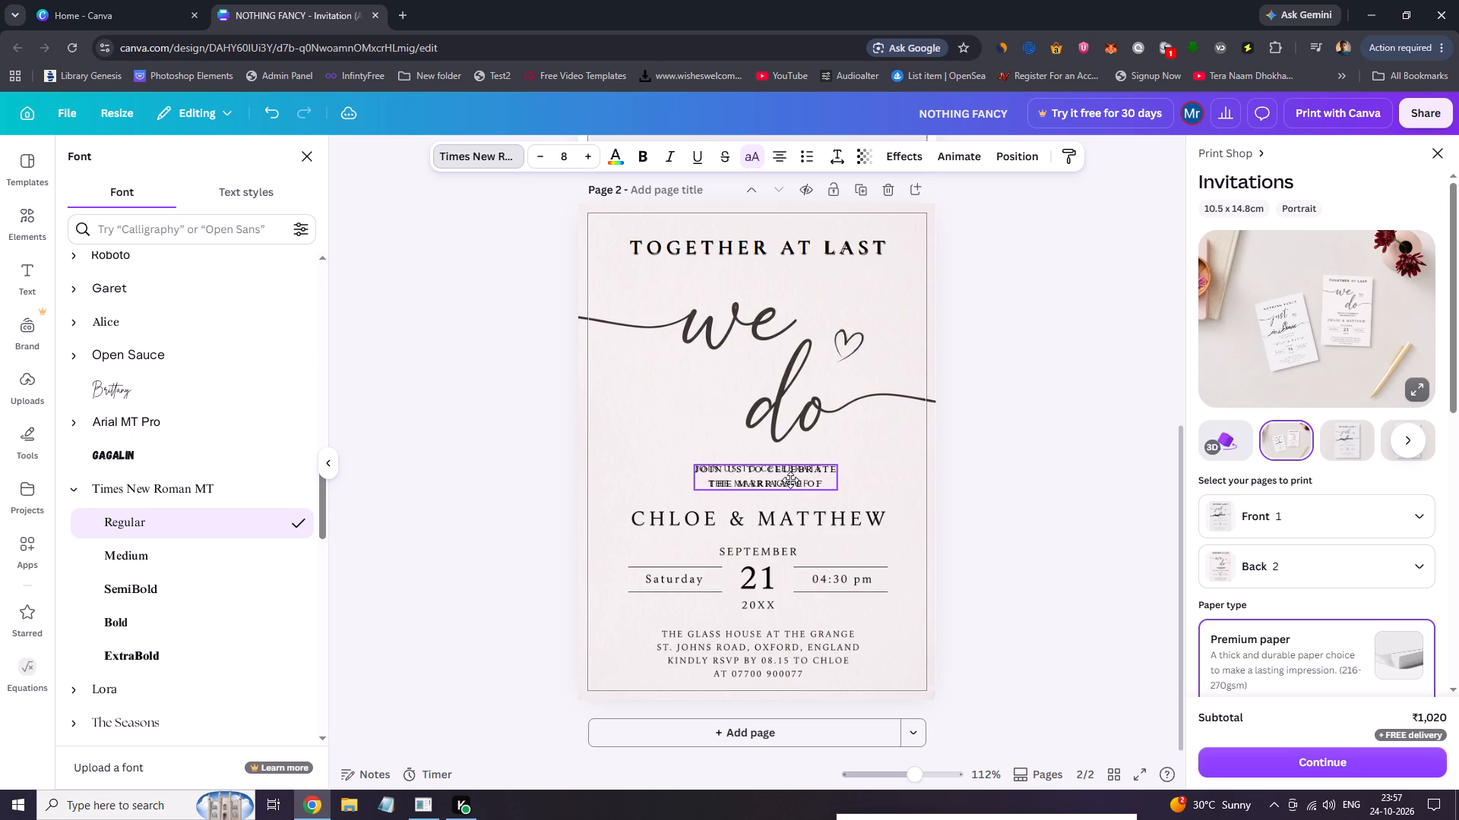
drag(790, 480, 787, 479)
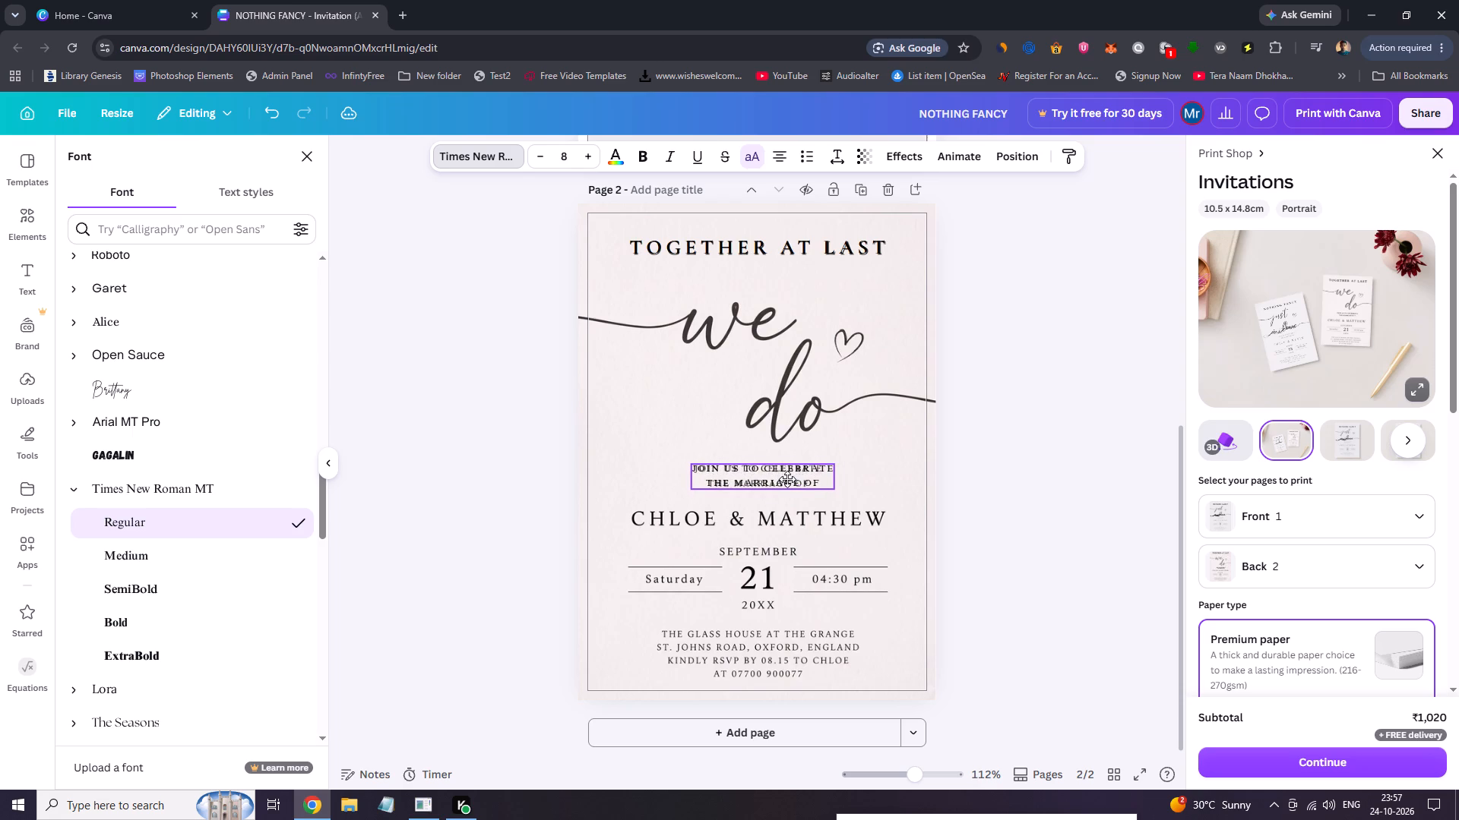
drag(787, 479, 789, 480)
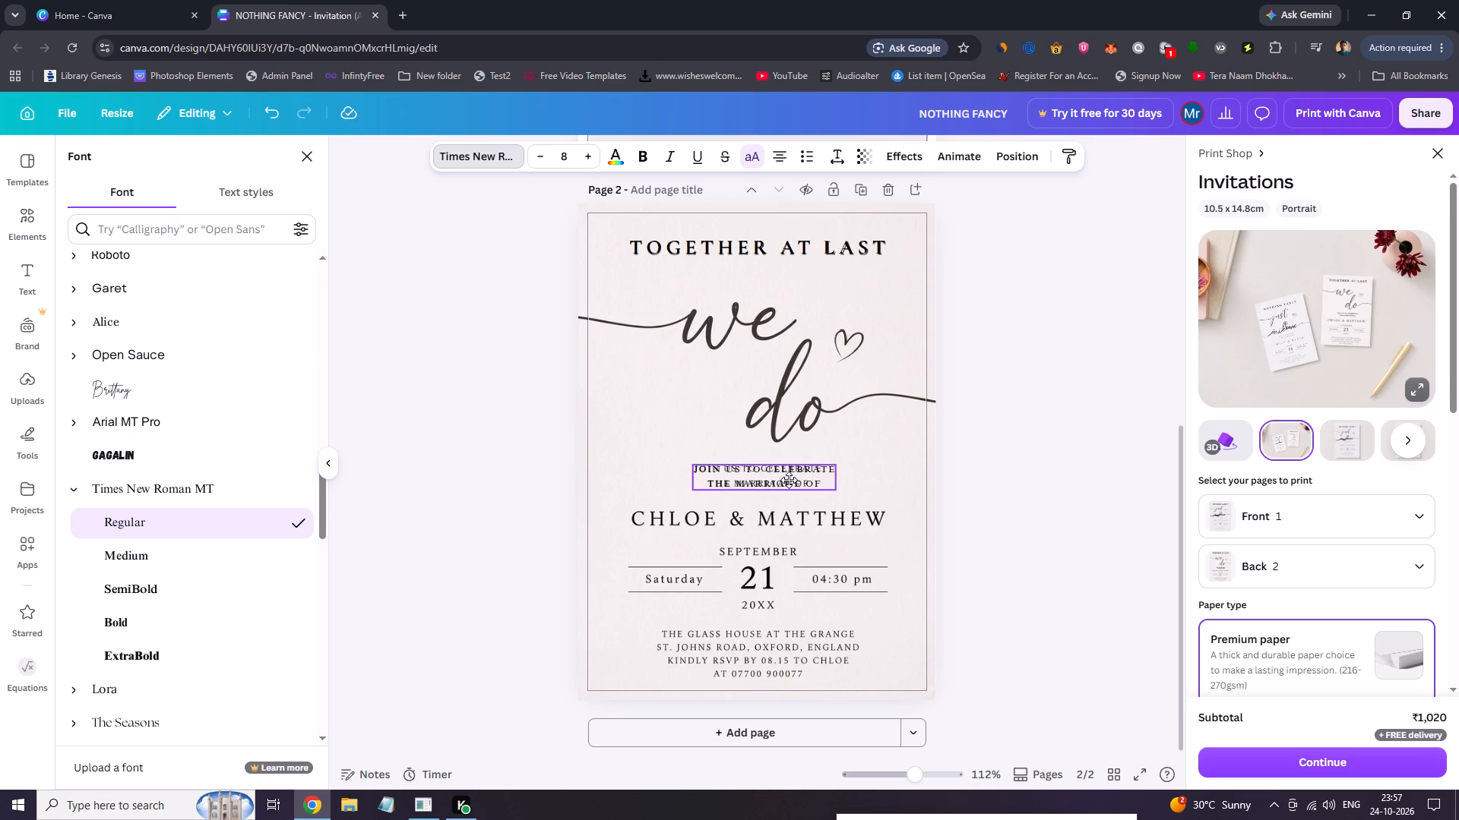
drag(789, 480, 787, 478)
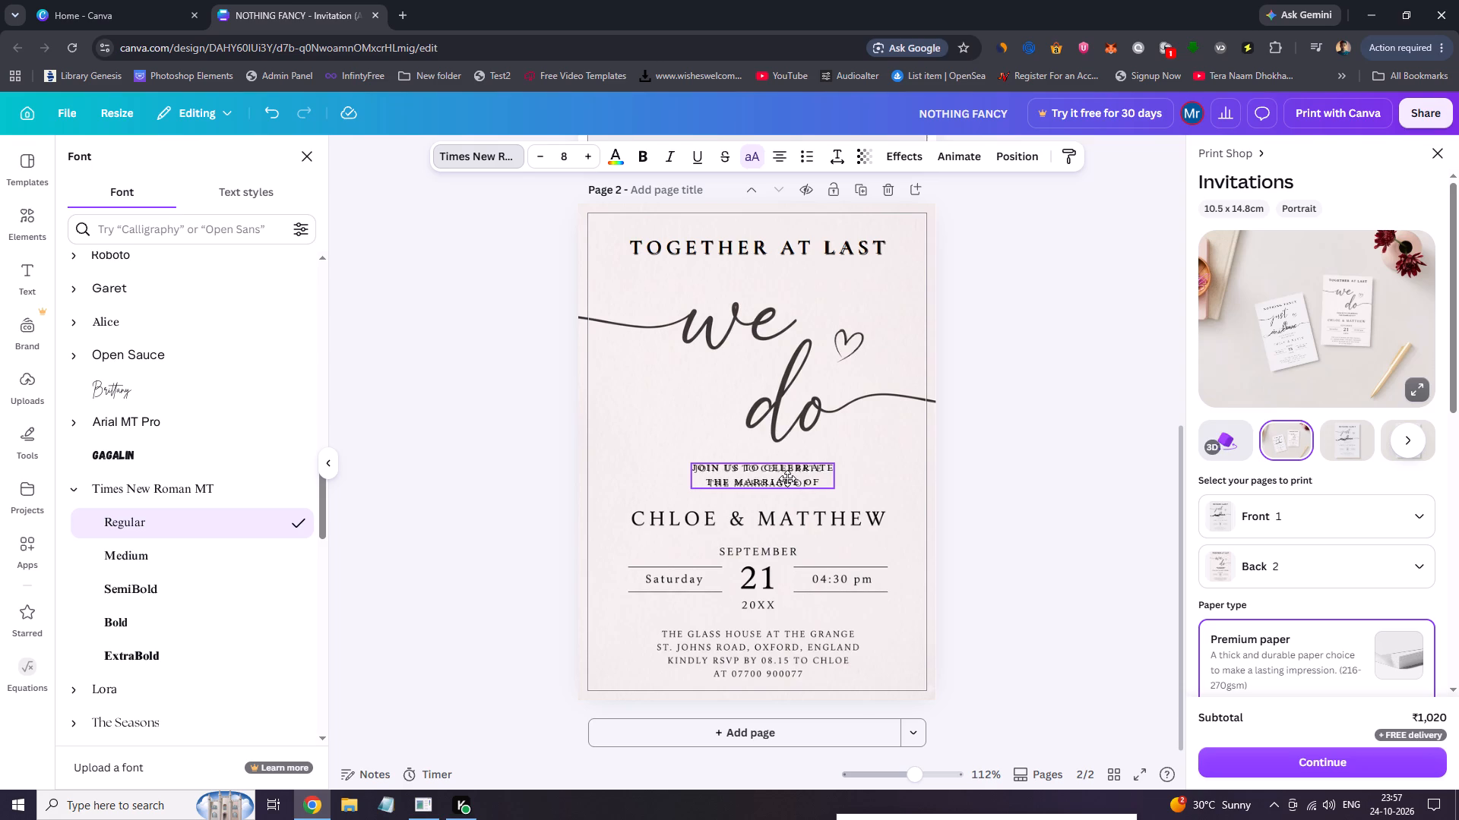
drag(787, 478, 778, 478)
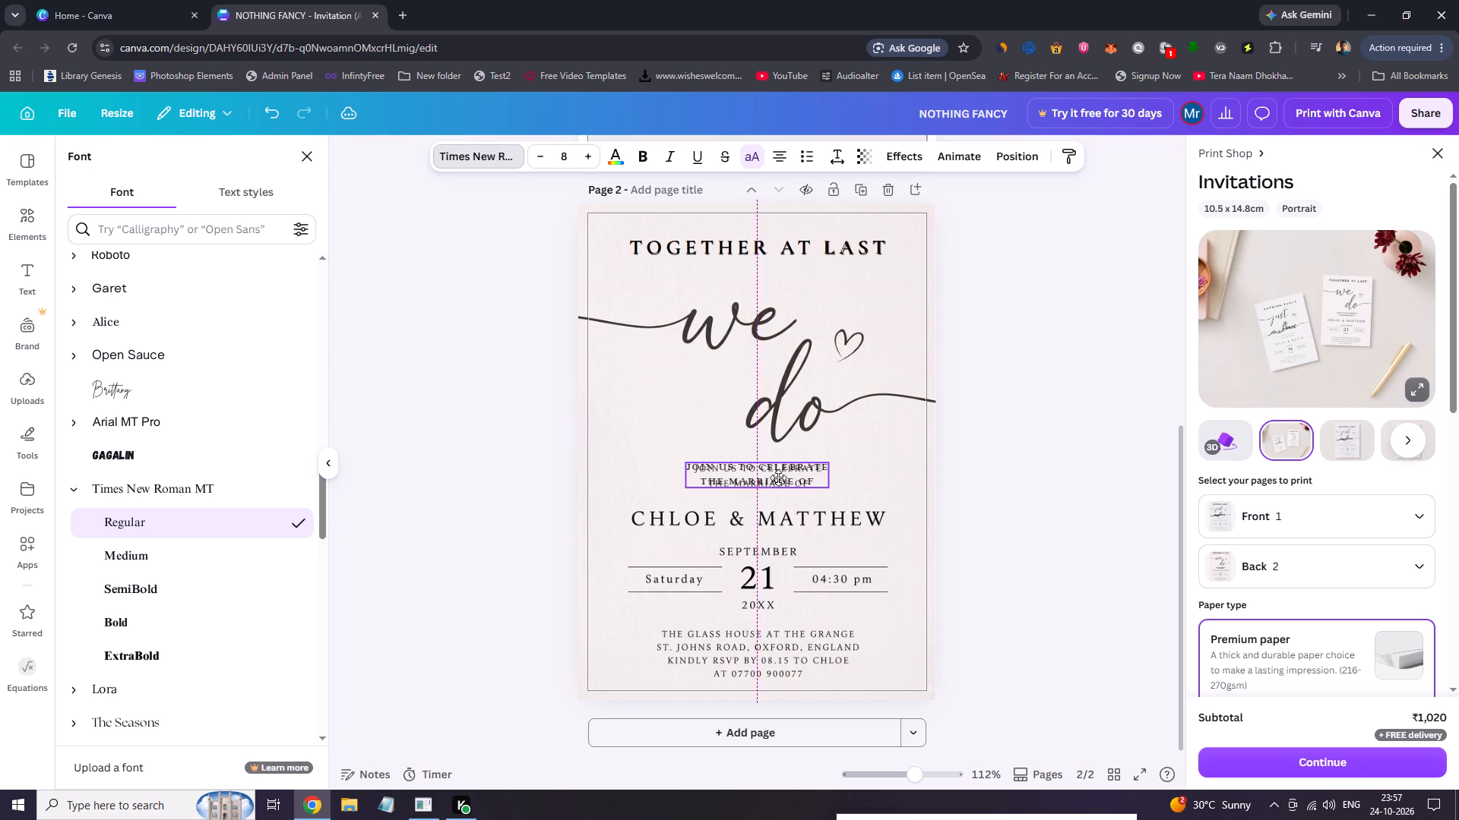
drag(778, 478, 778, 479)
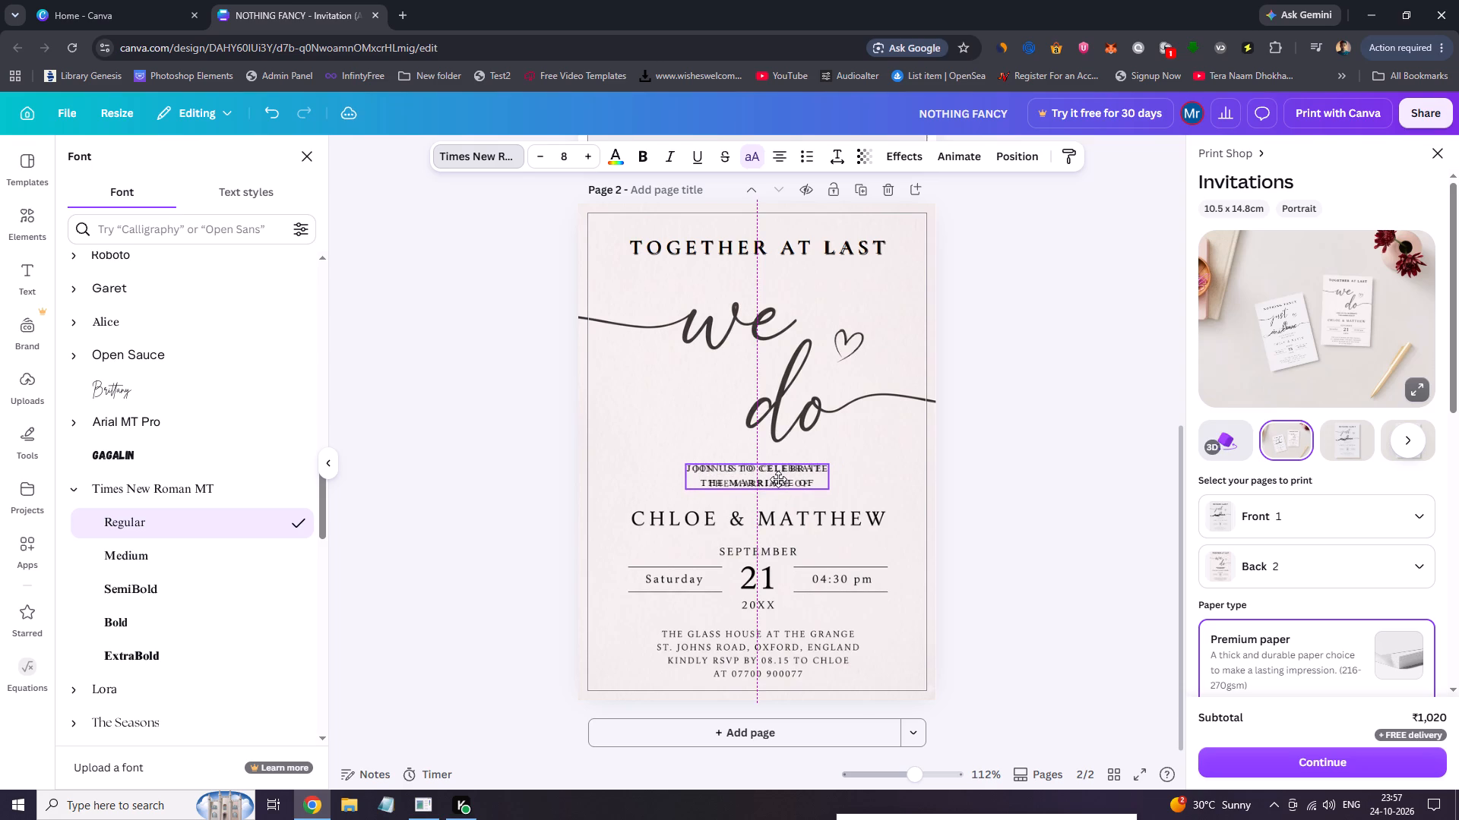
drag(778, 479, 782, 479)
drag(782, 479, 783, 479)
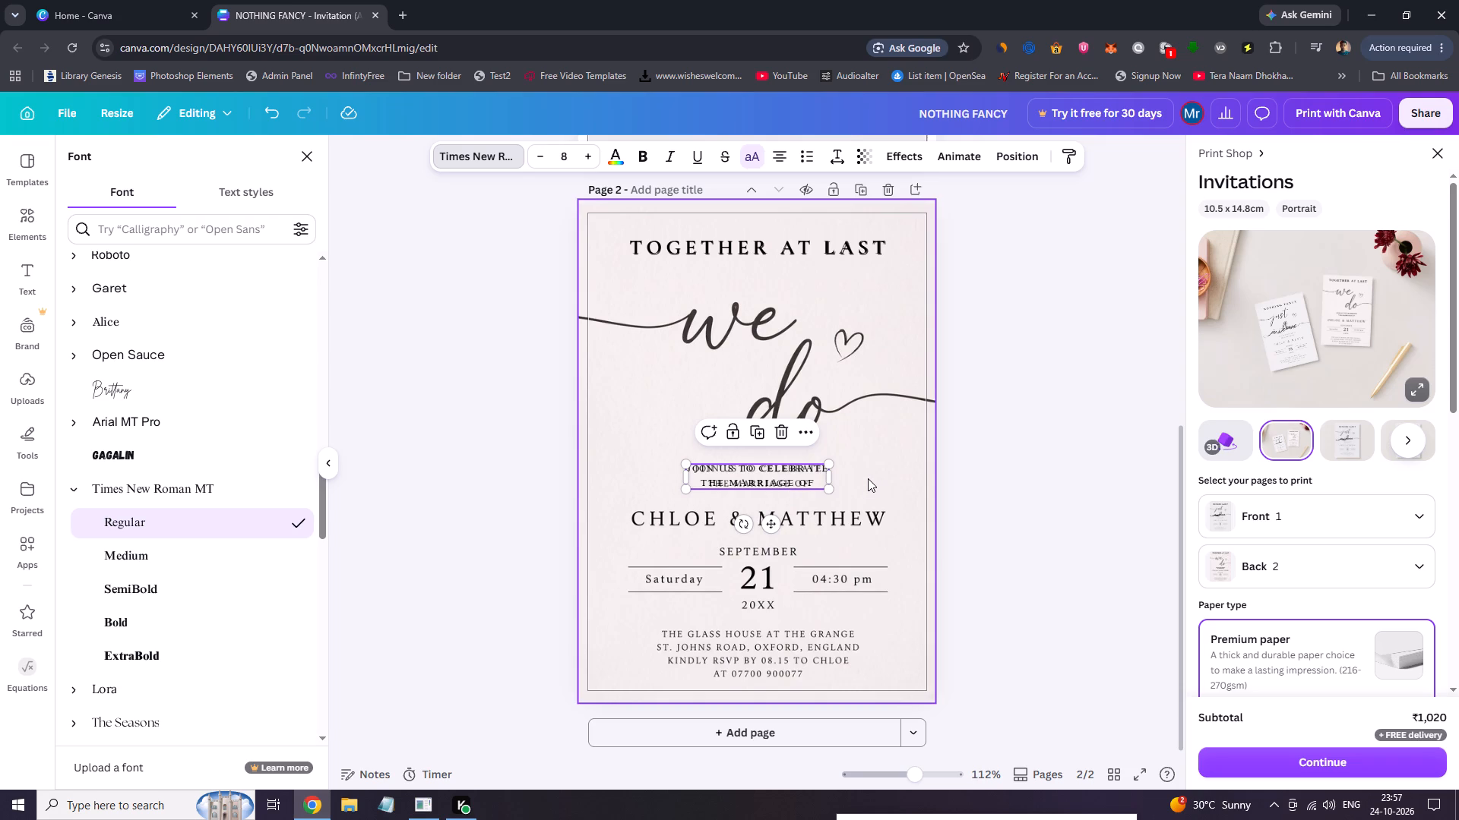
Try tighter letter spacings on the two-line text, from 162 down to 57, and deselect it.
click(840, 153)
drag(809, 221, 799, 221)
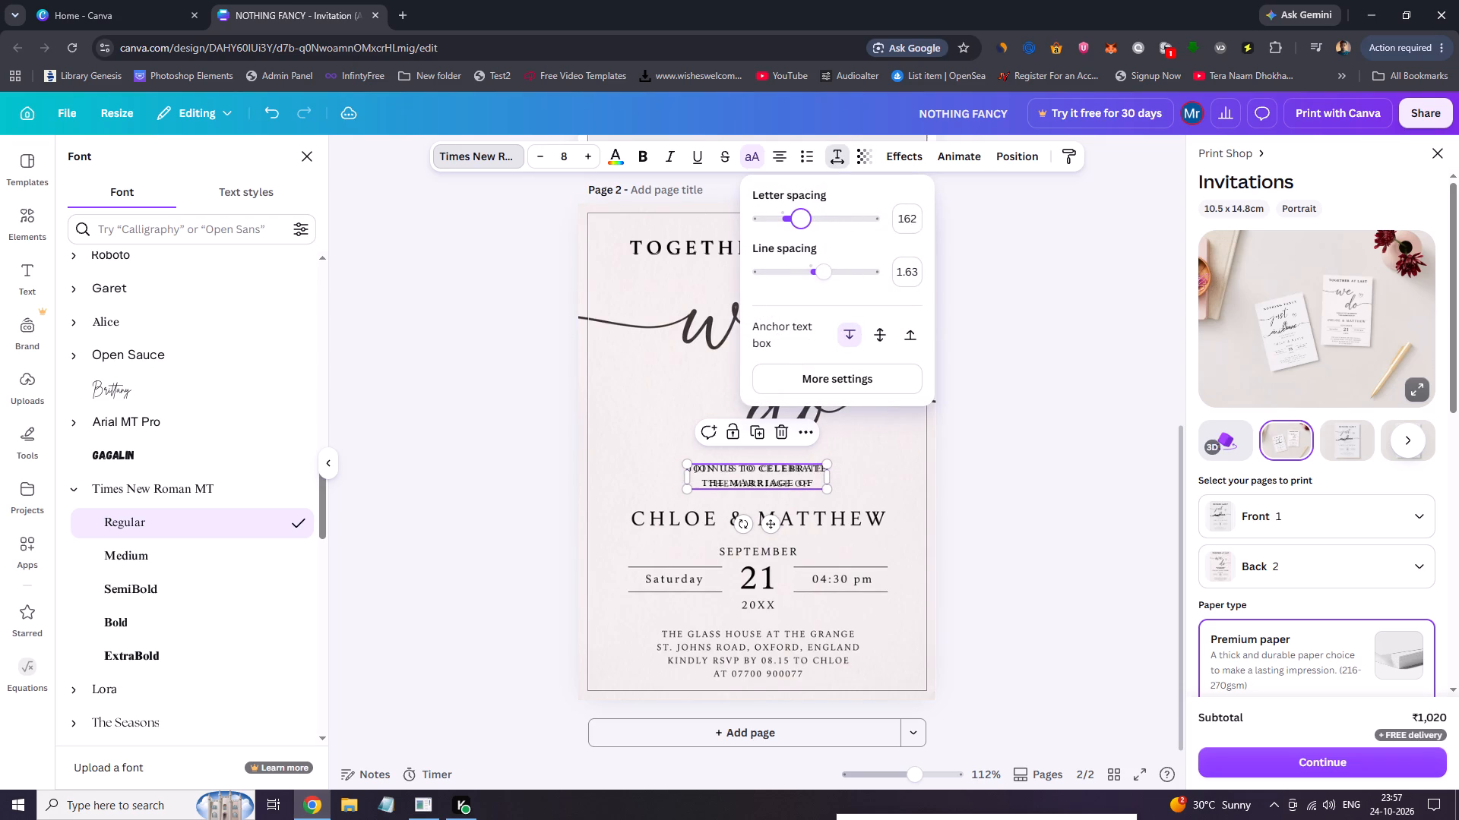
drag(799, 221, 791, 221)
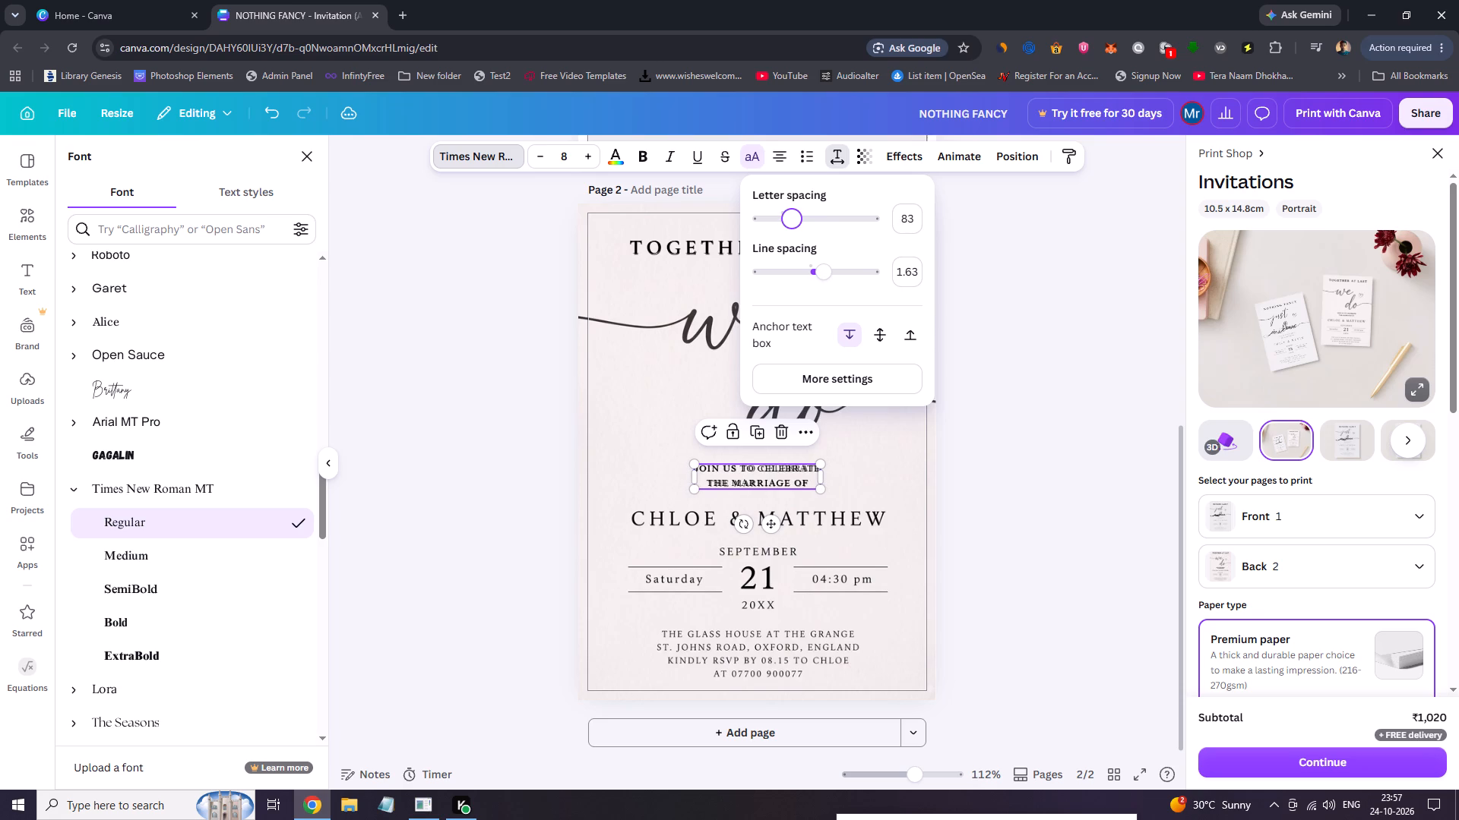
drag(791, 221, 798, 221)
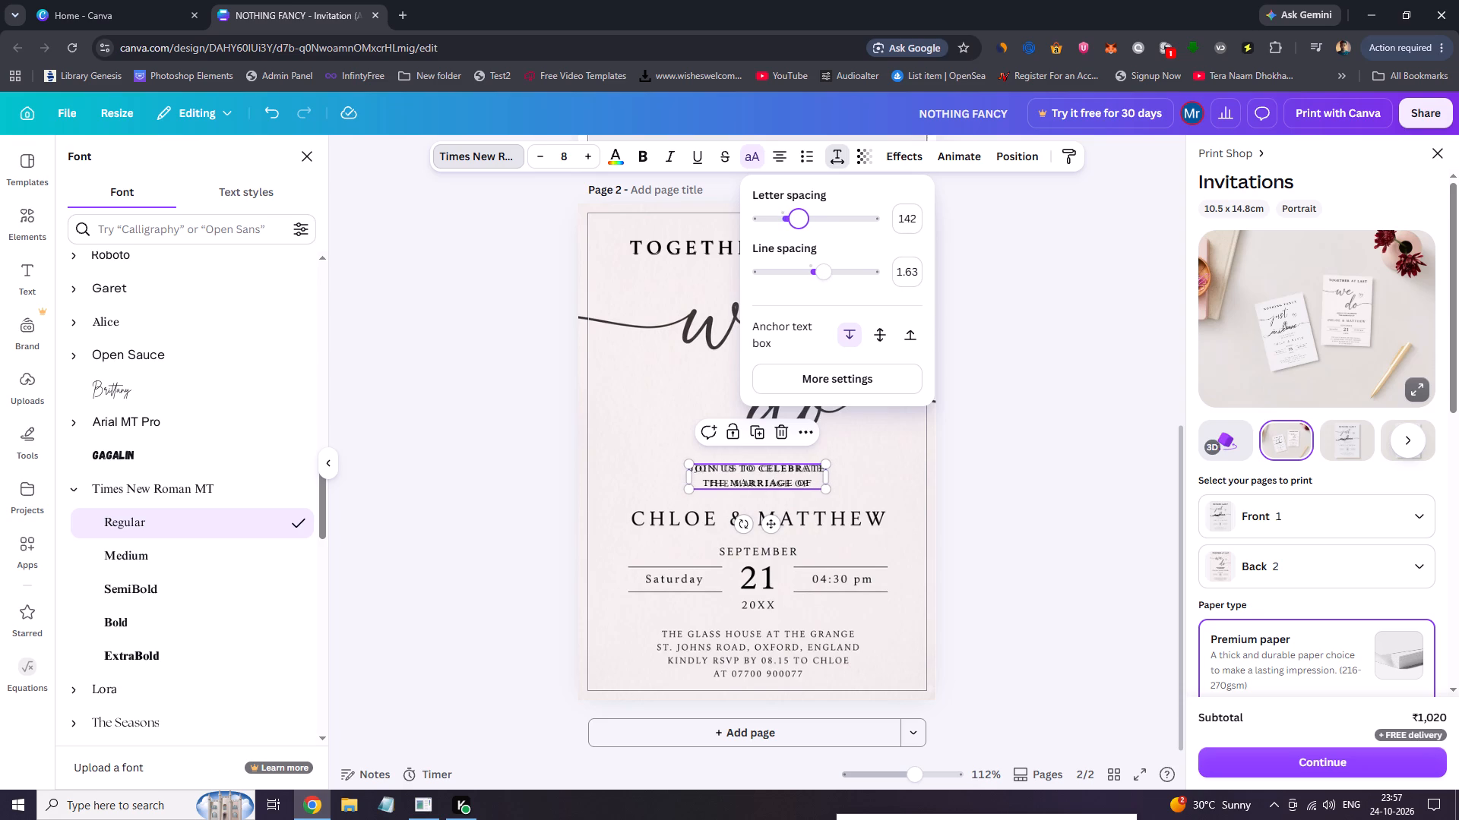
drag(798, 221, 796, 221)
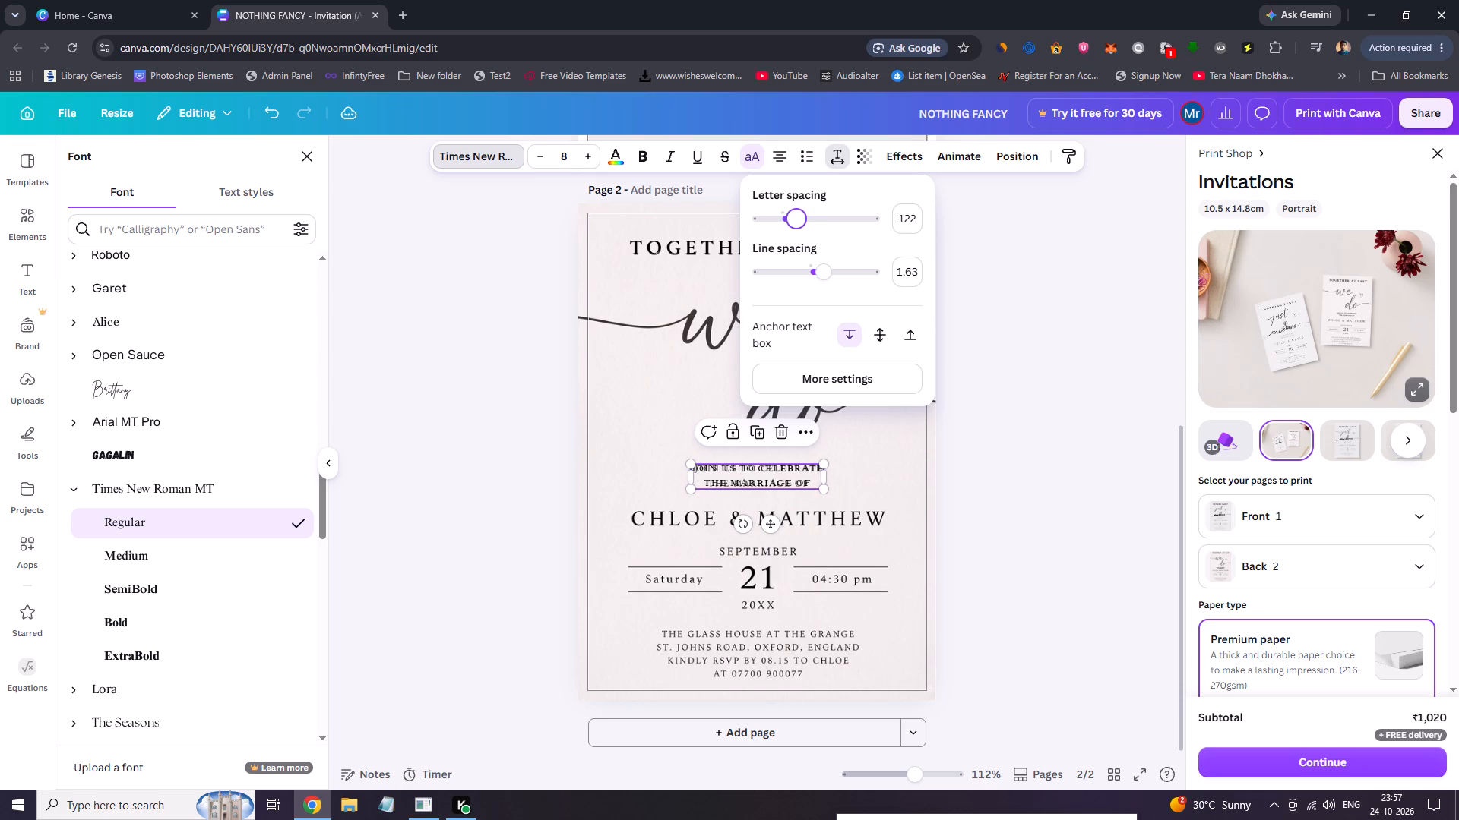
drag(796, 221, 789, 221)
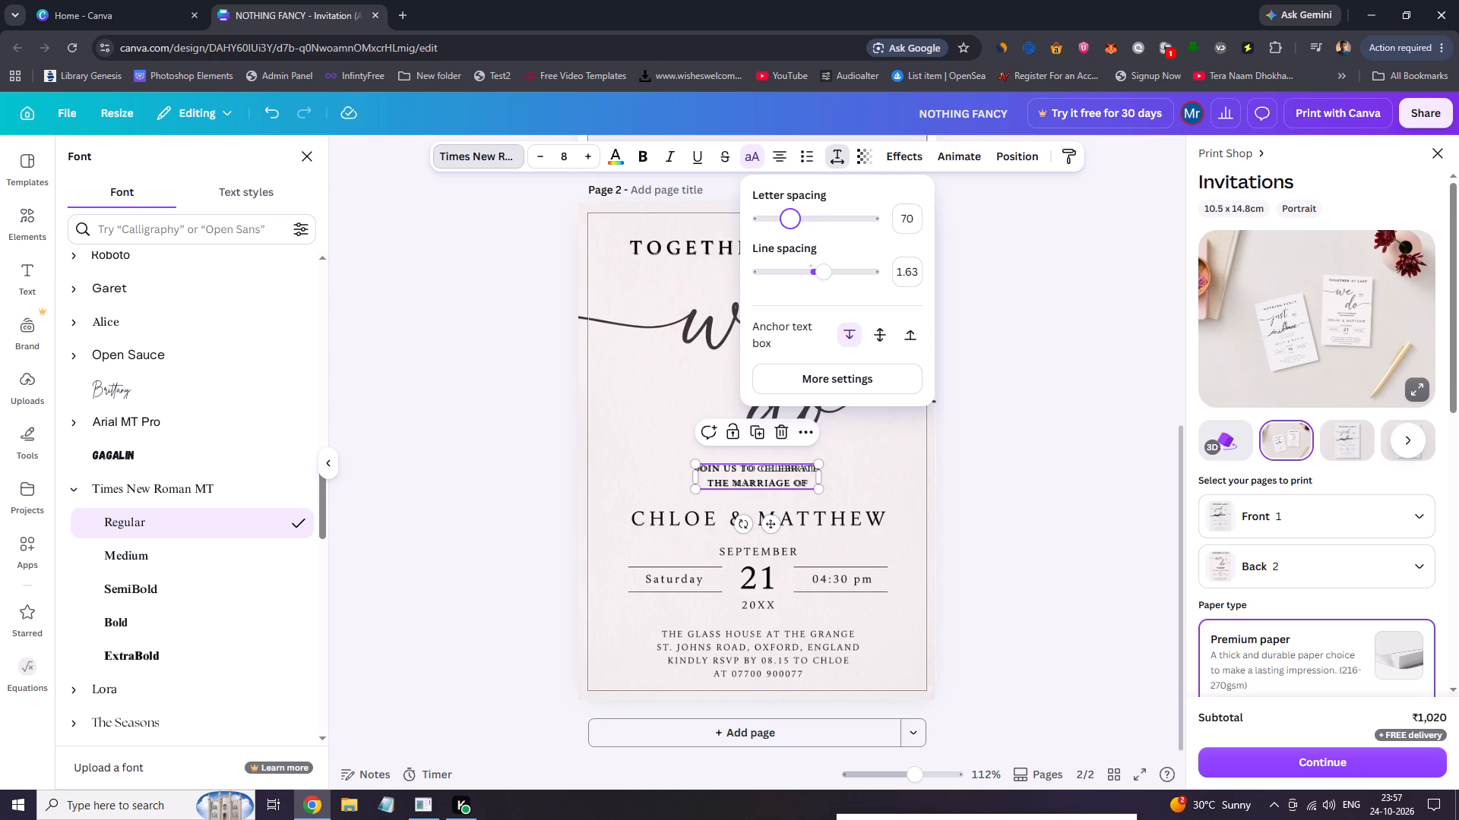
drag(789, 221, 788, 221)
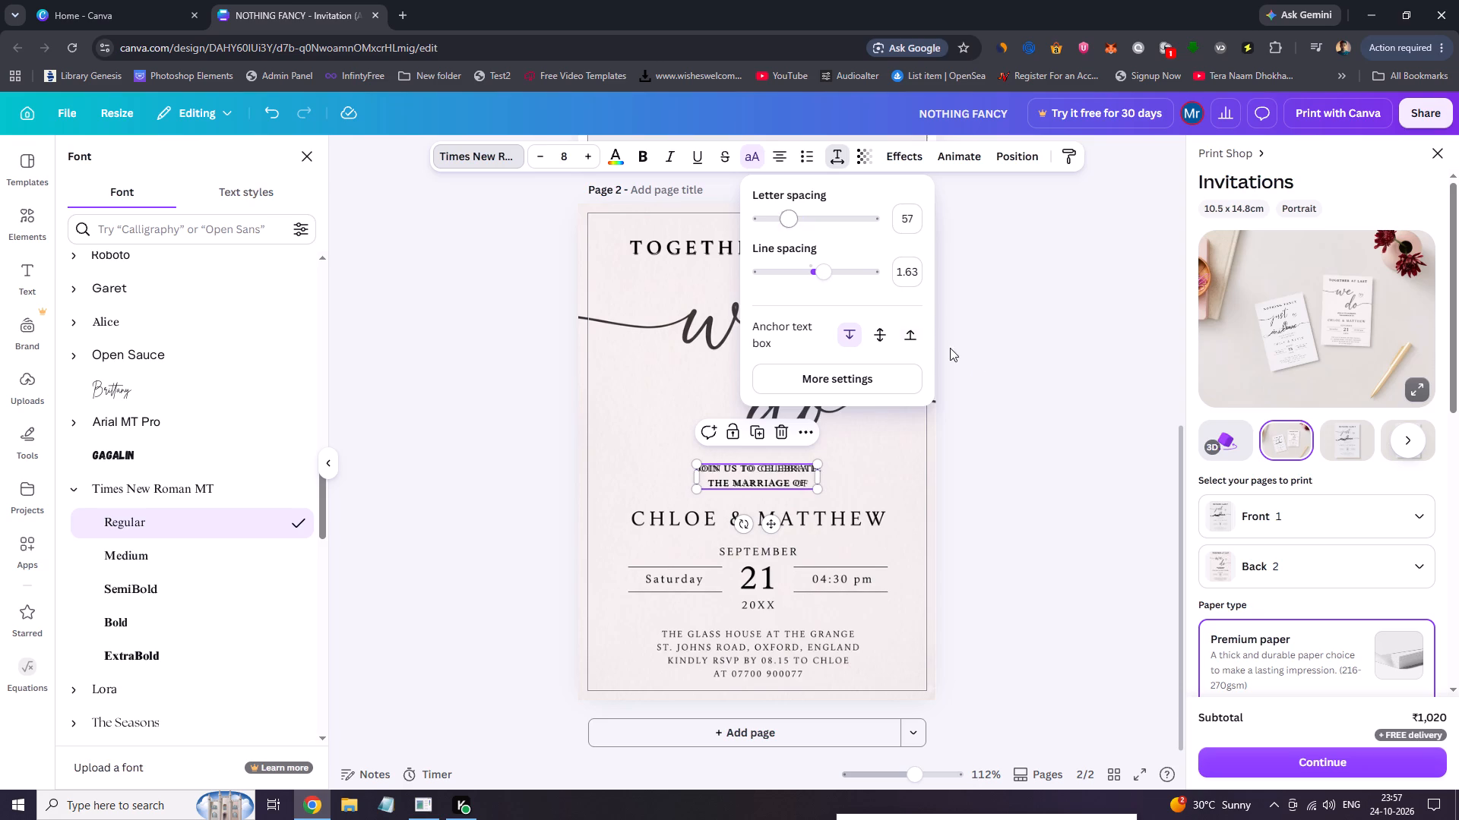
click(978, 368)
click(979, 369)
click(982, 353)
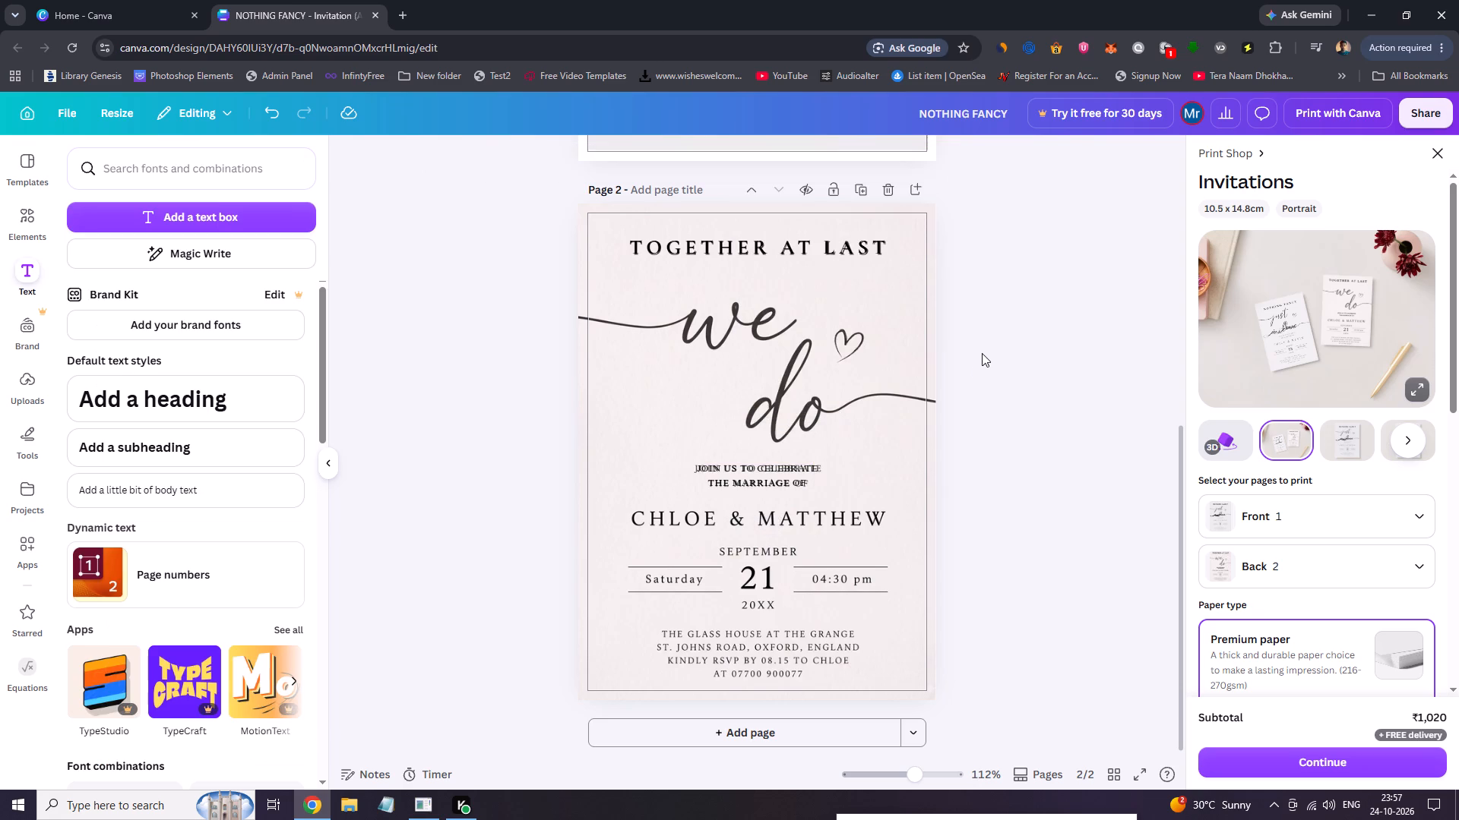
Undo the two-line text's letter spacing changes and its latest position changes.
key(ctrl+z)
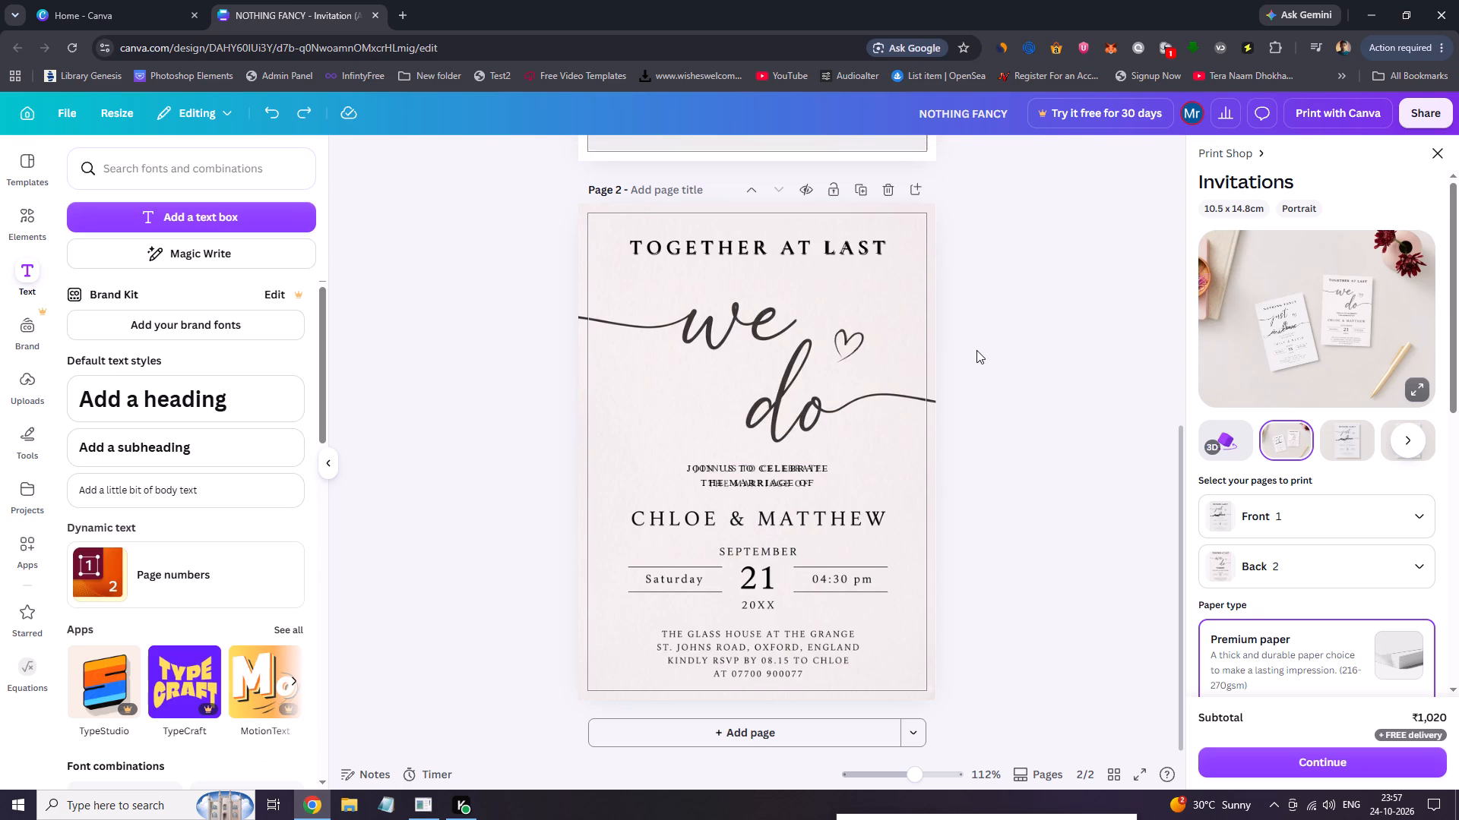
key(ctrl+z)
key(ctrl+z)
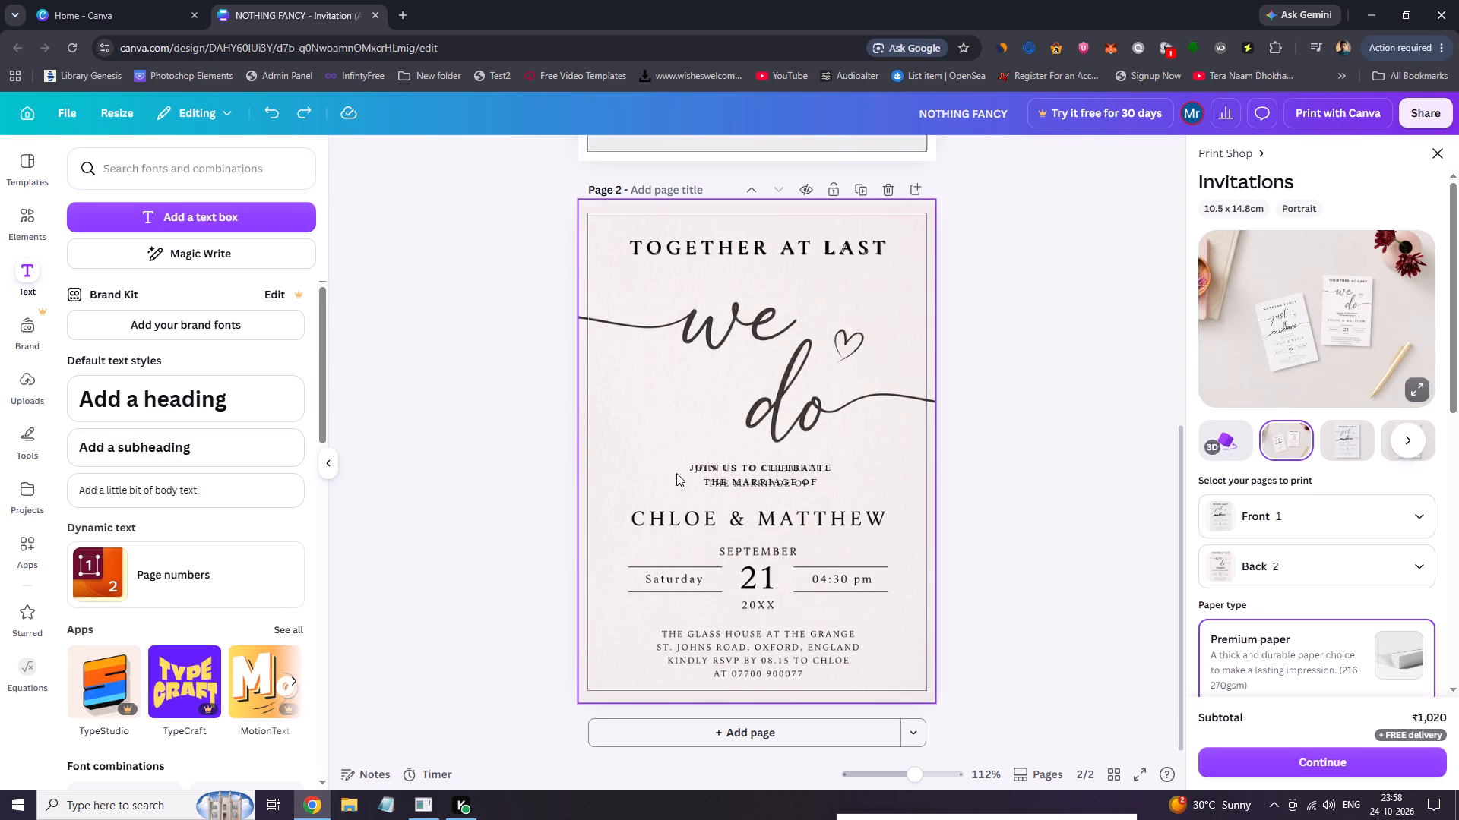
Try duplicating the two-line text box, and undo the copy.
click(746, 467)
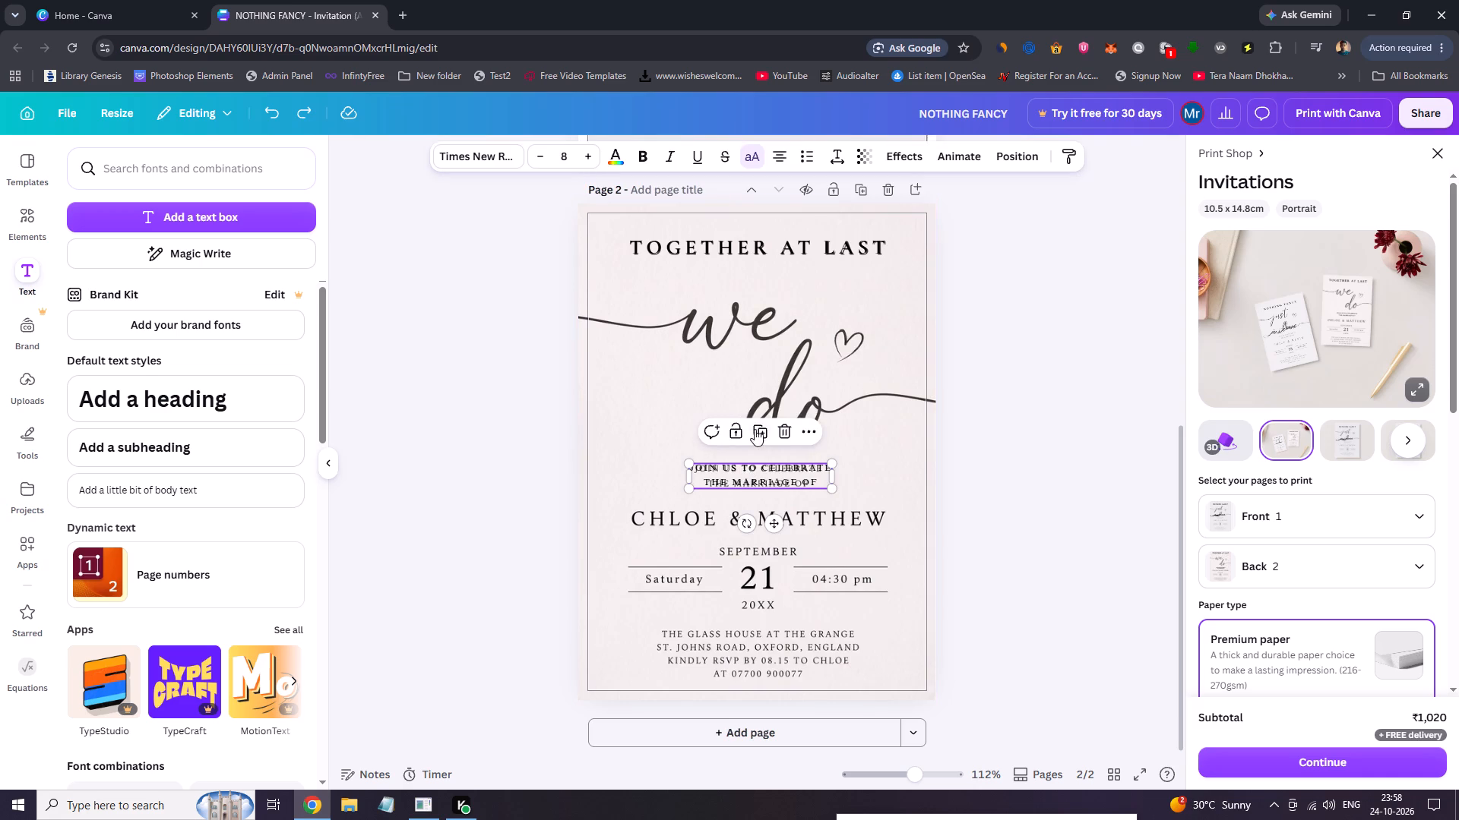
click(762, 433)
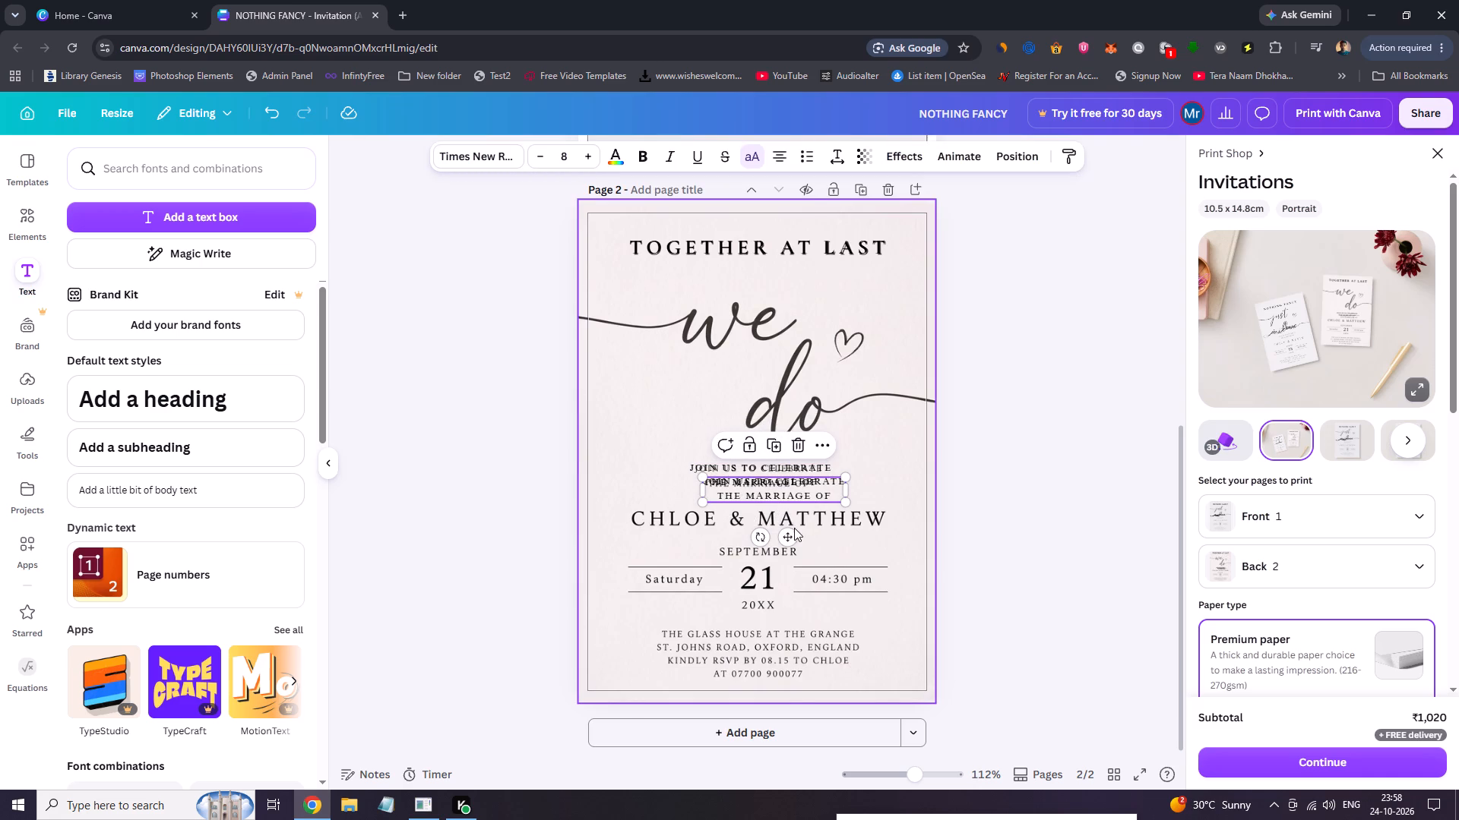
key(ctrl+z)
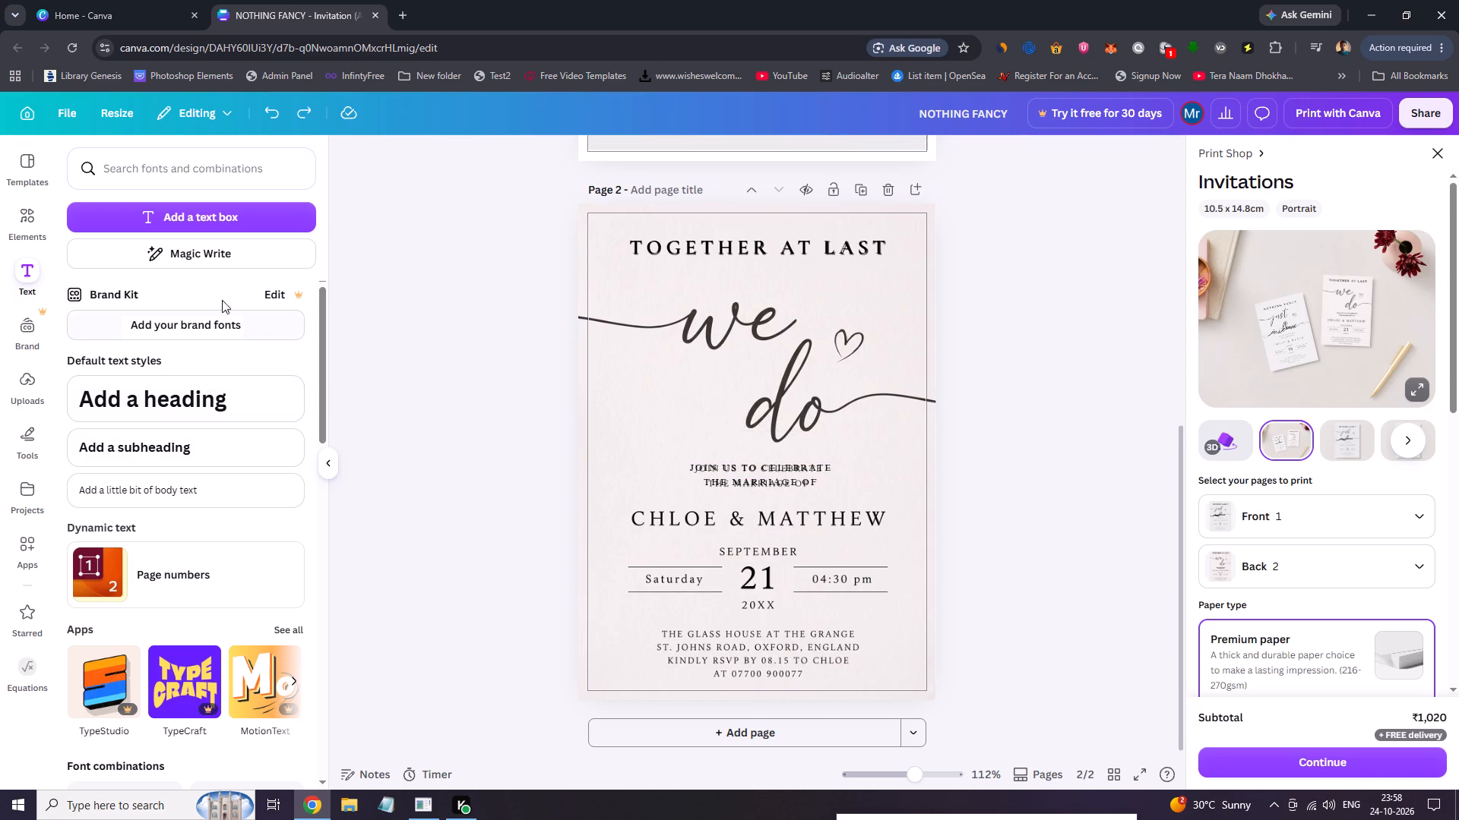
Add a subheading text box above the two-line text, beside the word "do", reading "Chloe & Matthew" in uppercase.
click(188, 446)
drag(765, 497, 774, 509)
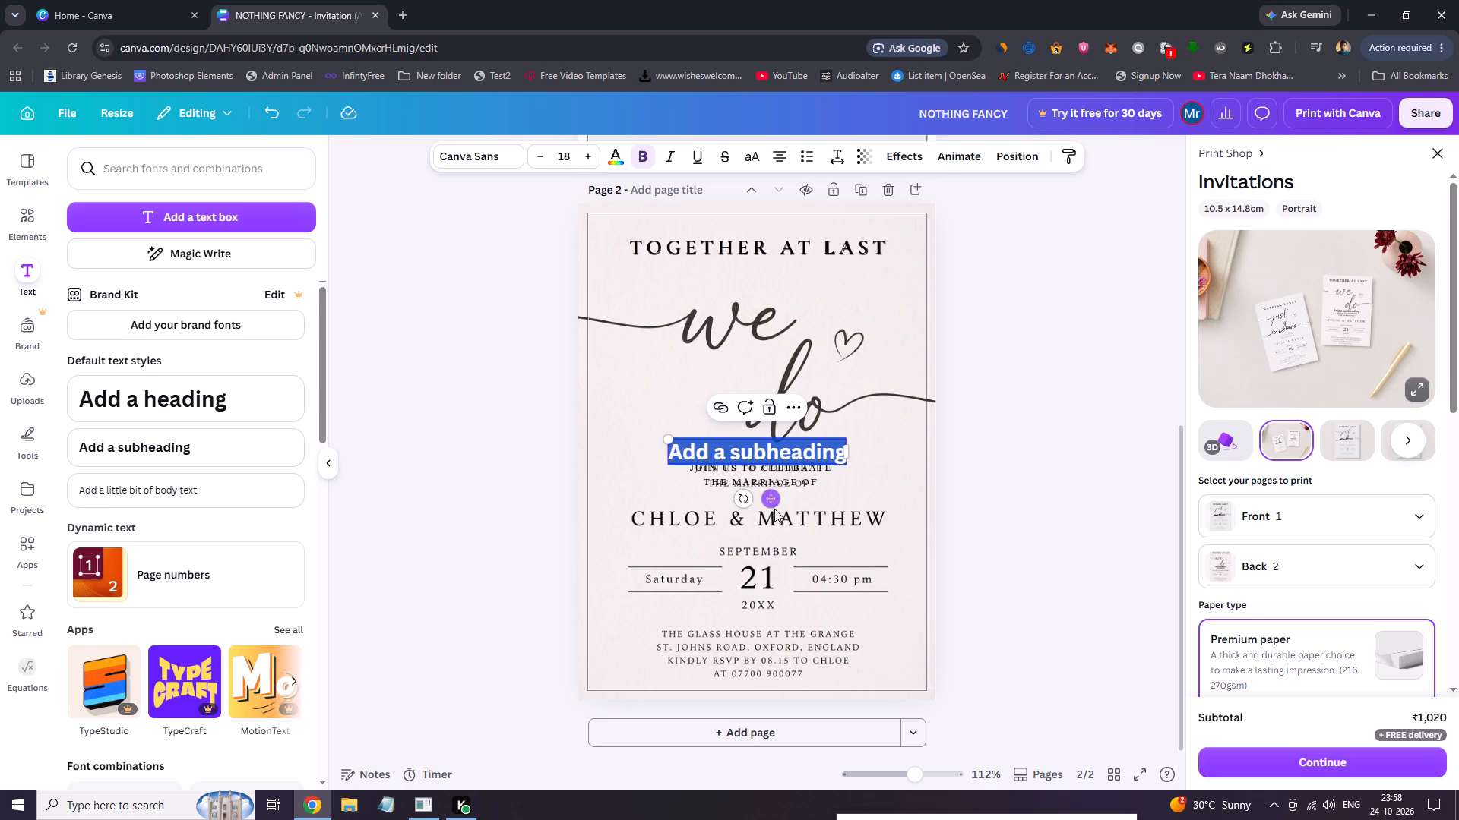
drag(774, 509, 719, 437)
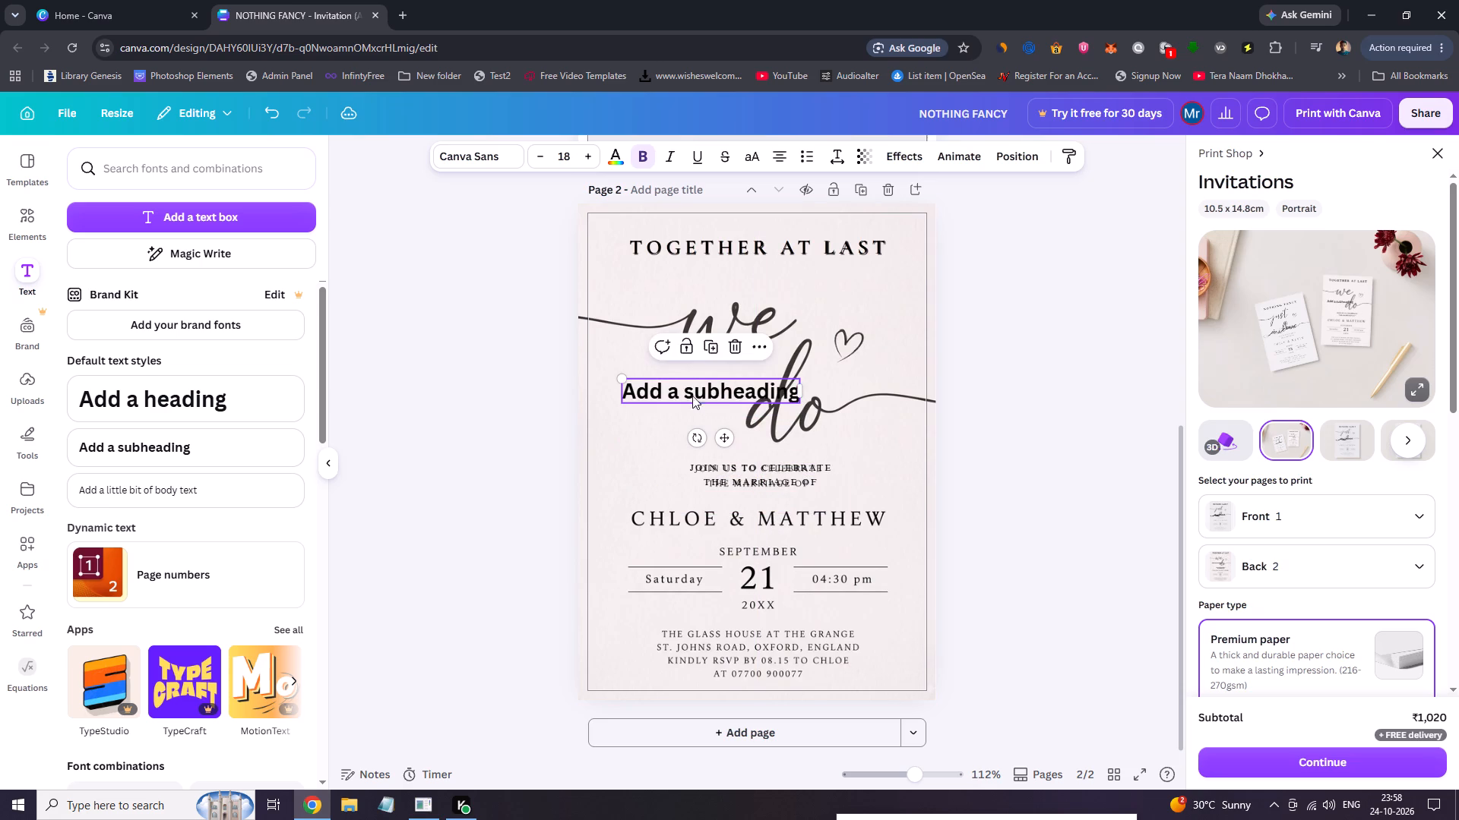
click(685, 385)
click(752, 153)
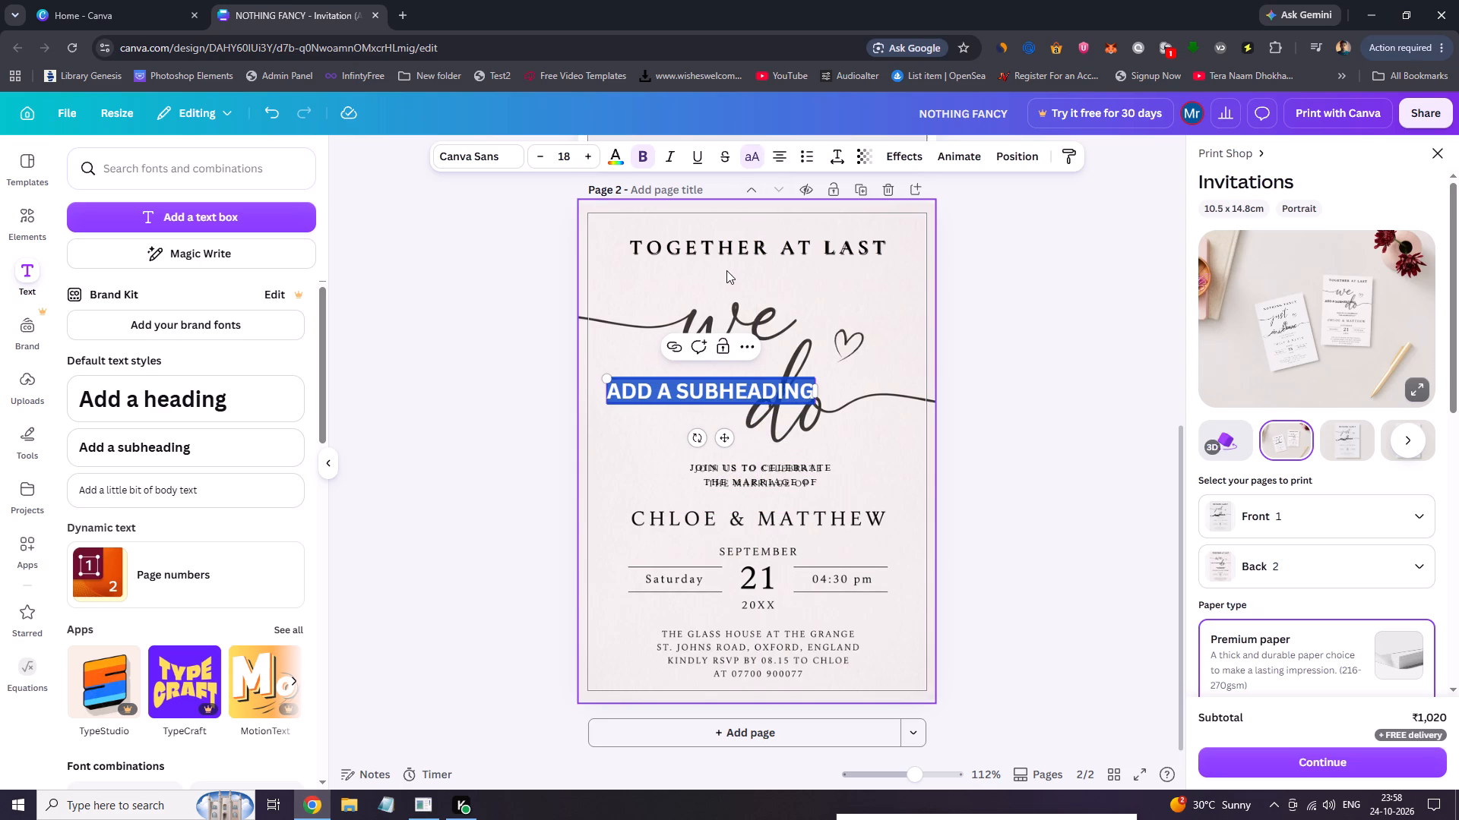
text(Ch)
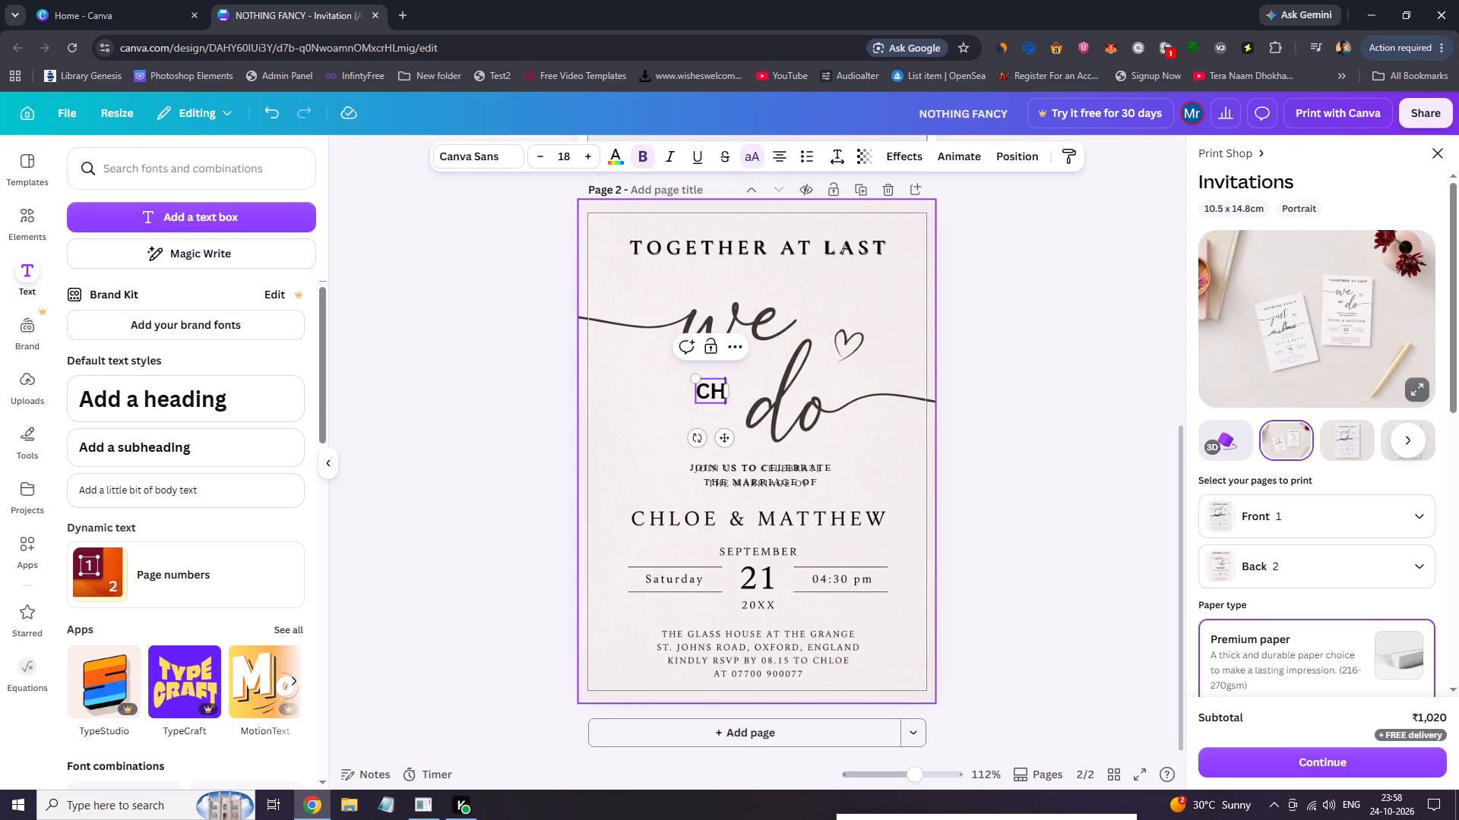
text(loe)
key(space)
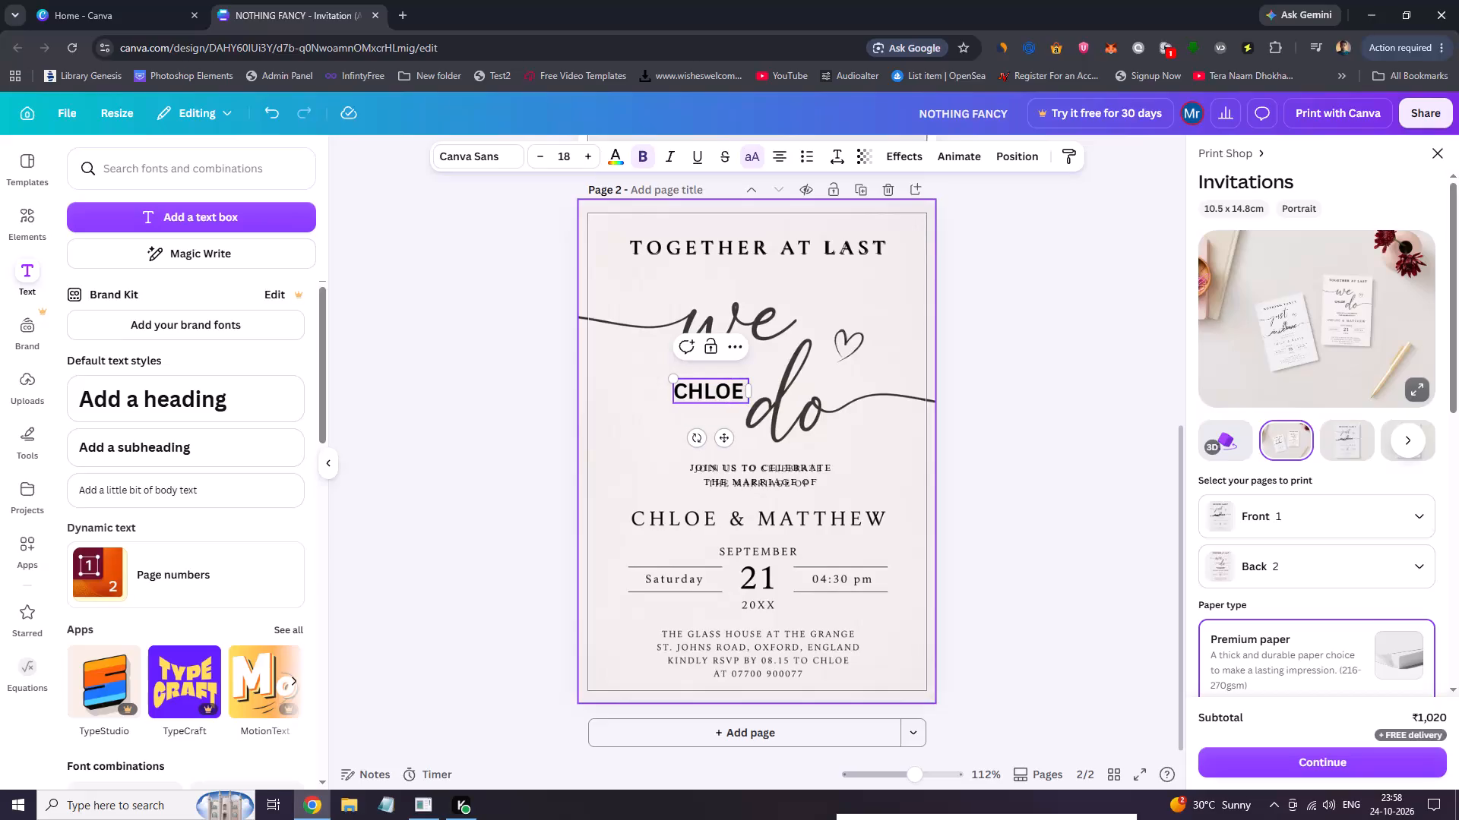
text(& M)
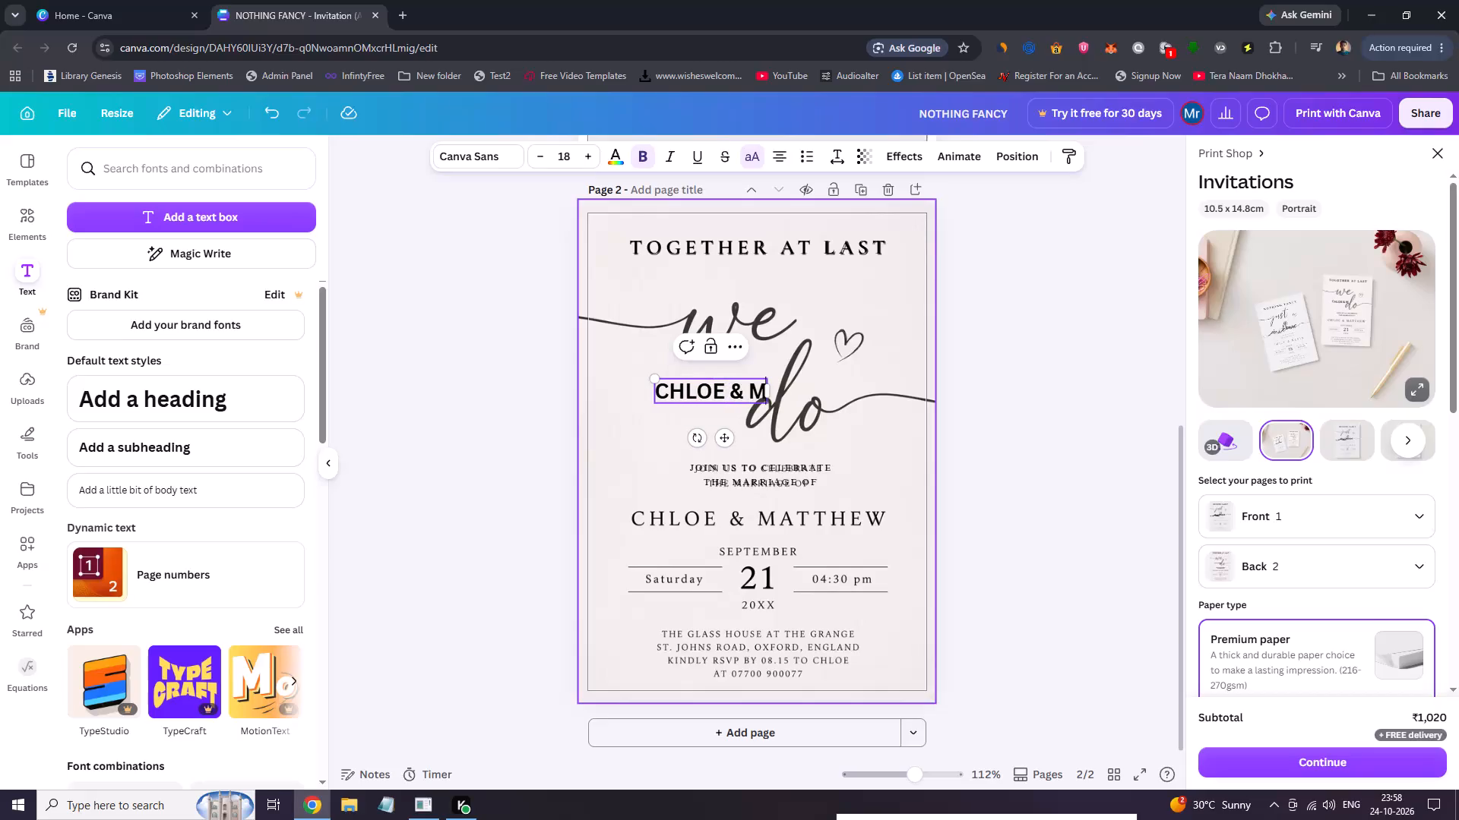
text(atthew)
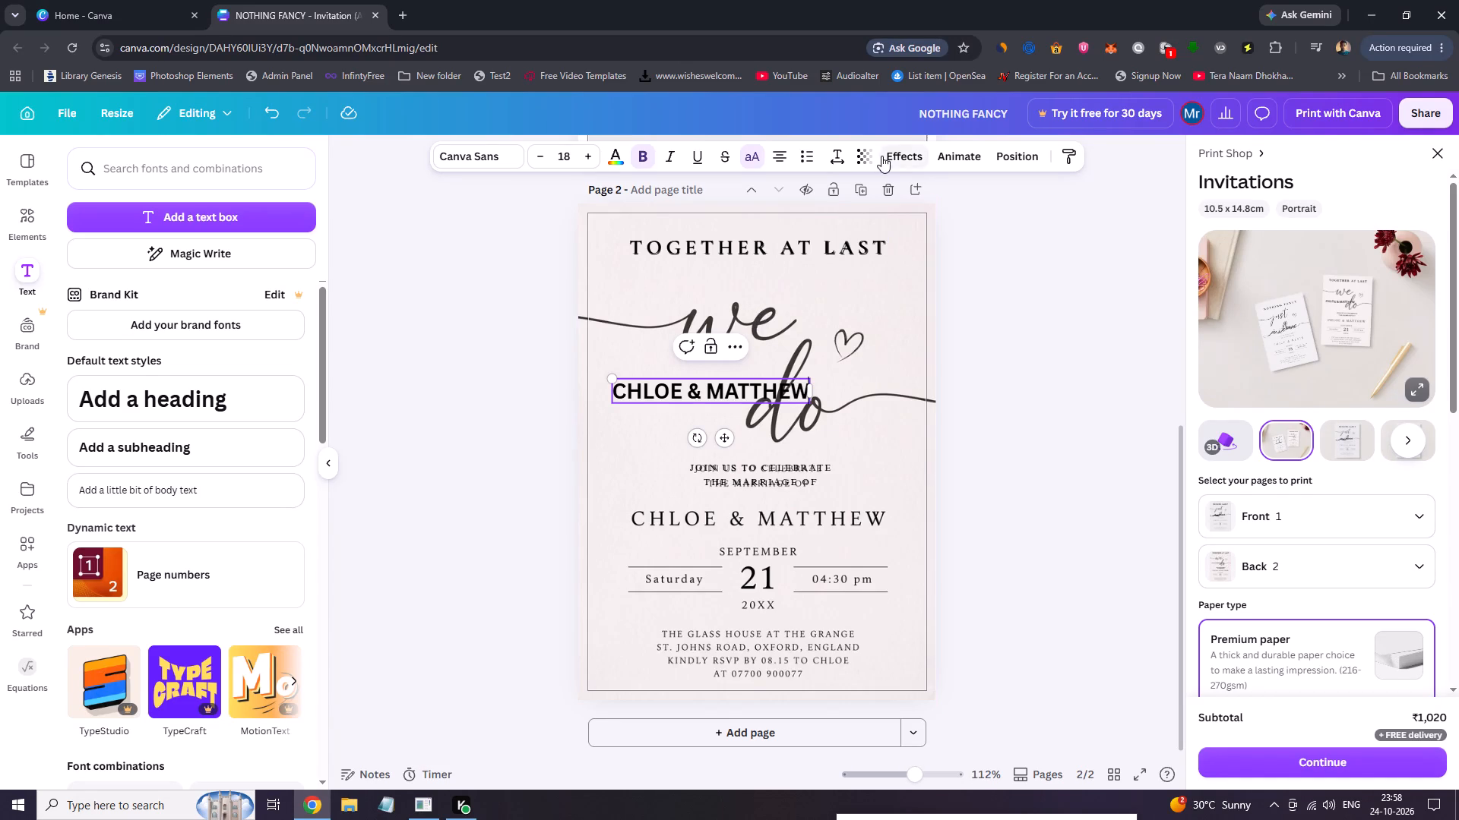
Change the new CHLOE & MATTHEW text's font to Alice Regular.
click(492, 156)
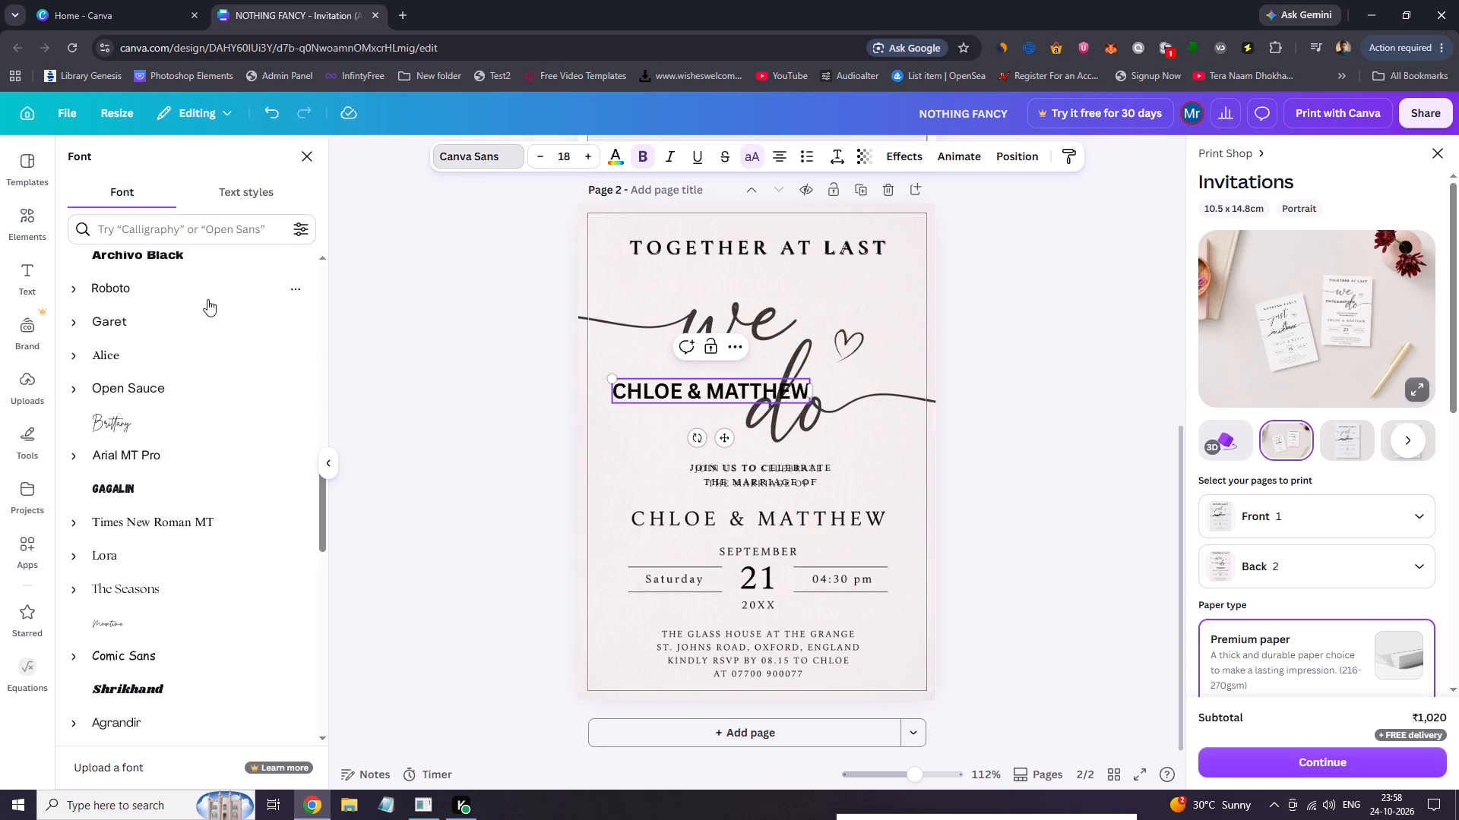
drag(324, 501, 322, 490)
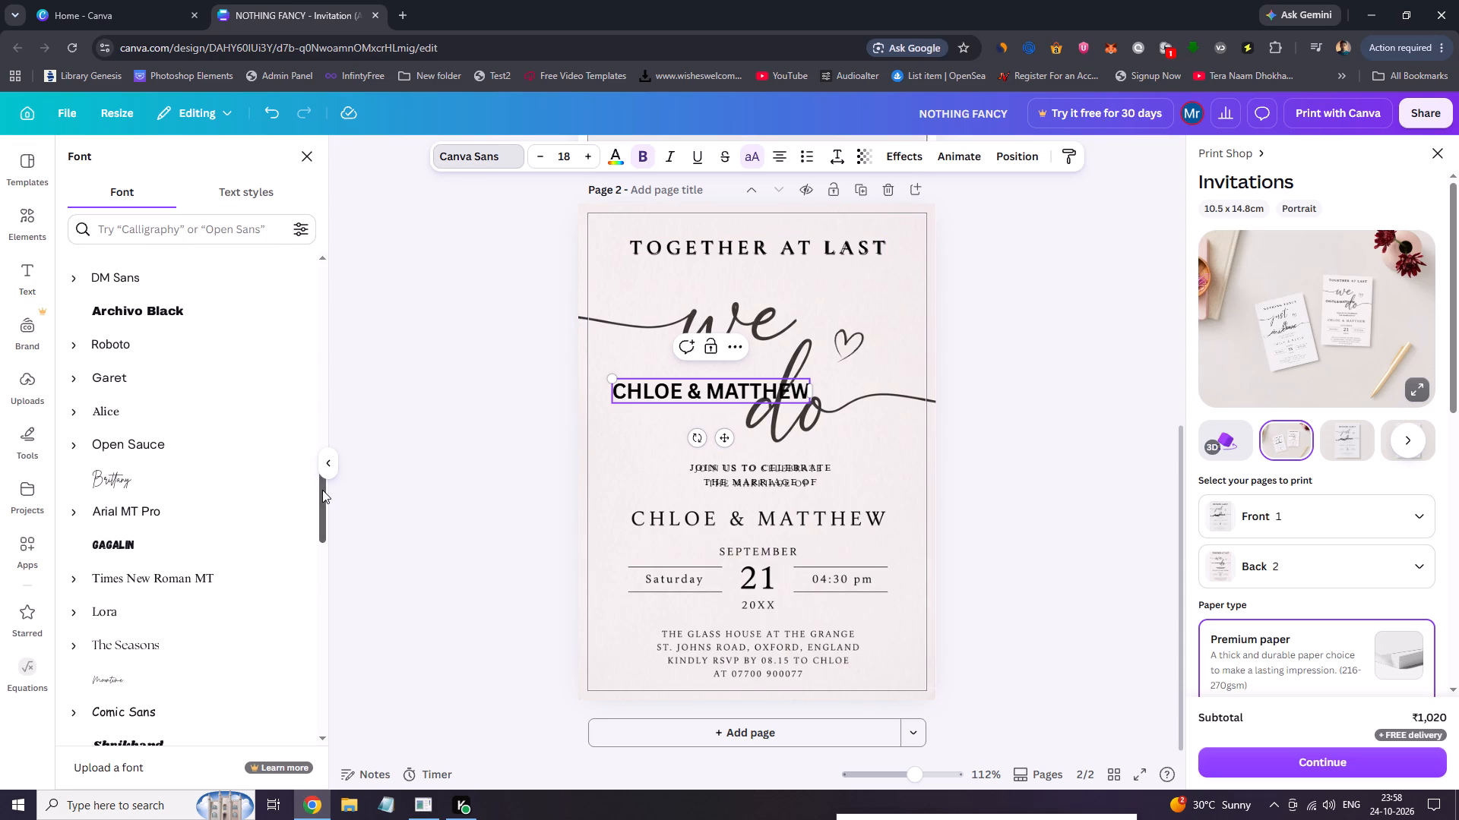
drag(322, 490, 321, 455)
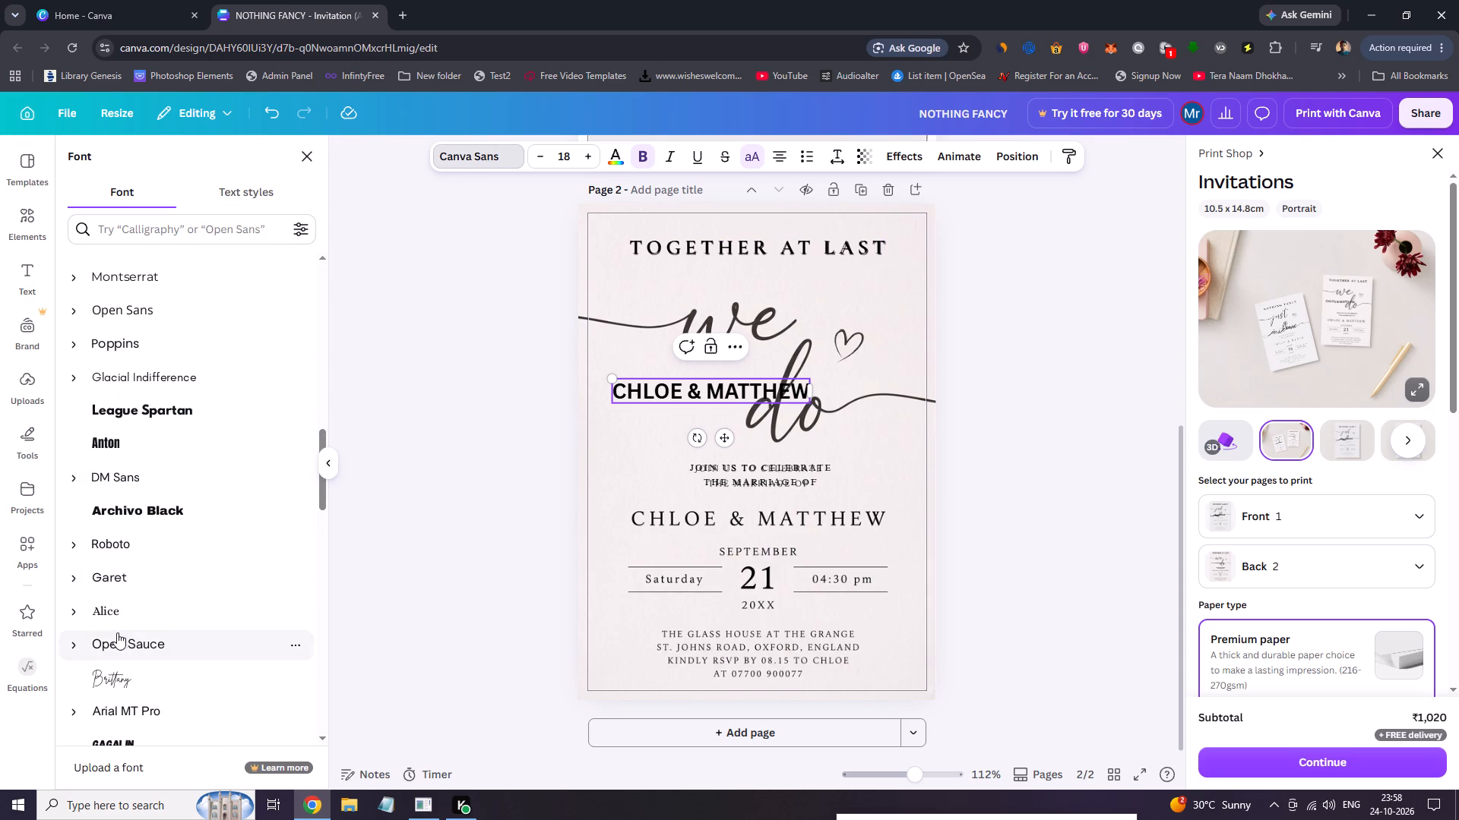
click(80, 613)
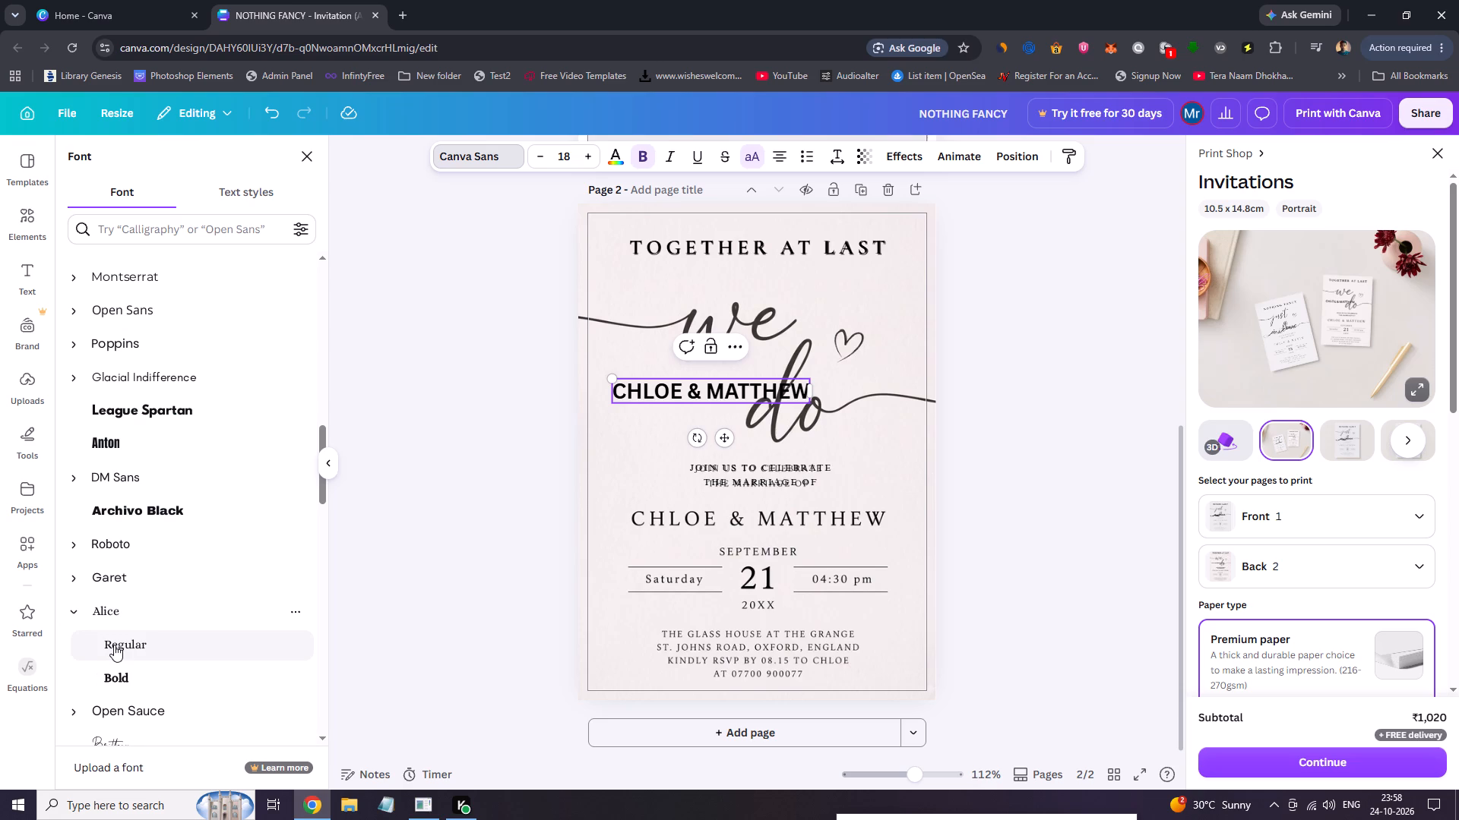
click(112, 665)
double_click(124, 639)
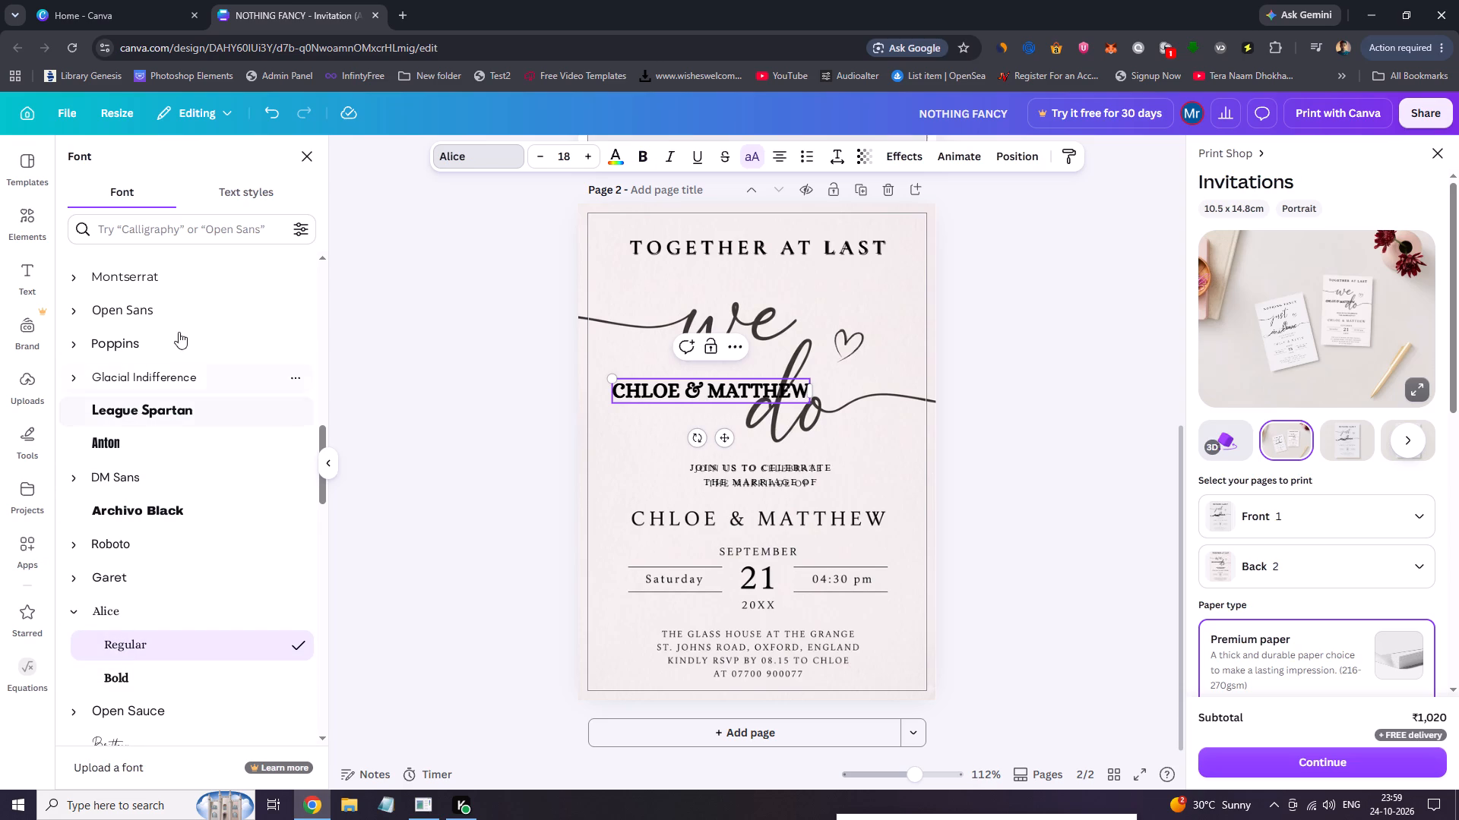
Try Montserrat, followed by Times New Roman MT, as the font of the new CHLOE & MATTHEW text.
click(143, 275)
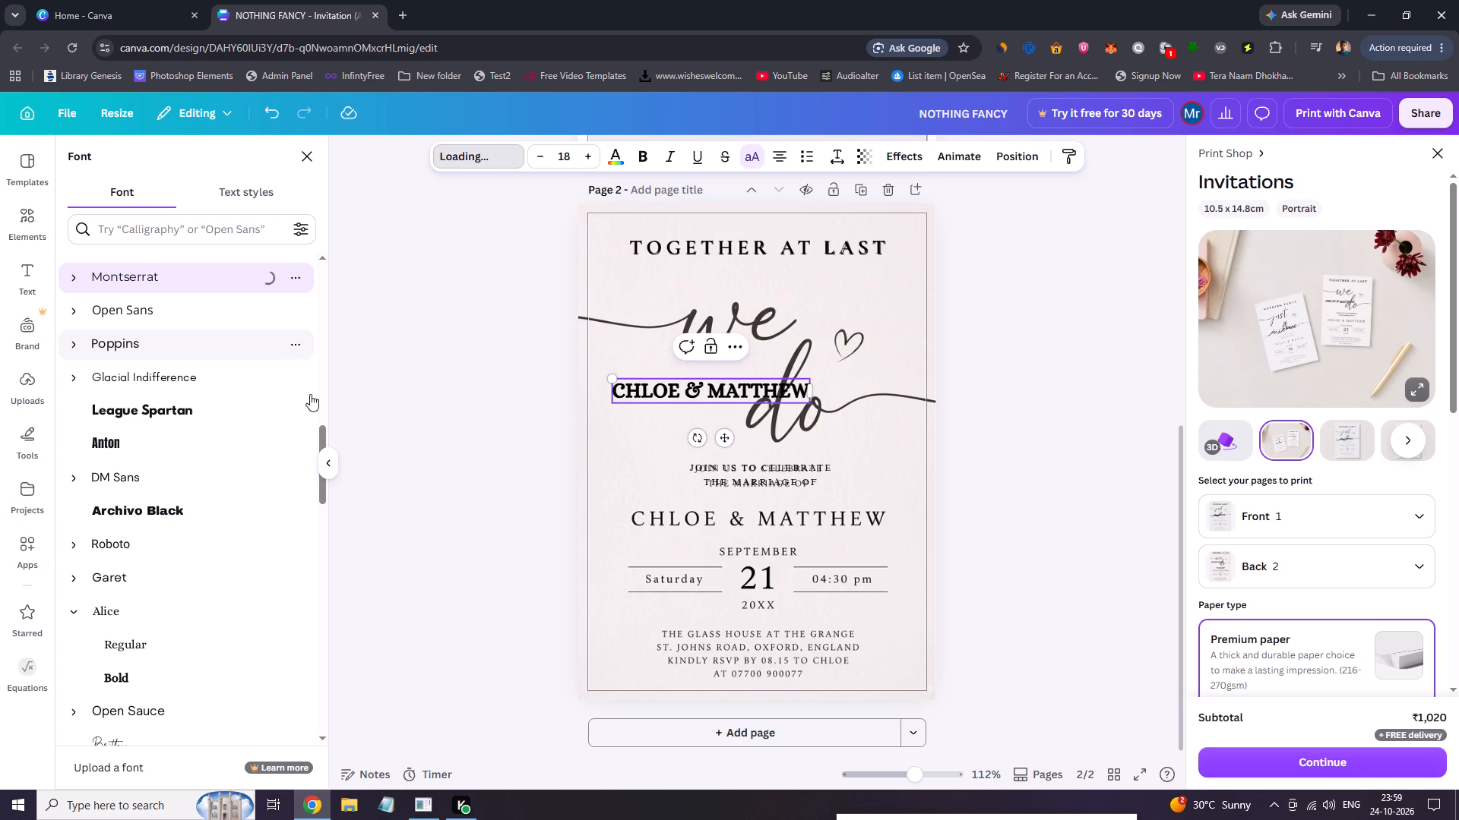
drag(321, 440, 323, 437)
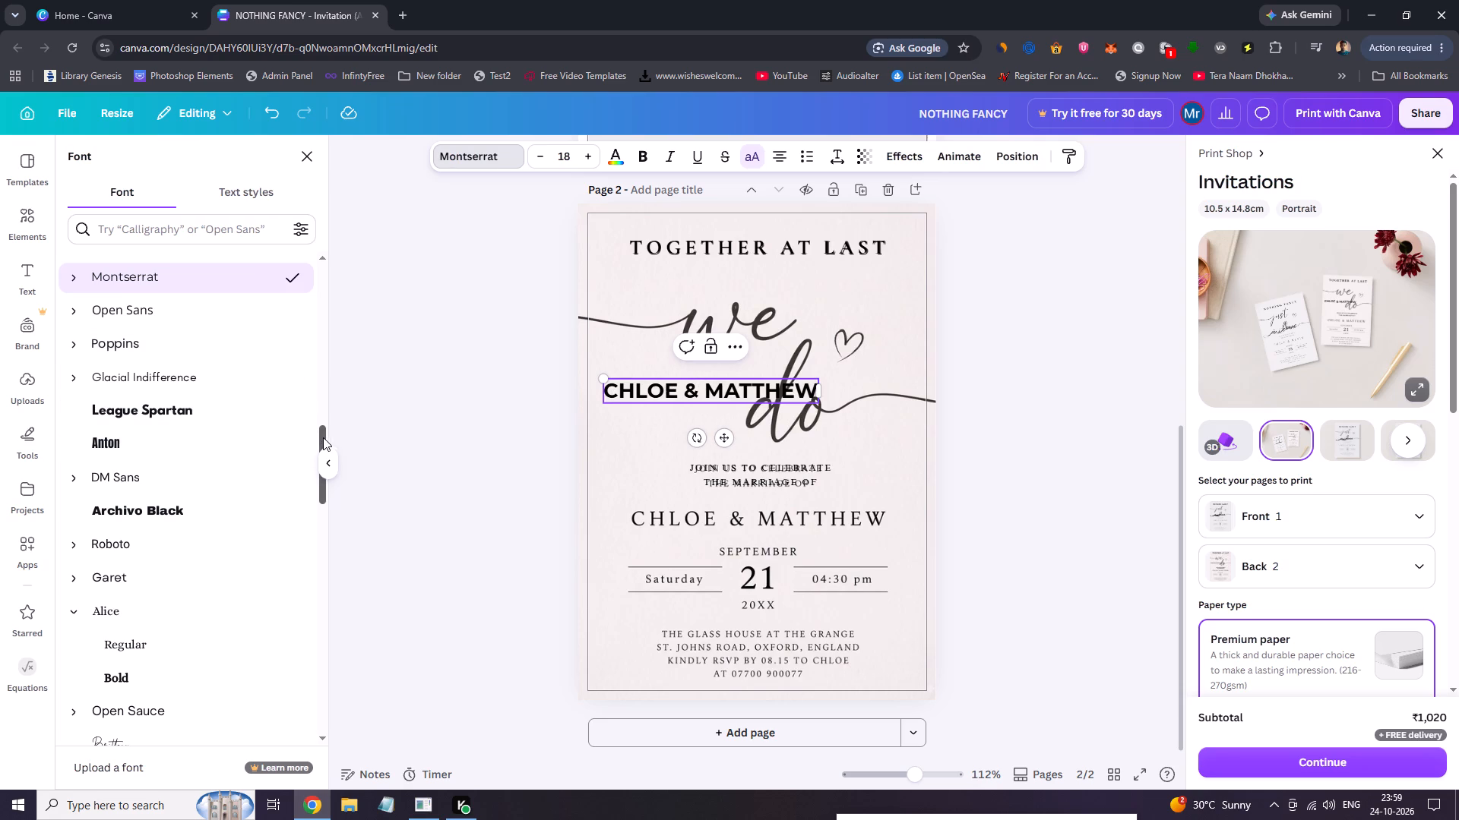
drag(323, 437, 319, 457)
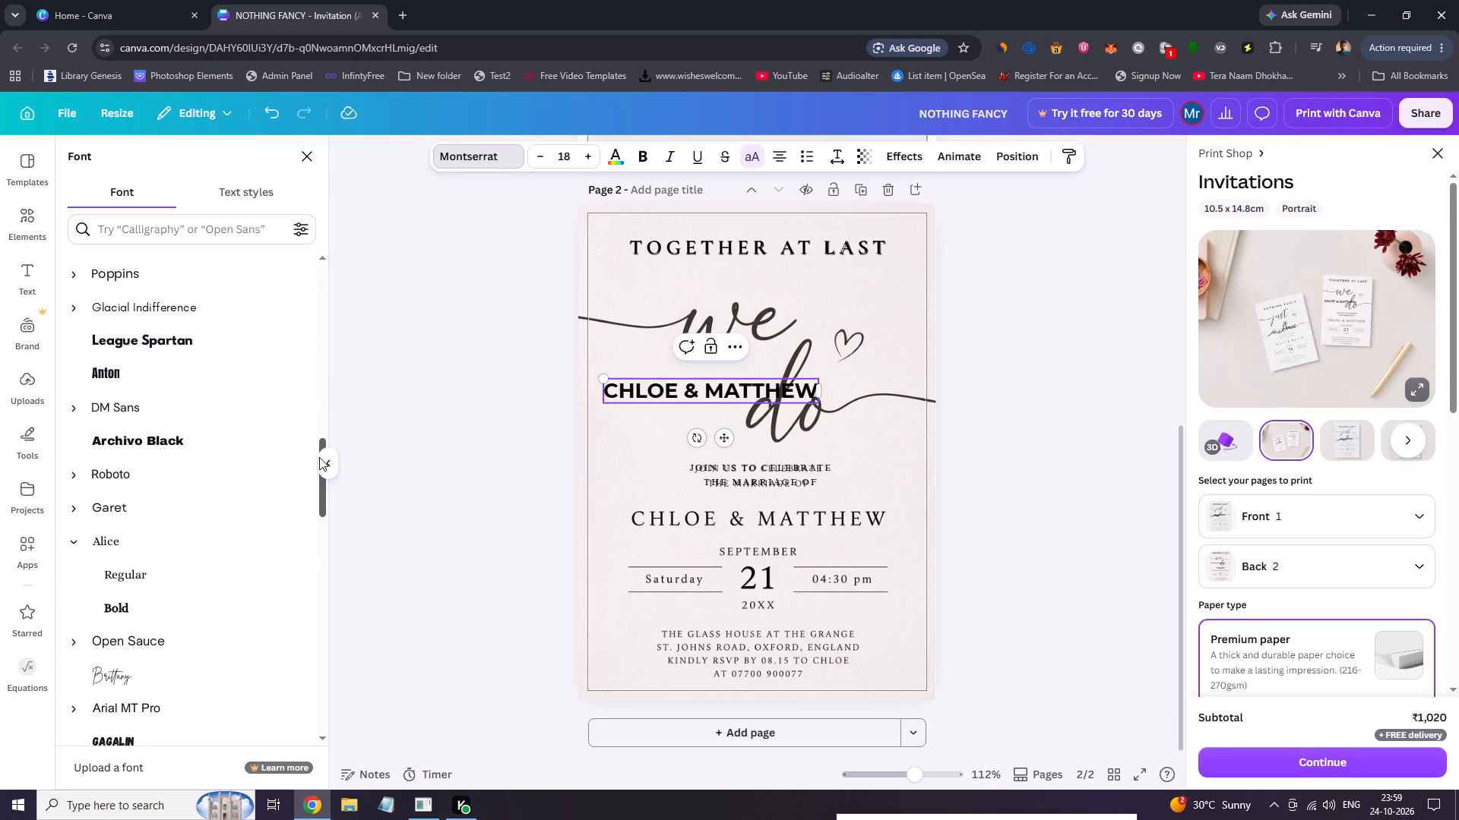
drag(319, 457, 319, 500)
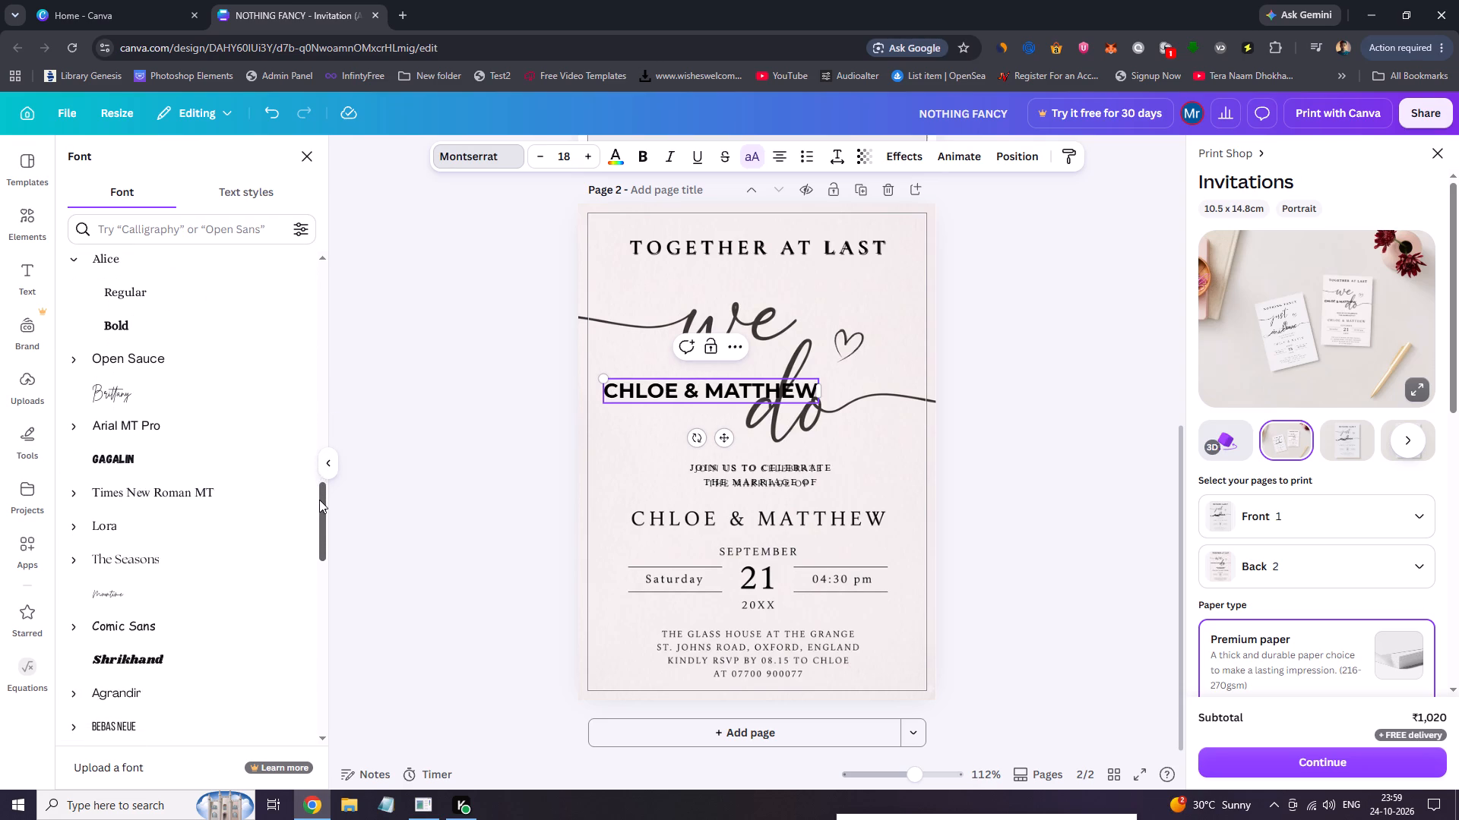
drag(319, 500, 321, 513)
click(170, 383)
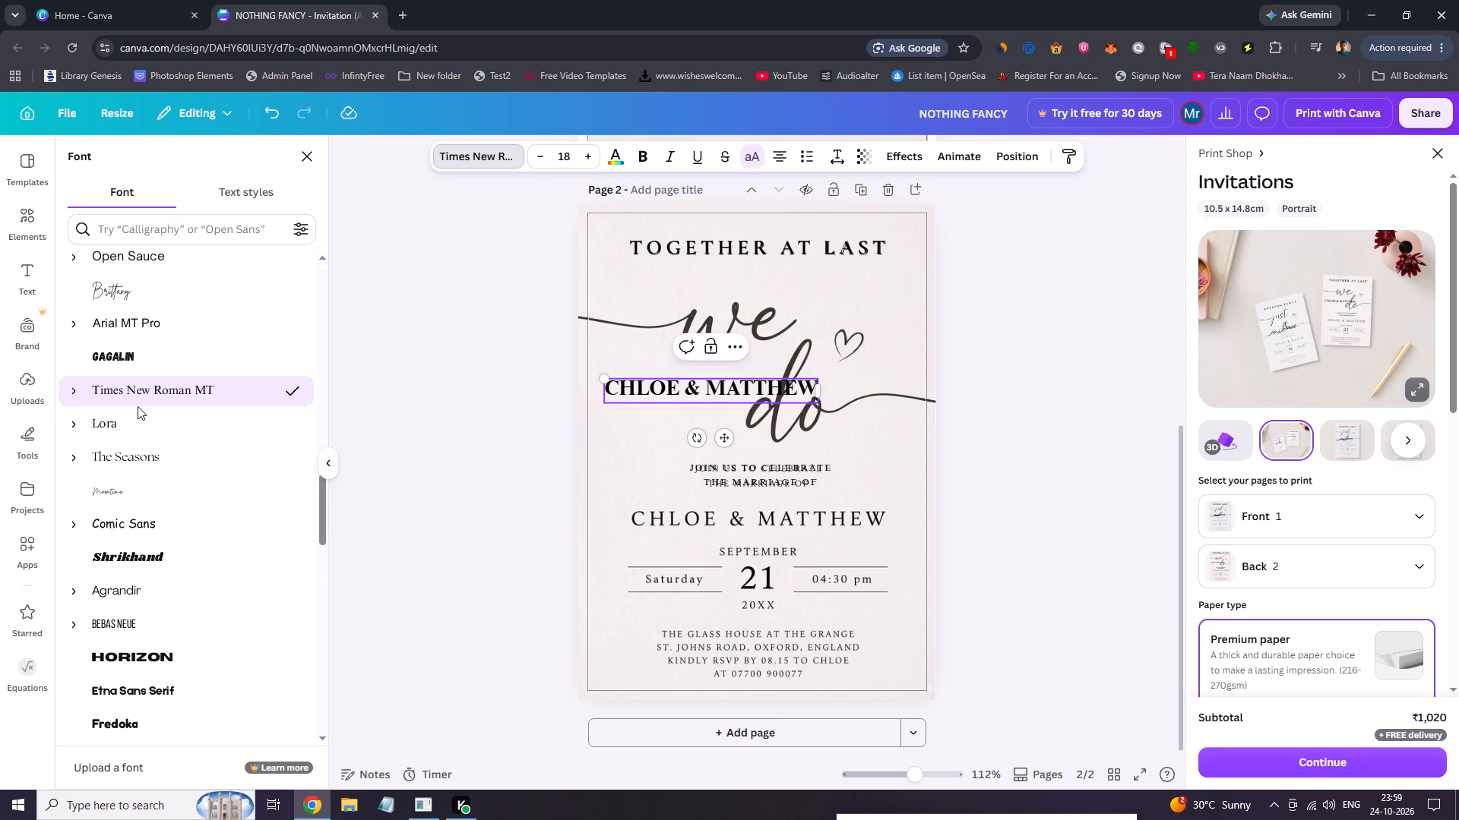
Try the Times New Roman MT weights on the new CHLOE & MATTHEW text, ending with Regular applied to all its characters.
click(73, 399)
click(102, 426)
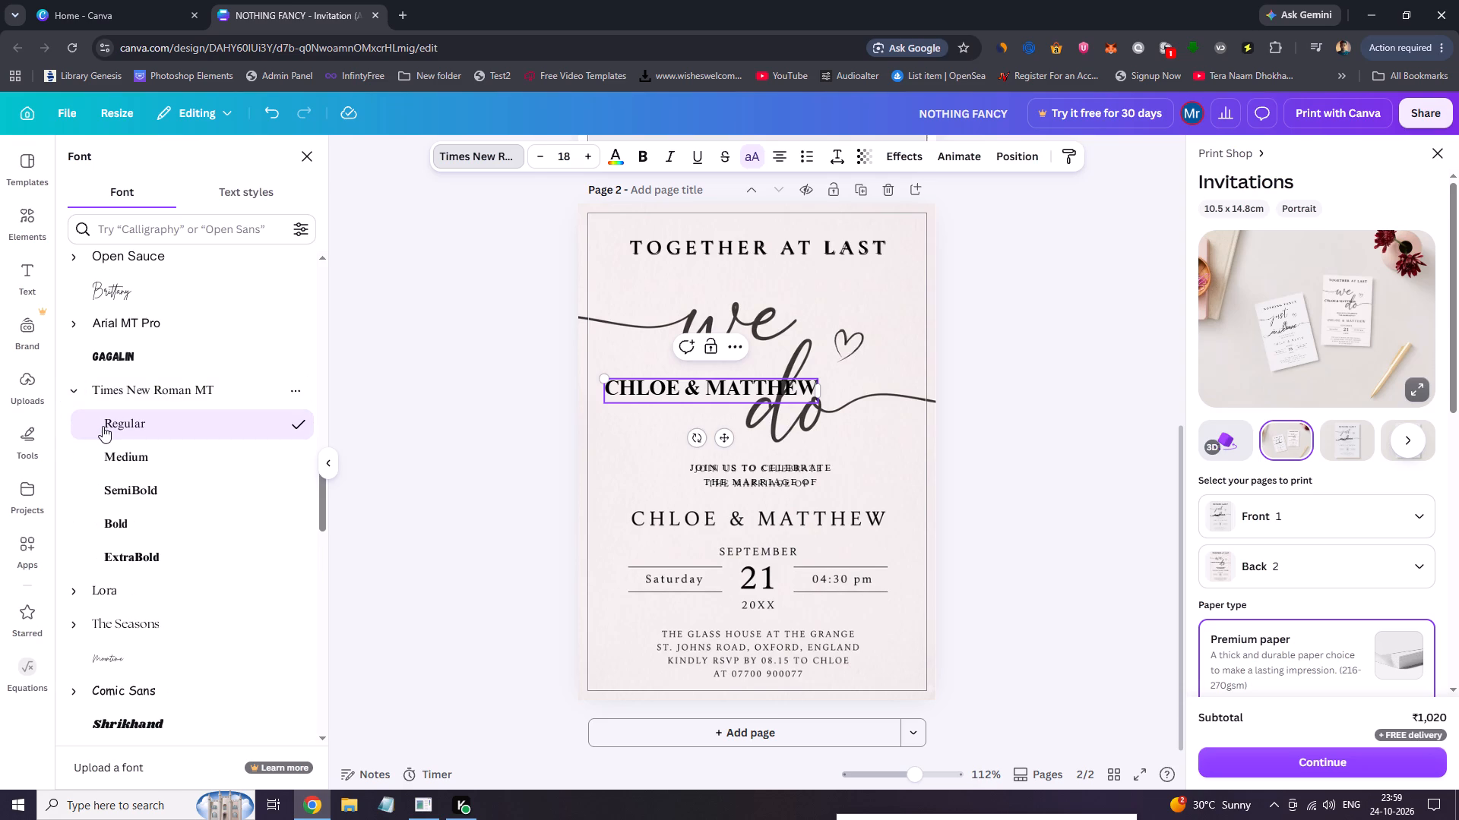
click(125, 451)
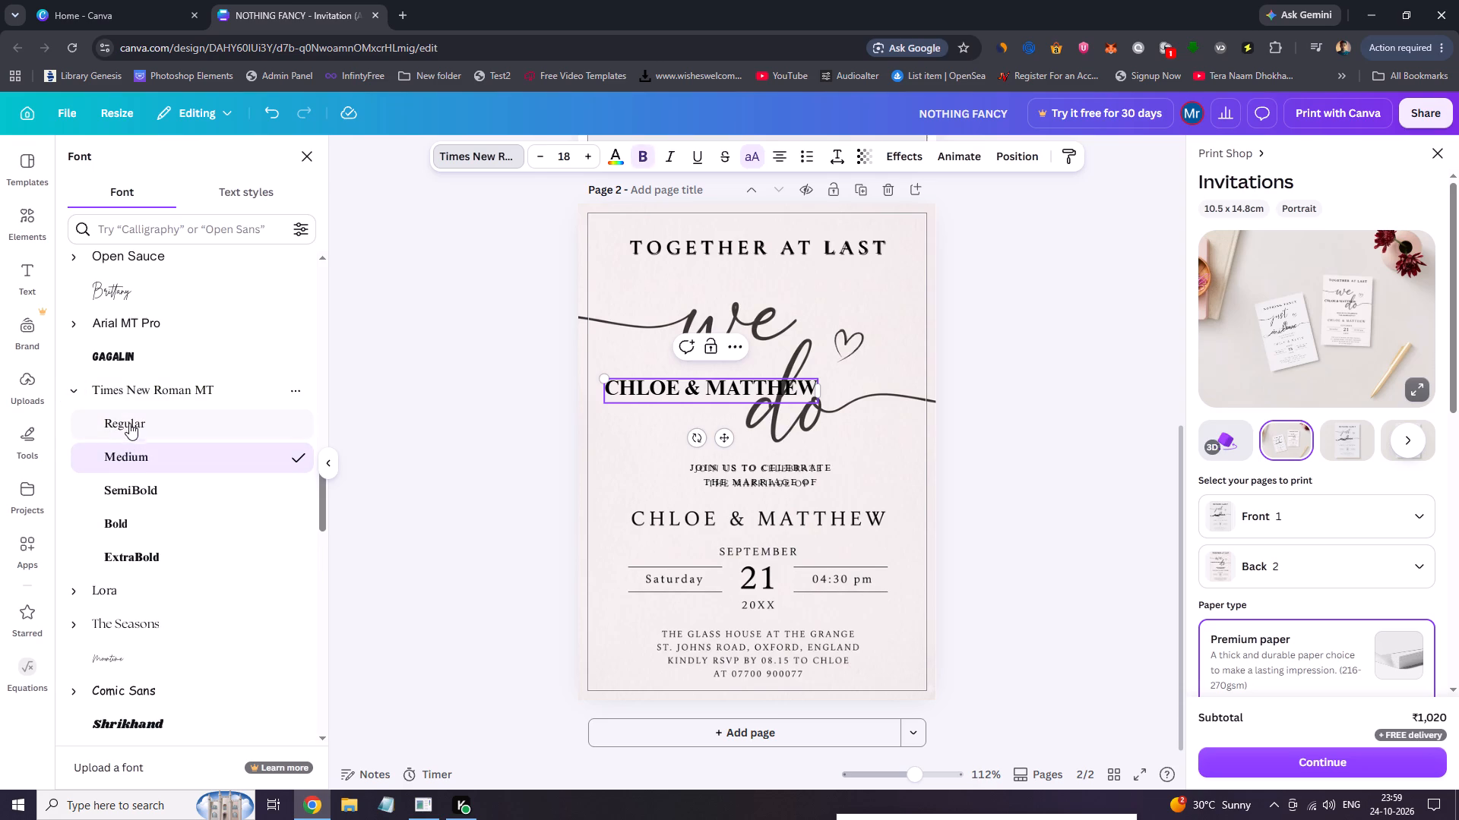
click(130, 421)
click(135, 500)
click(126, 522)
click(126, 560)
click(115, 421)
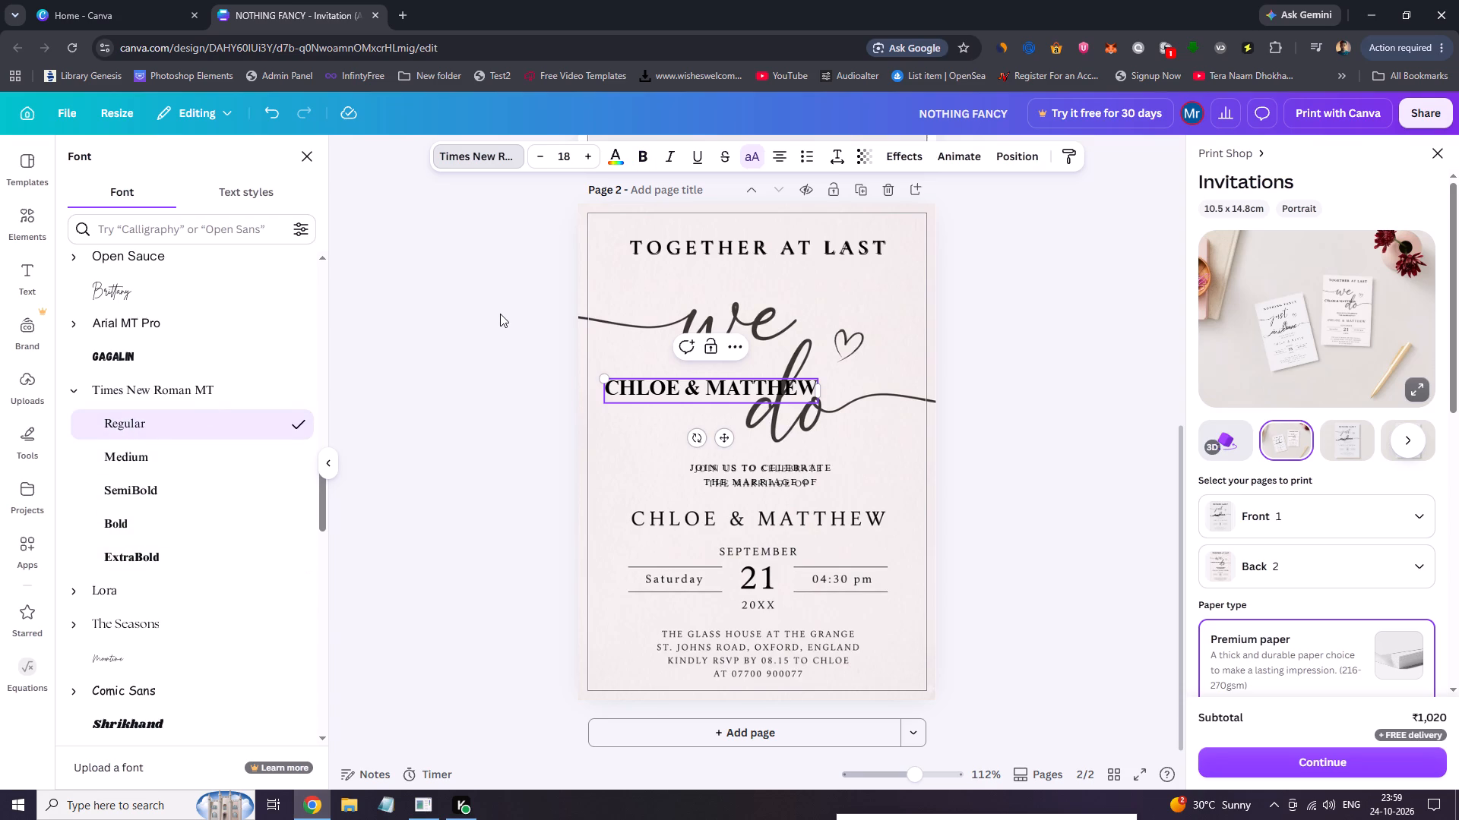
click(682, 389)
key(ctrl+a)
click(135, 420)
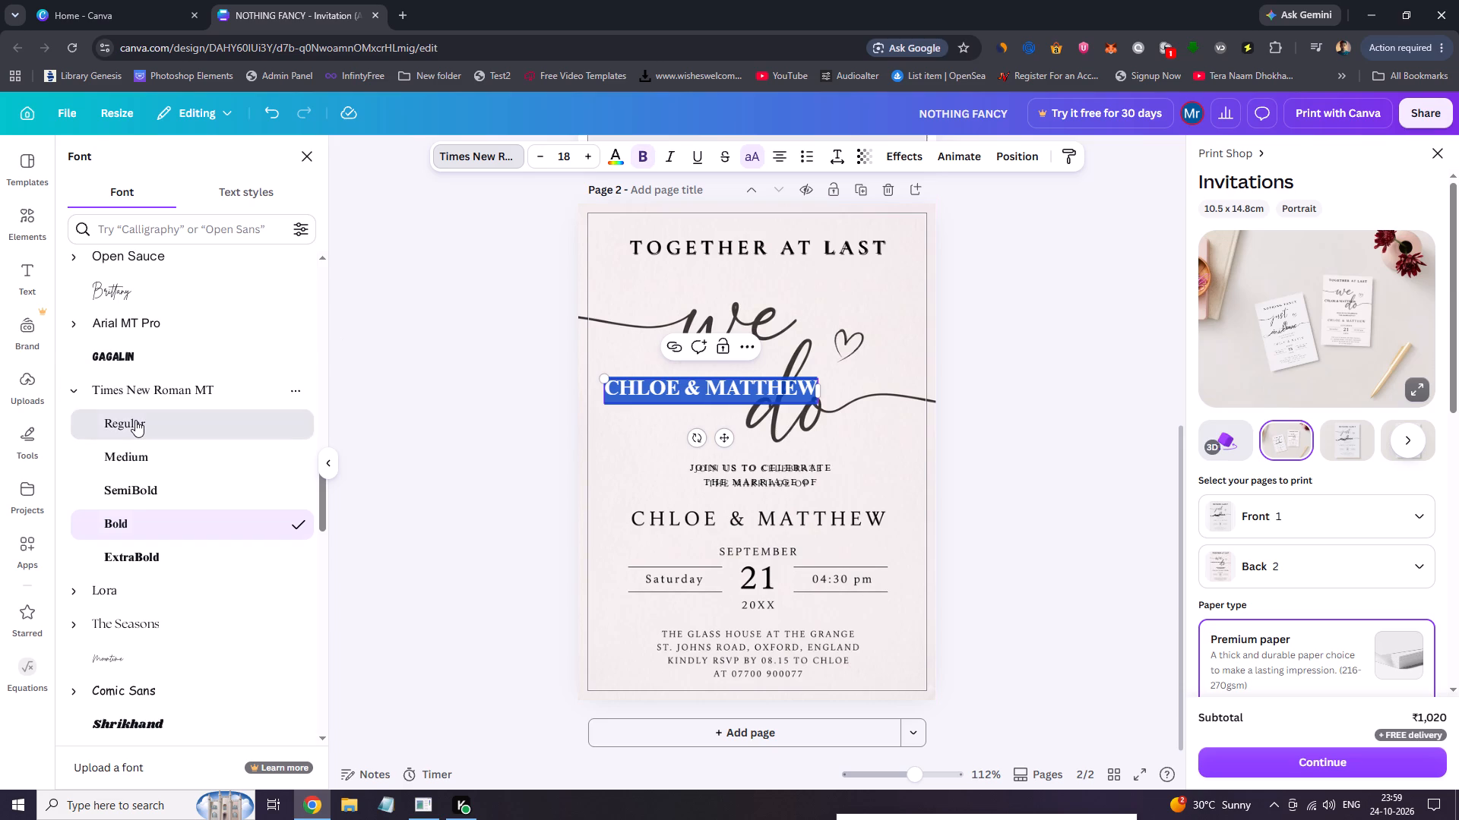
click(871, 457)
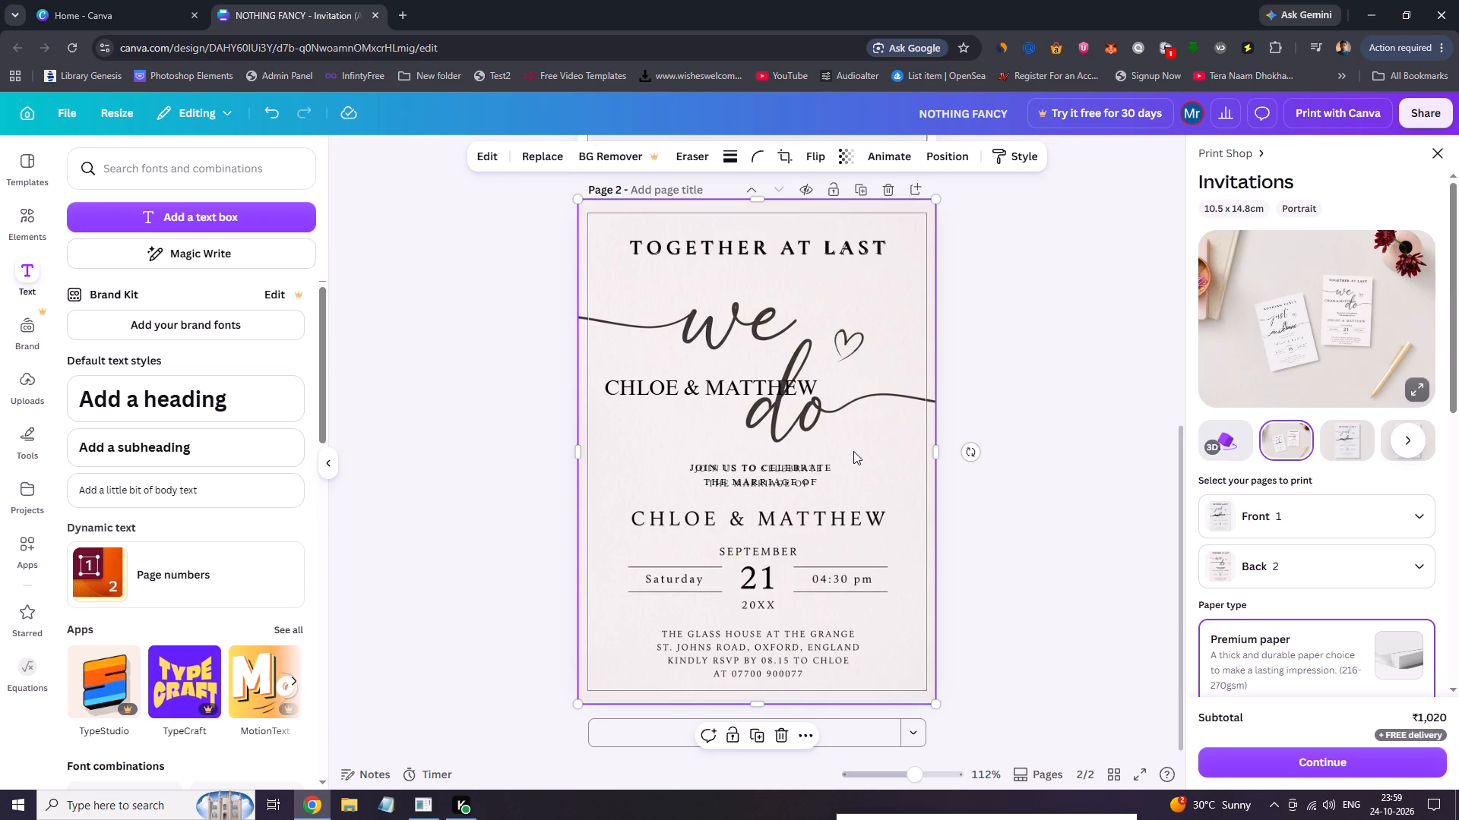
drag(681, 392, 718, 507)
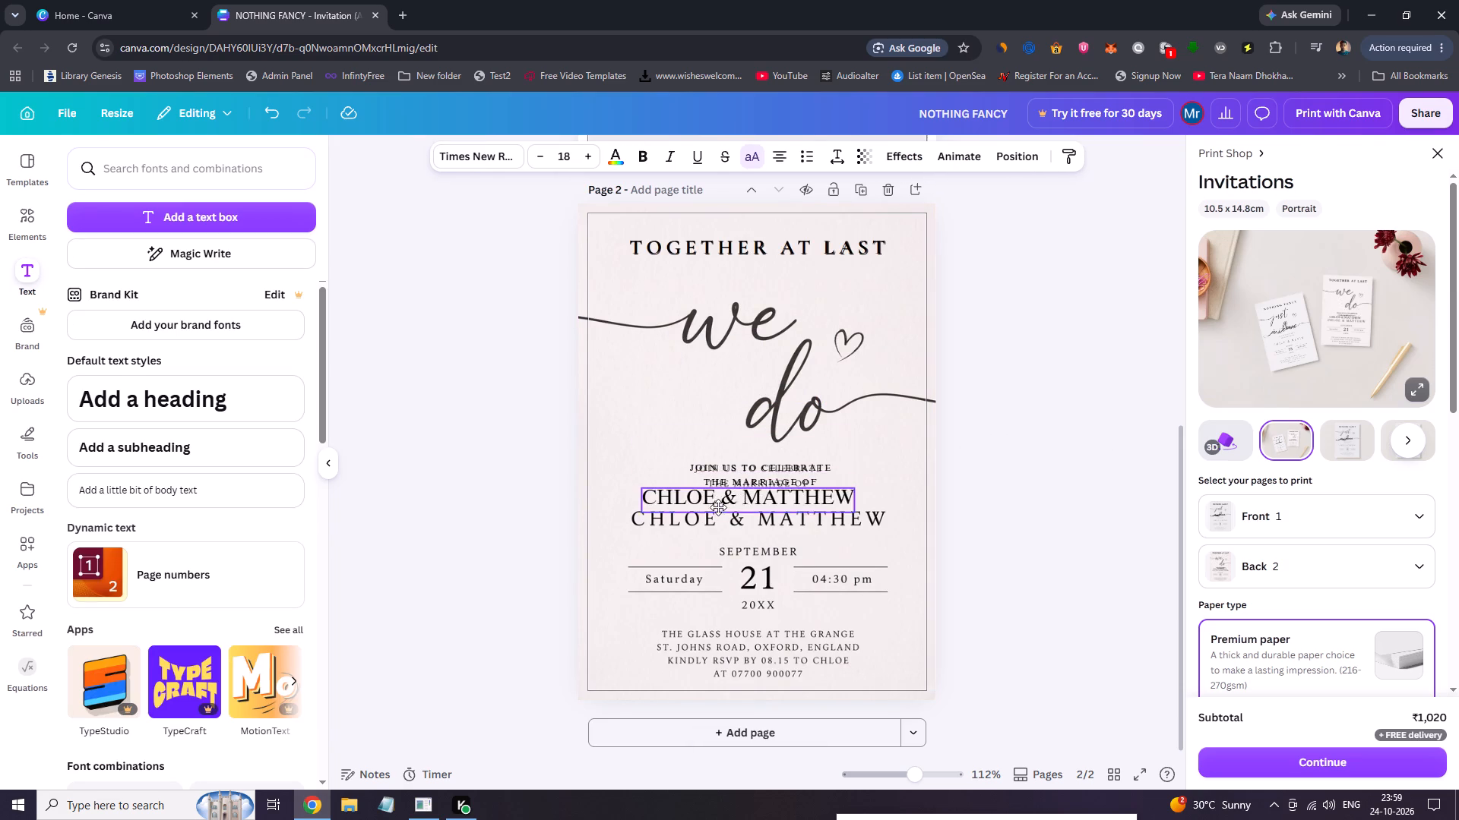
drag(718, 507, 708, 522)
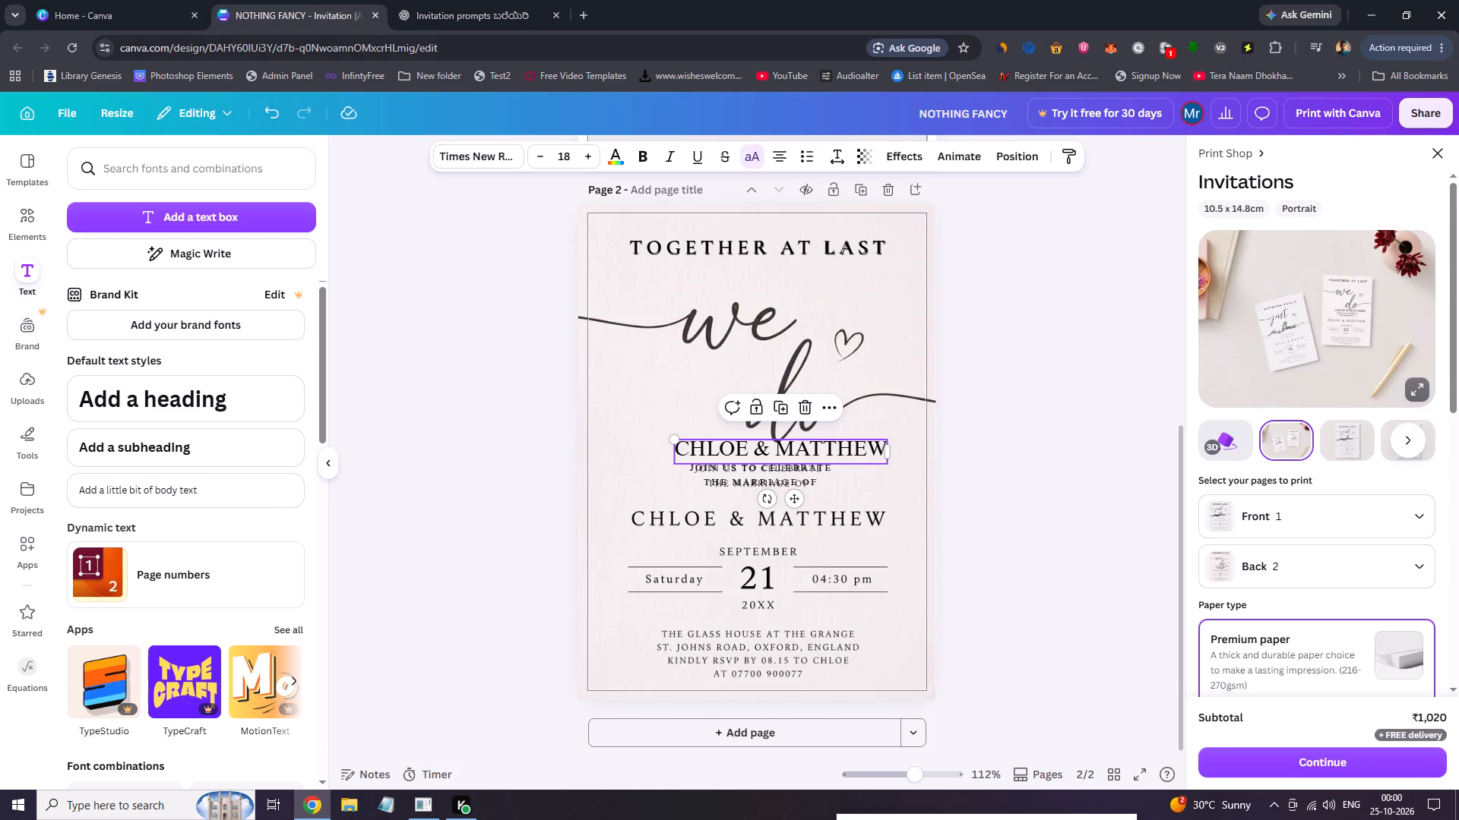
click(481, 162)
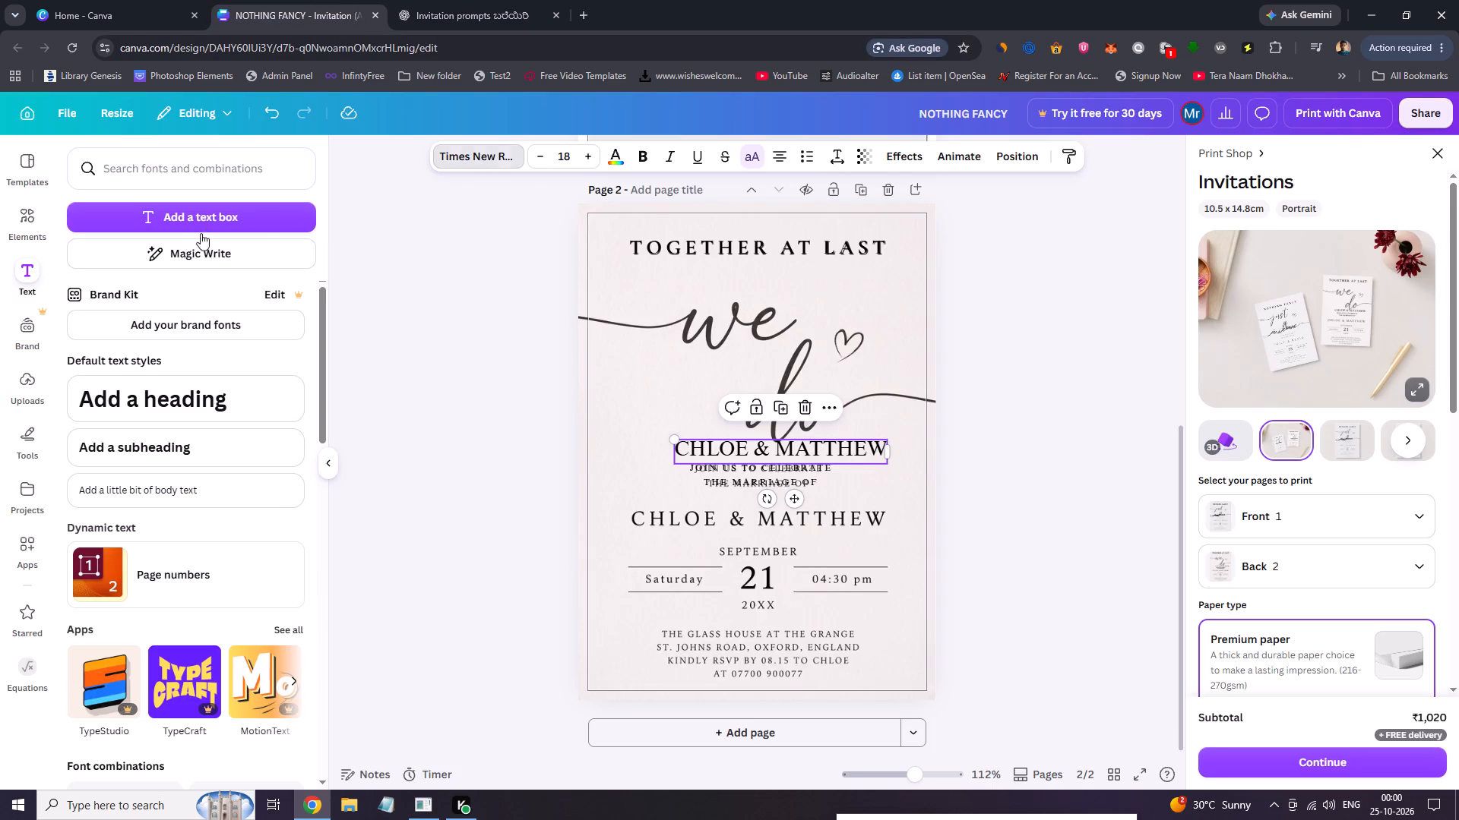
click(141, 232)
key(ctrl+v)
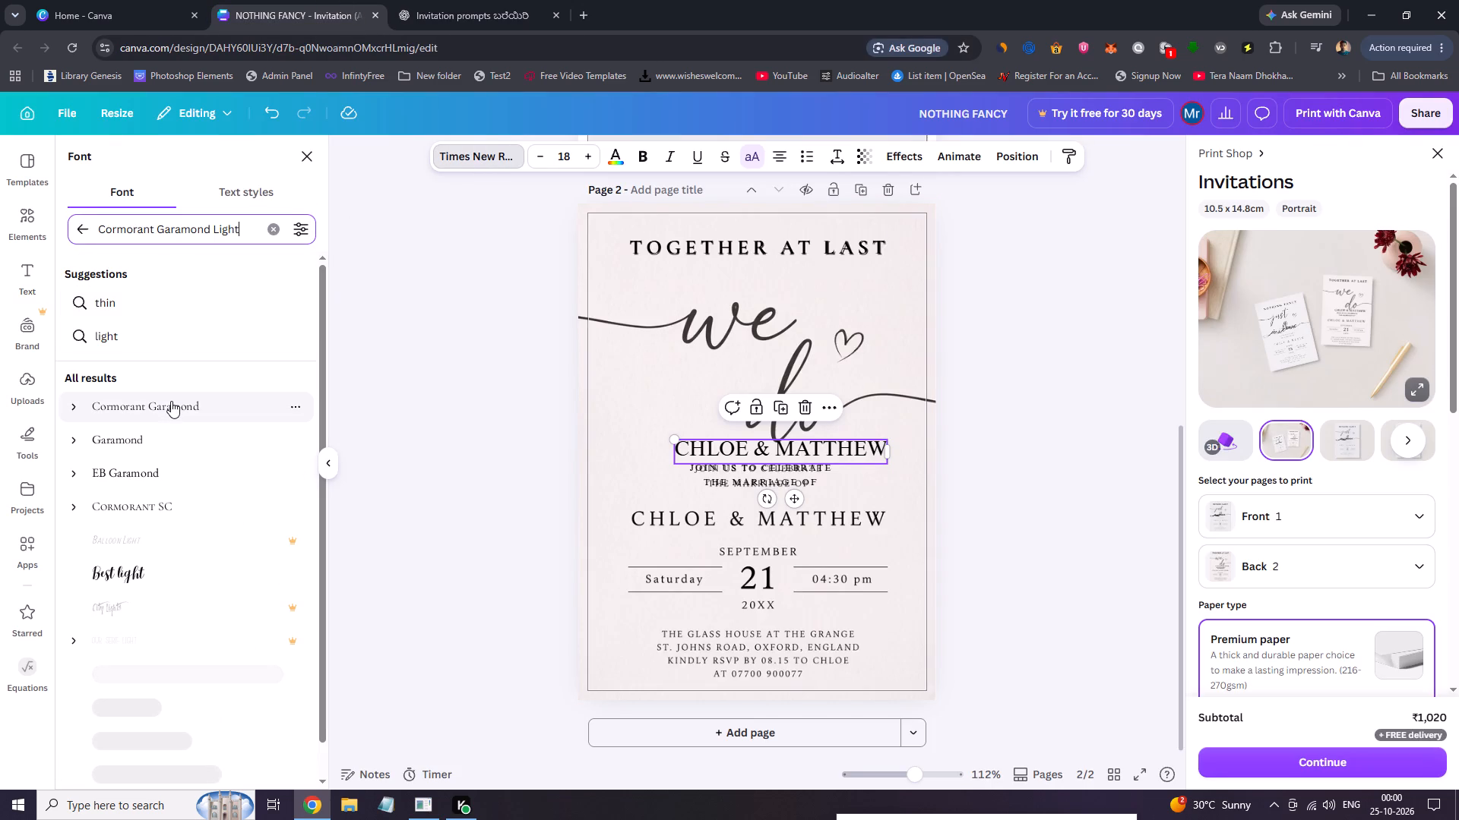
click(172, 402)
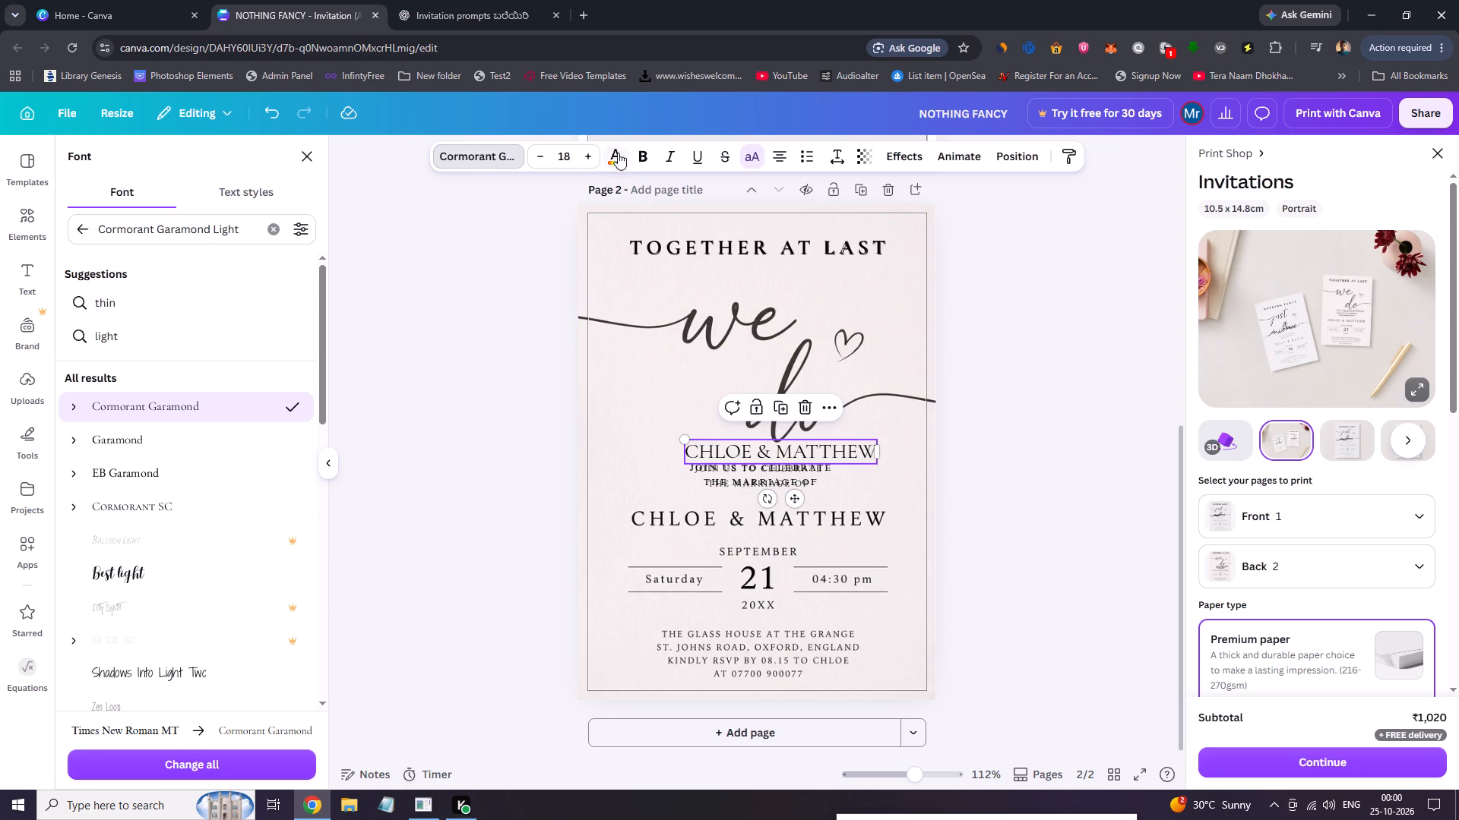
click(642, 151)
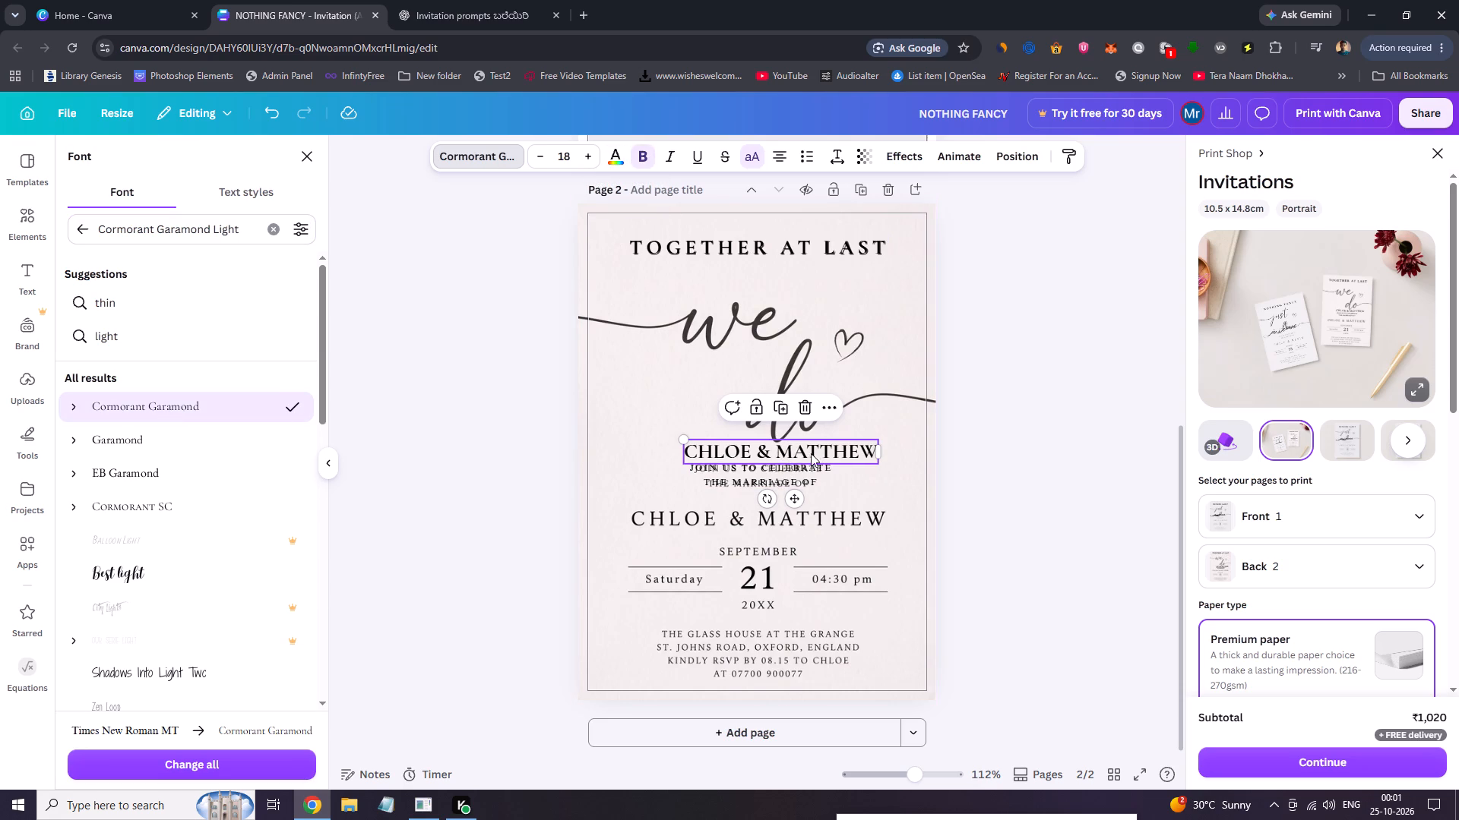
Move the new CHLOE & MATTHEW text onto the original names line below the two-line text, roughly centred over it.
drag(807, 453, 785, 519)
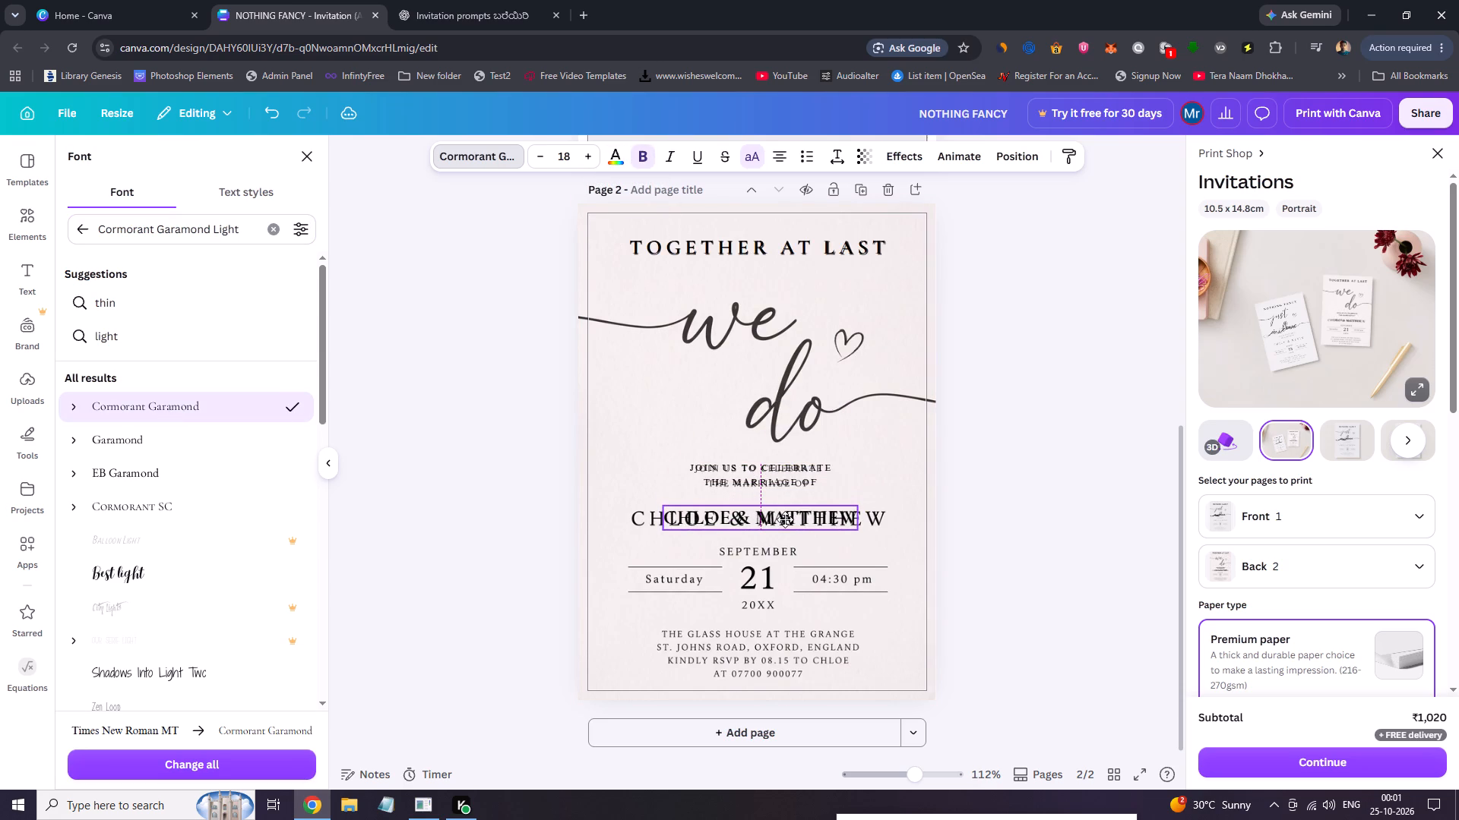
drag(785, 519, 780, 519)
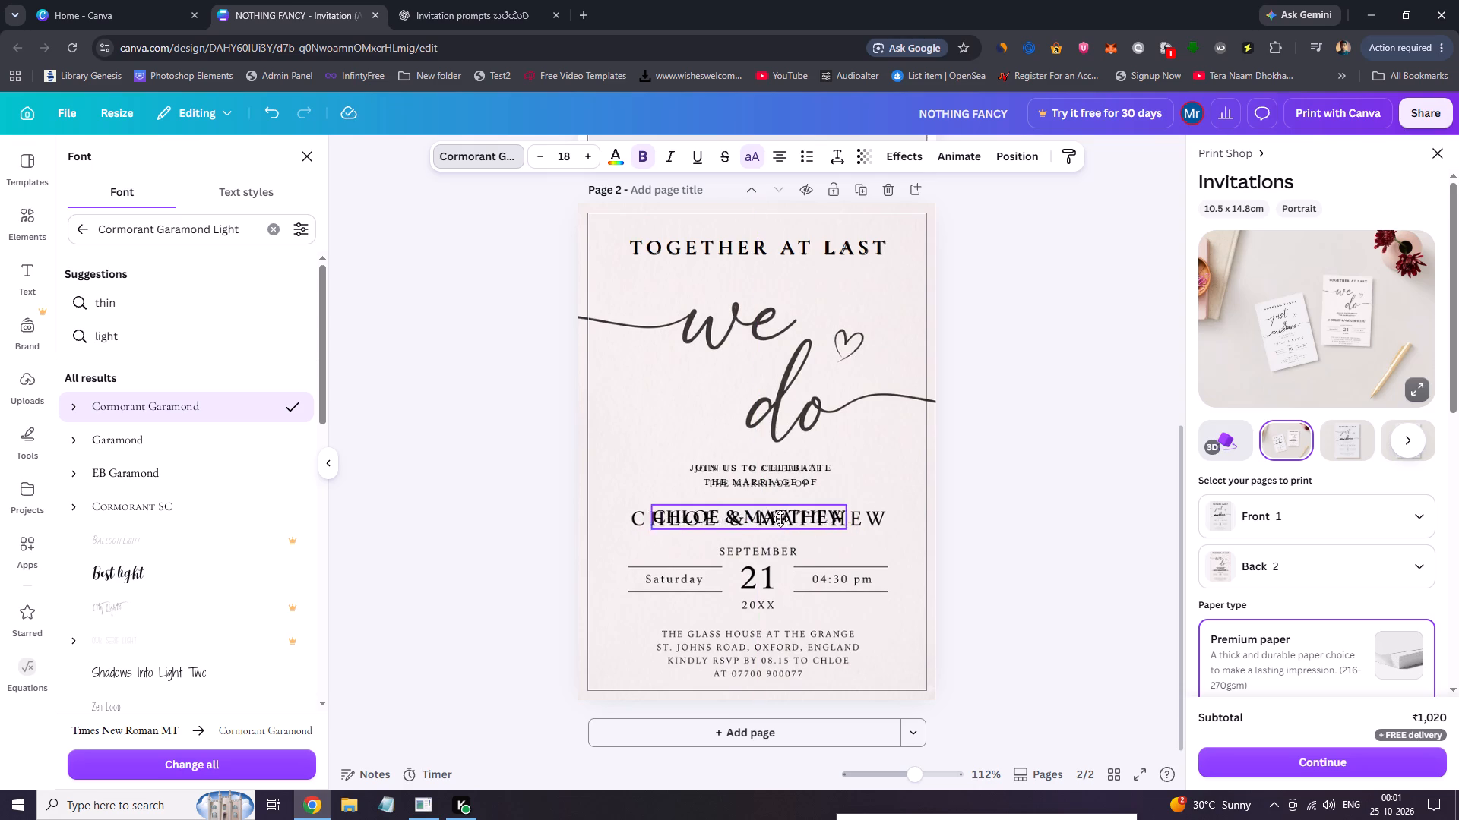
drag(780, 519, 783, 519)
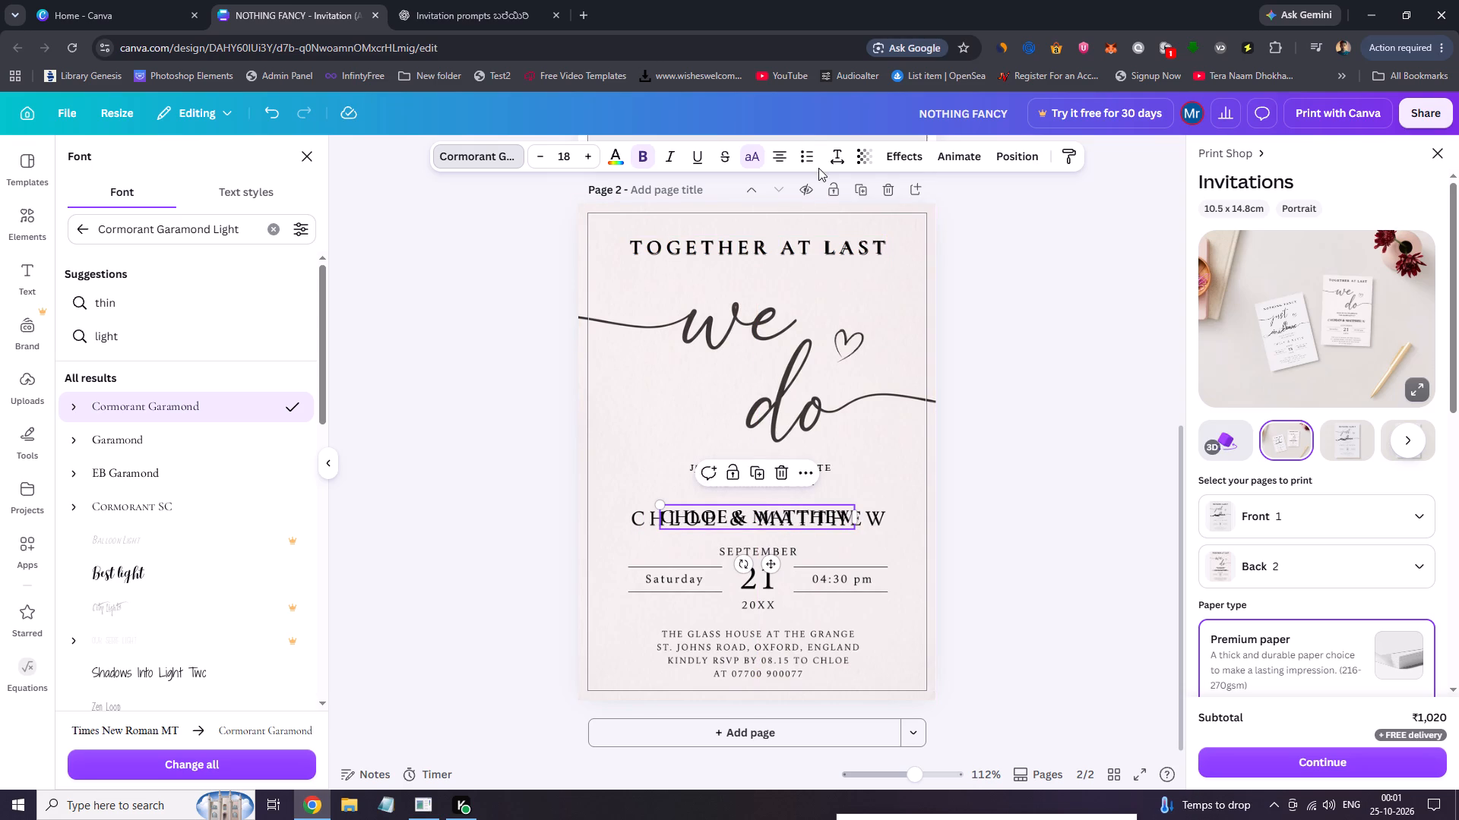
Set the new CHLOE & MATTHEW text to font size 19 with letter spacing 165 to match the original names line.
click(835, 158)
drag(790, 220, 795, 220)
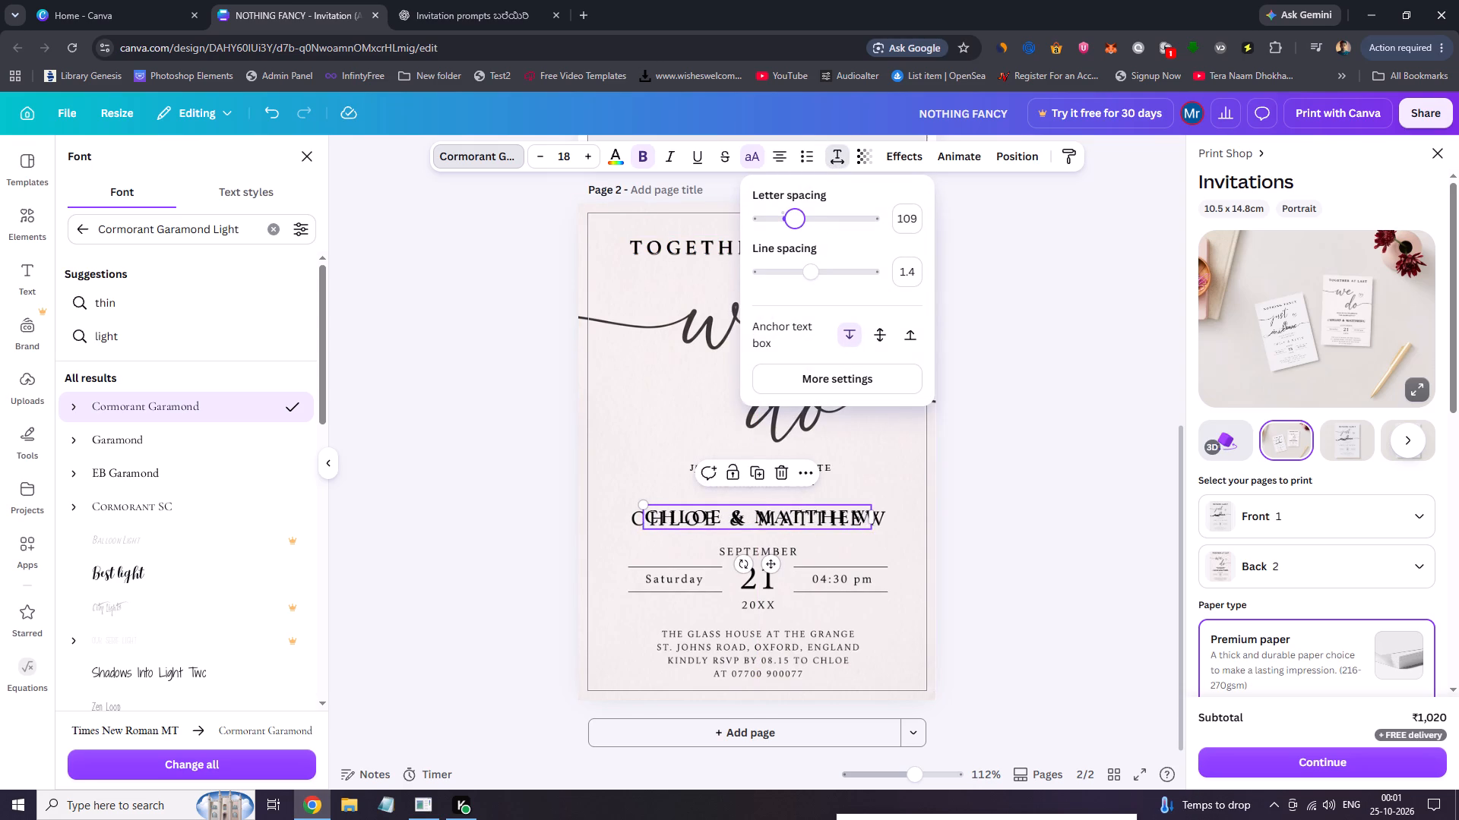
drag(795, 220, 808, 220)
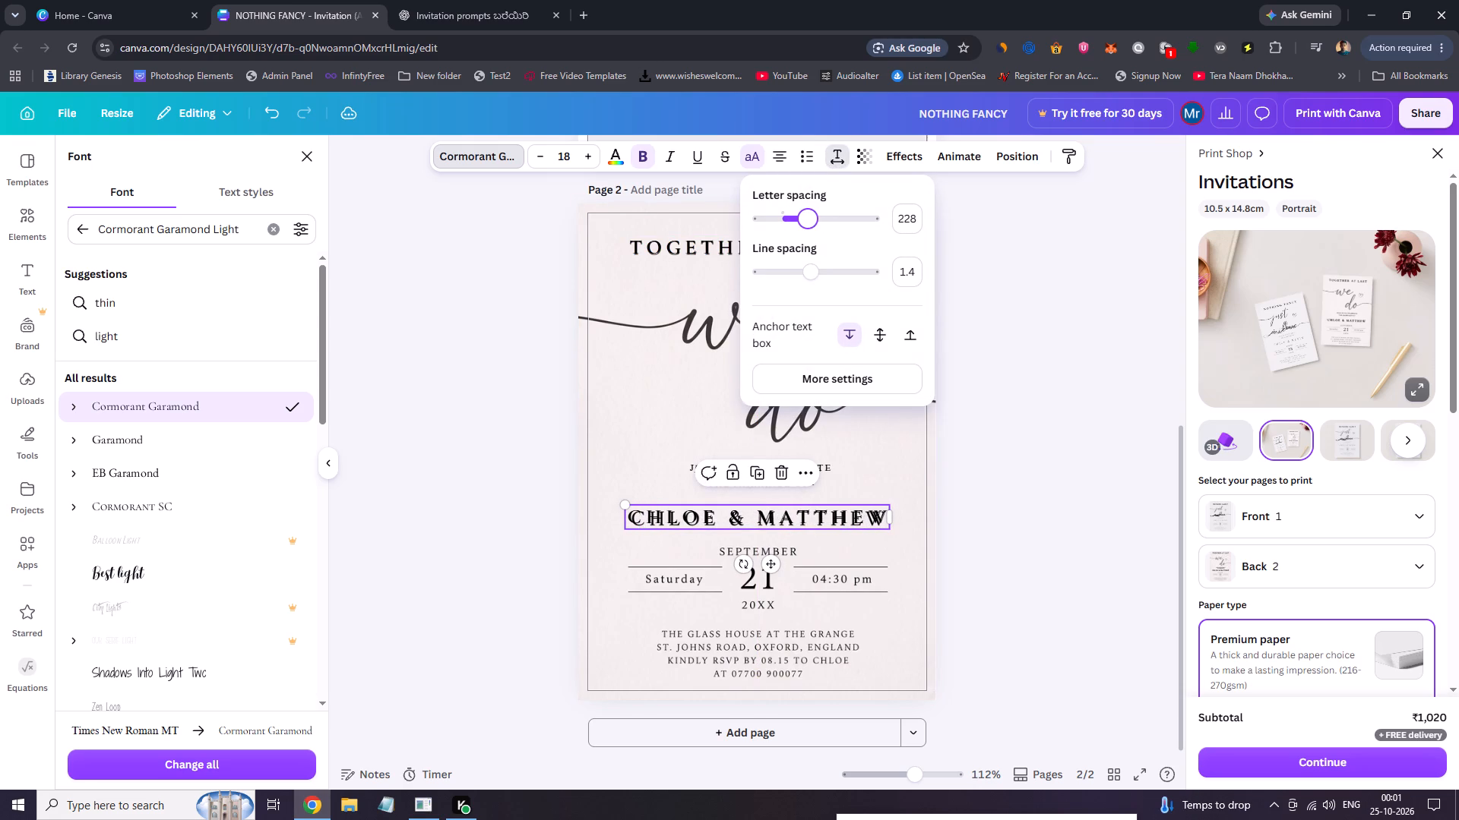
drag(808, 220, 806, 220)
click(594, 152)
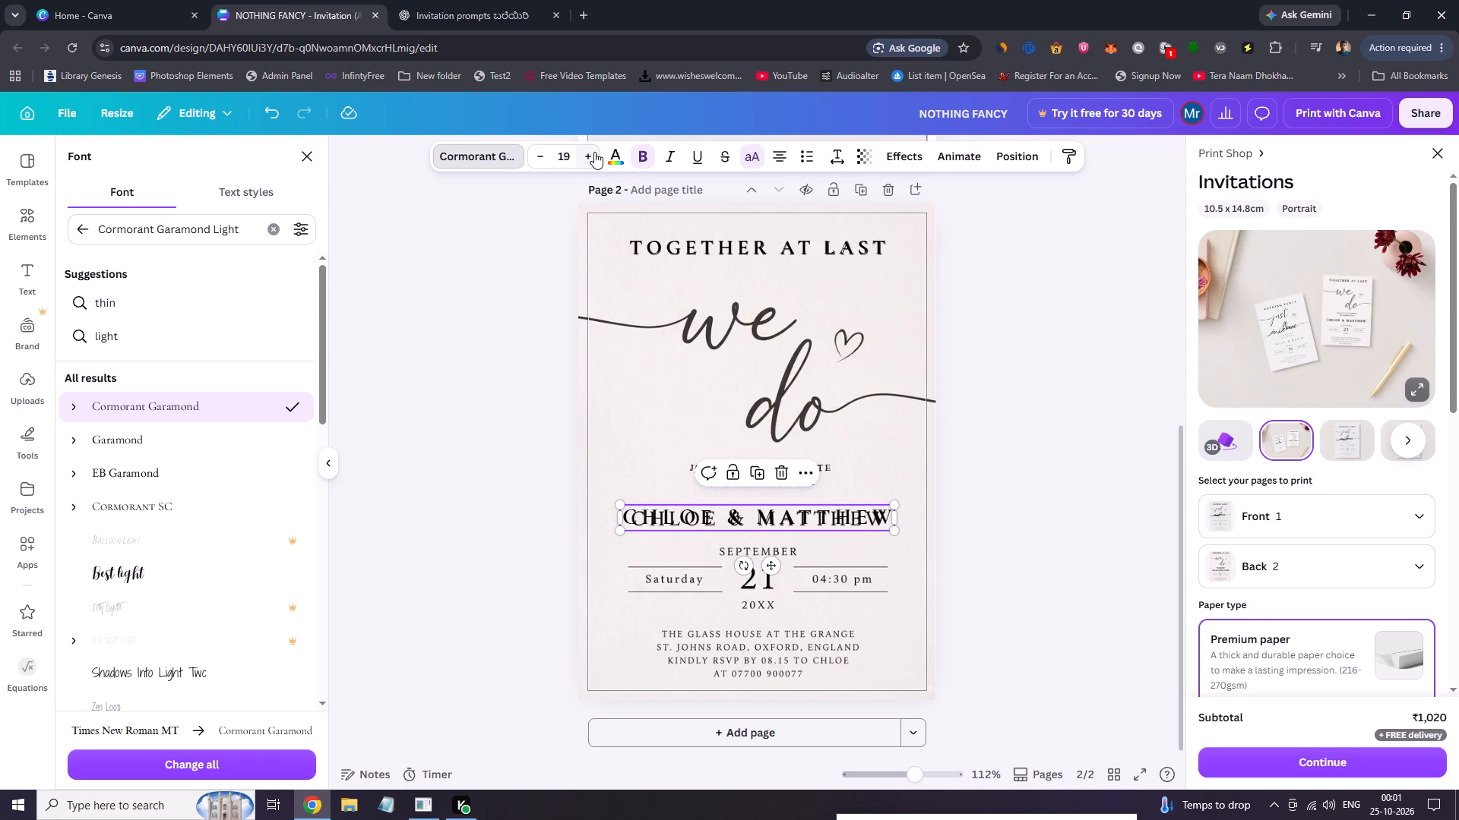
click(845, 152)
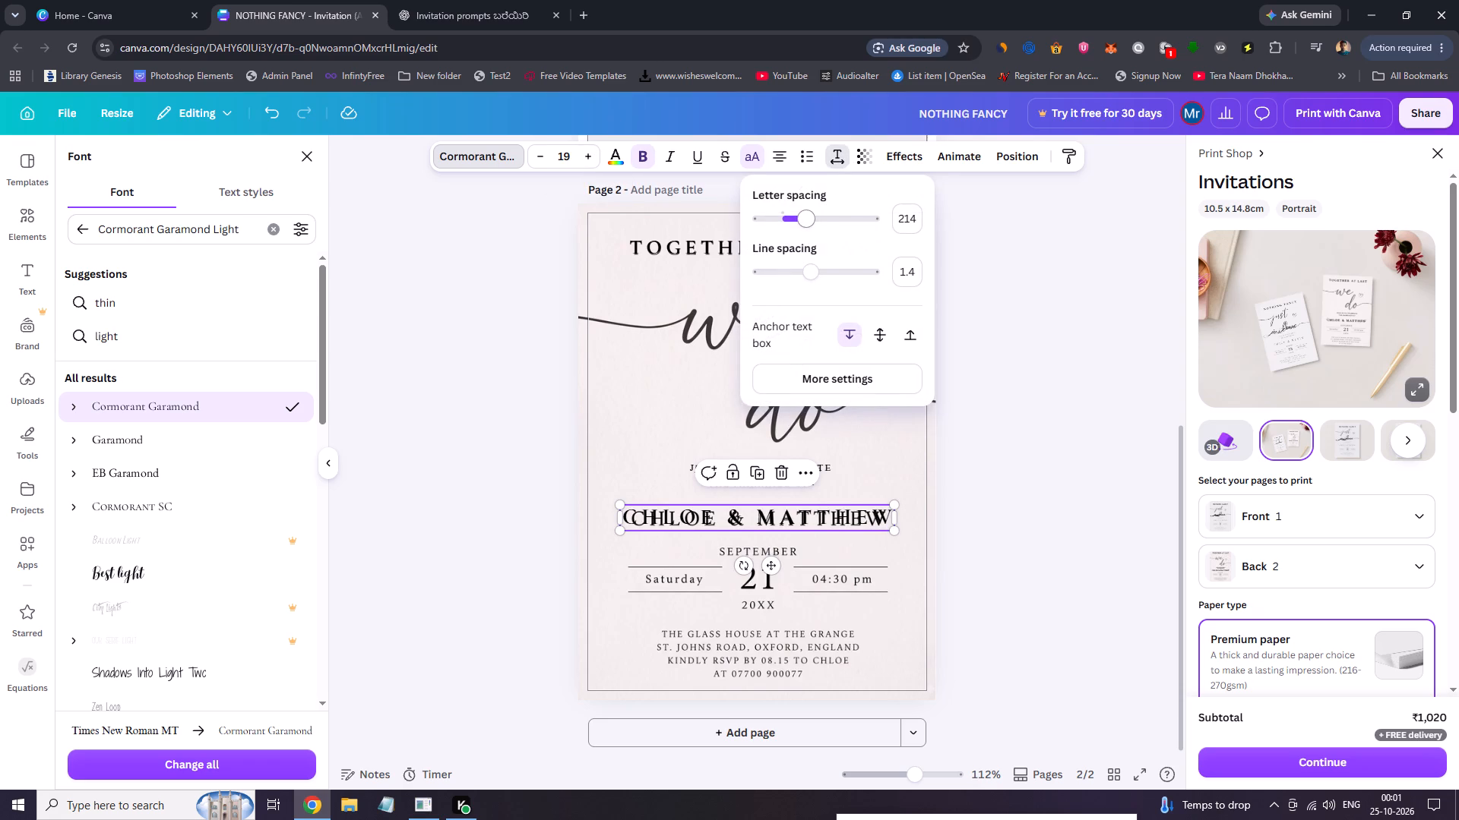
drag(807, 220, 800, 220)
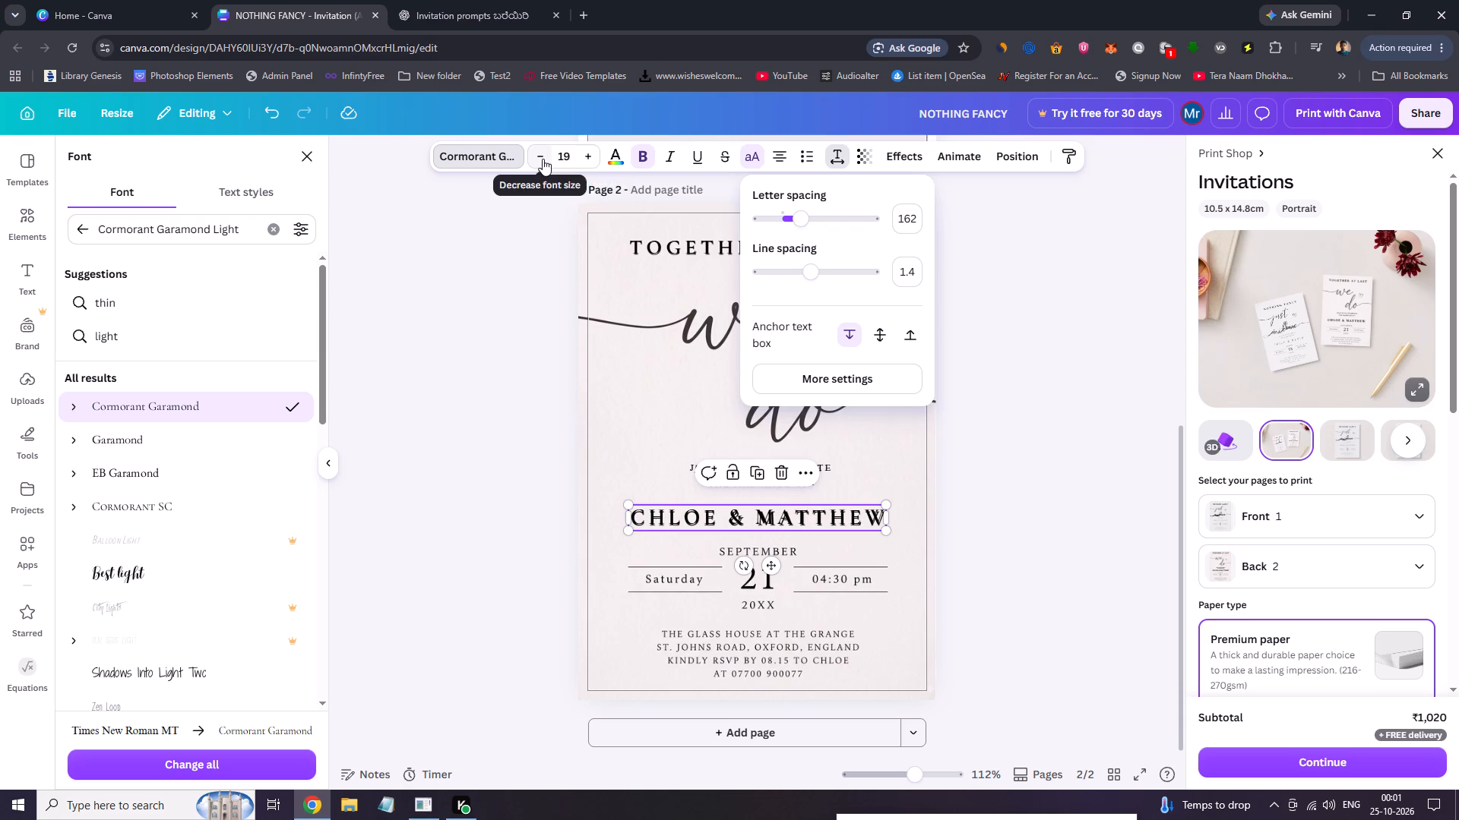
click(796, 522)
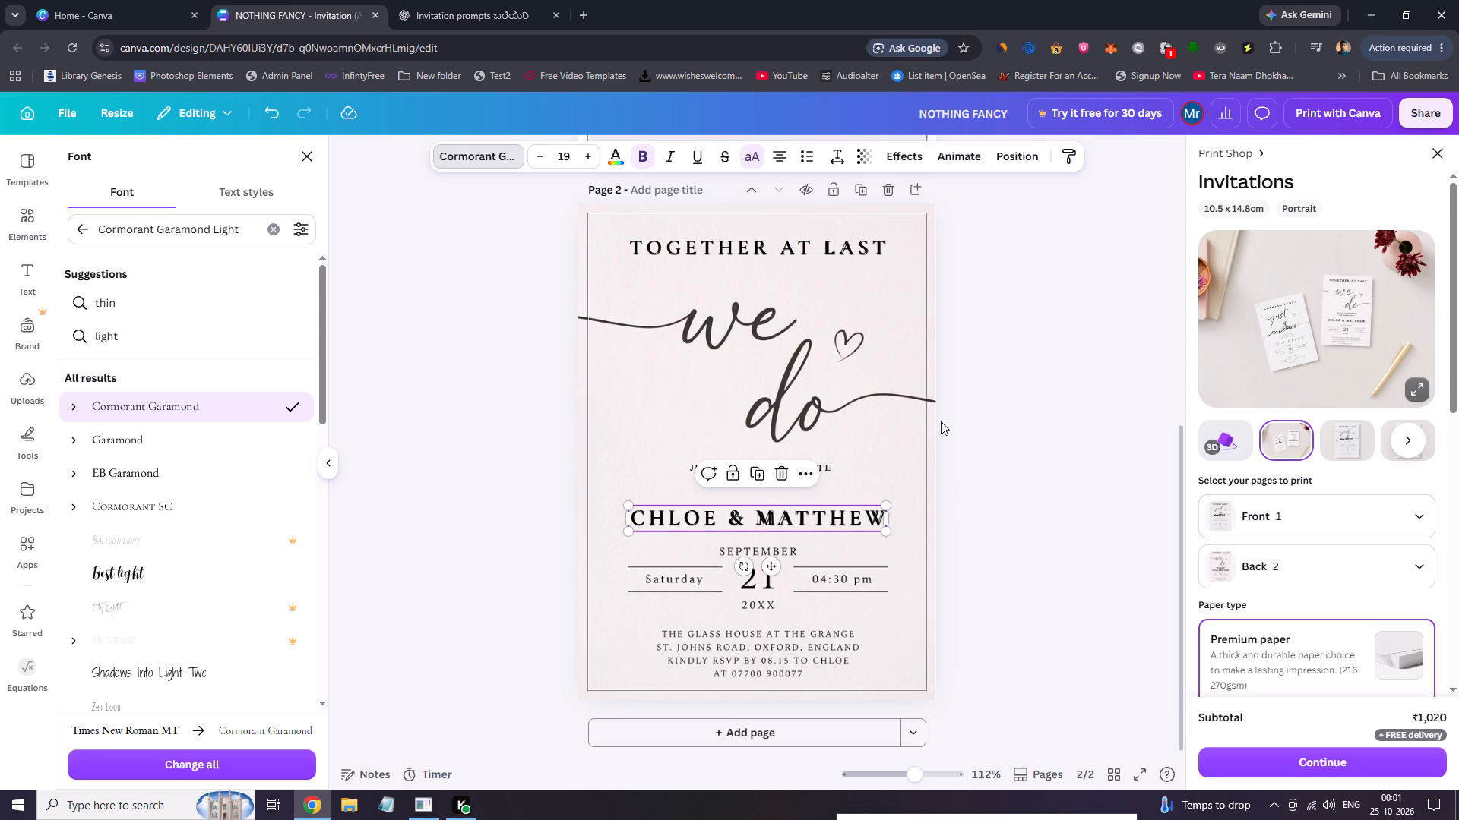
click(837, 156)
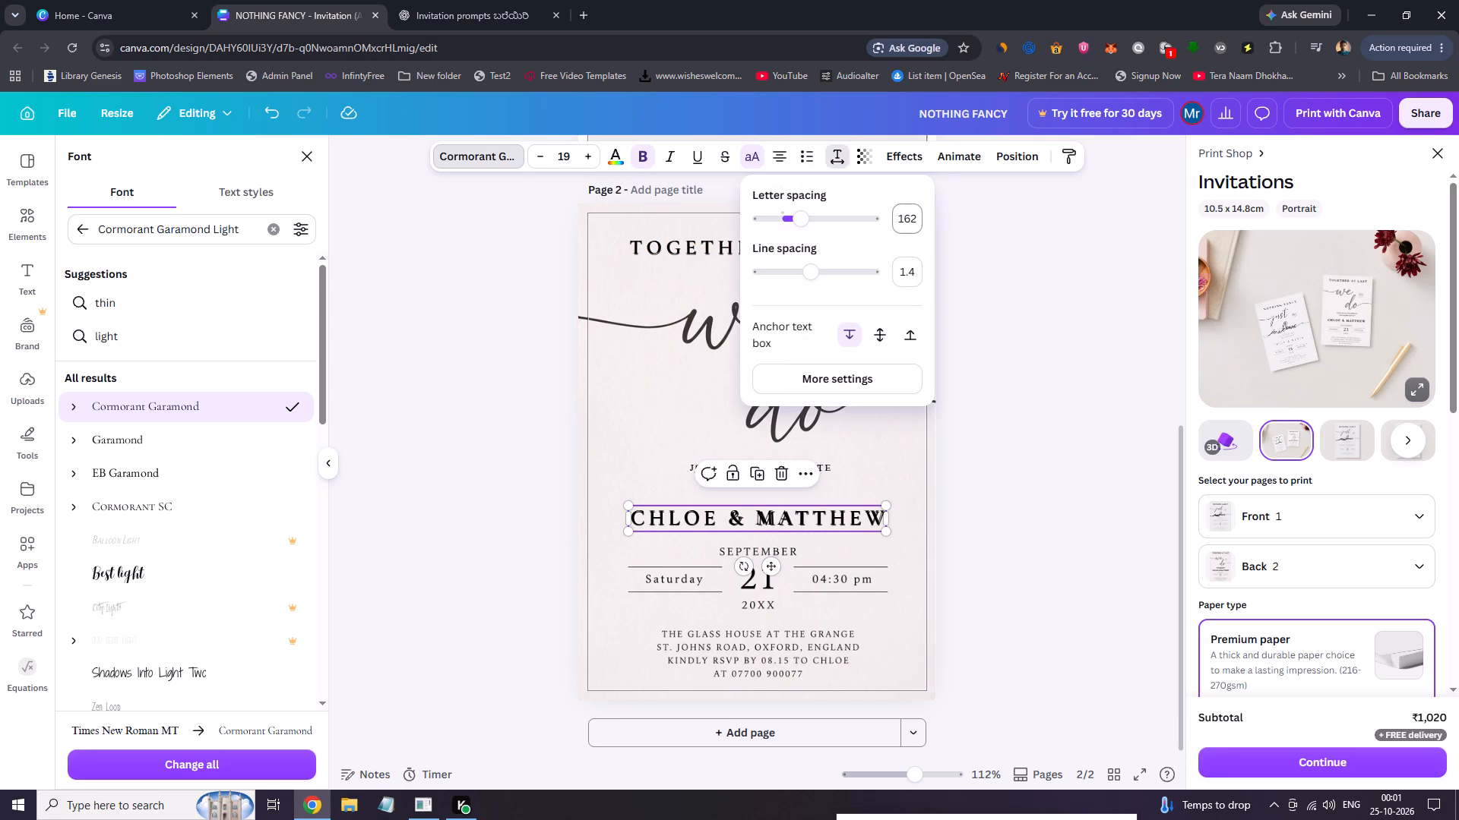
click(910, 222)
text(165)
key(Return)
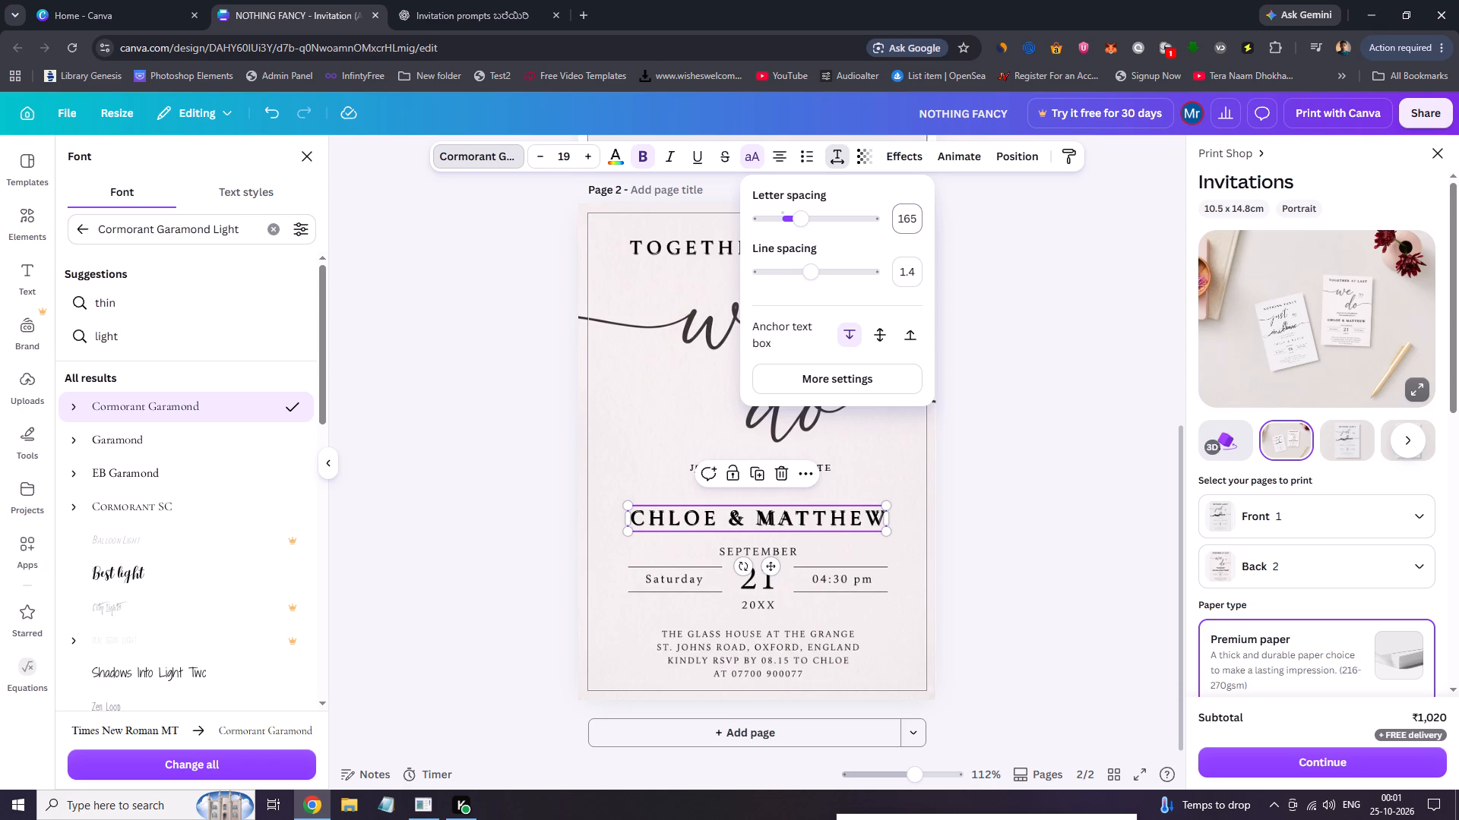
click(1014, 456)
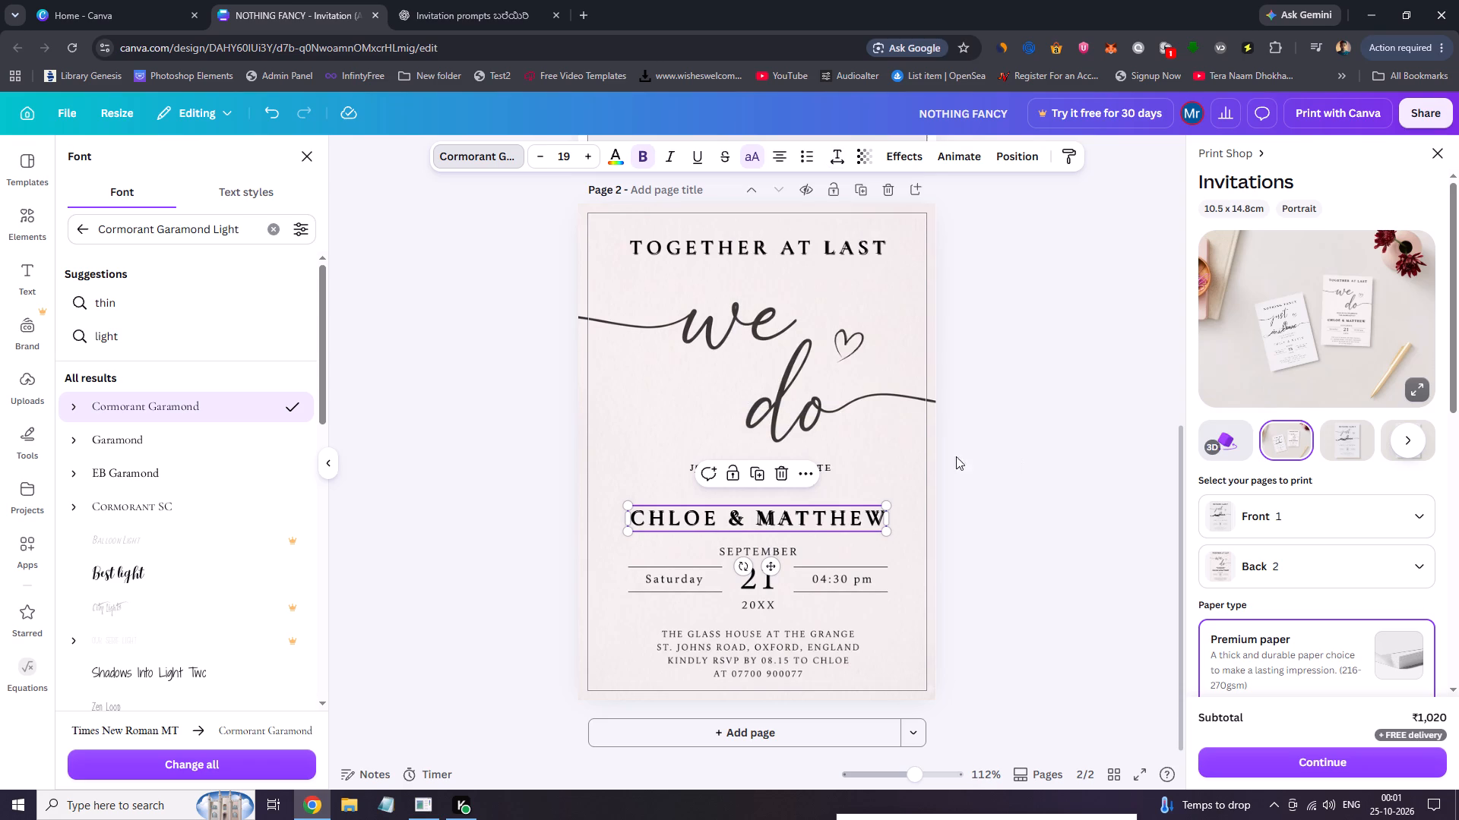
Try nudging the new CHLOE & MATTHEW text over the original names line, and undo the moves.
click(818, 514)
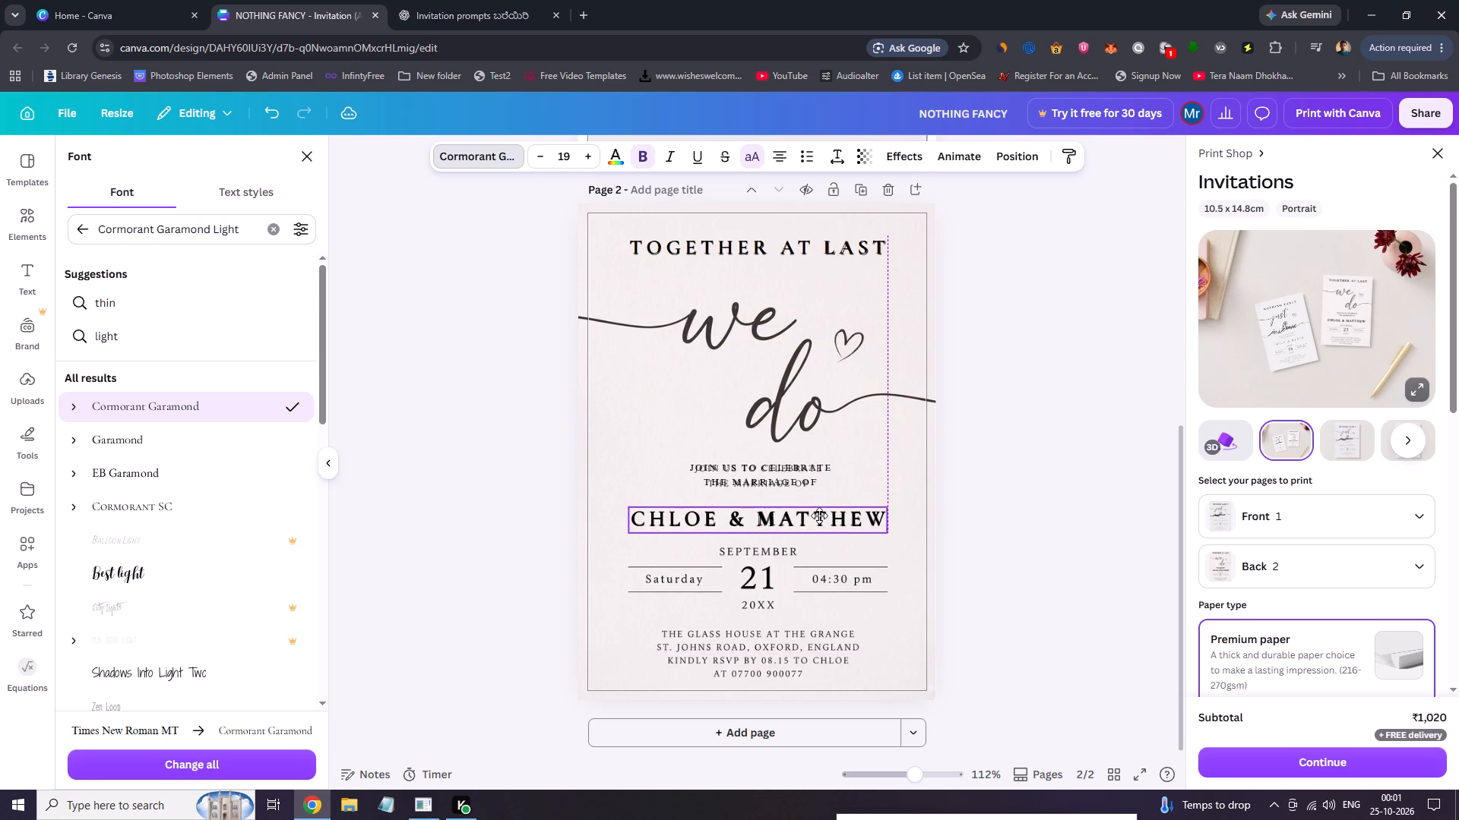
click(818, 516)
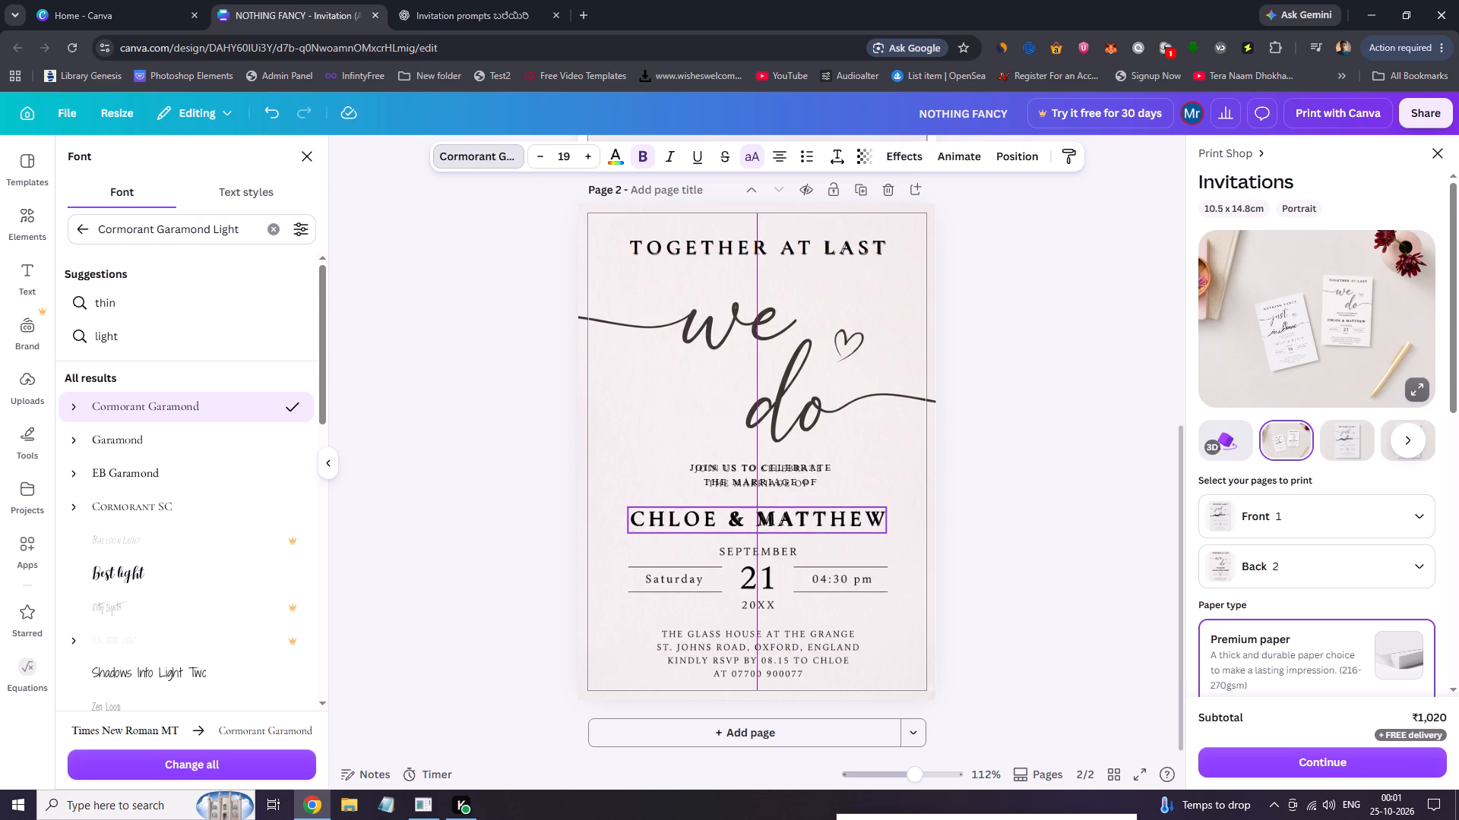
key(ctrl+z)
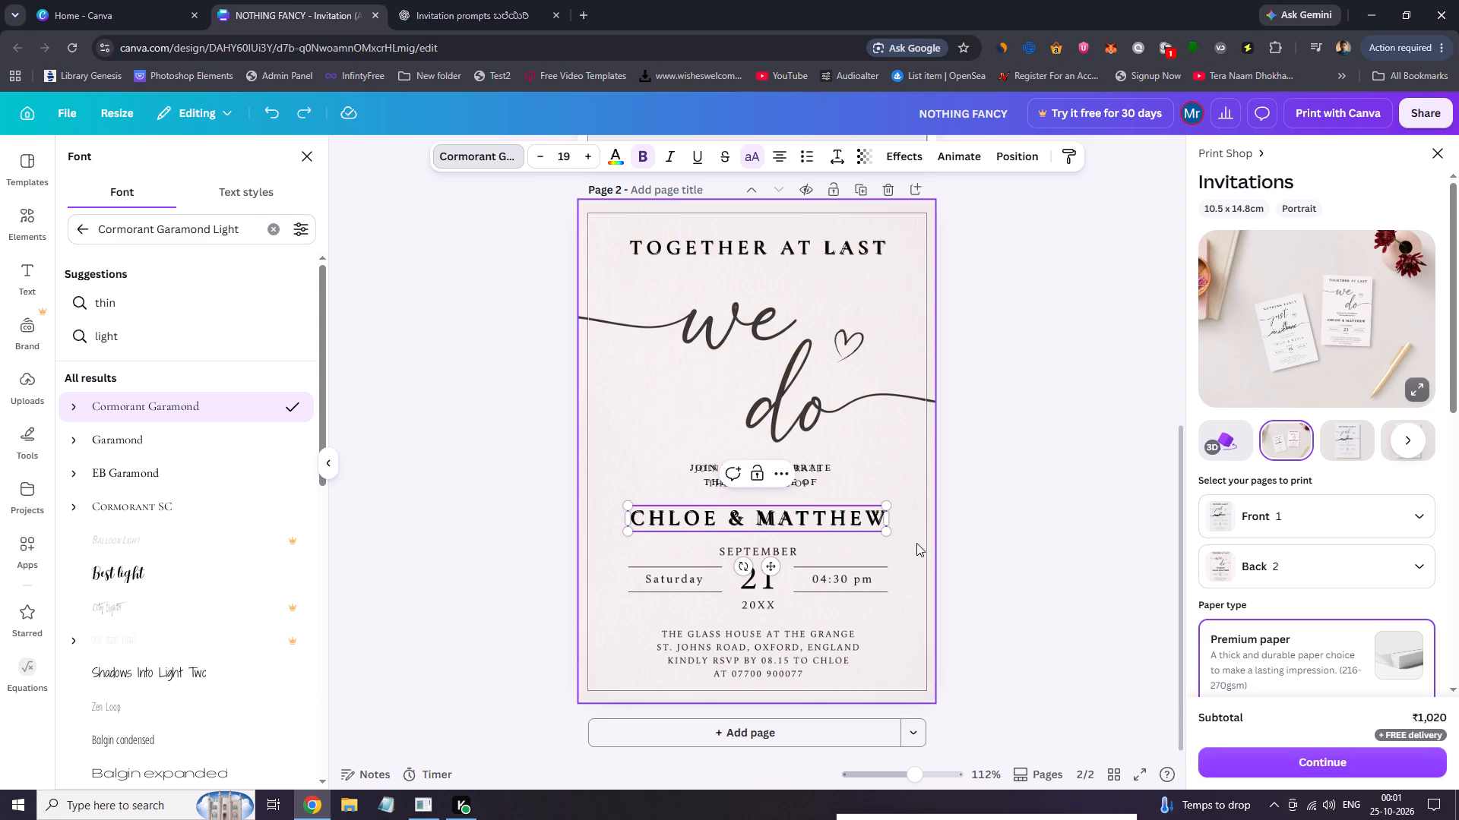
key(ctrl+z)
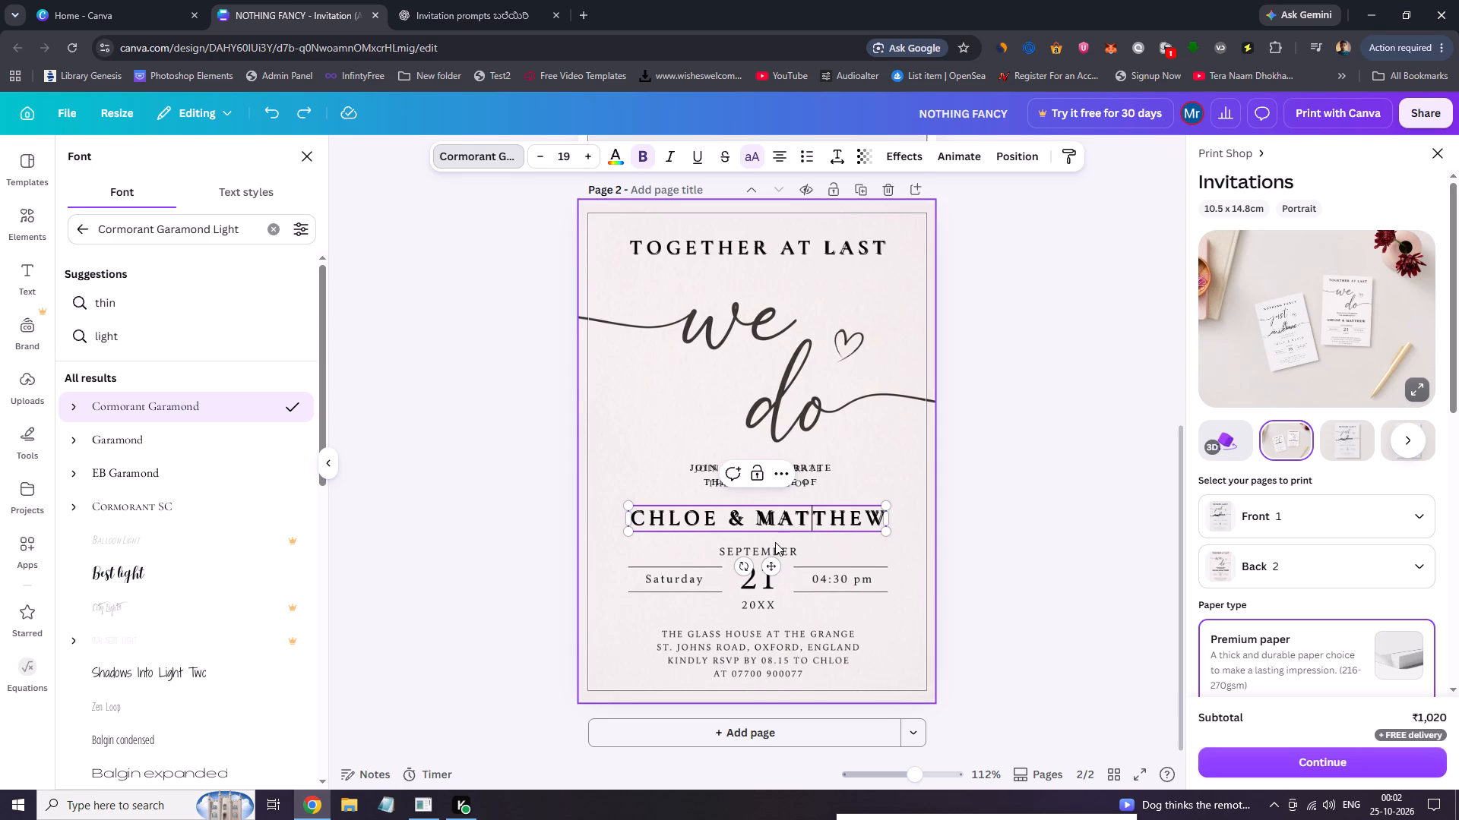
click(736, 489)
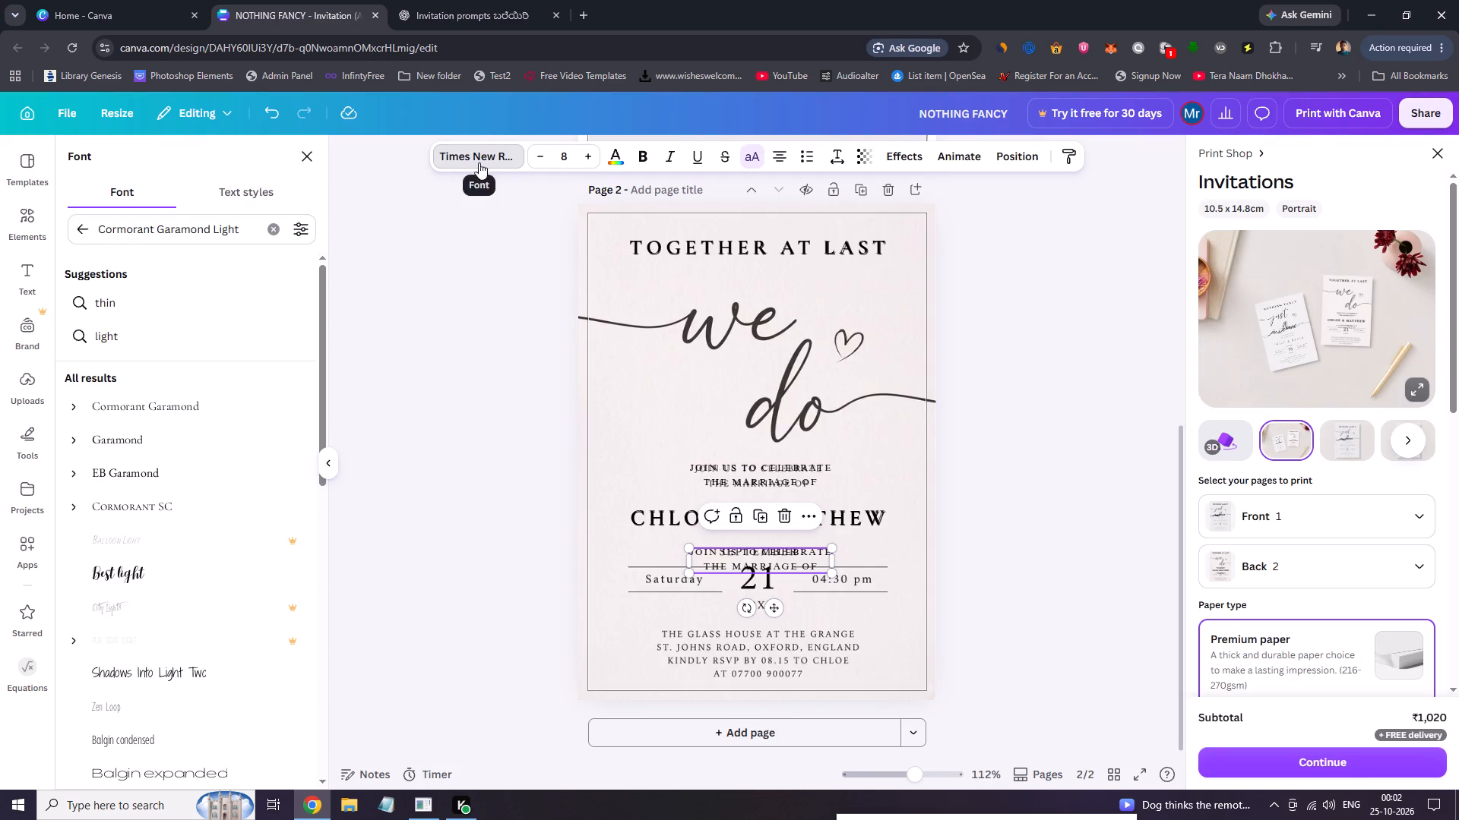
click(216, 238)
key(ctrl+a)
key(ctrl+v)
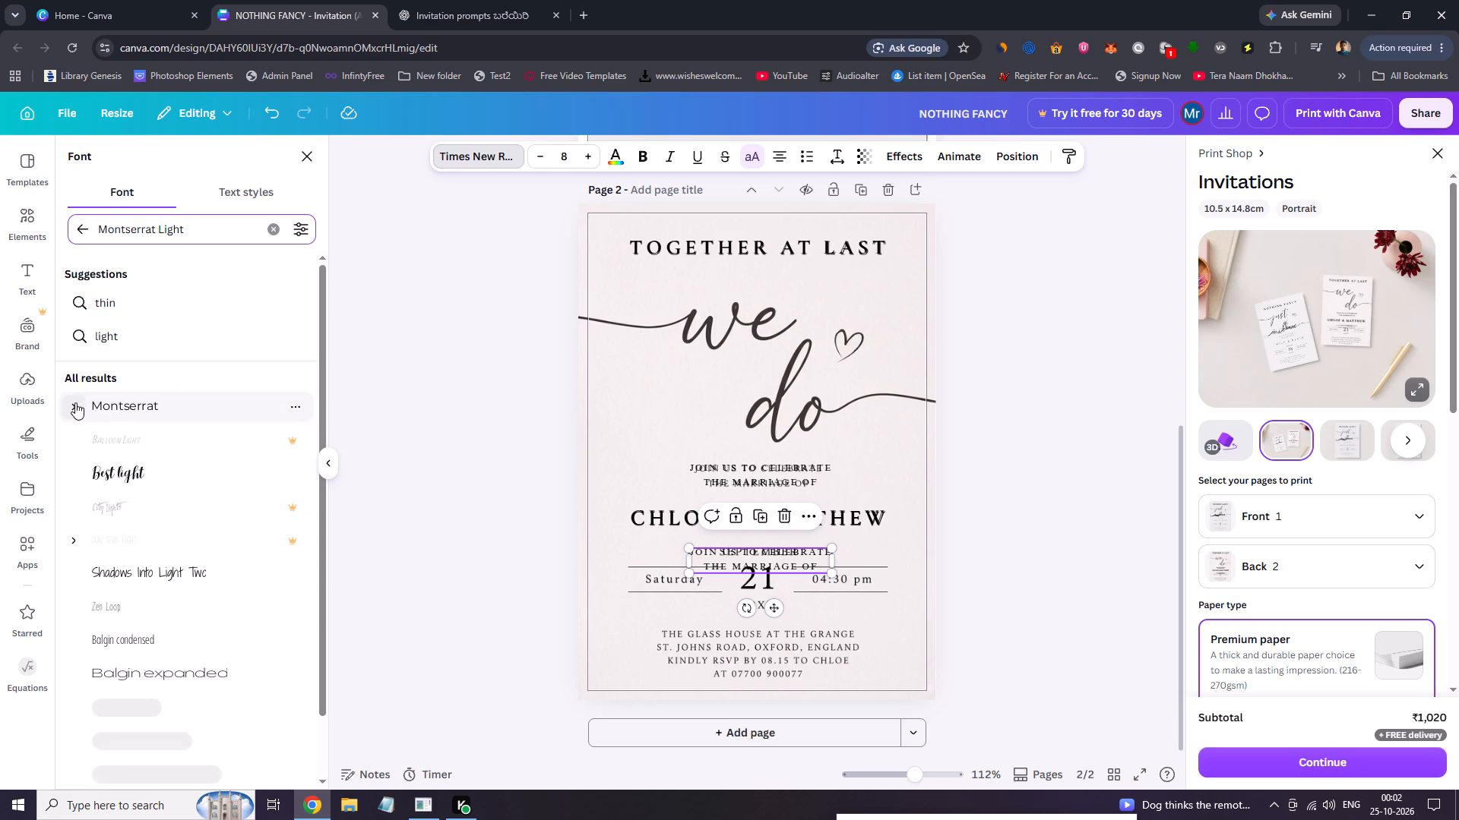
click(74, 402)
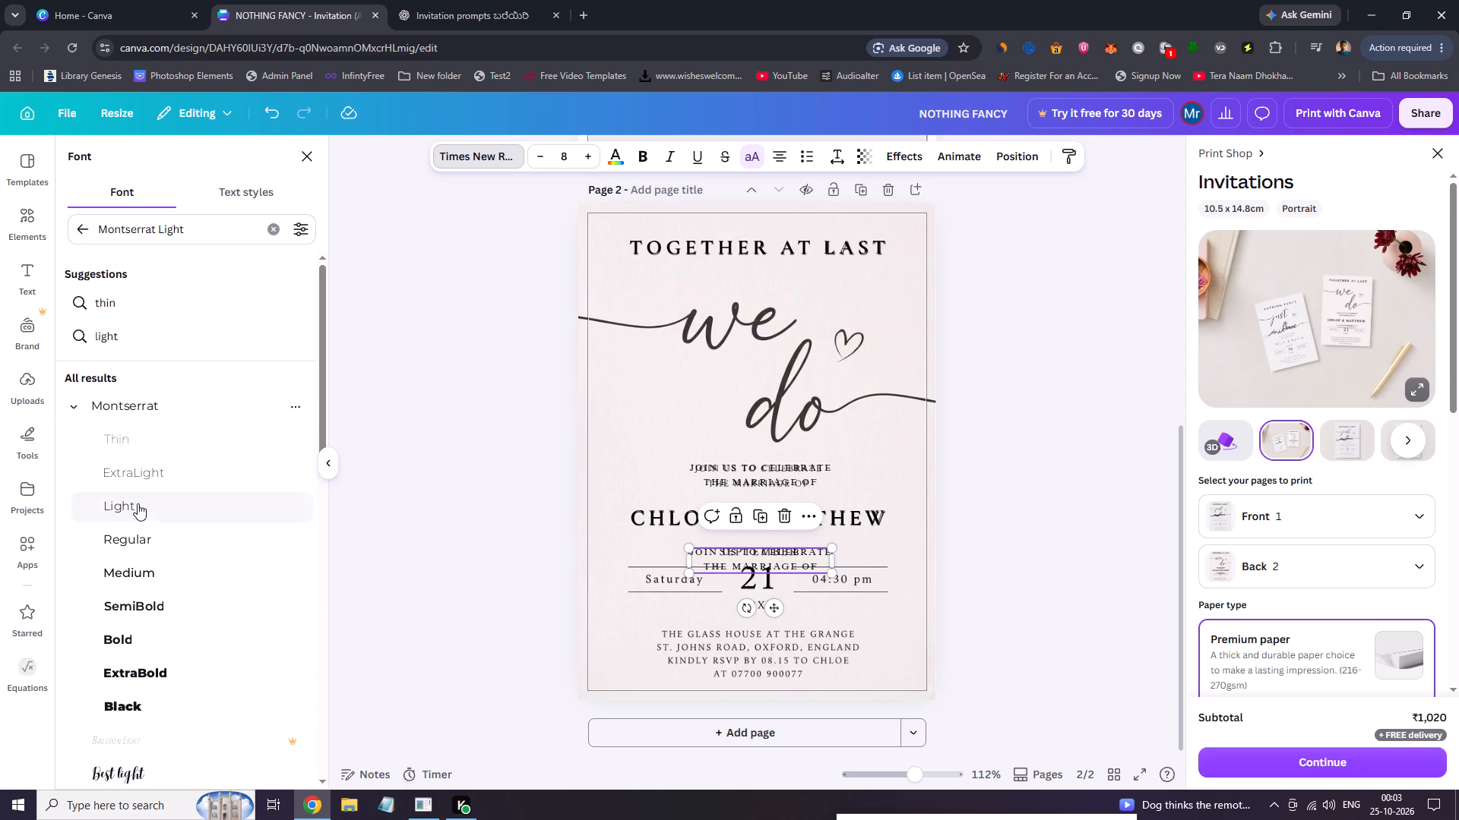
click(138, 506)
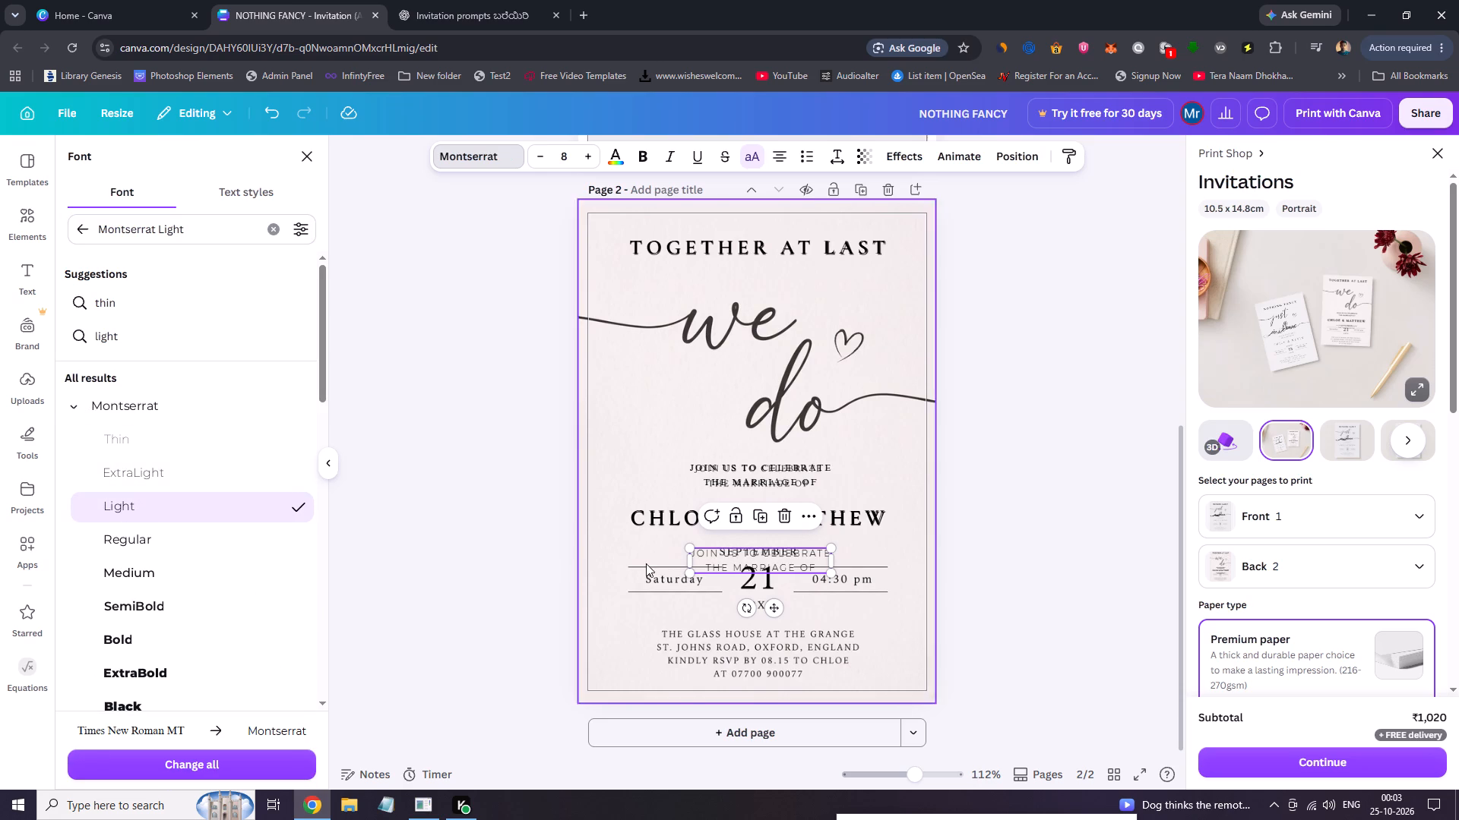
Move the duplicated two-line text up beside the word "do", below "we", and change its weight to Montserrat Regular.
drag(774, 556, 697, 417)
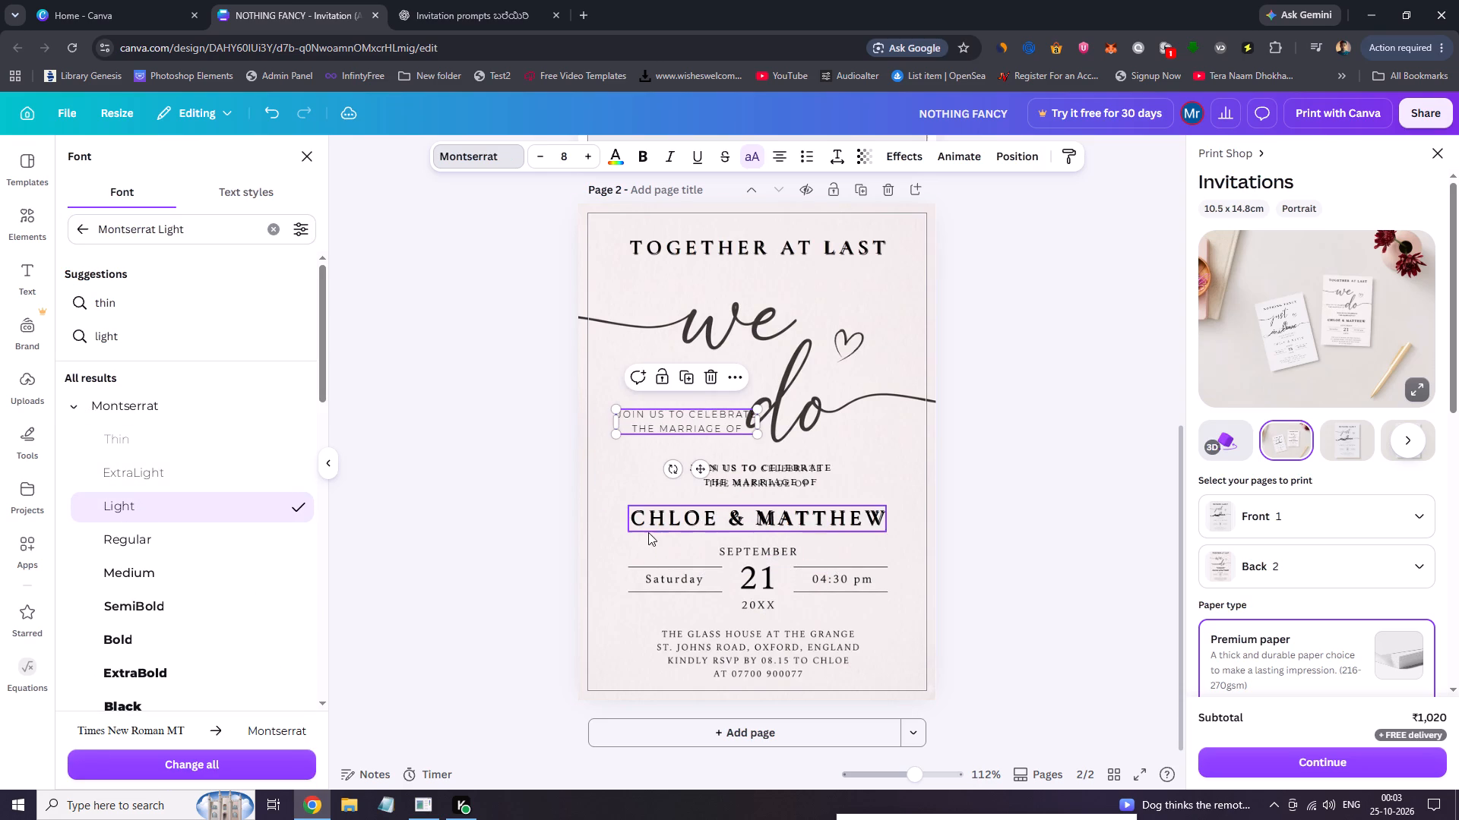
drag(674, 421, 668, 393)
click(668, 393)
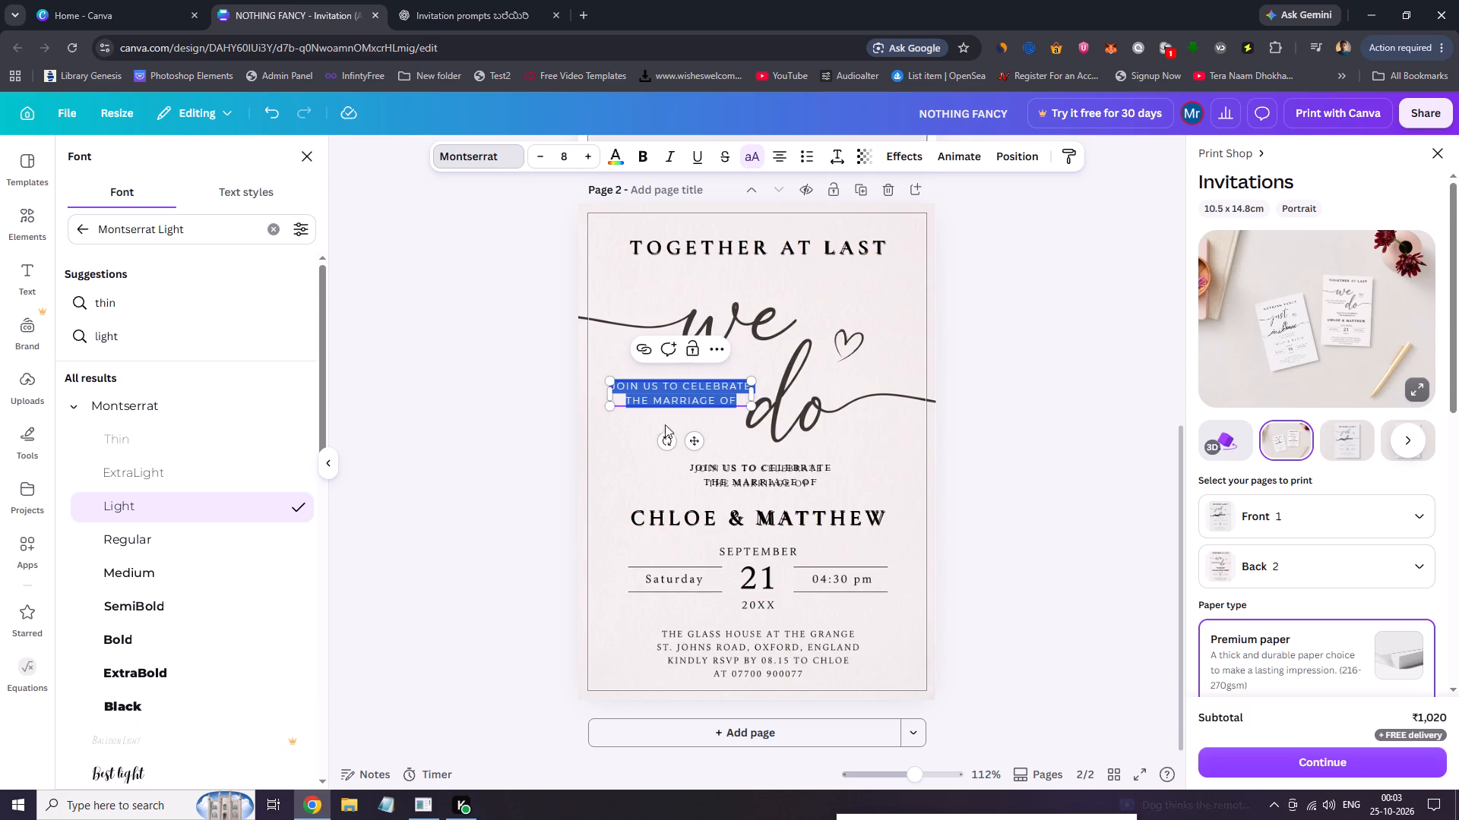
click(128, 538)
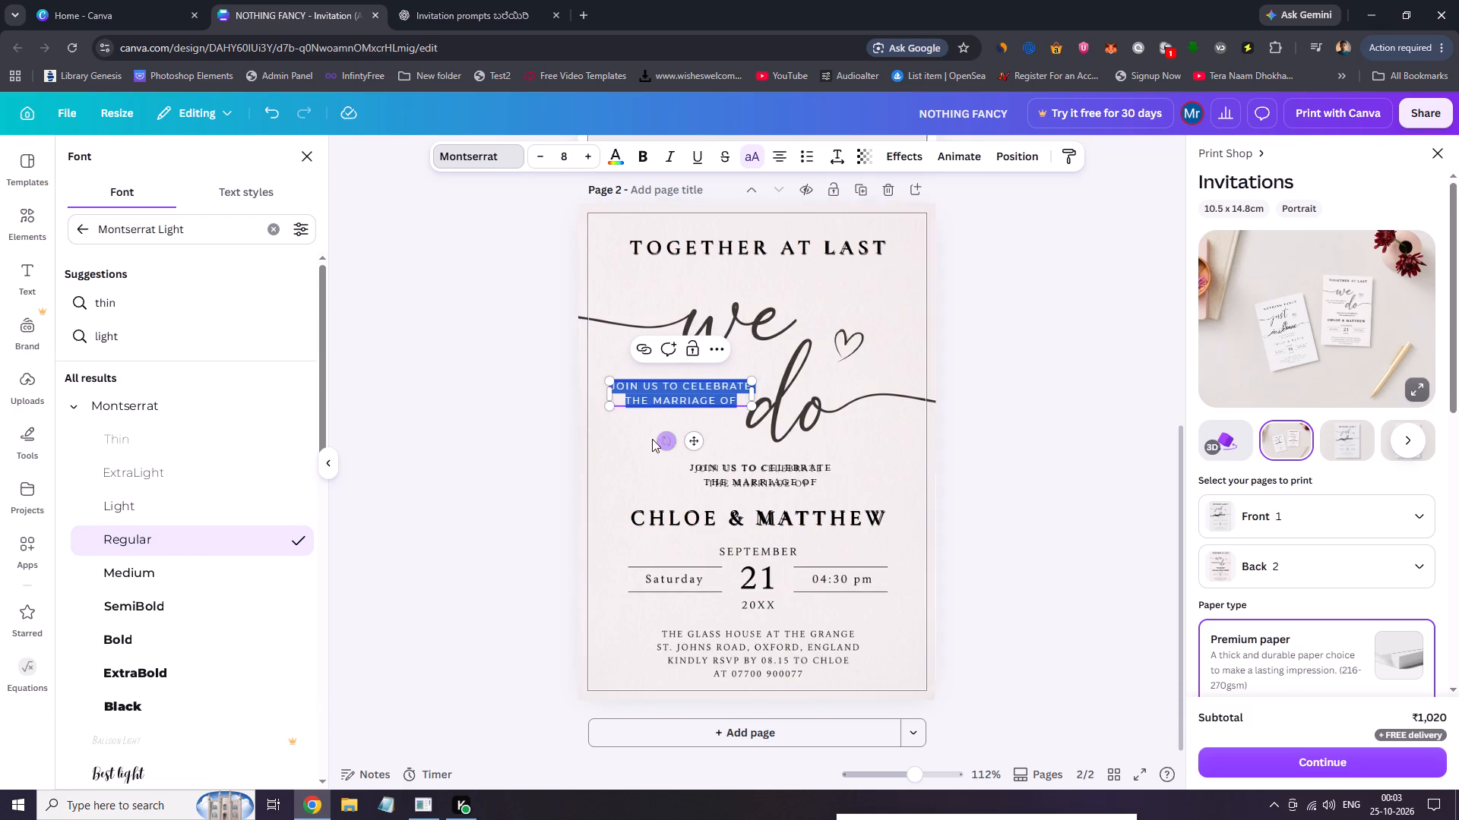
click(633, 421)
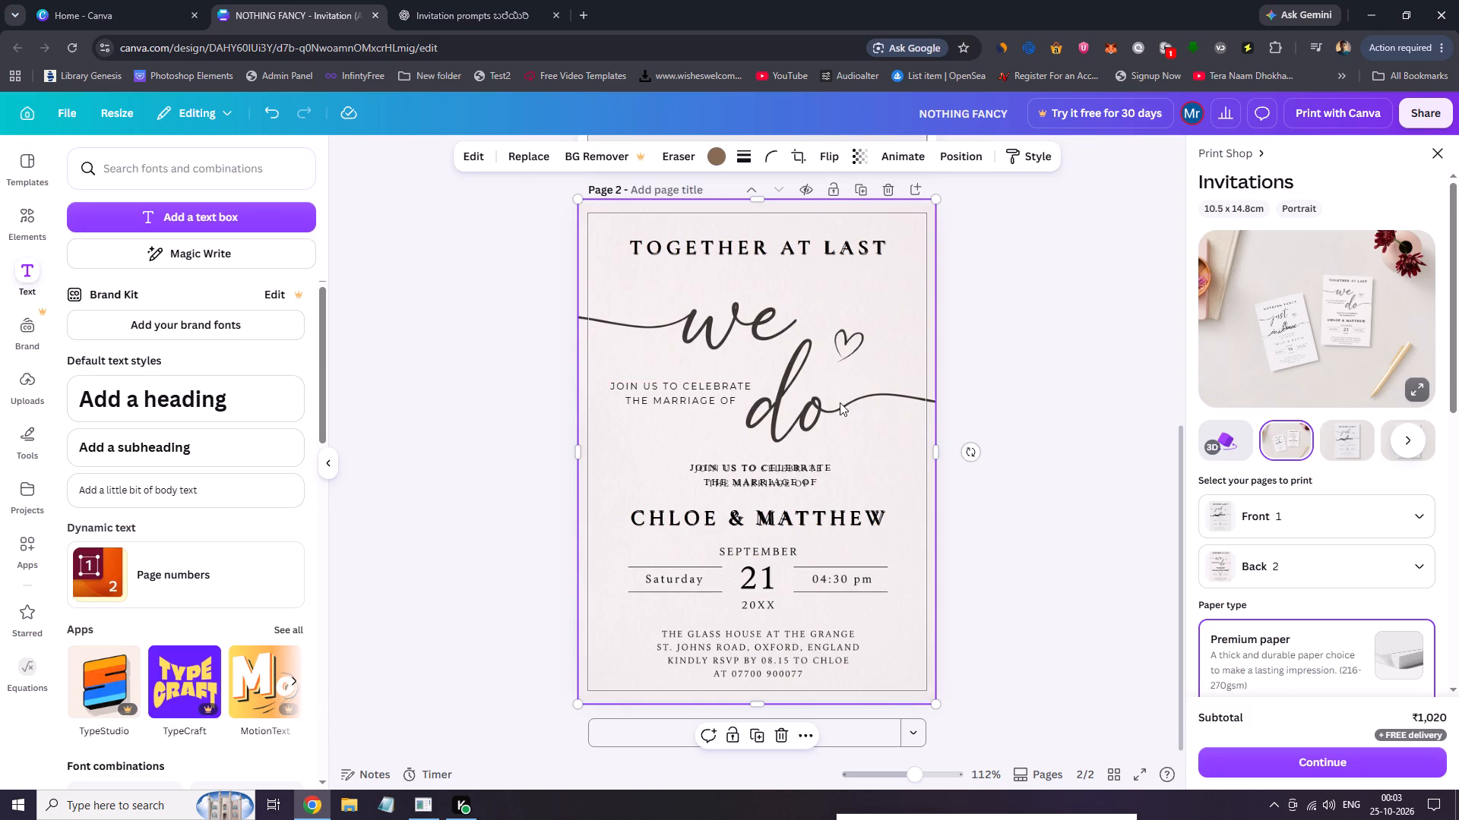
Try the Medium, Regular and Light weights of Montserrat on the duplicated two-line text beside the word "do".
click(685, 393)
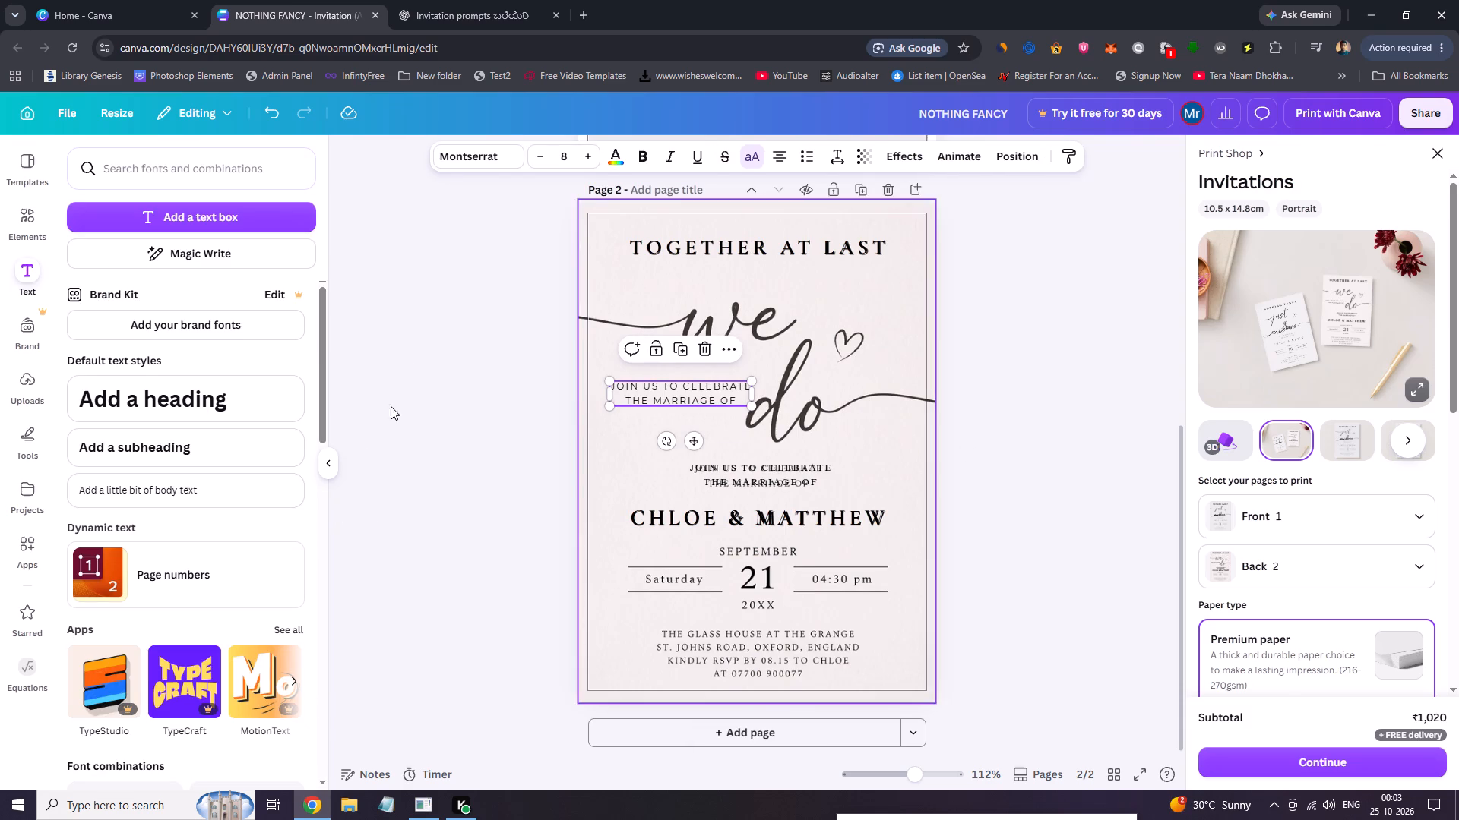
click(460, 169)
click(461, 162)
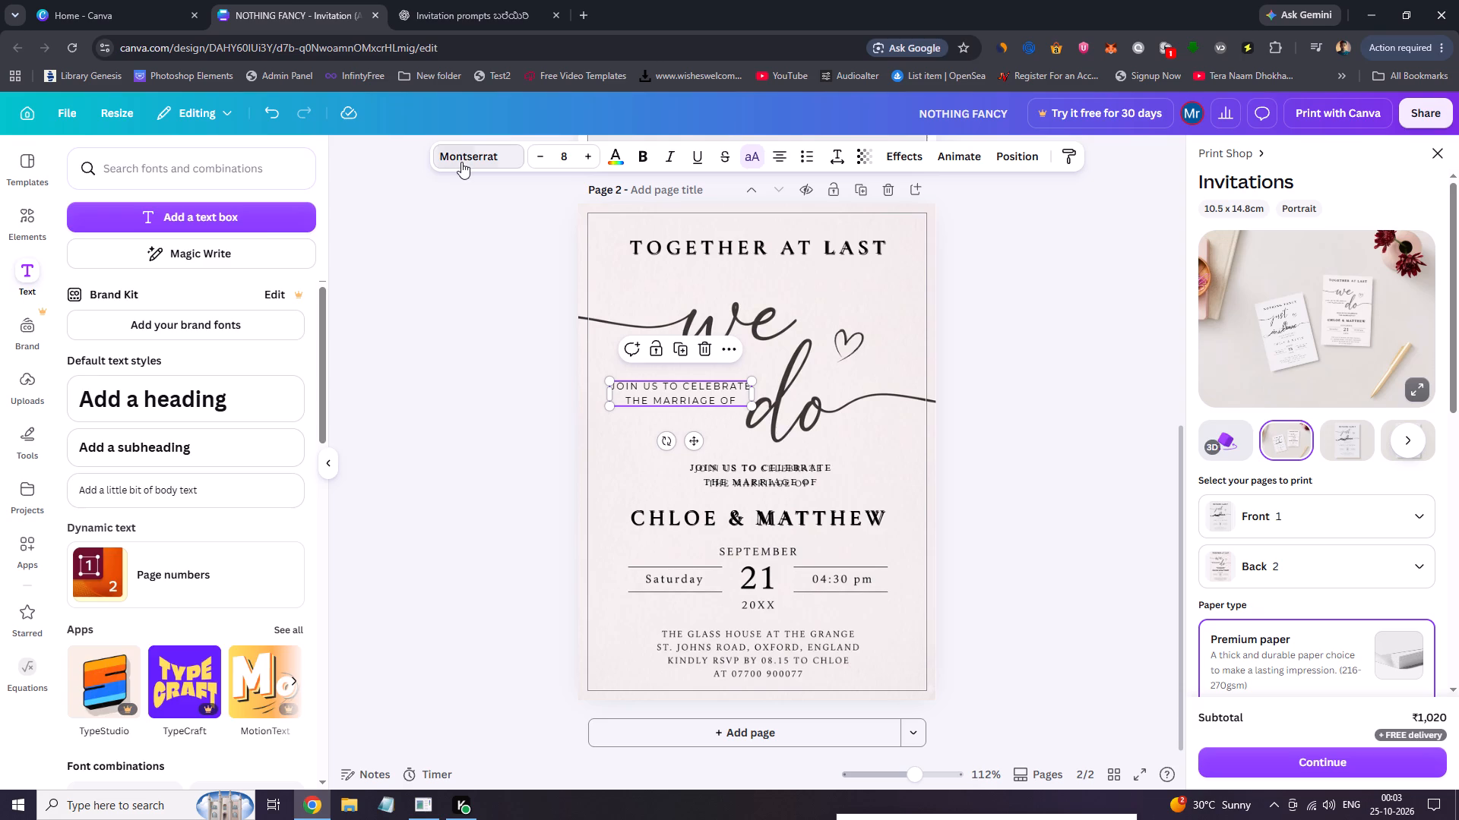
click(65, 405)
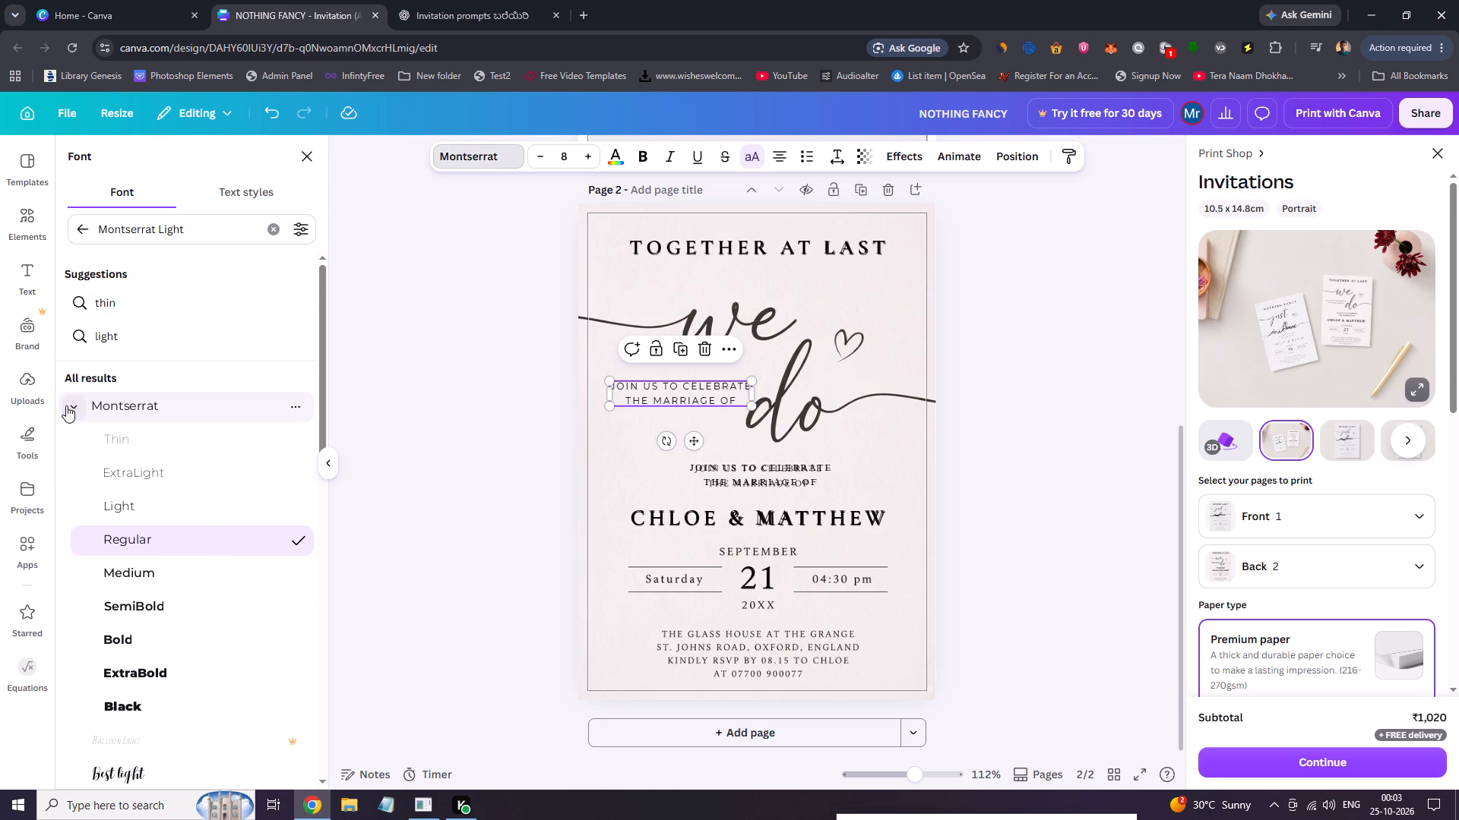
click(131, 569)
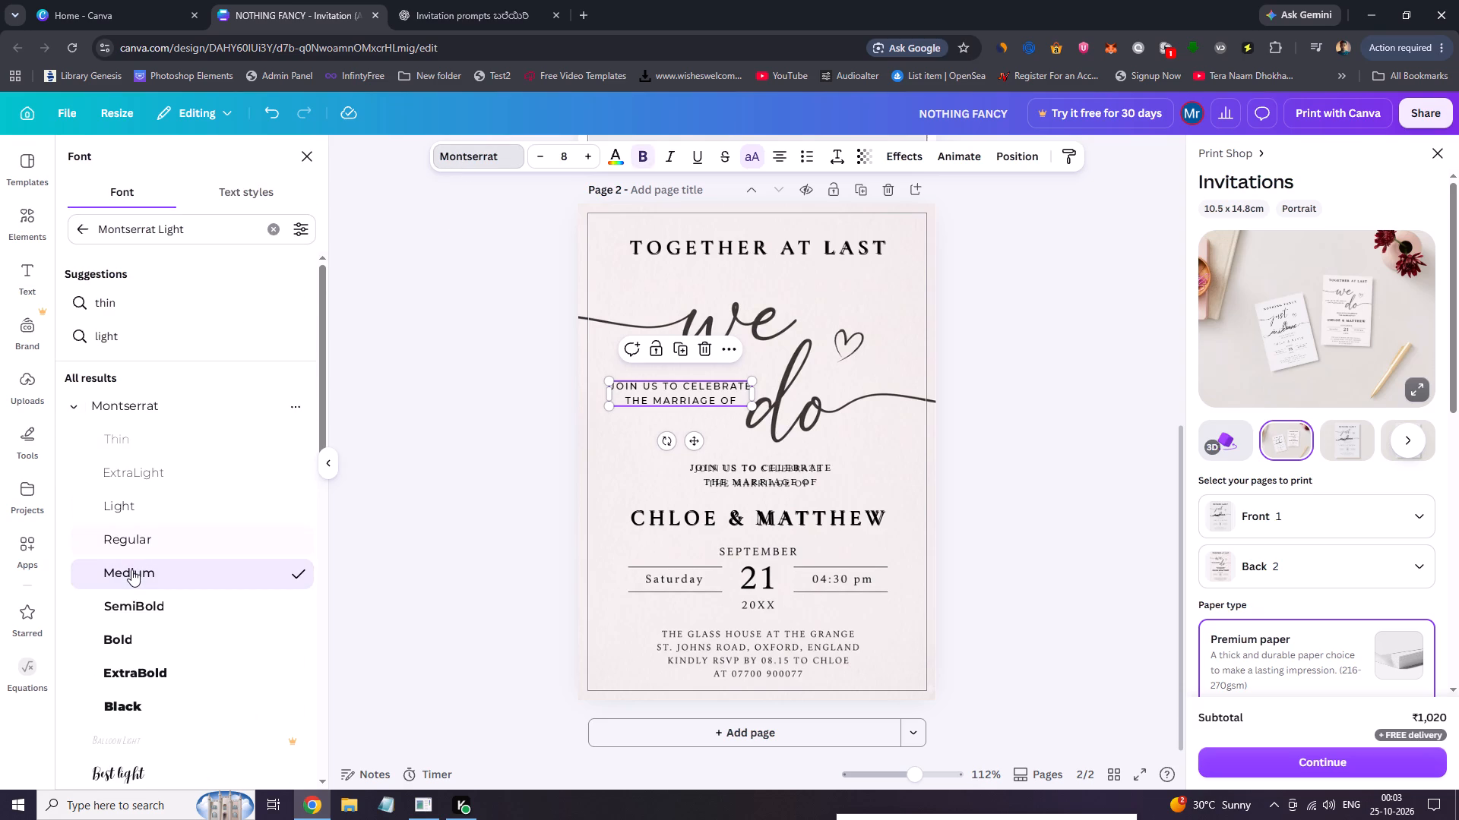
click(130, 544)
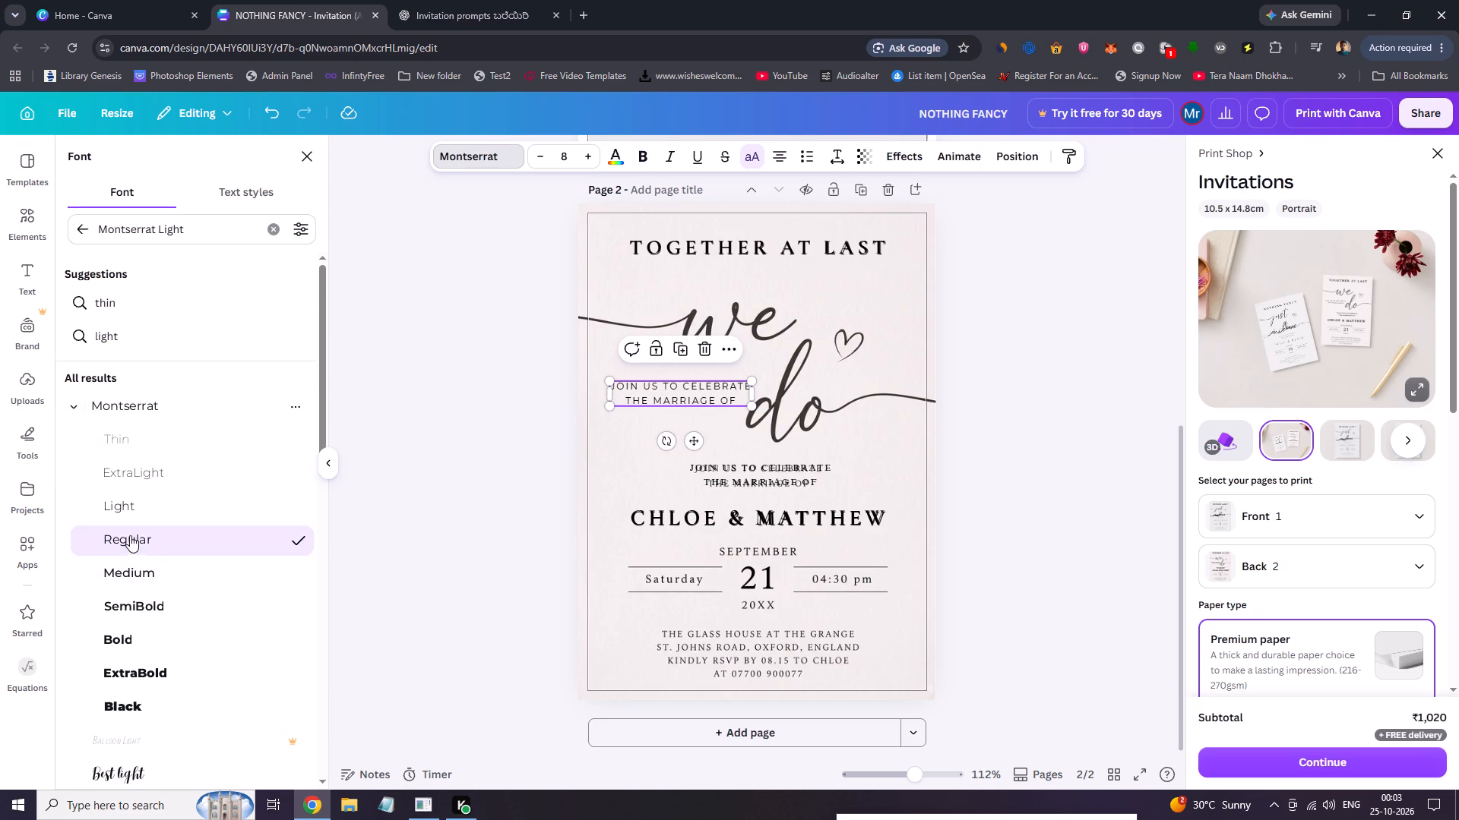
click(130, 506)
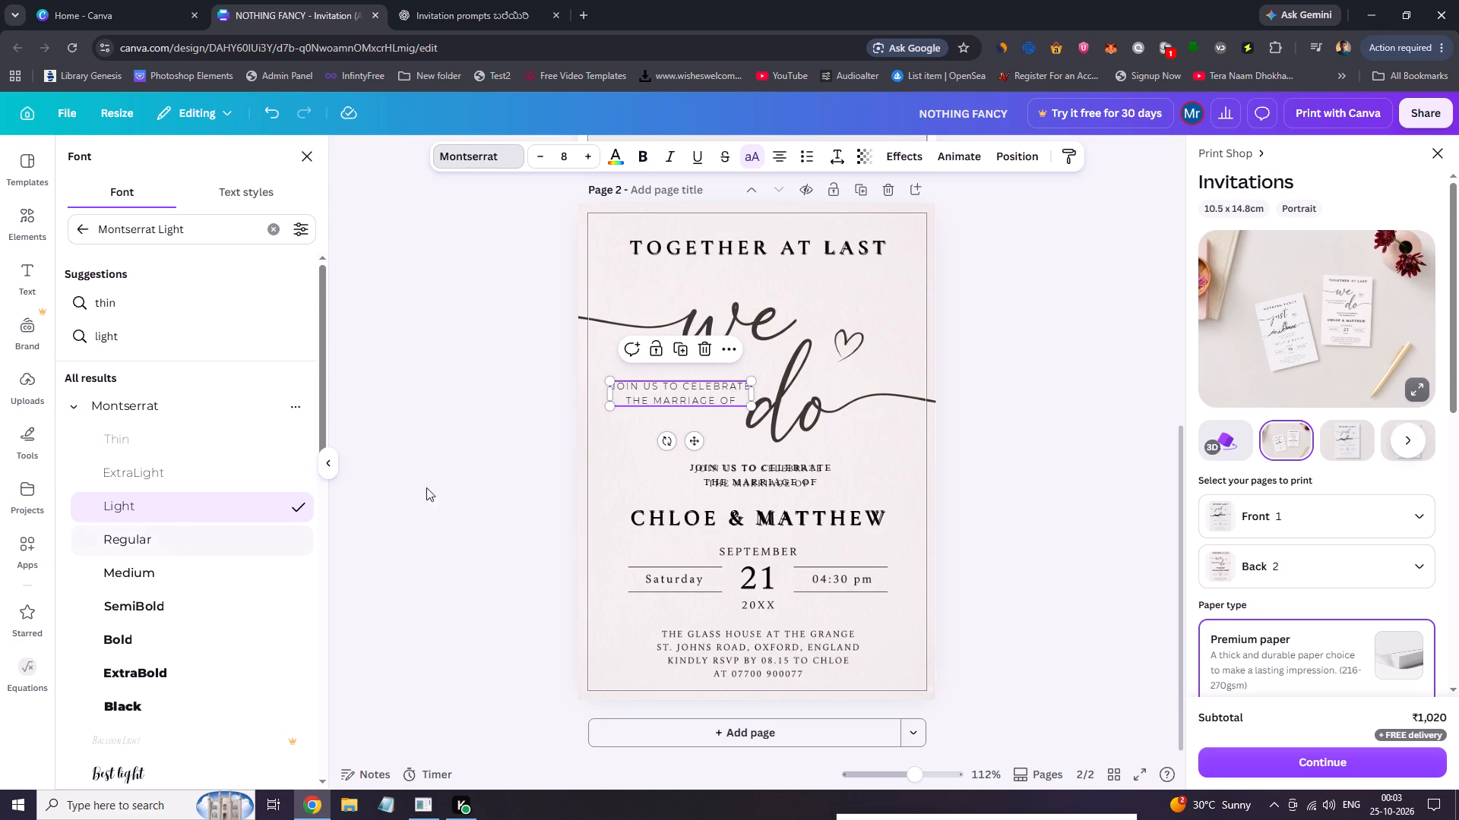
Compare the Montserrat Light copy against the original JOIN US TO CELEBRATE lines above the couple's names, and delete the copy.
drag(679, 399, 719, 449)
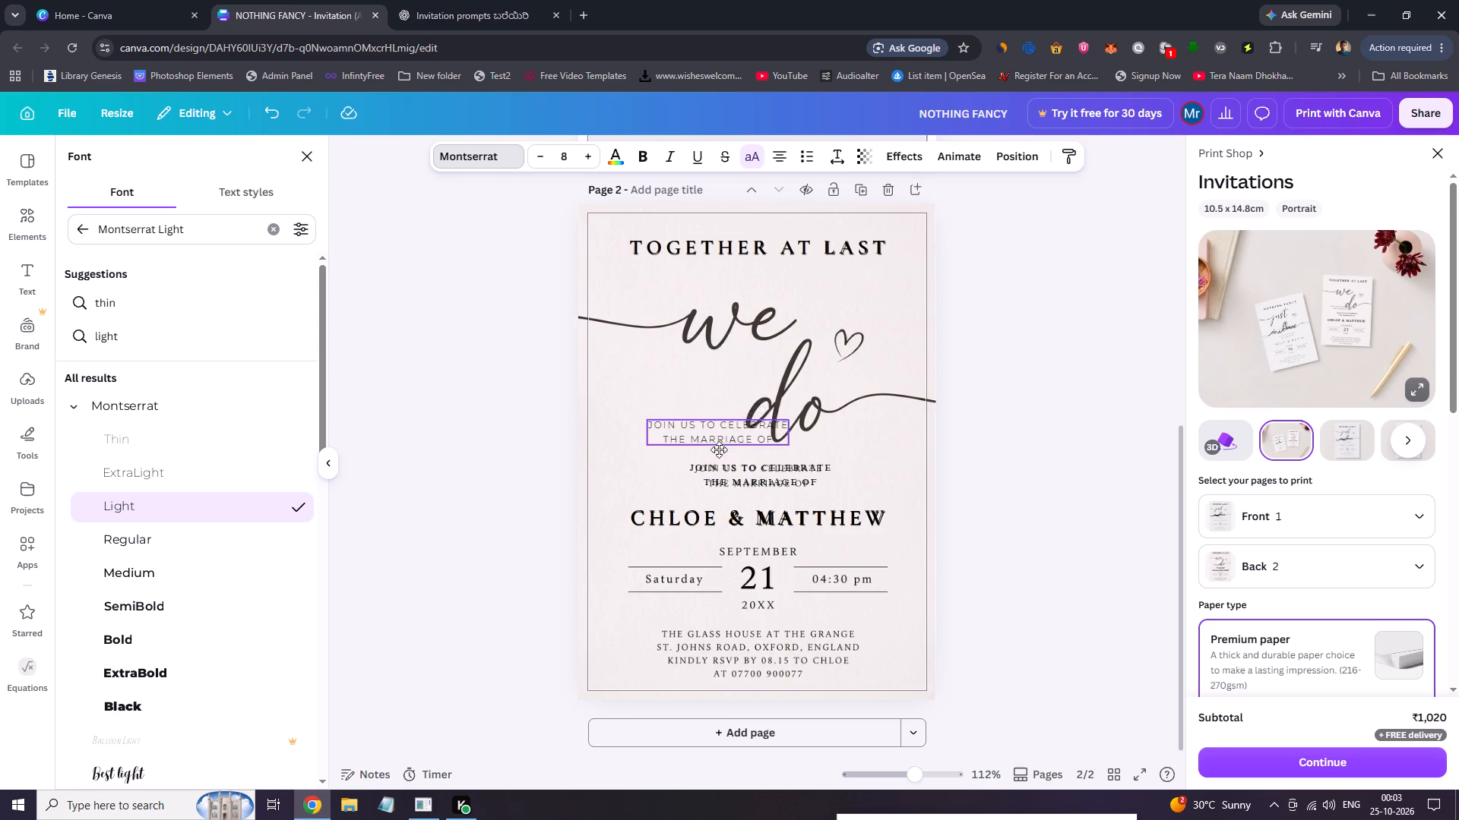
drag(719, 449, 760, 481)
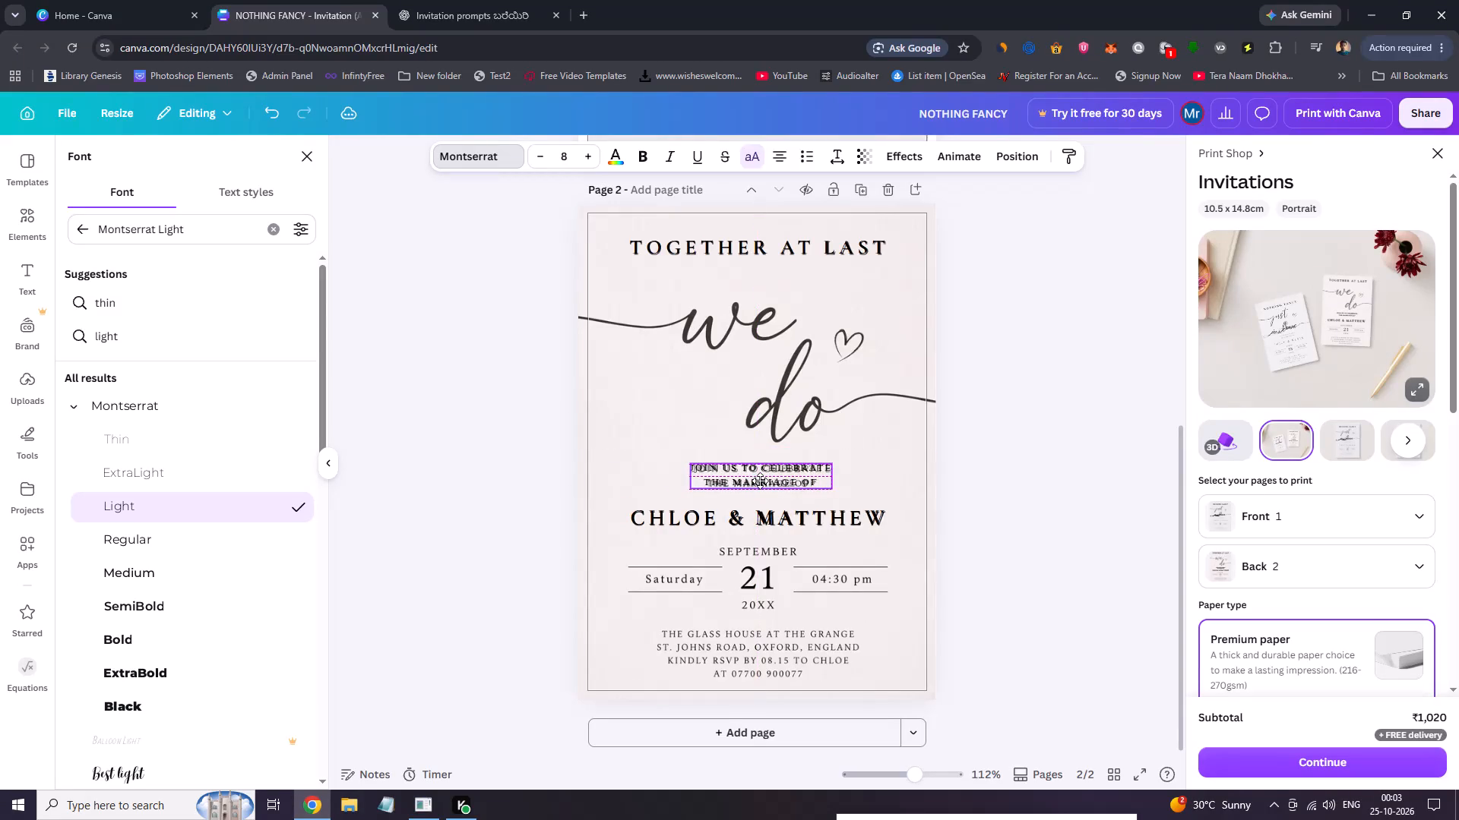
drag(760, 481, 758, 559)
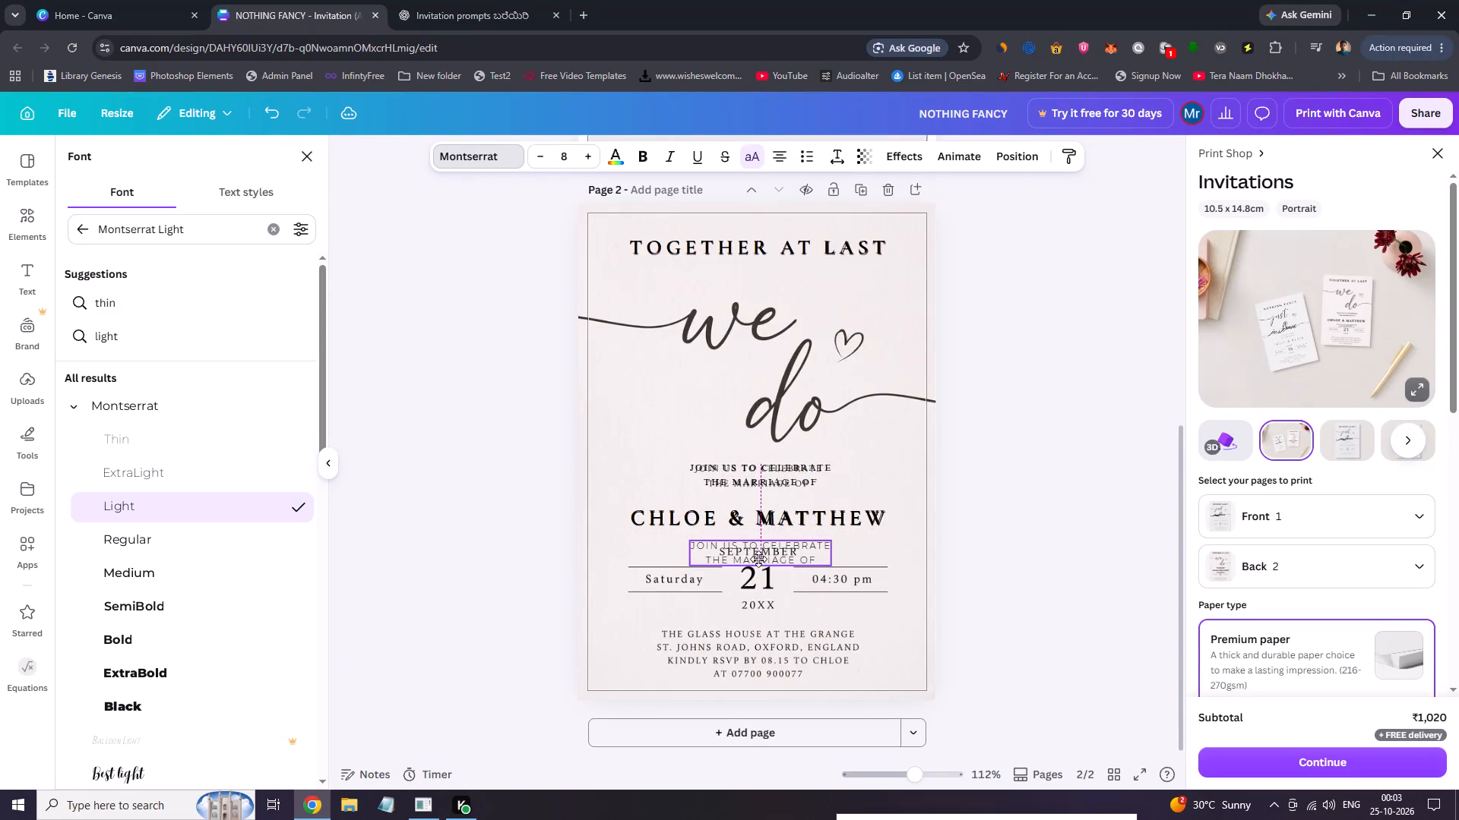
drag(758, 559, 684, 428)
click(714, 376)
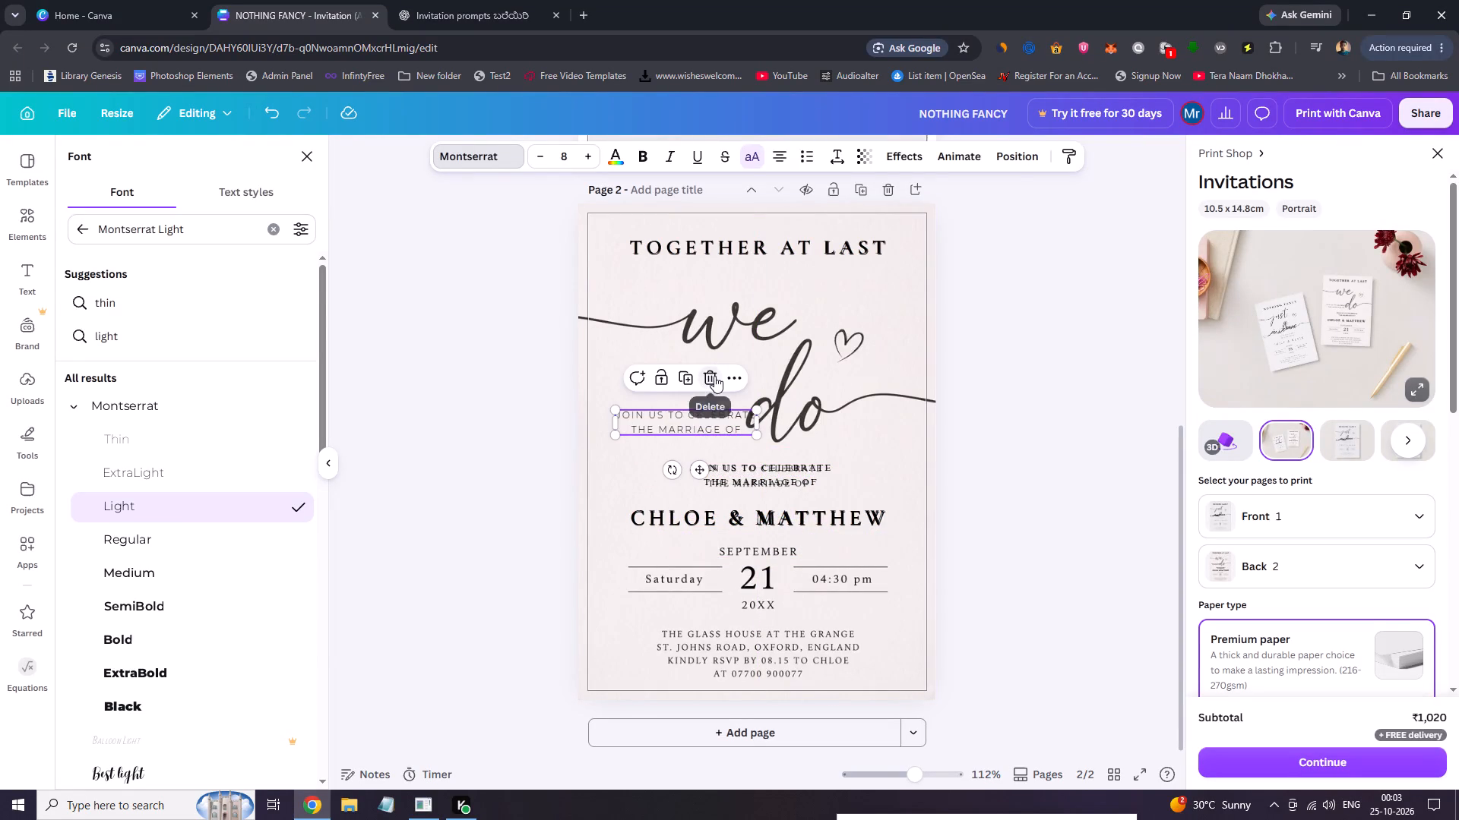
Duplicate the Times New Roman JOIN US TO CELEBRATE text box and replace the copy's wording with "September".
click(748, 470)
click(761, 430)
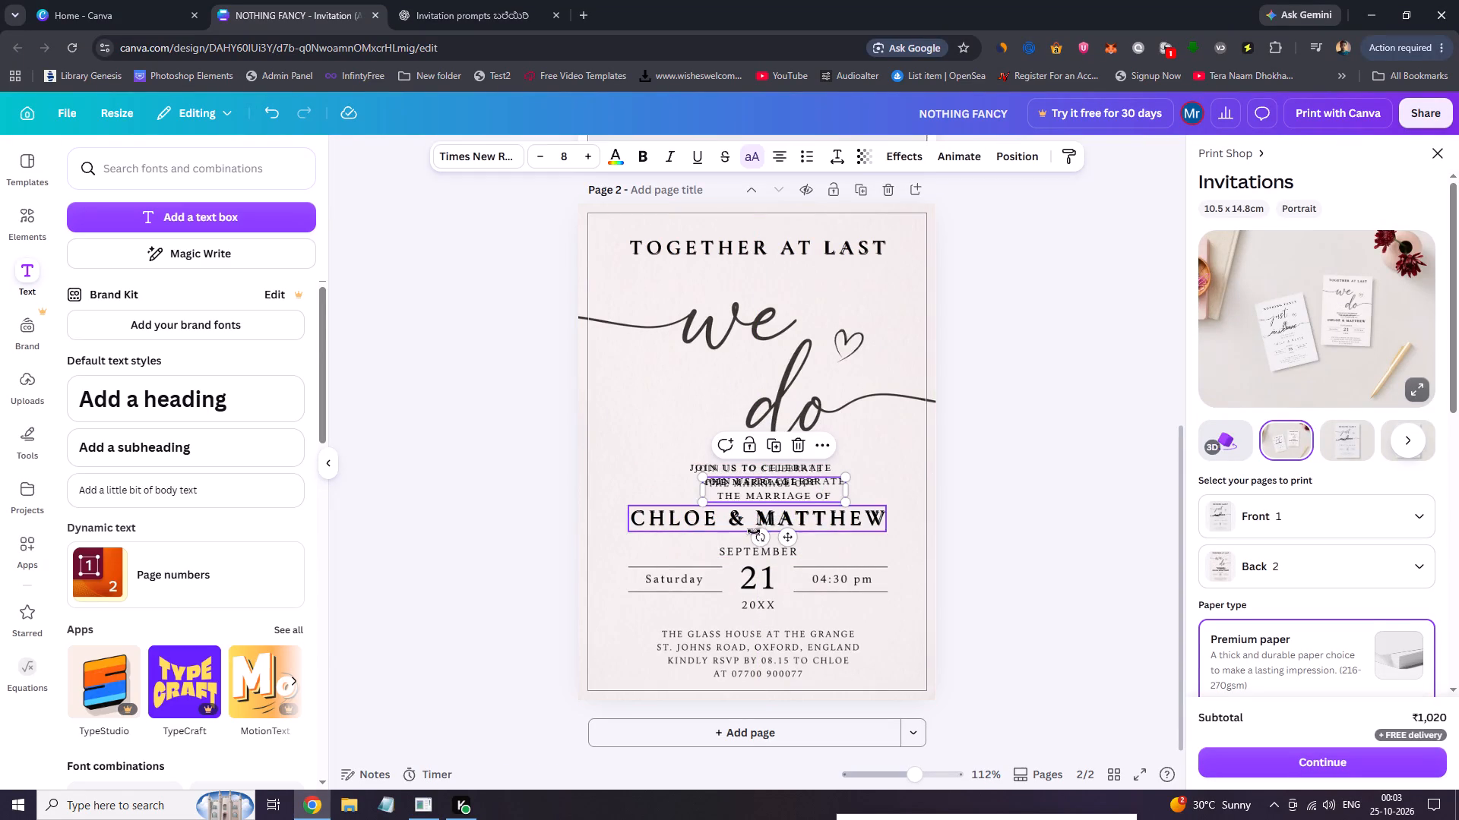
drag(776, 484, 771, 544)
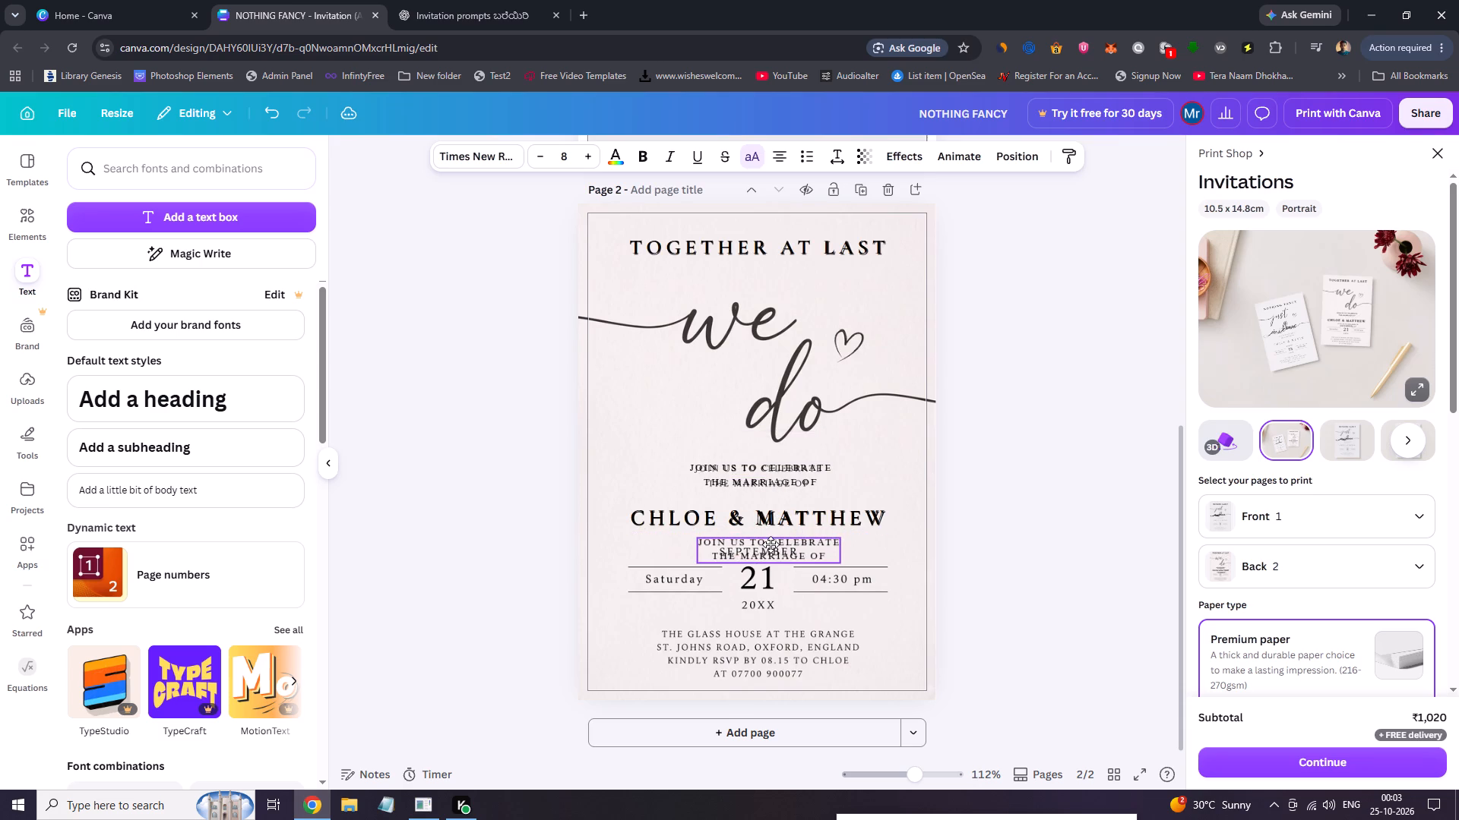
drag(771, 544, 807, 517)
double_click(807, 517)
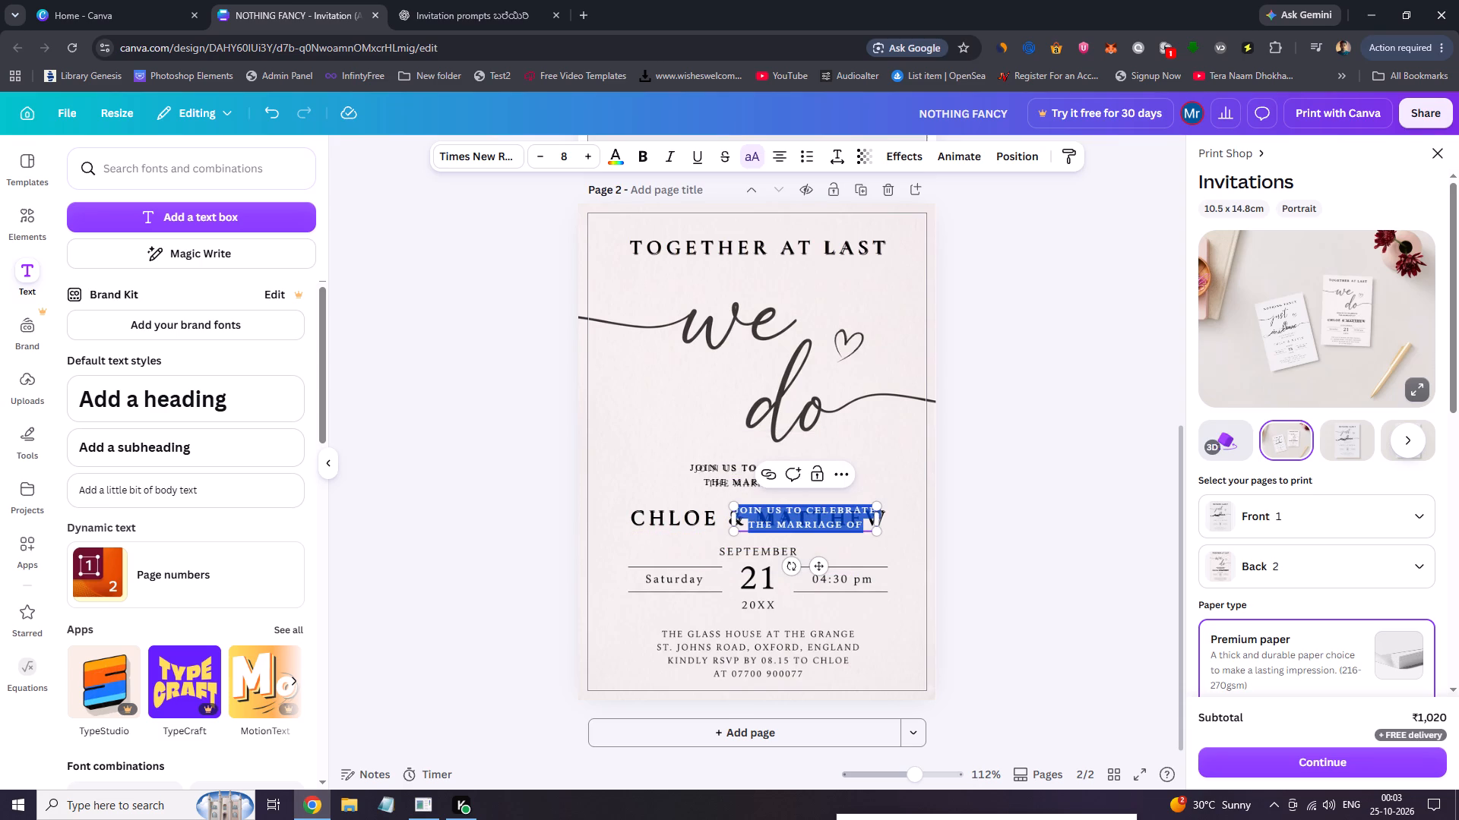
text(September)
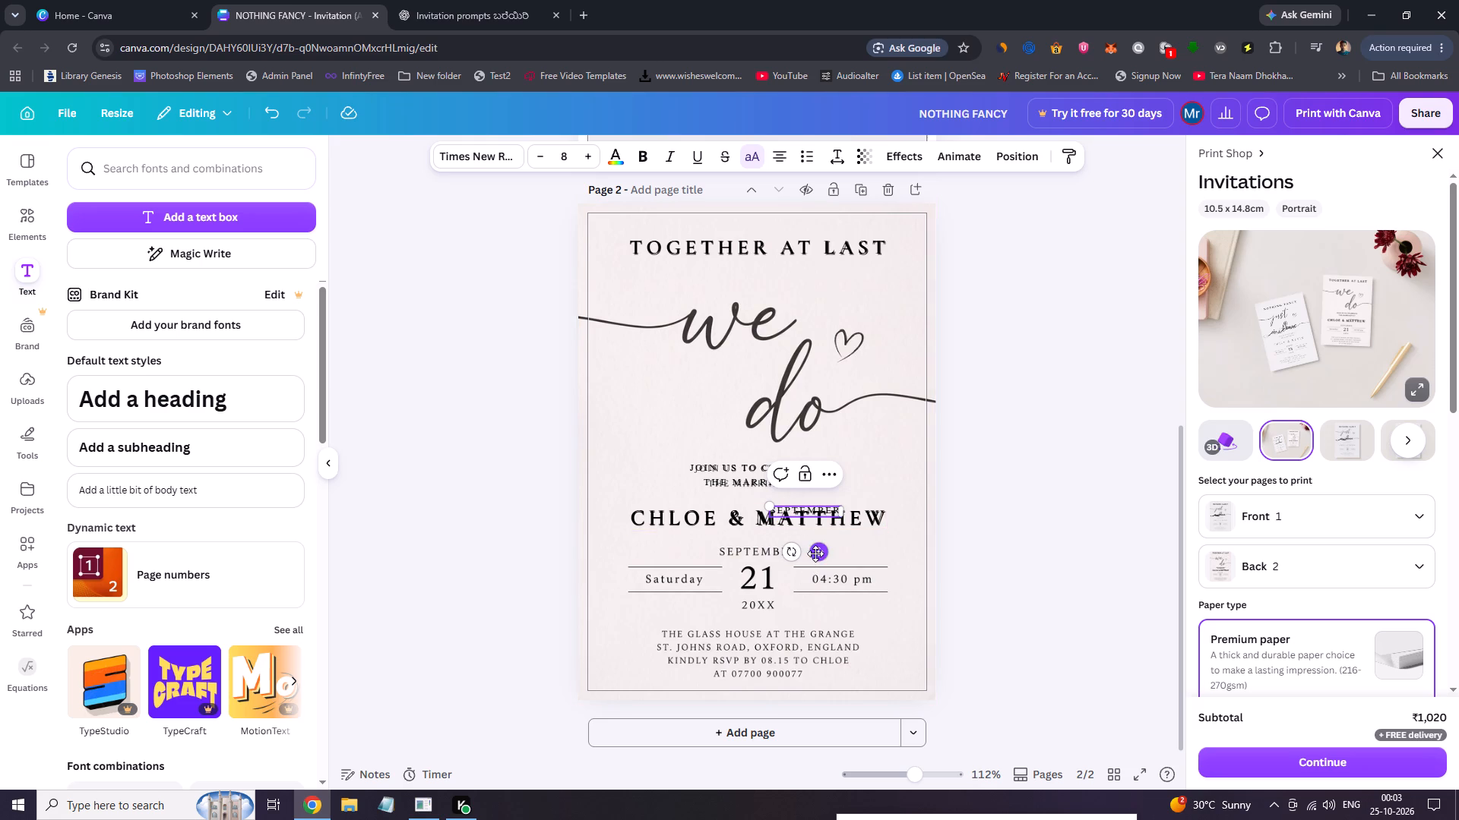
Align the new September text over the original SEPTEMBER line below the couple's names, at font size 9.
drag(815, 553, 769, 589)
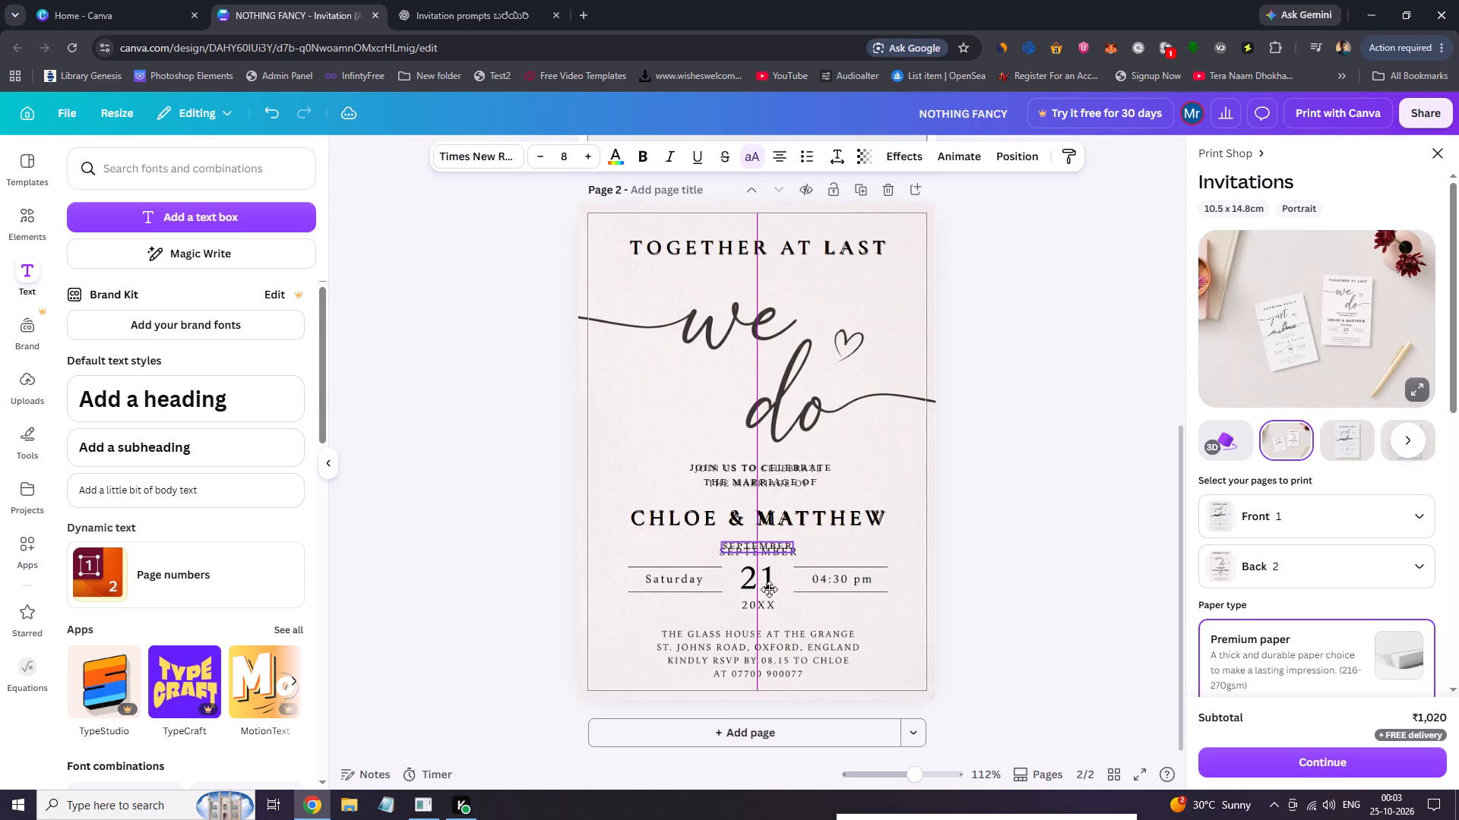
drag(769, 589, 769, 593)
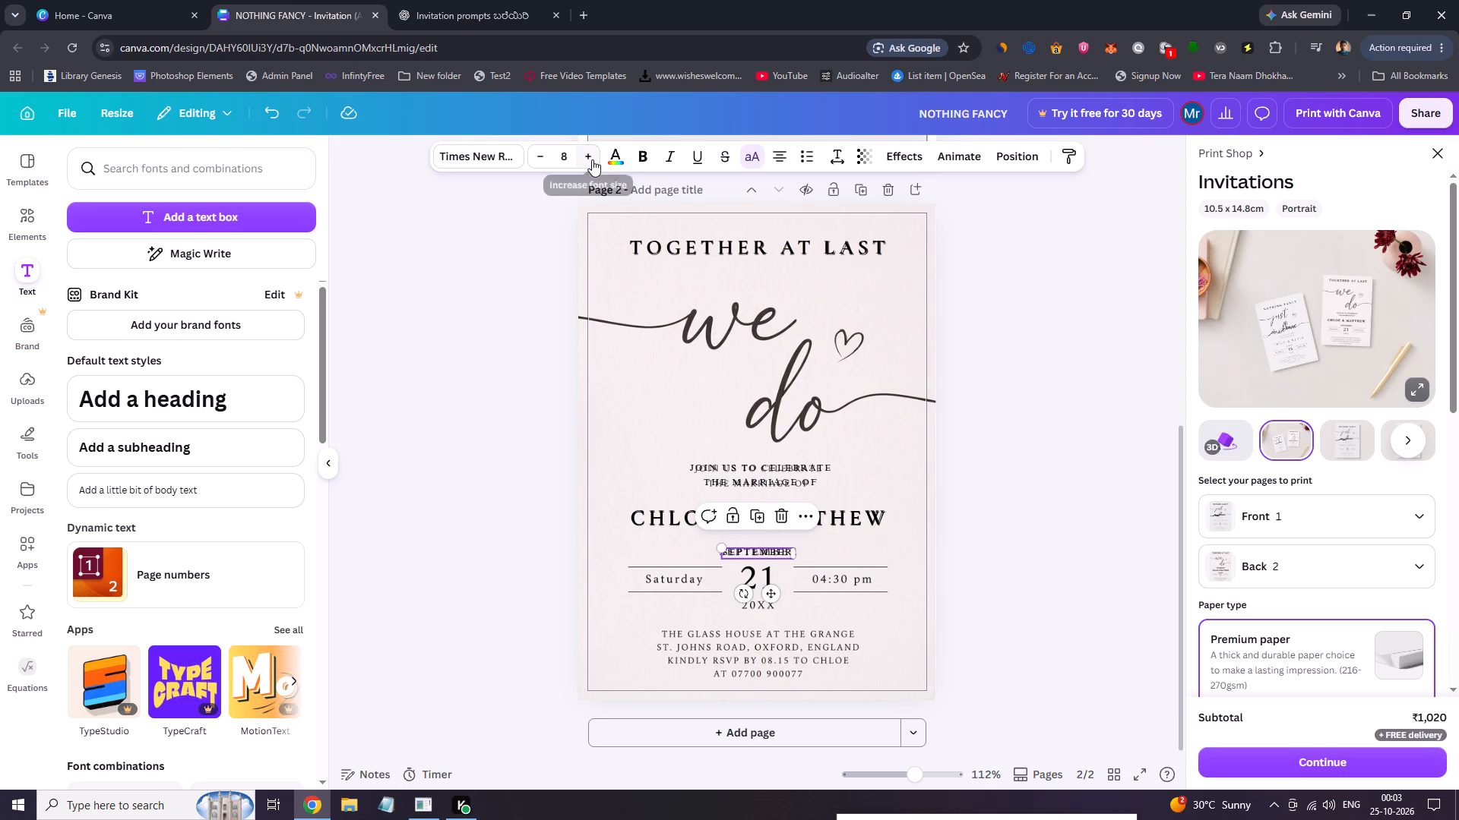
click(592, 159)
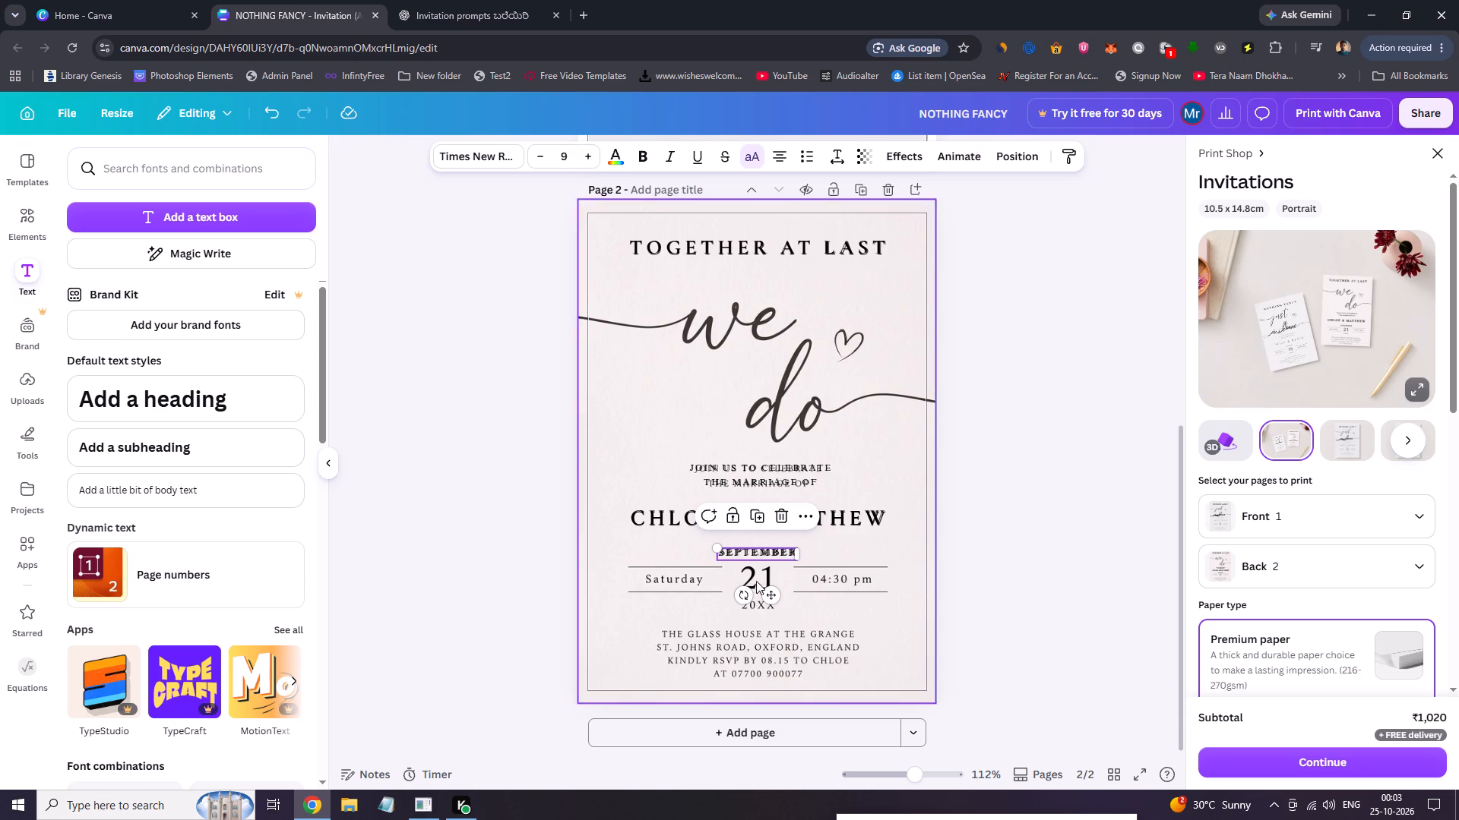
click(771, 597)
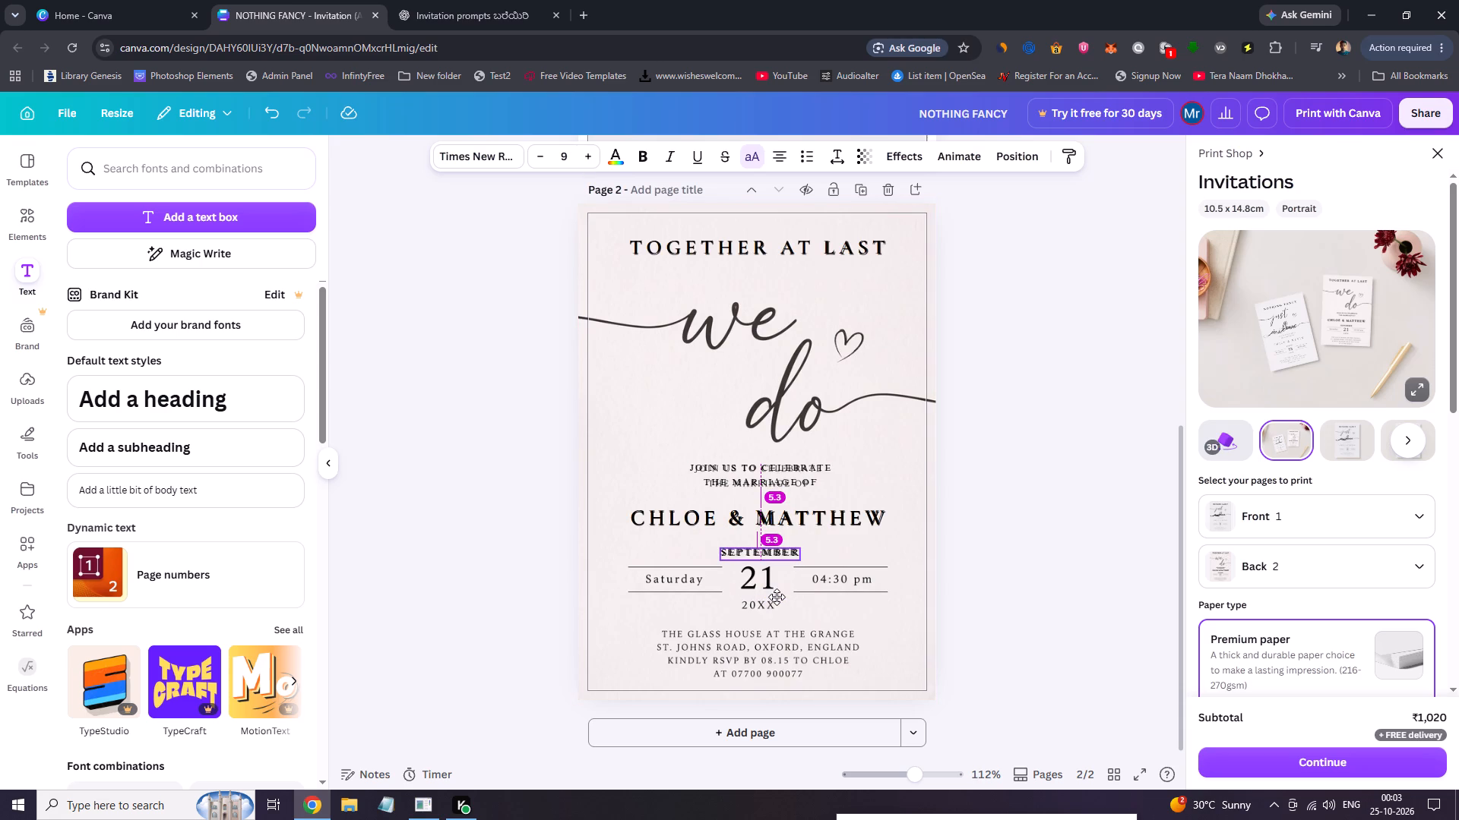
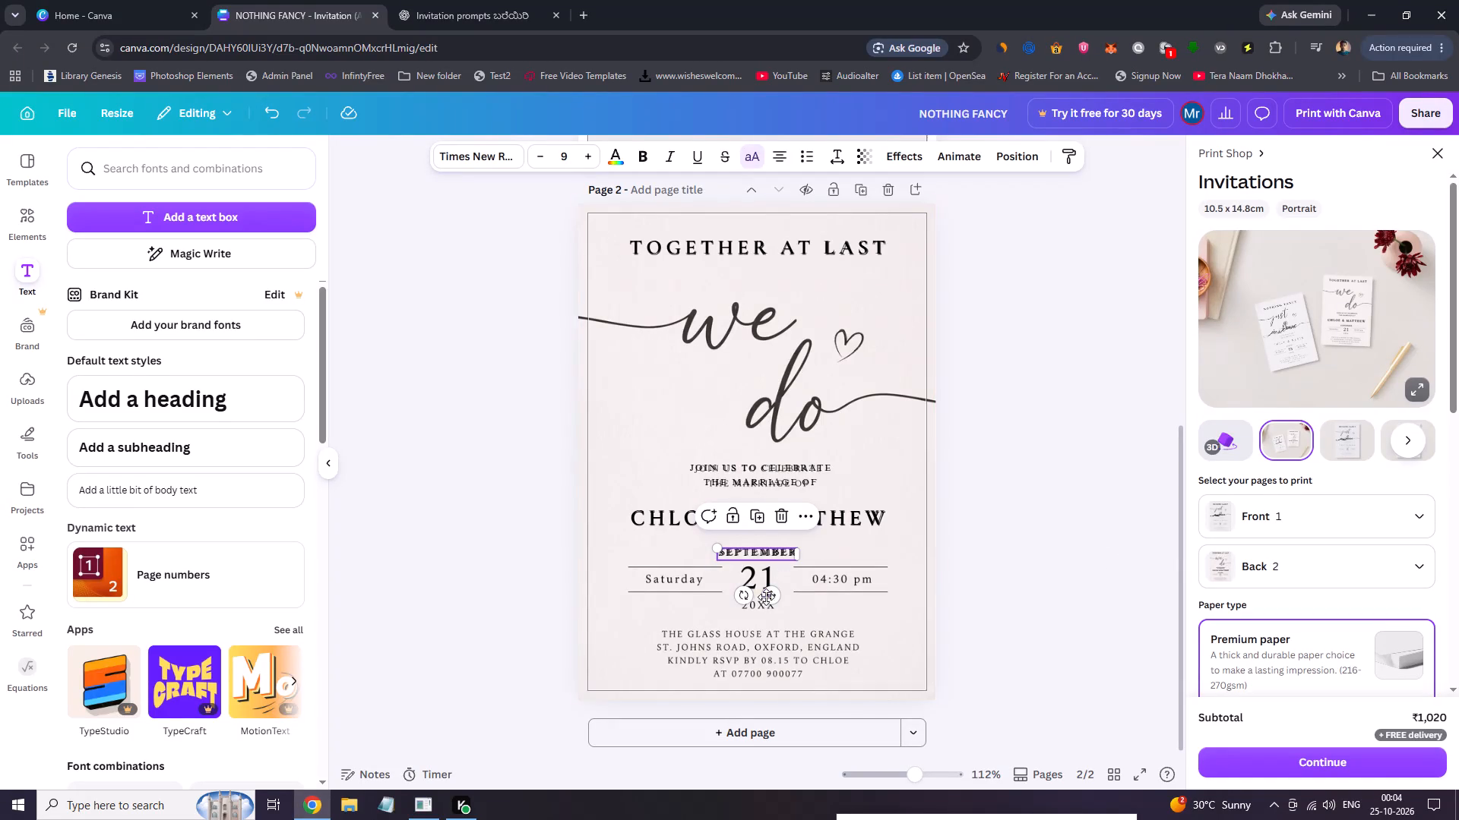
Duplicate the September text box, move the copy onto the original Saturday line, and replace its wording with "Saturday".
click(760, 517)
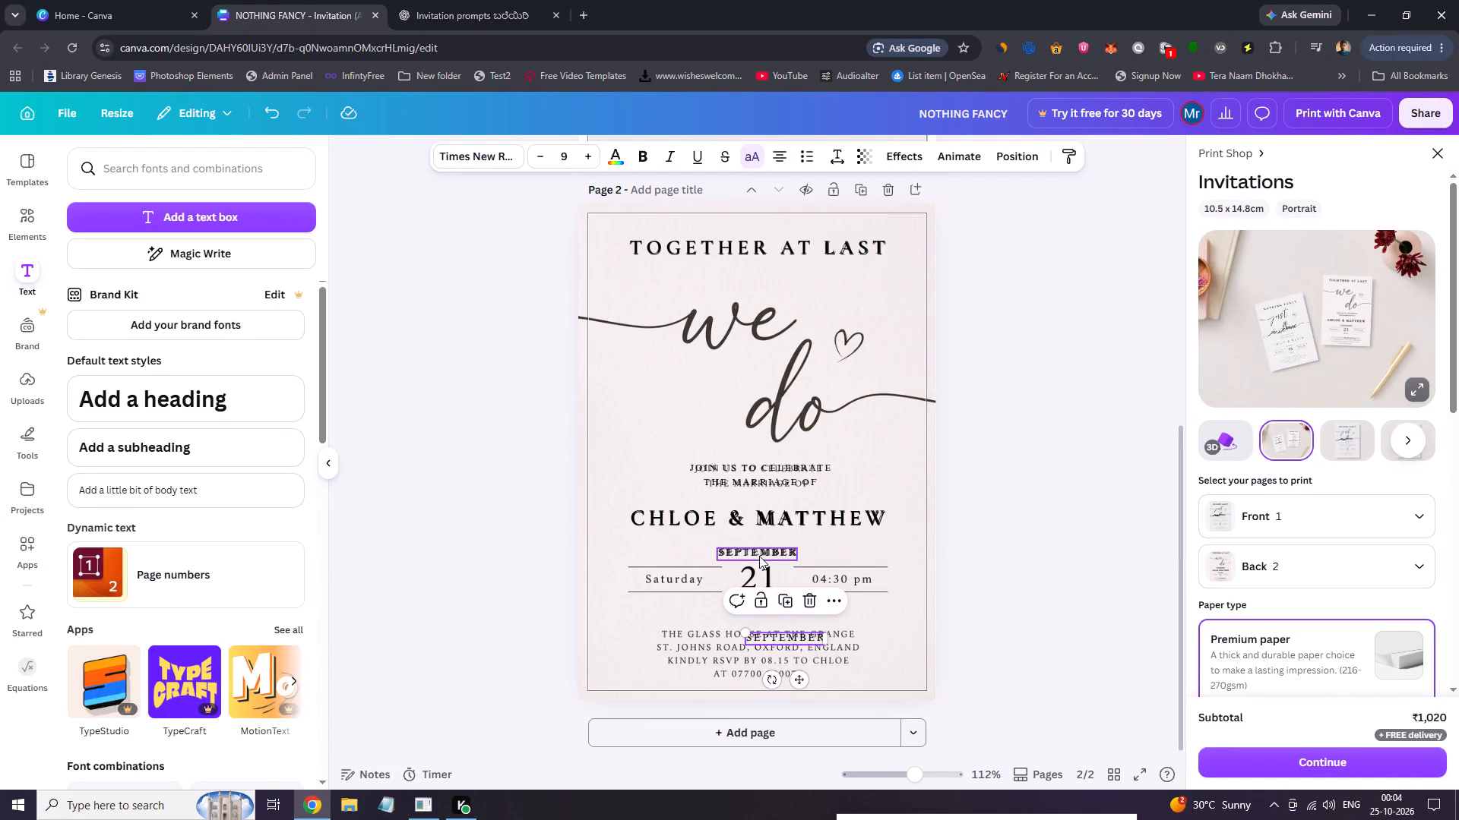
click(758, 554)
click(786, 635)
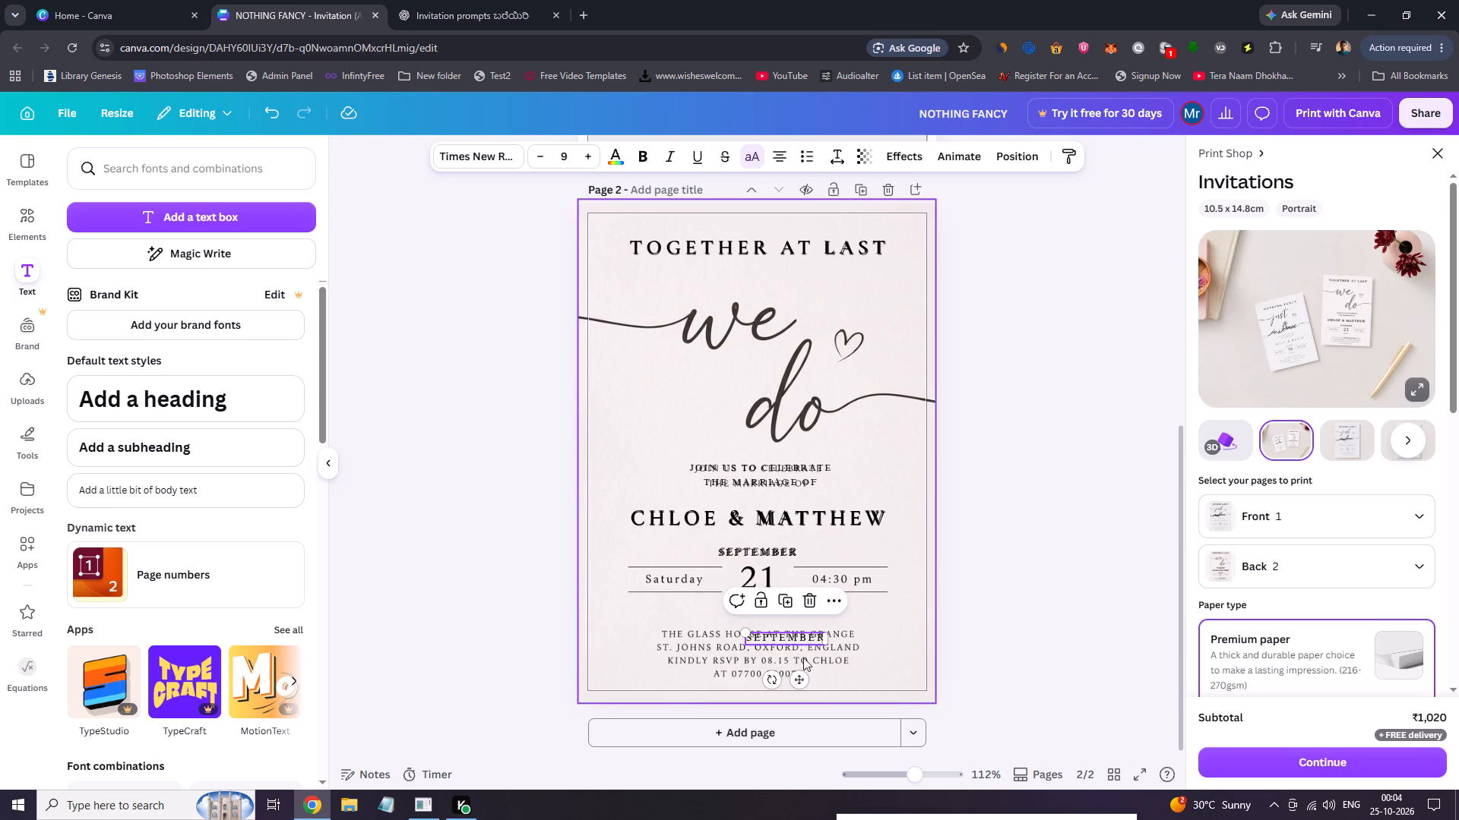
drag(802, 679, 692, 622)
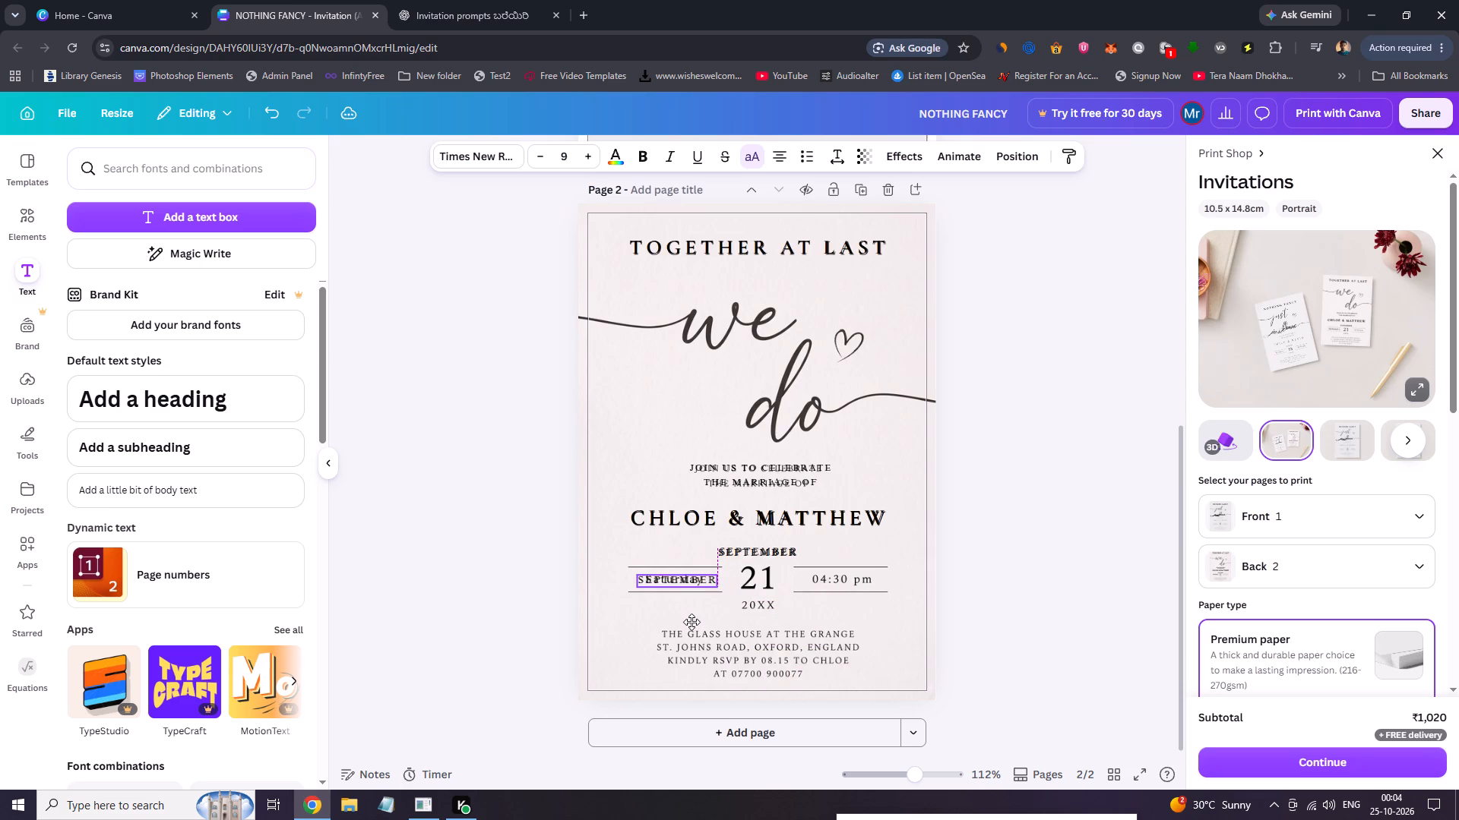
drag(692, 622, 670, 619)
click(626, 579)
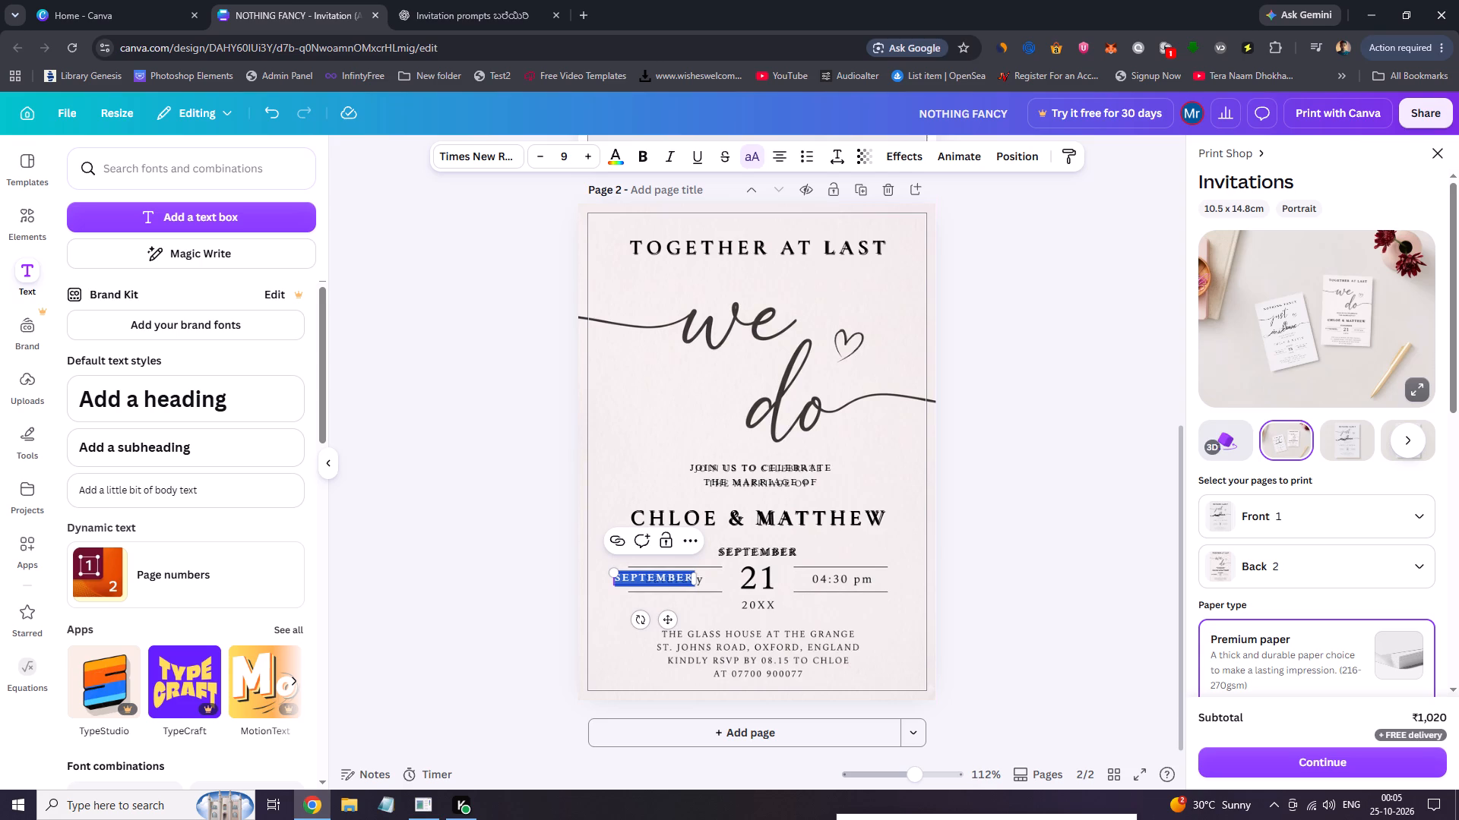
text(Sat)
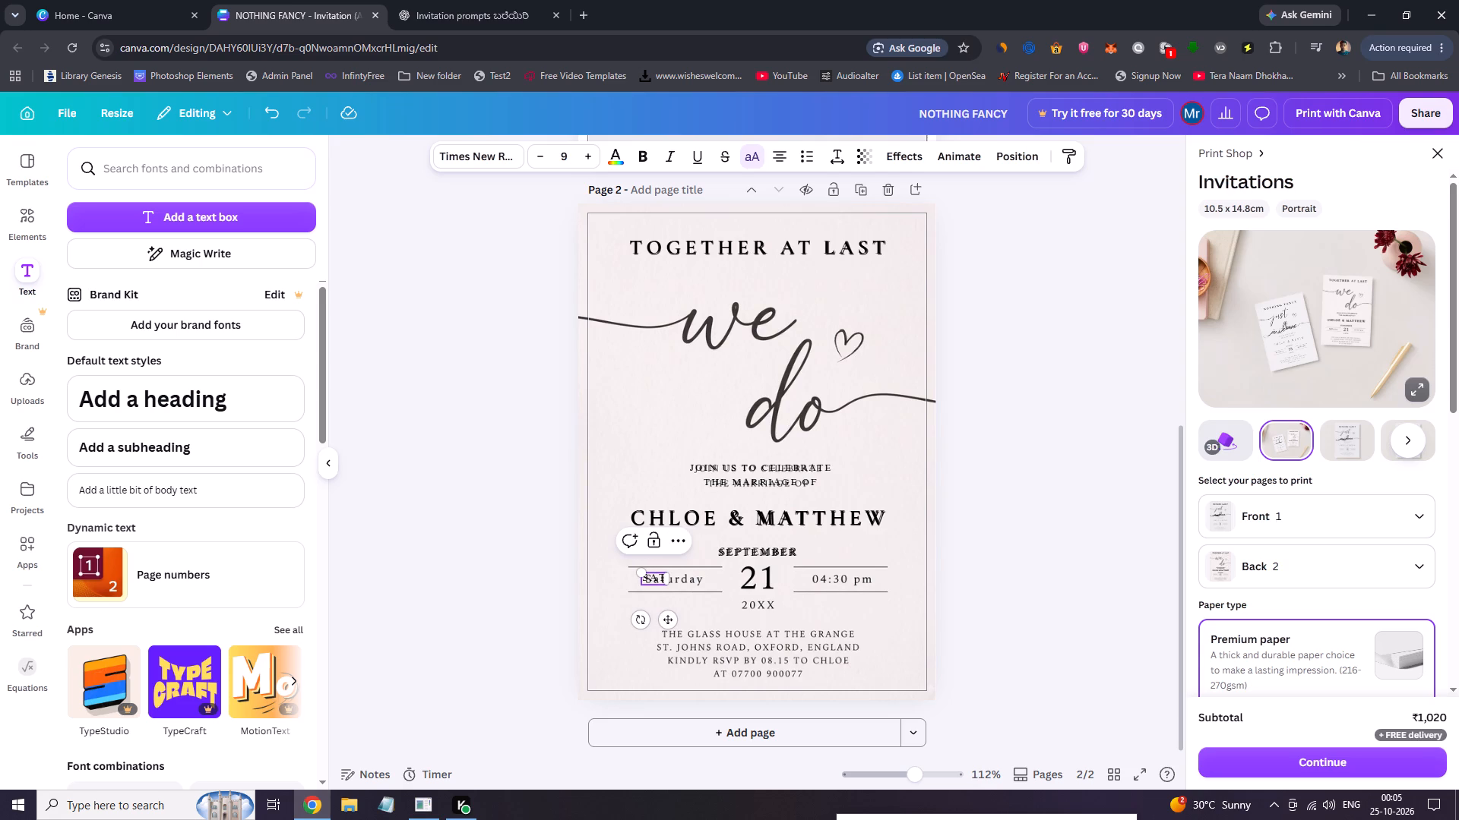
key(u)
key(ctrl+a)
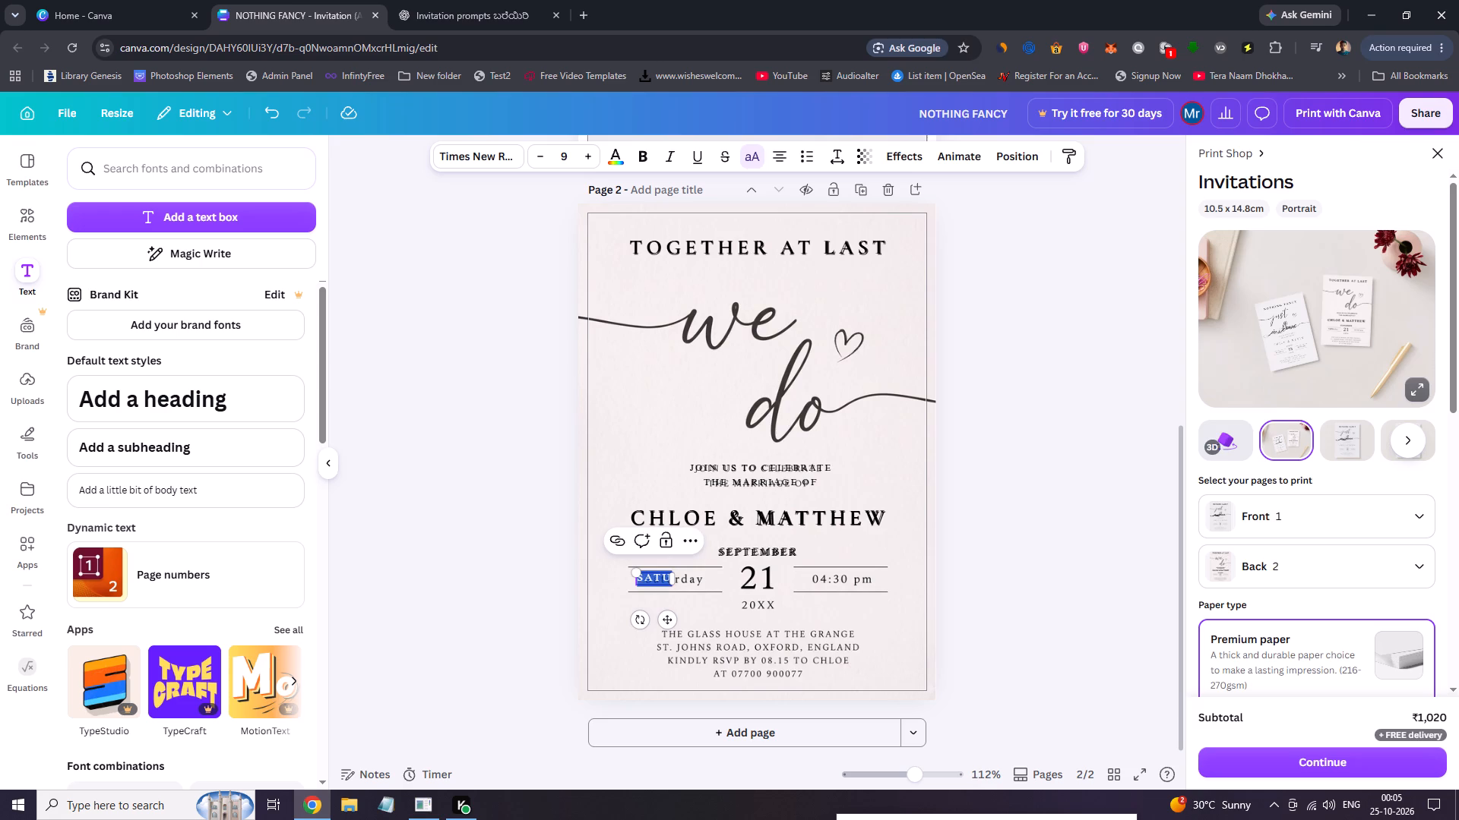
text(Saturd)
text(ay)
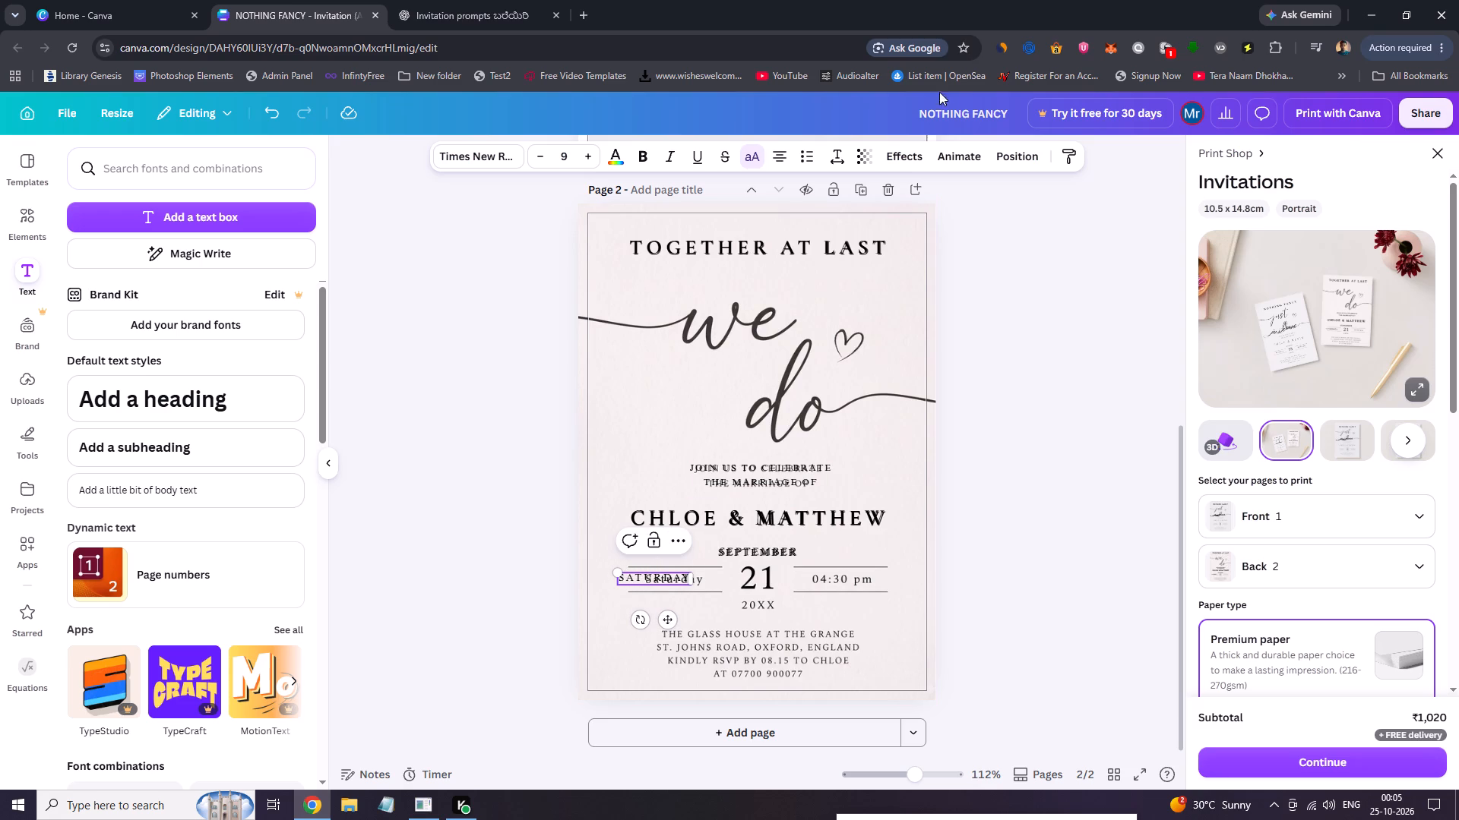
Turn off all-caps for the new Saturday text, set its font size to 10, and align it over the original Saturday.
click(751, 155)
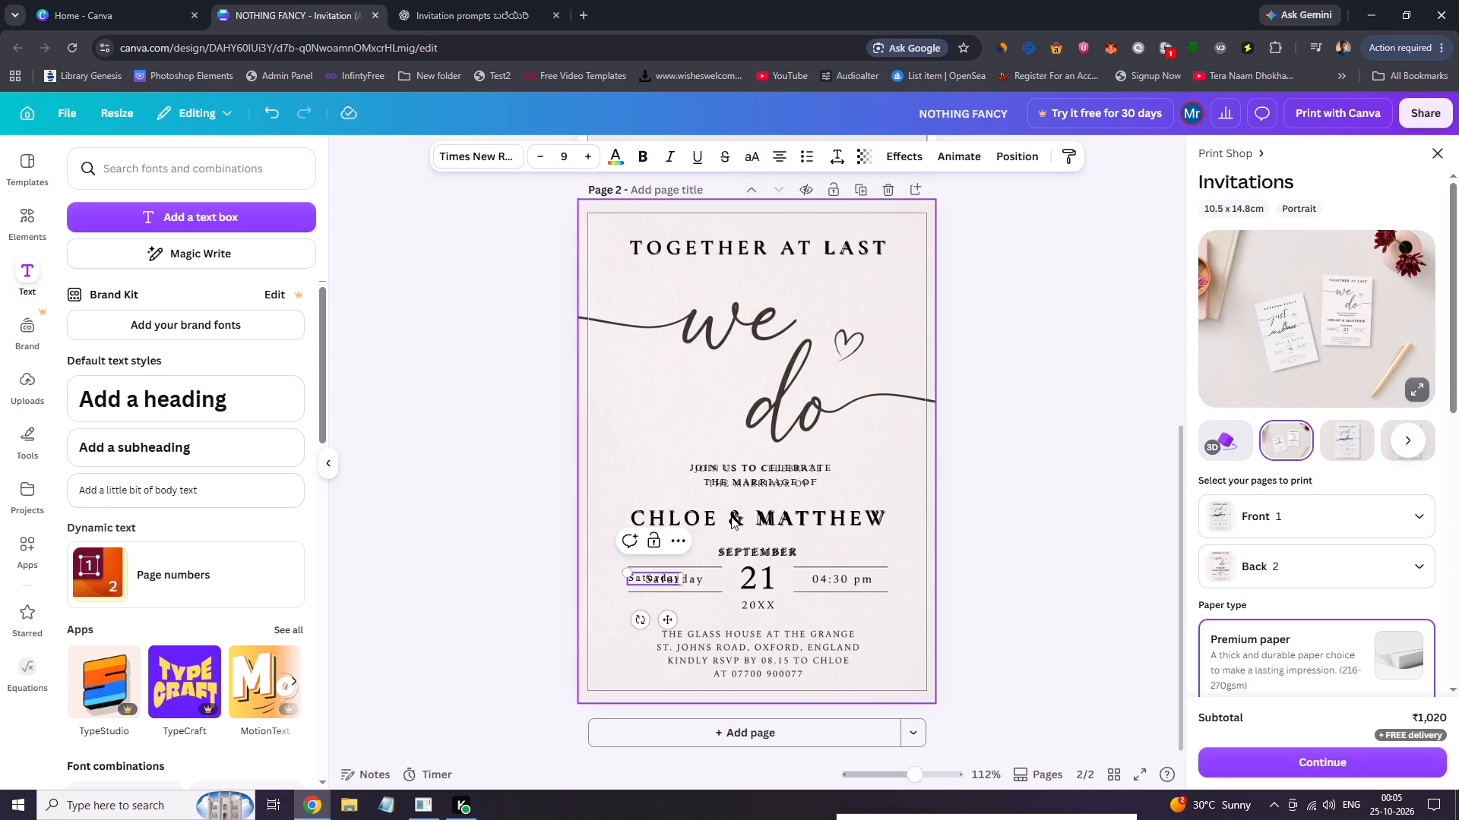
drag(663, 620, 682, 623)
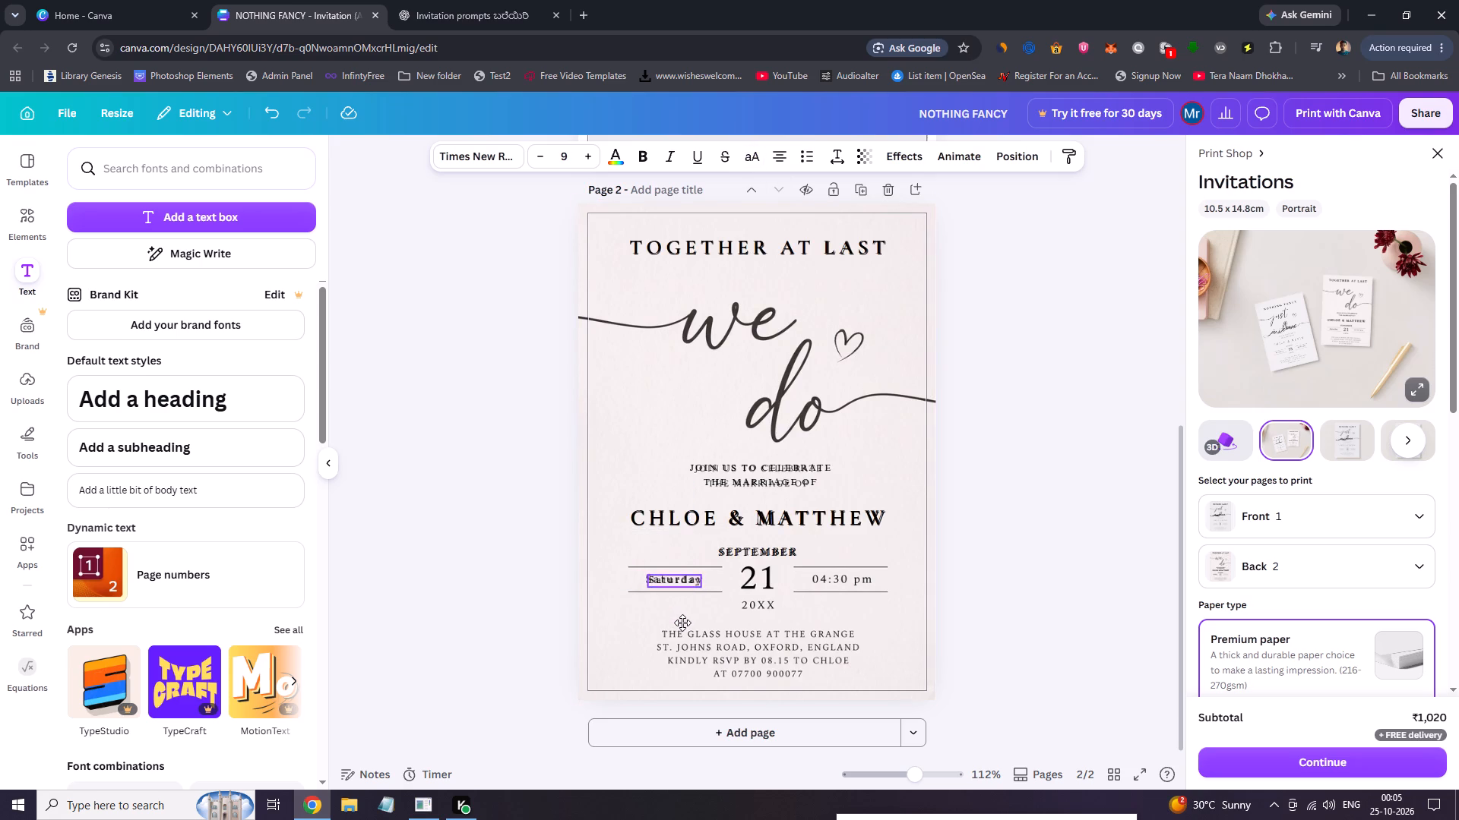
drag(682, 623, 680, 620)
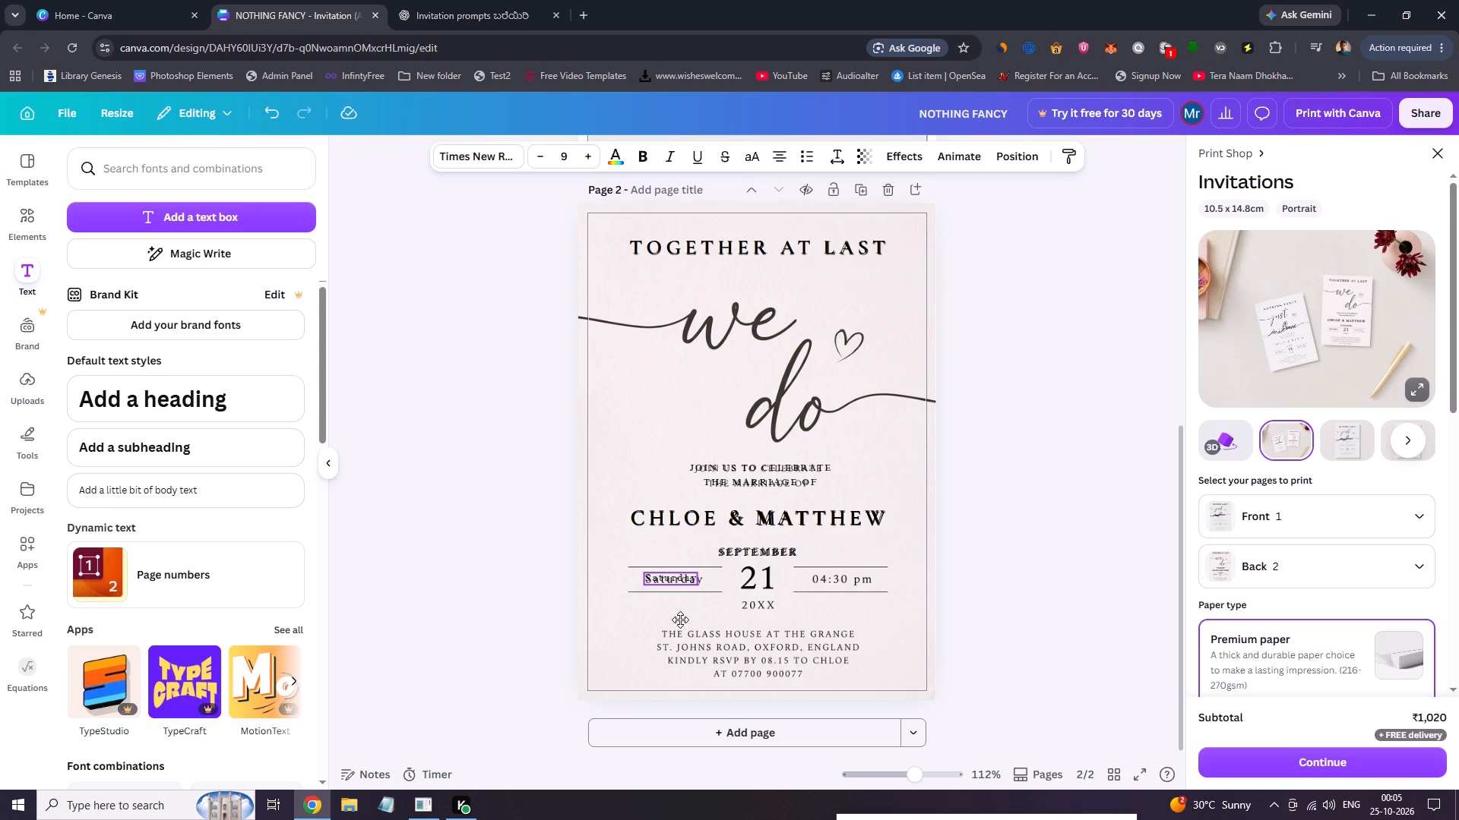
drag(680, 620, 680, 621)
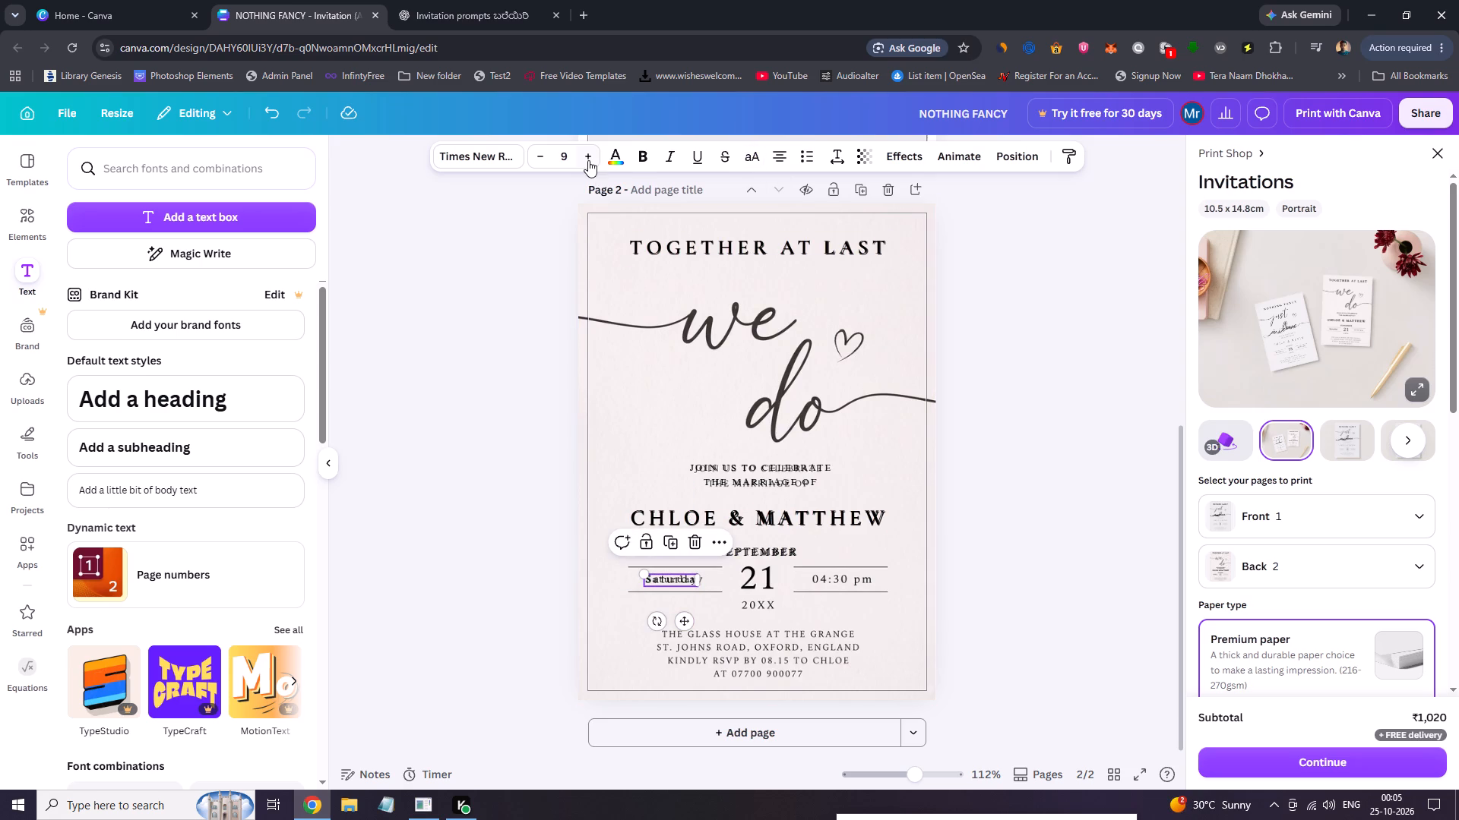
click(588, 159)
click(681, 626)
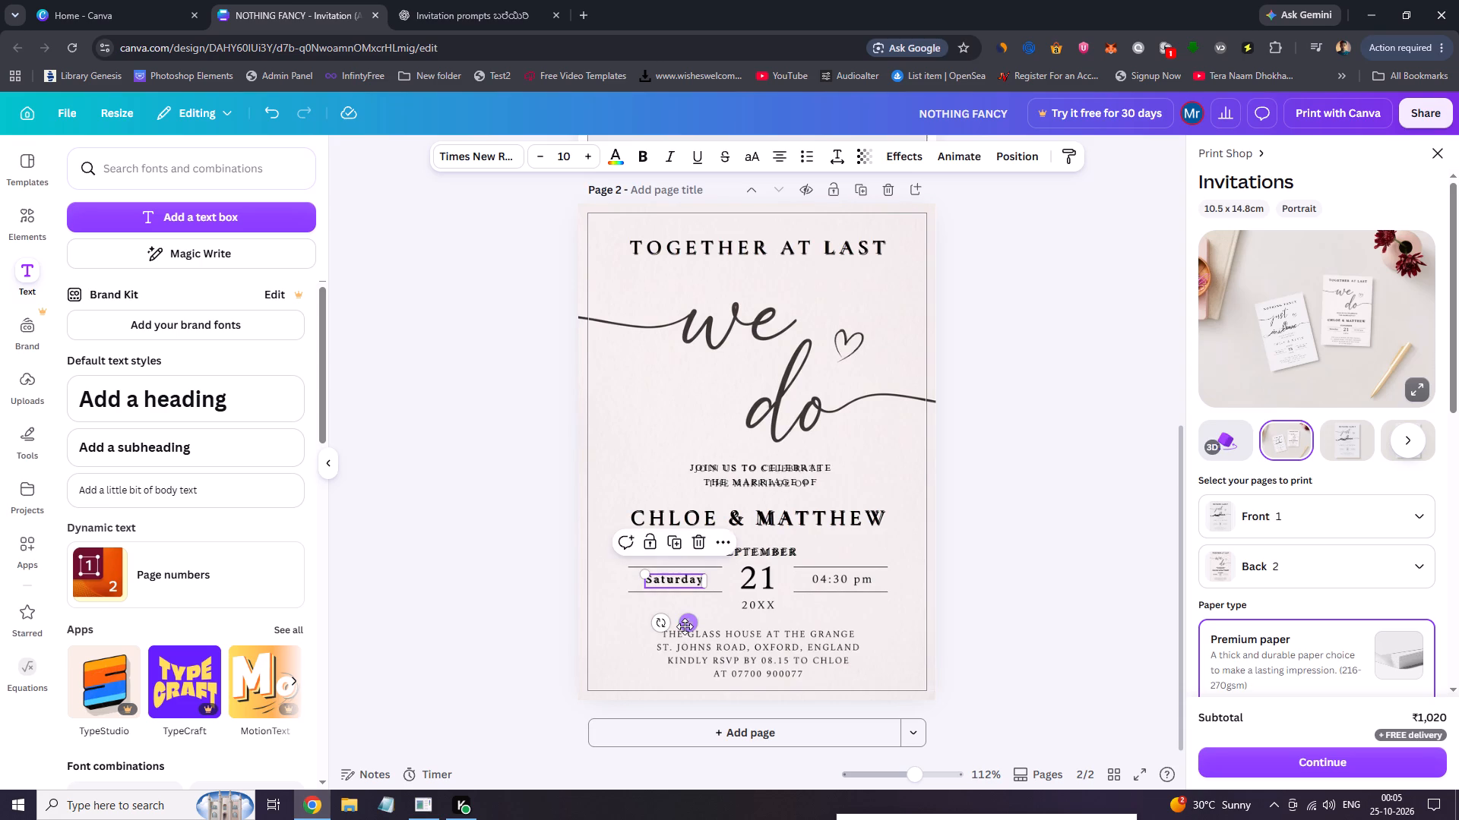
Duplicate the new Saturday text box, change the copy's wording to "04:30 pm", and align it over the original time.
click(673, 538)
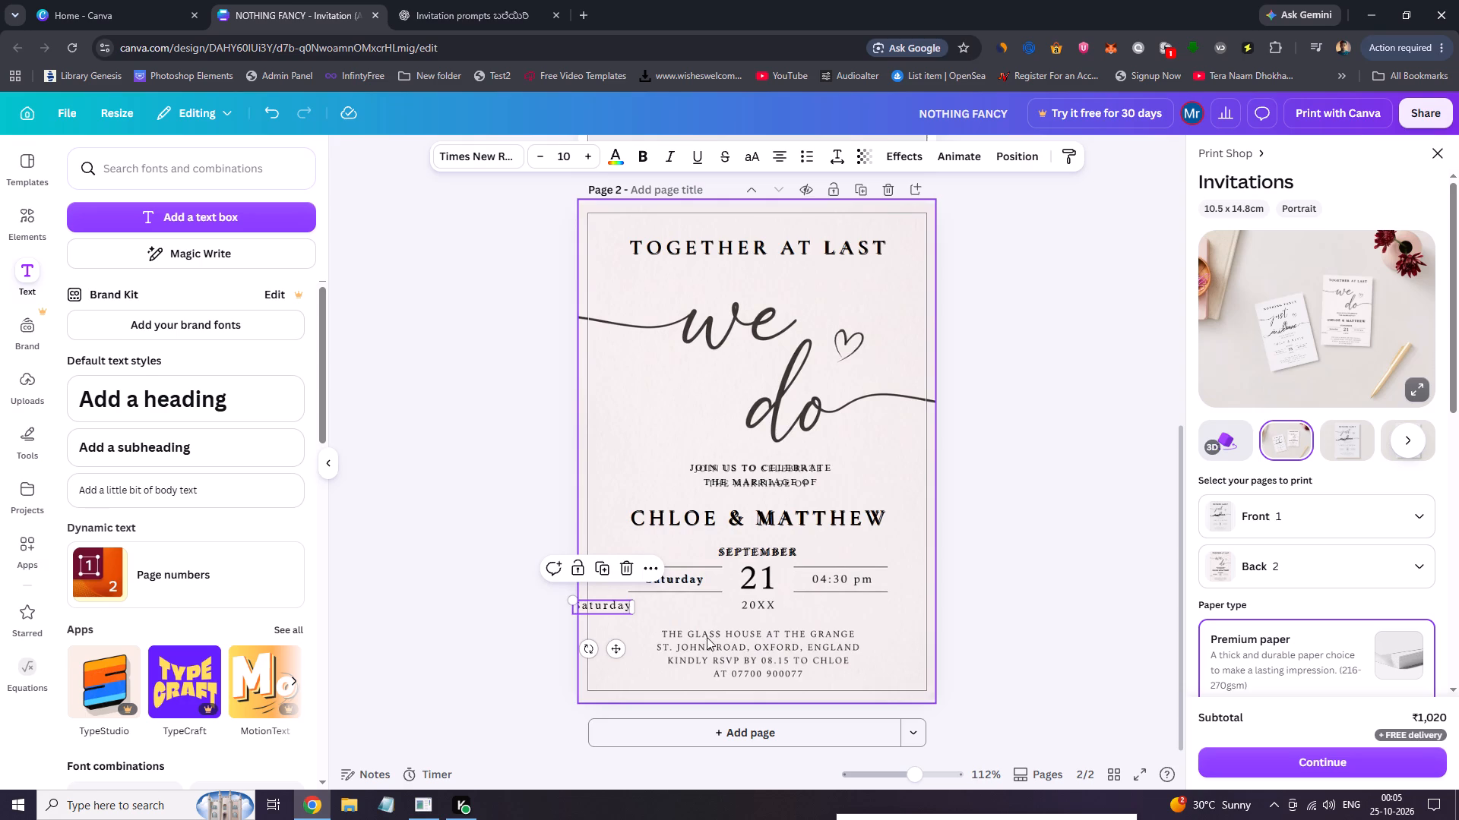
drag(622, 646, 861, 622)
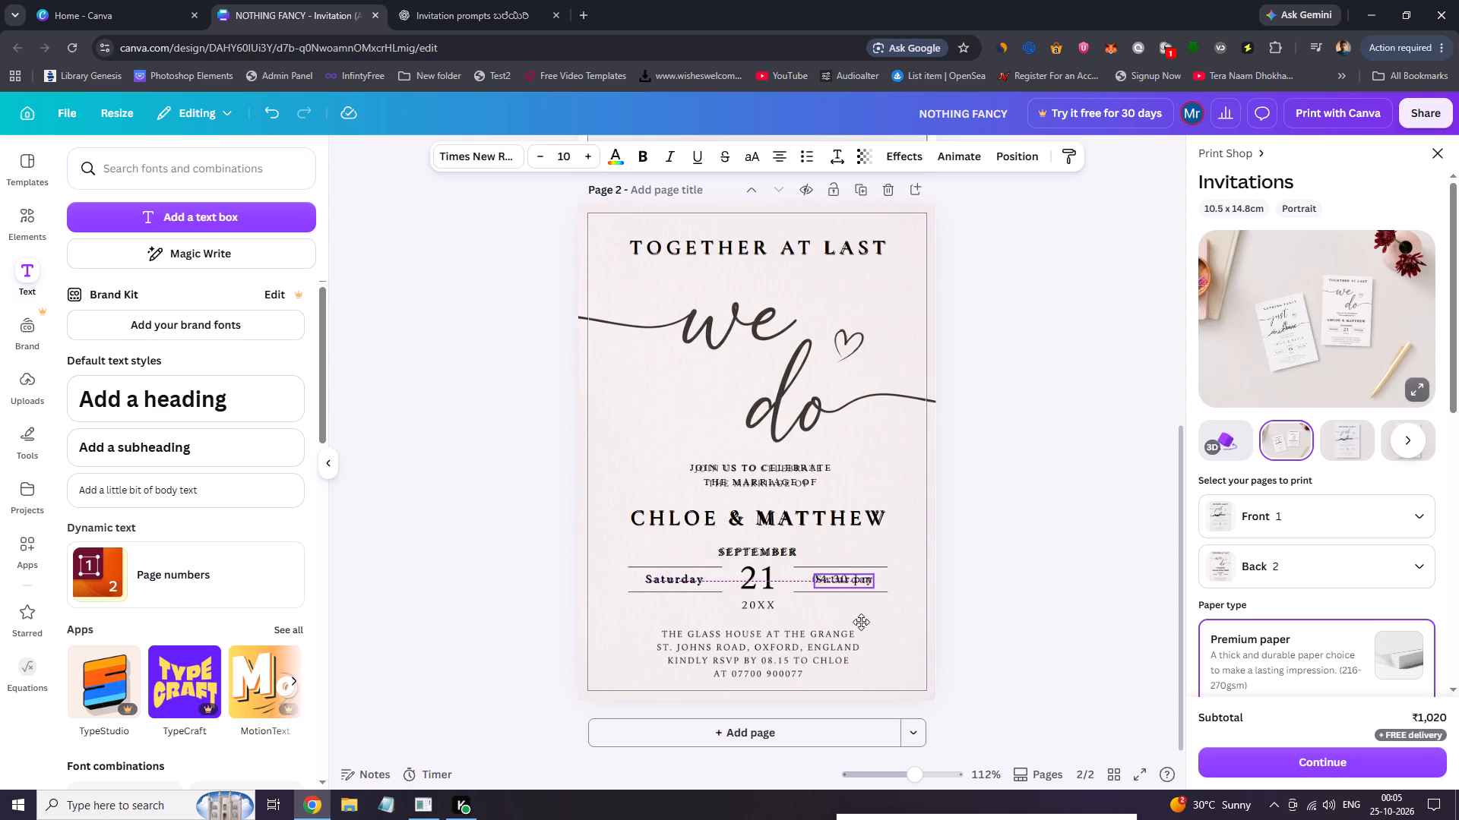
drag(861, 622, 821, 645)
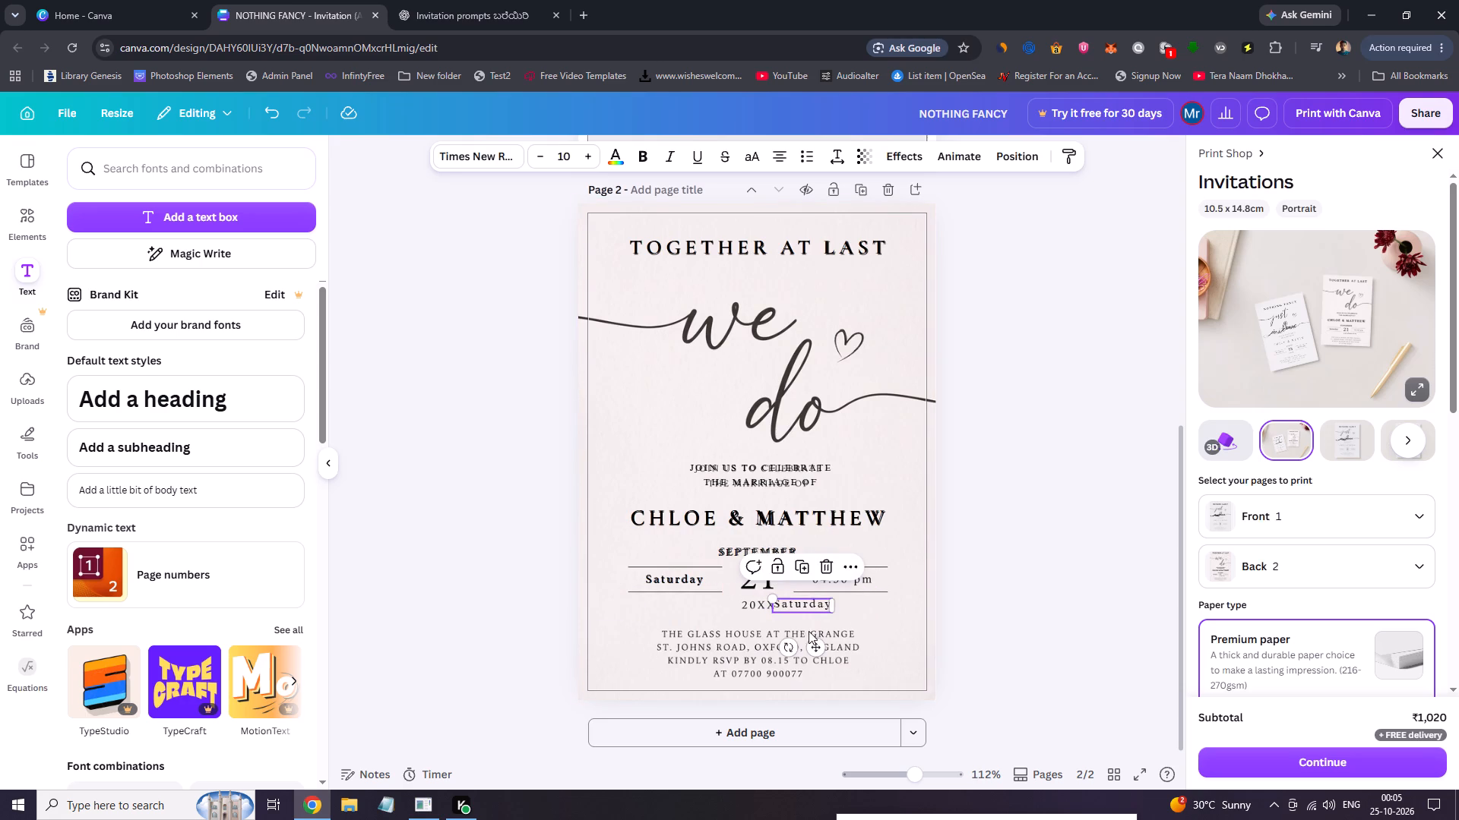
click(795, 610)
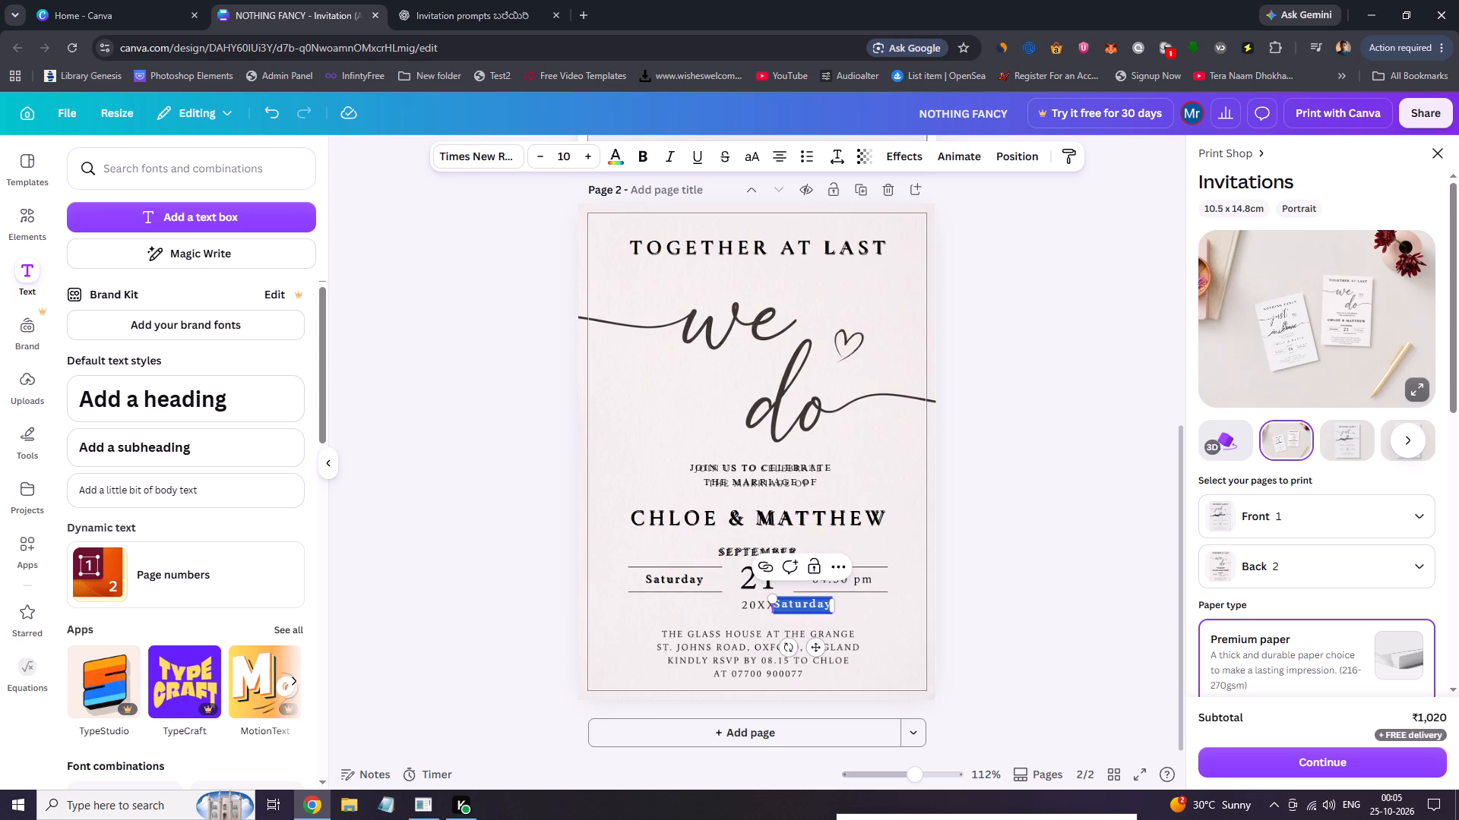
text(04)
key(shift+colon)
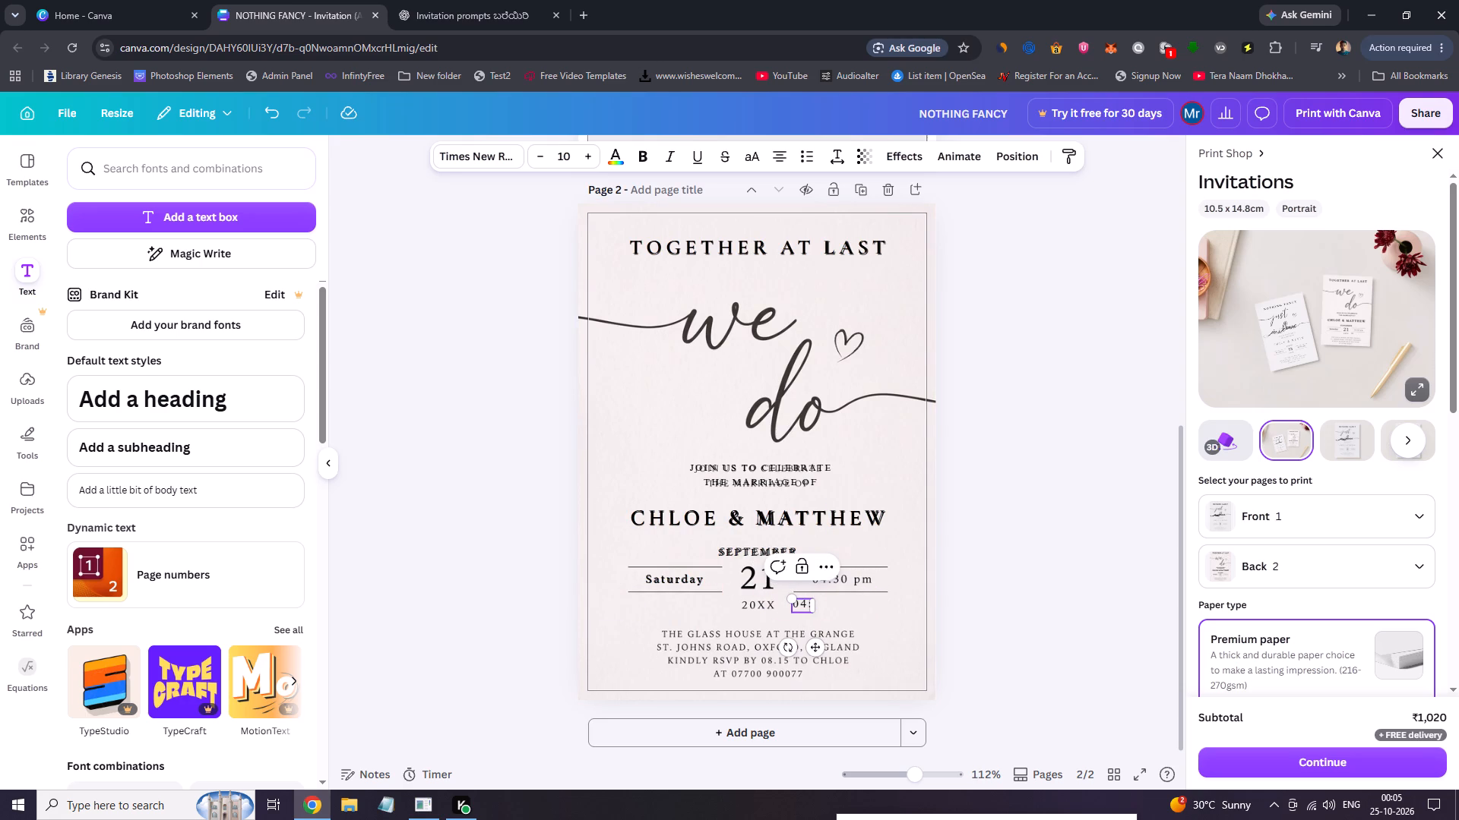
text(30)
key(space)
text(pm)
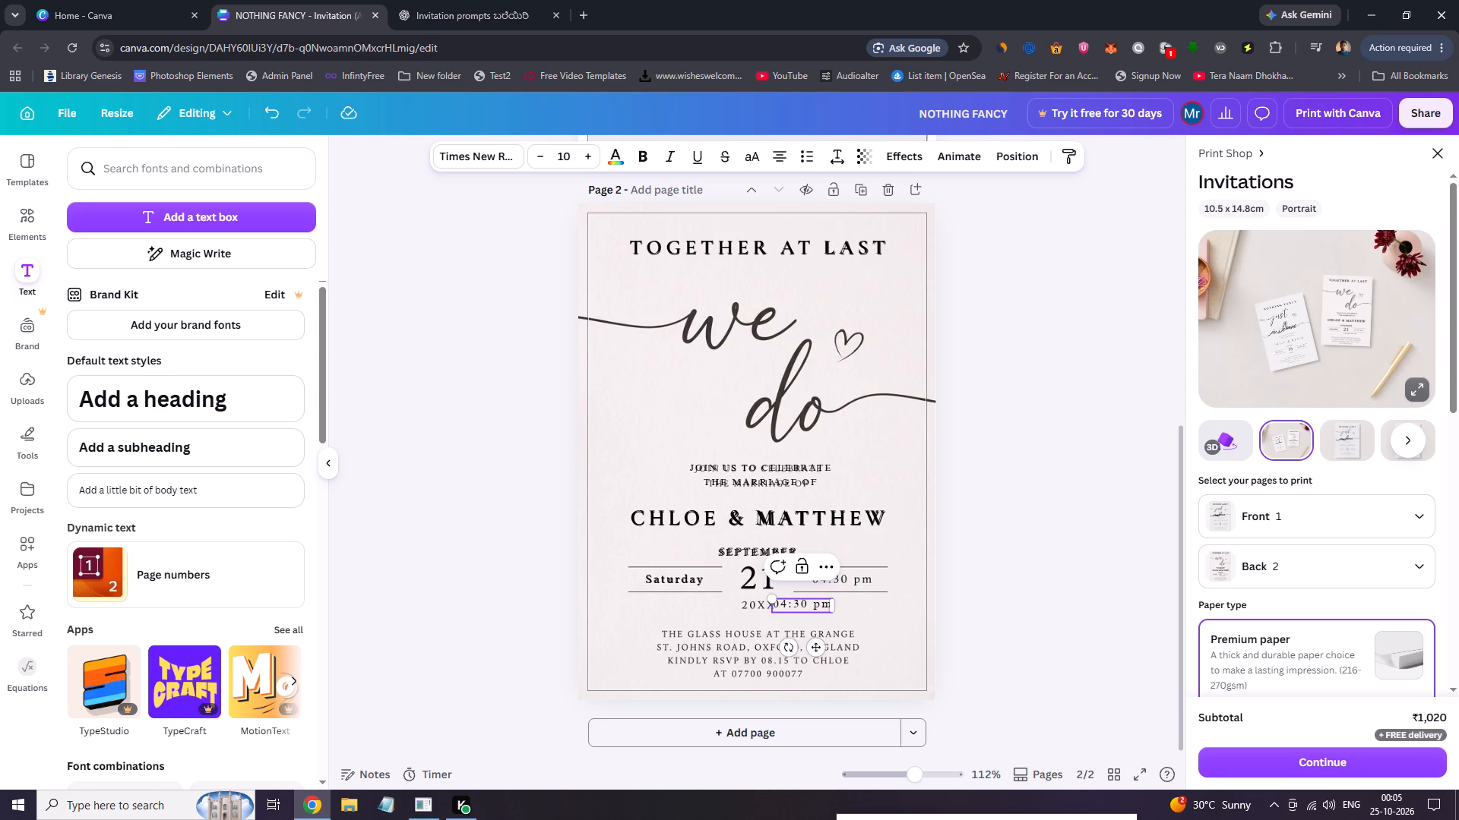
drag(821, 654, 853, 639)
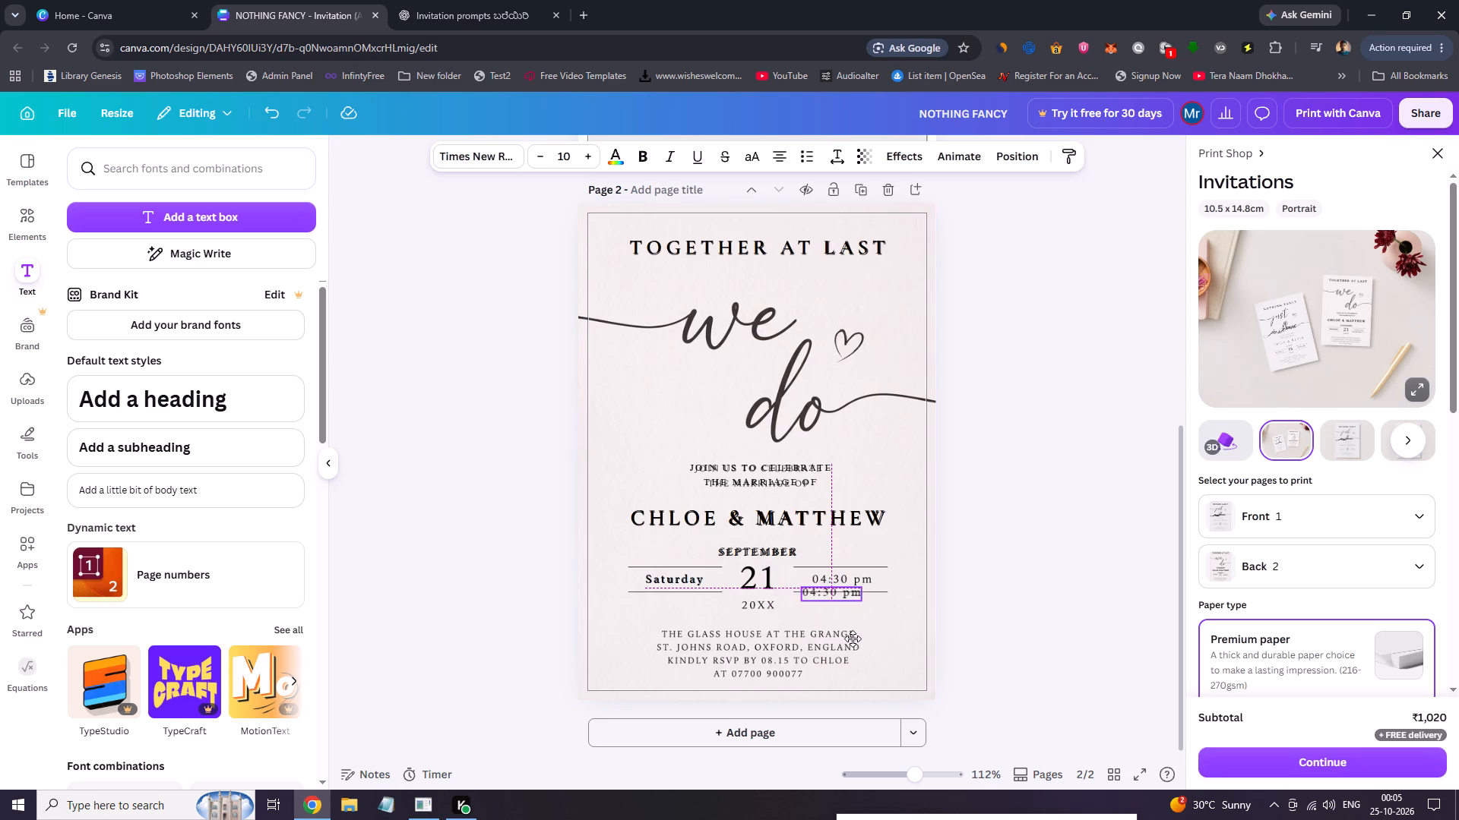
drag(853, 639, 862, 629)
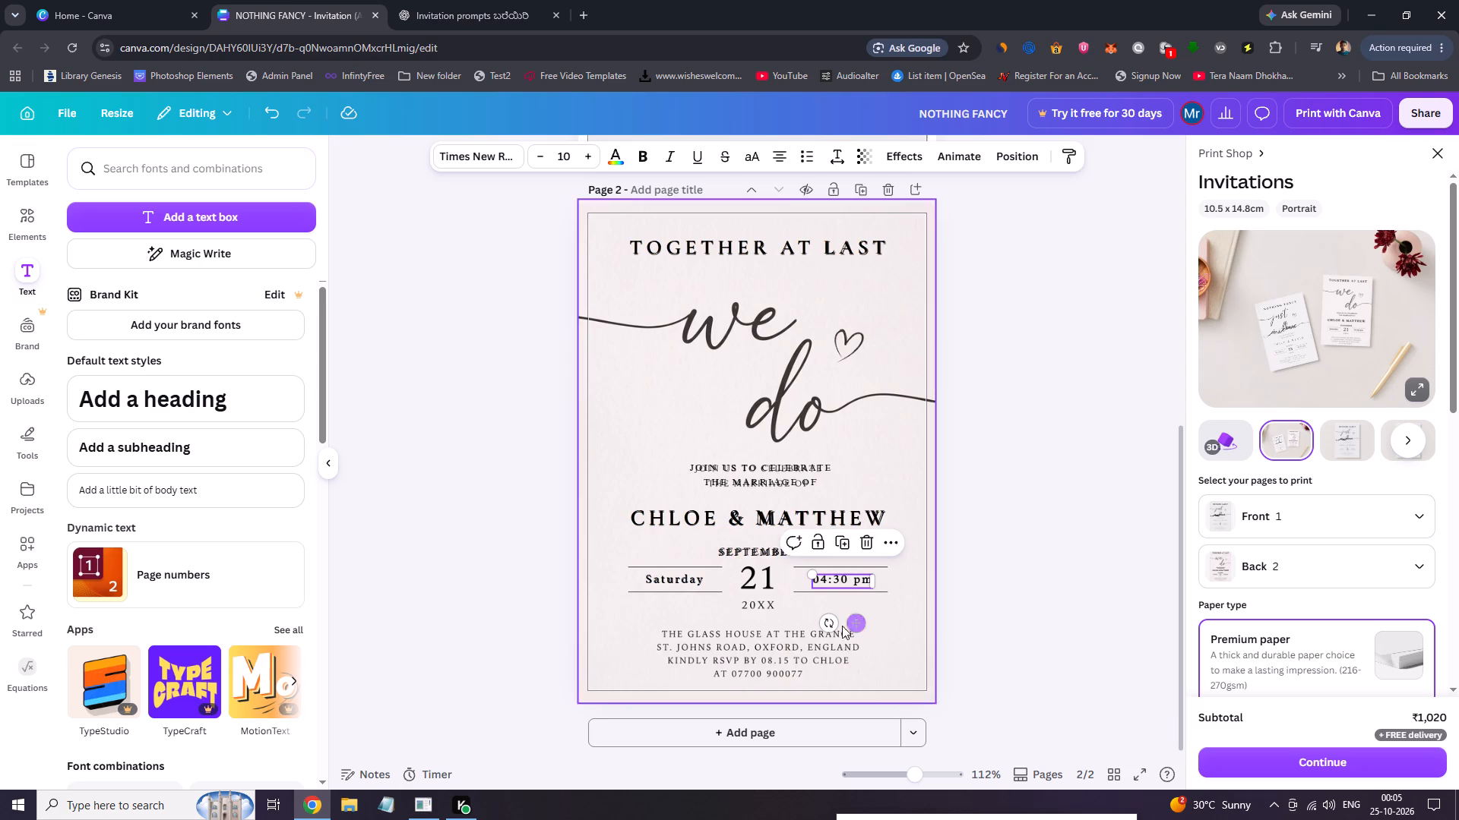
Duplicate the new 04:30 pm text box, change the copy's wording to "2026", and align it over the original 20XX.
click(848, 542)
drag(874, 636, 791, 639)
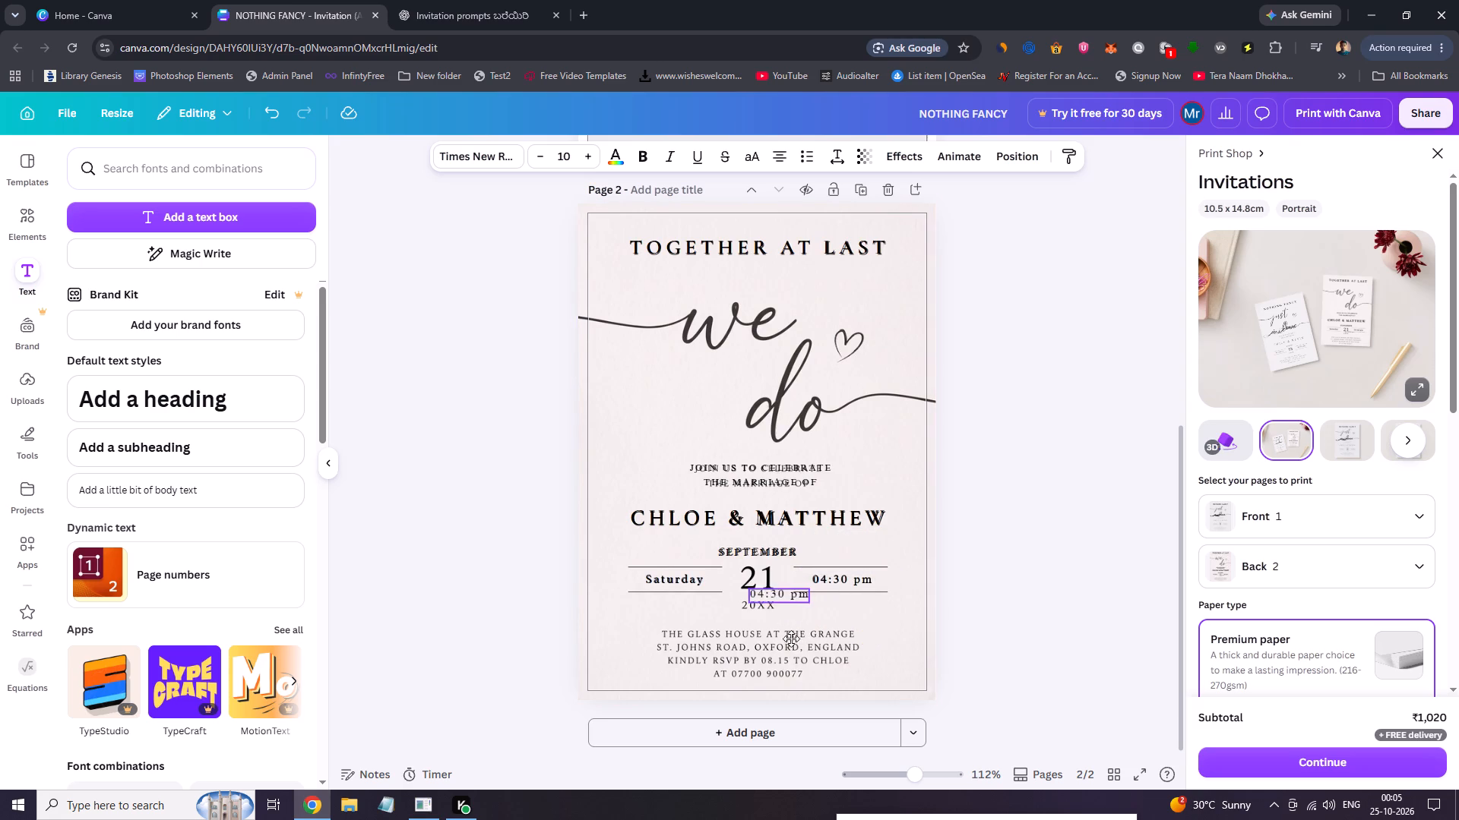
drag(791, 639, 811, 648)
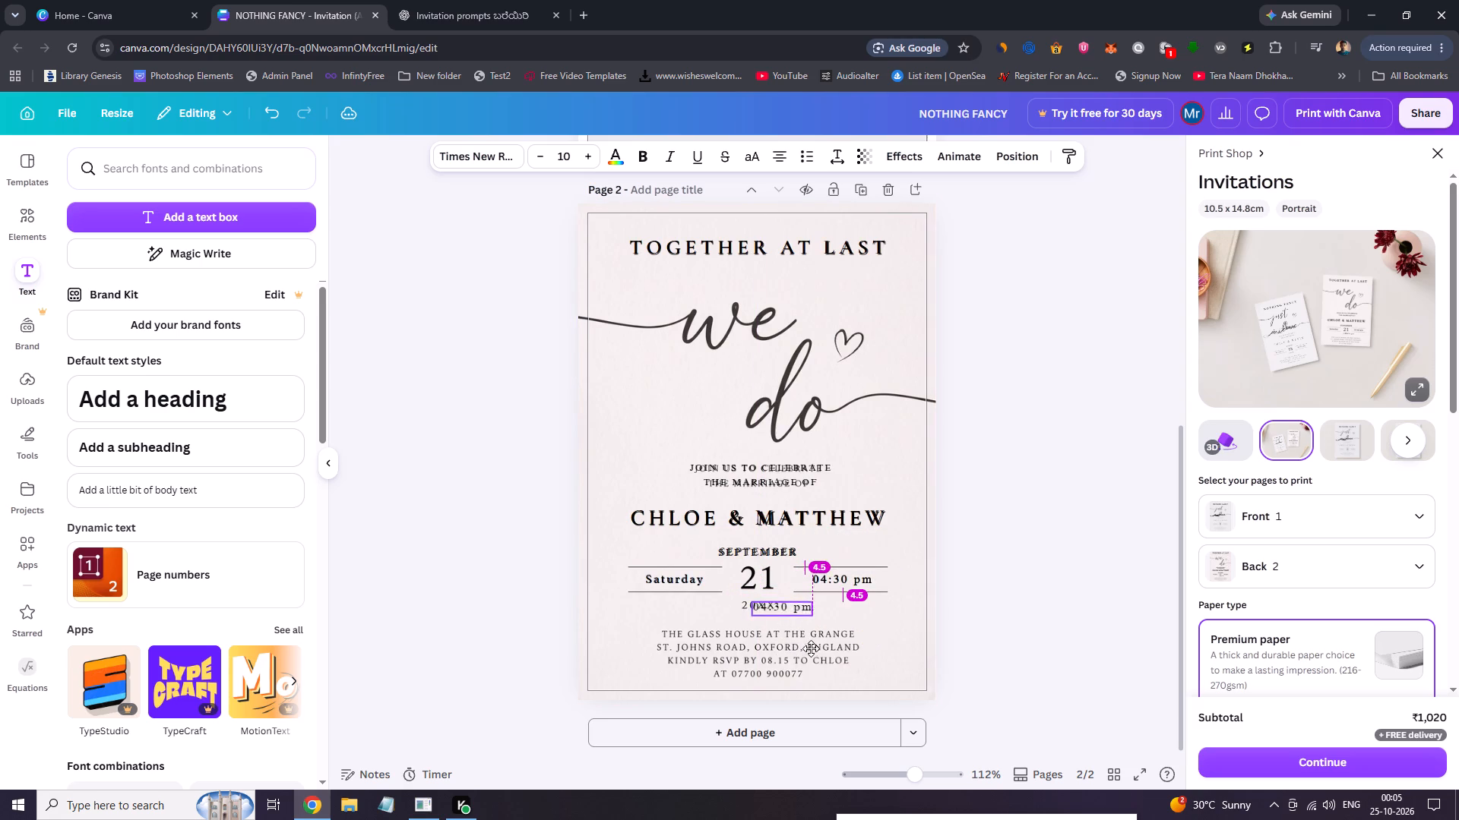
drag(811, 648, 826, 646)
click(820, 608)
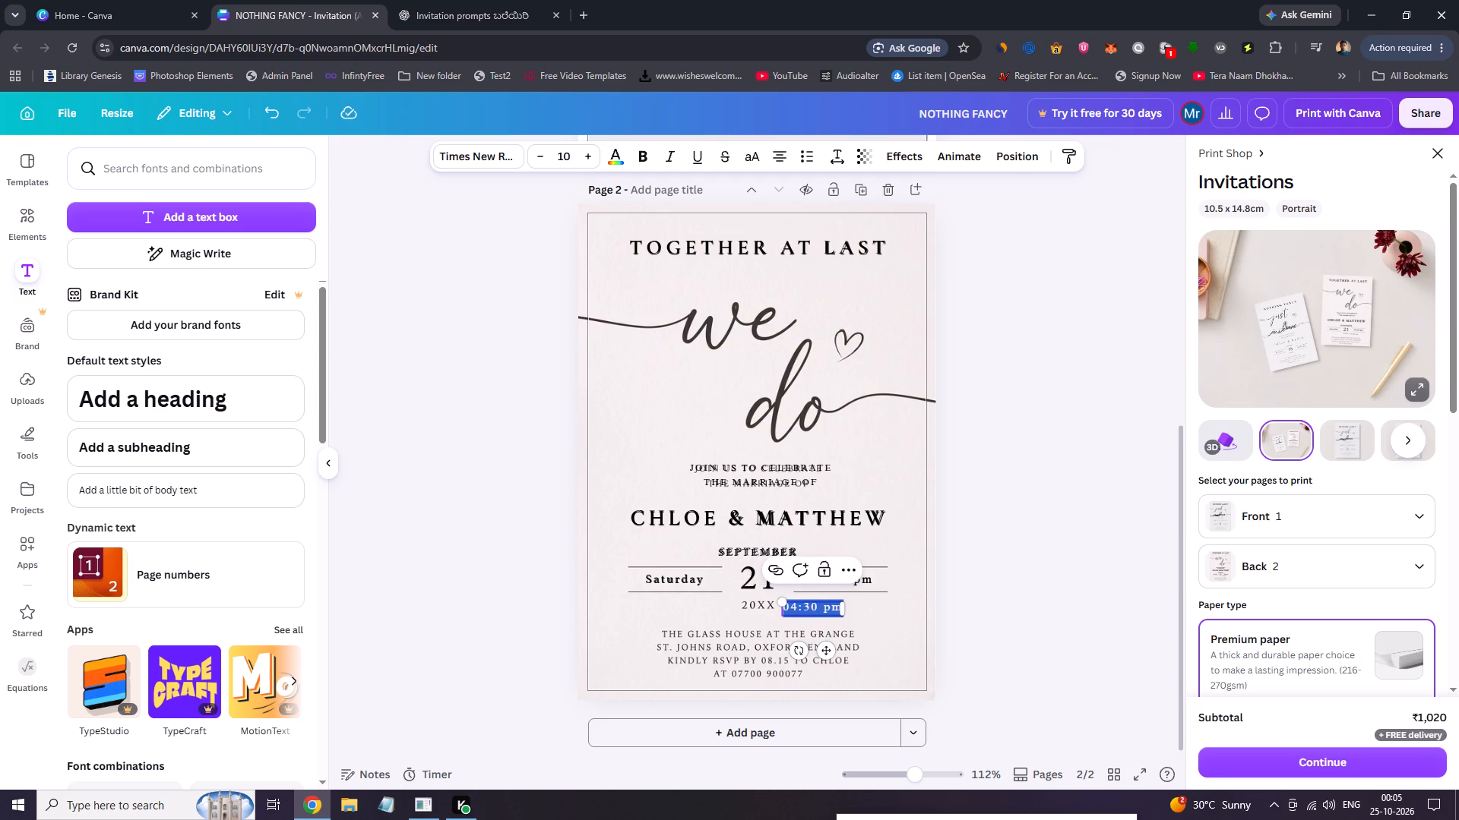
text(2026)
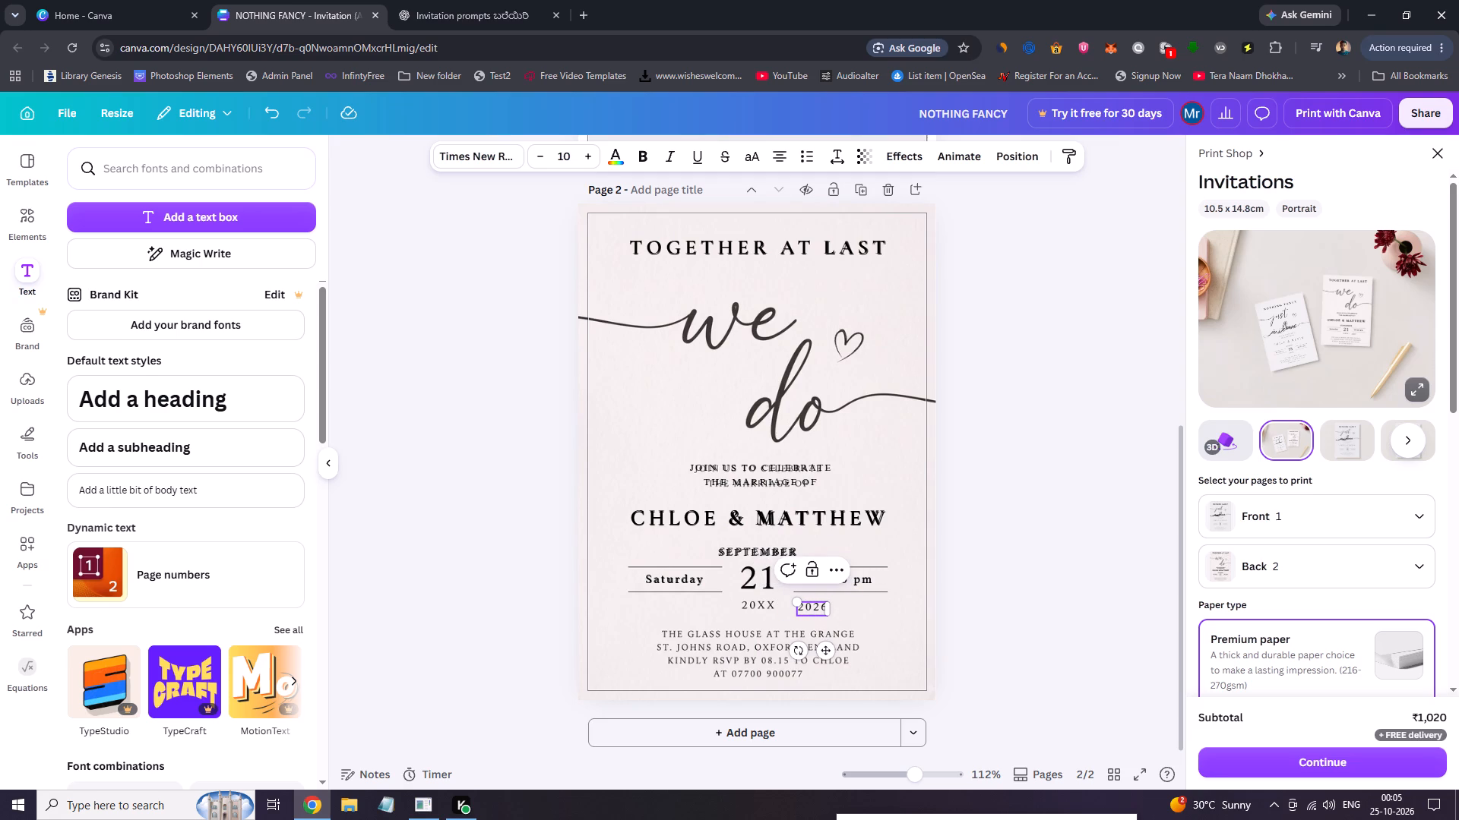
drag(823, 651, 770, 646)
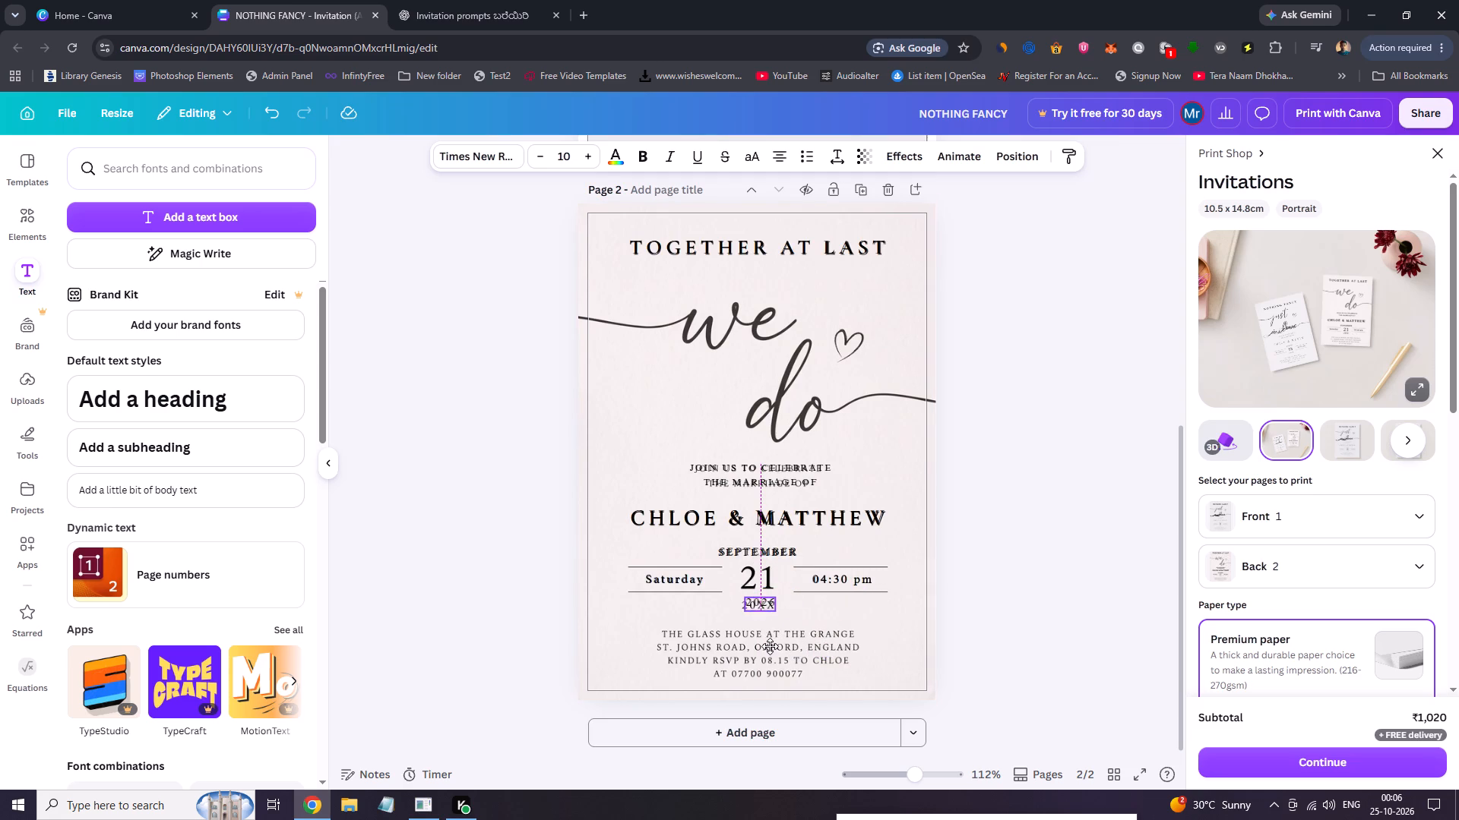
drag(770, 646, 767, 648)
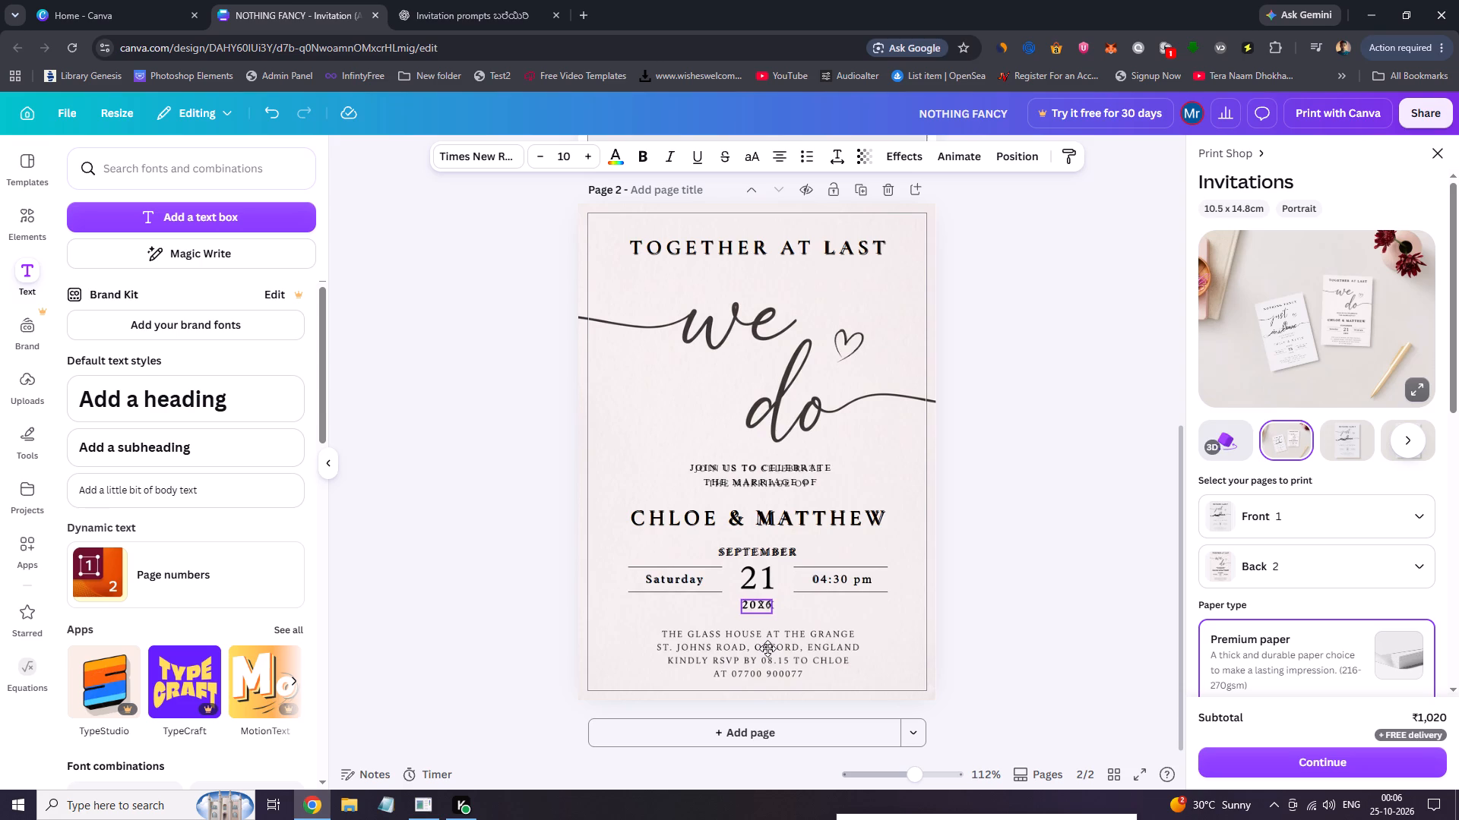
drag(767, 648, 765, 648)
drag(765, 648, 767, 648)
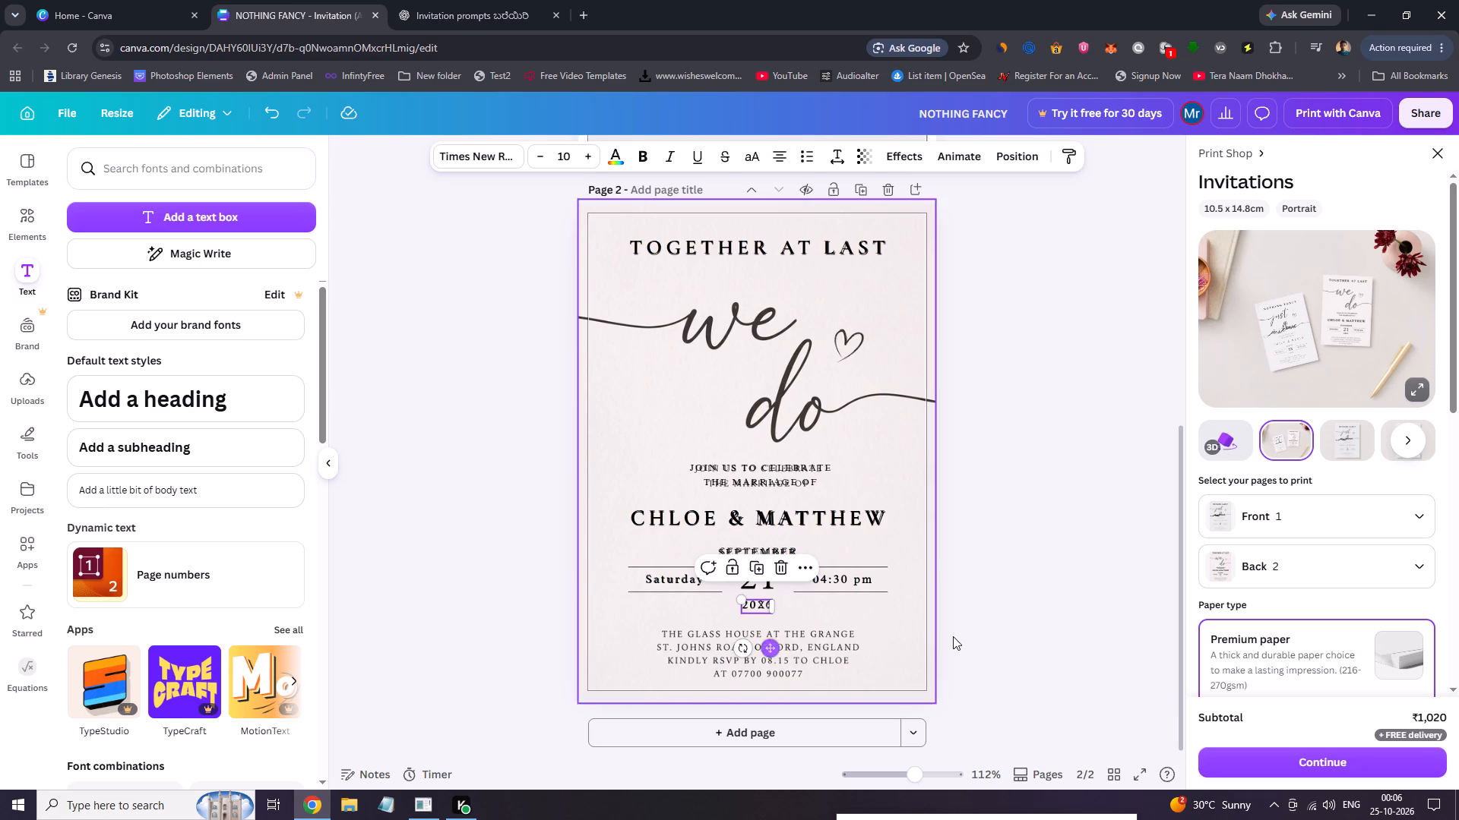
click(961, 636)
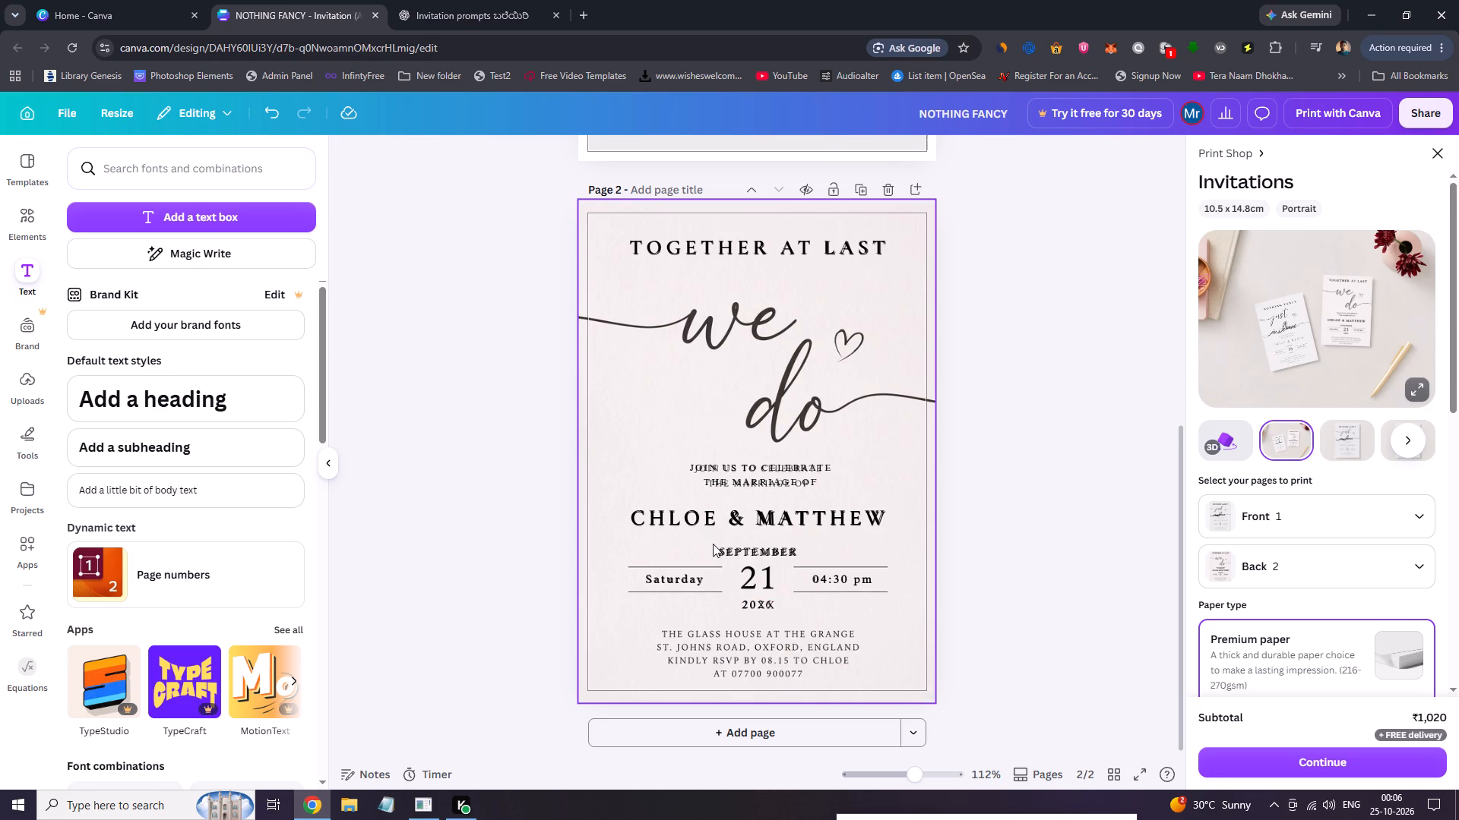
Duplicate the CHLOE & MATTHEW text box, move the copy down to the date row, and replace its wording with "21".
click(757, 522)
click(756, 471)
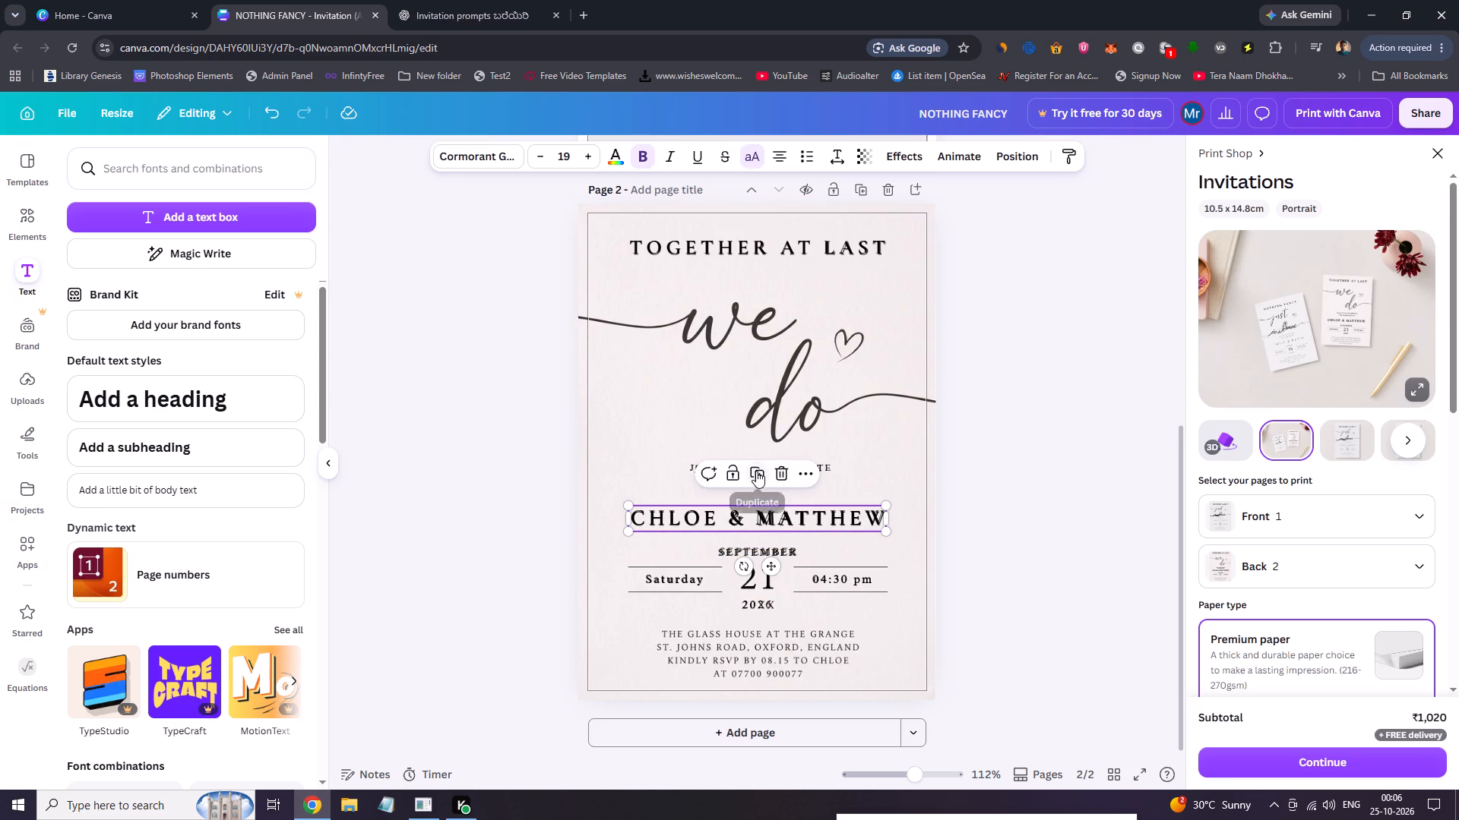
drag(773, 535, 773, 585)
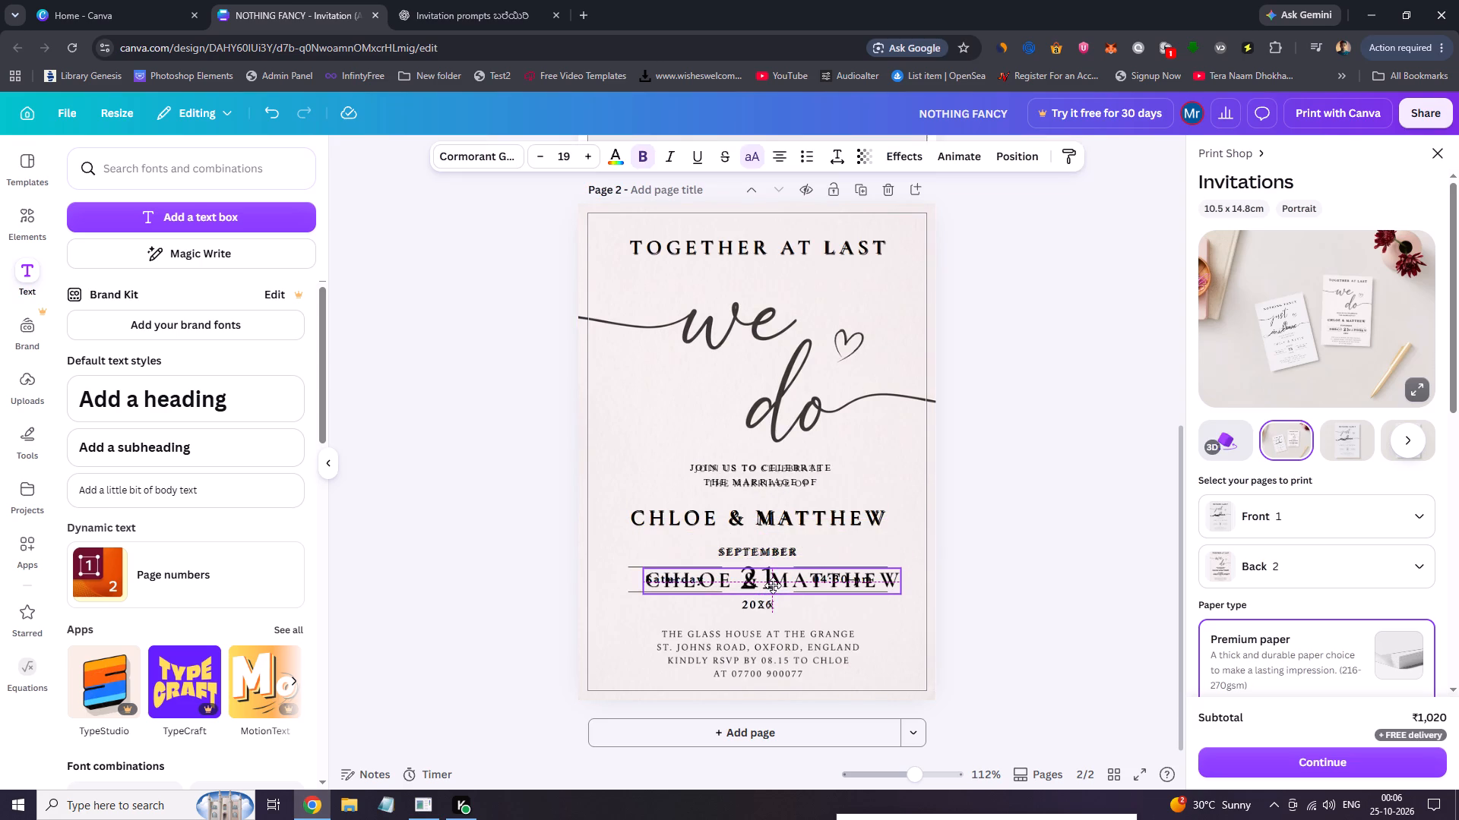
drag(773, 585, 773, 586)
double_click(770, 585)
text(21)
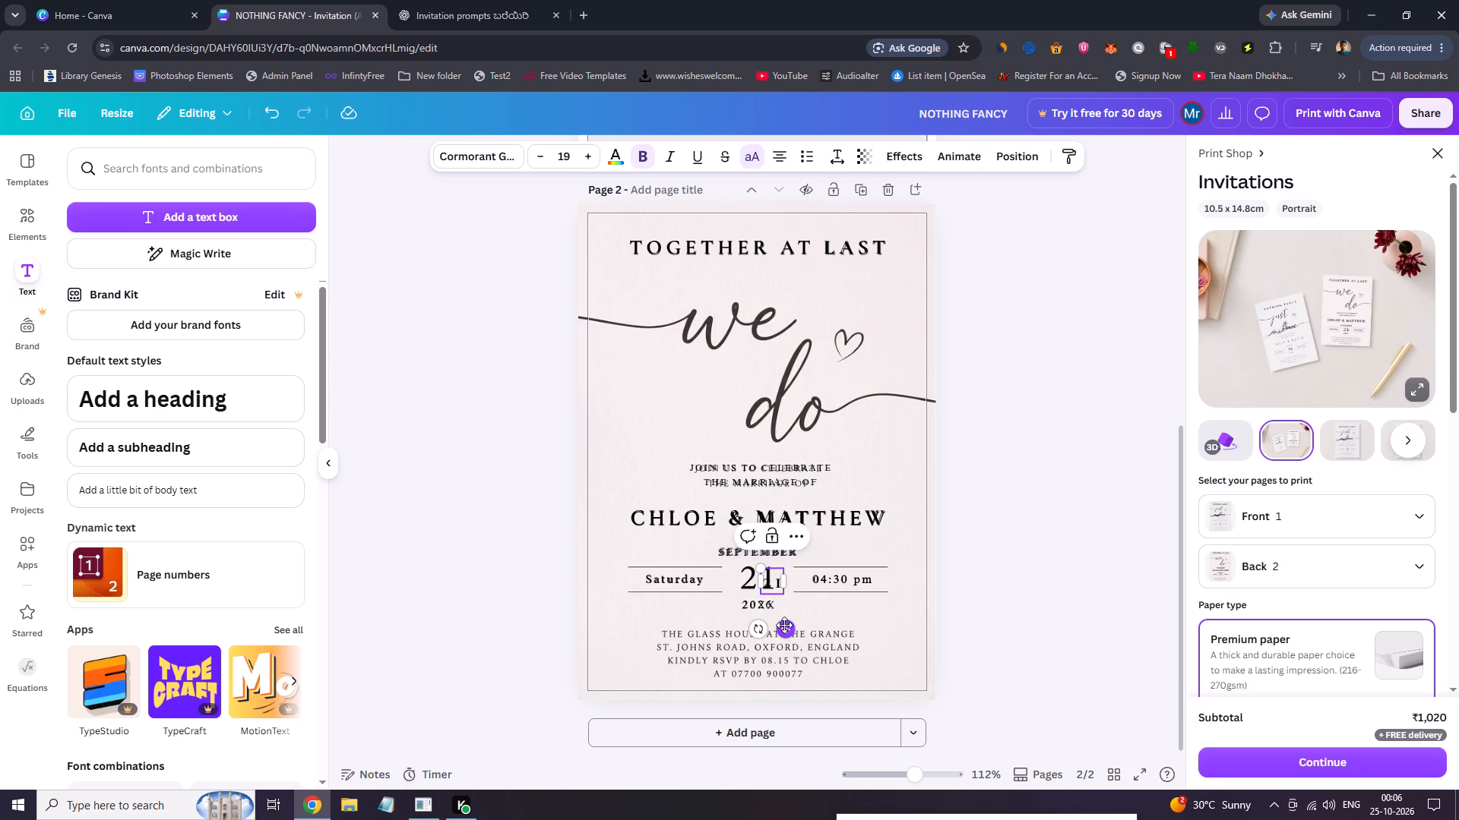
Shift the new 21 toward the original date and enlarge its font size to 47.
drag(784, 625, 767, 623)
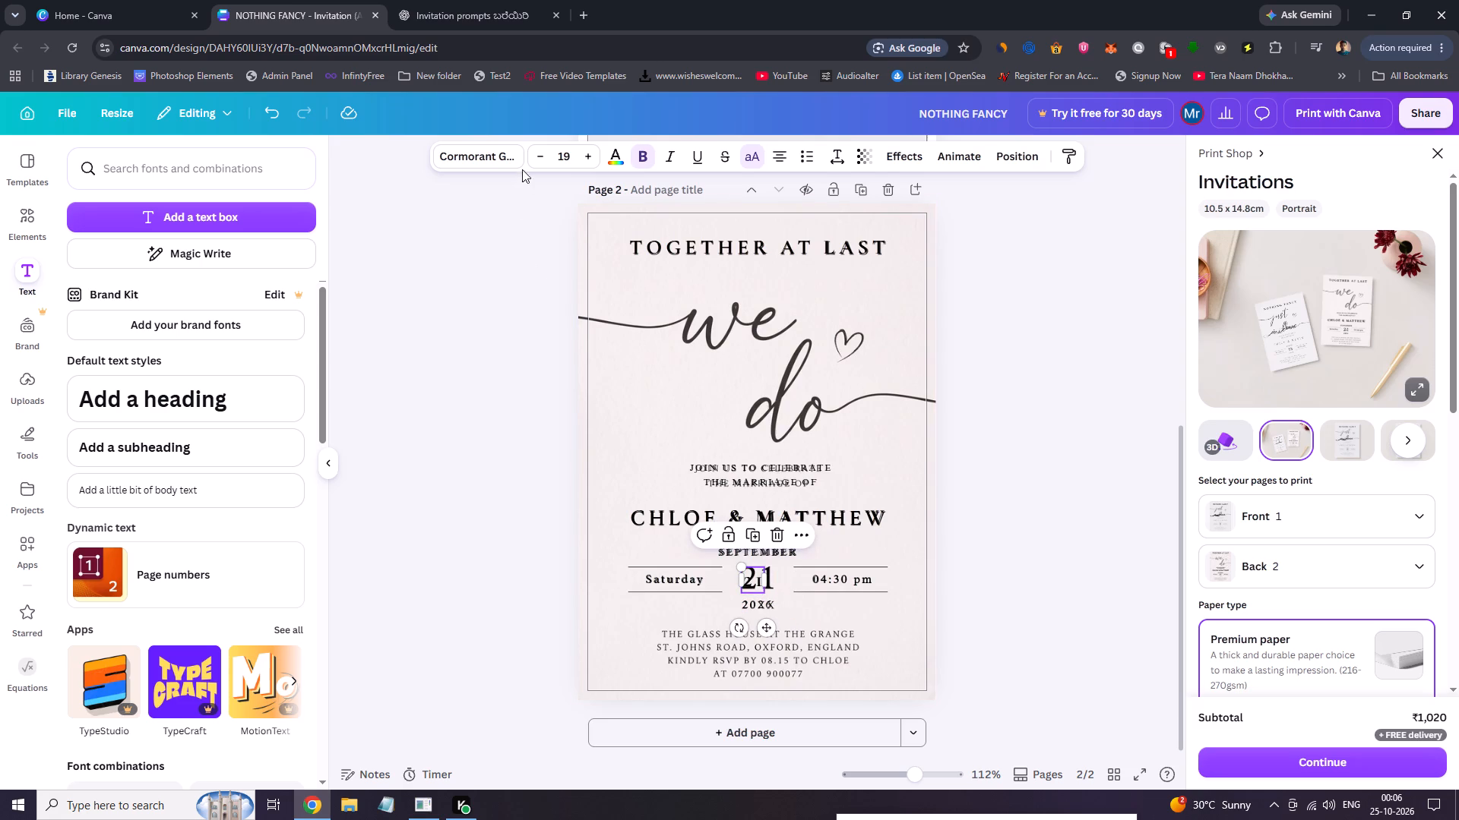
click(594, 155)
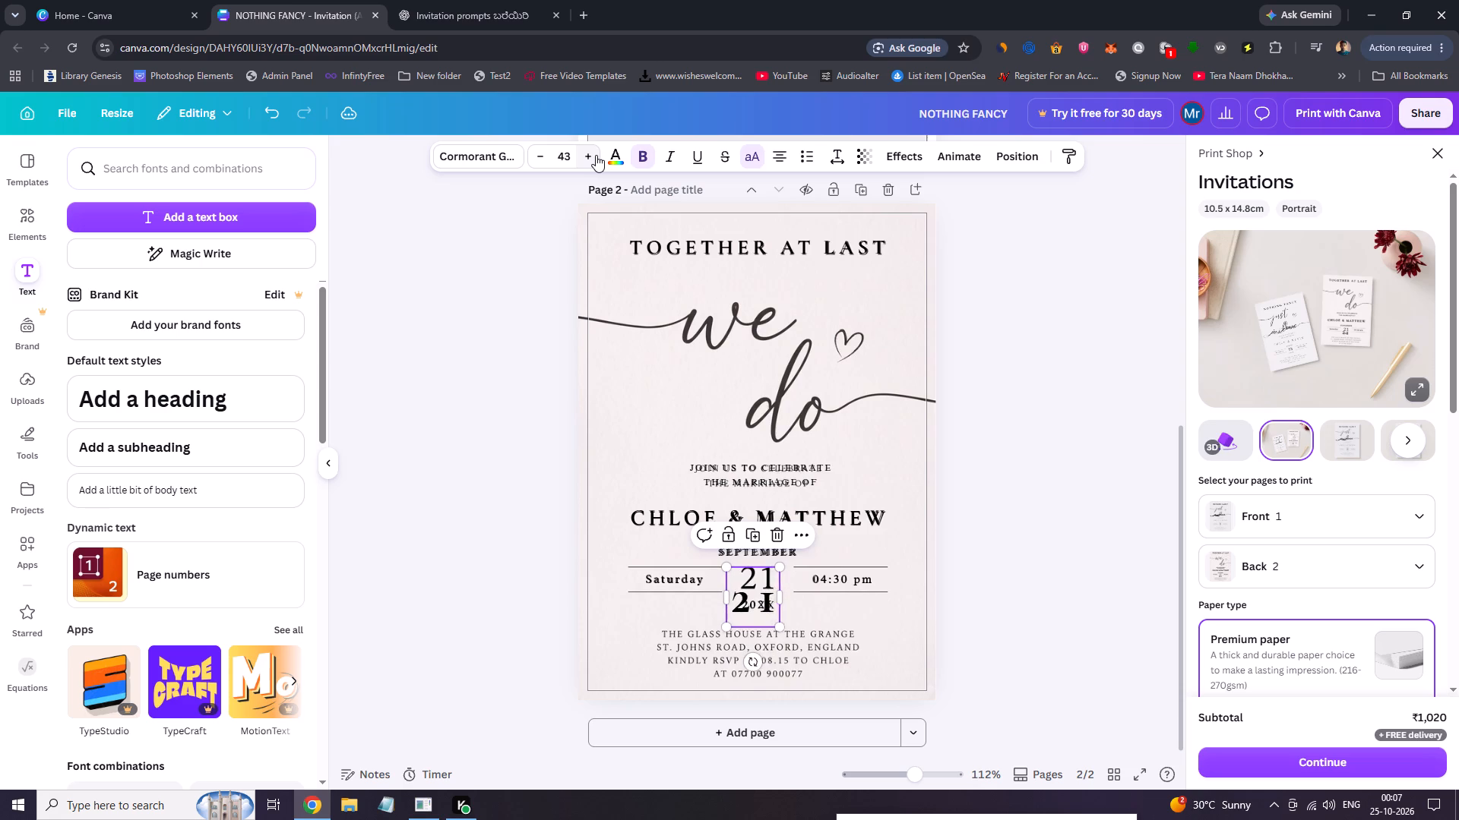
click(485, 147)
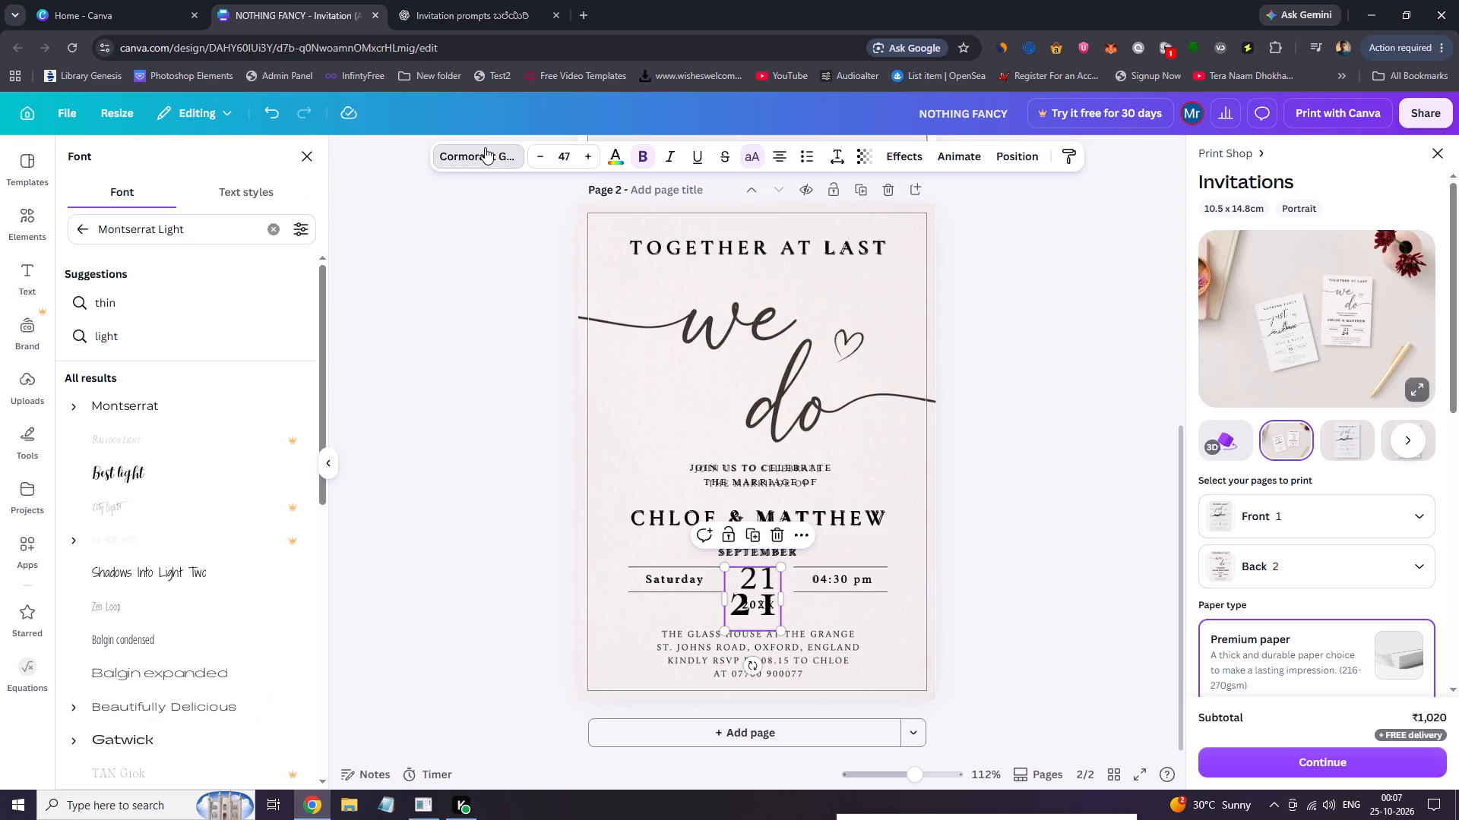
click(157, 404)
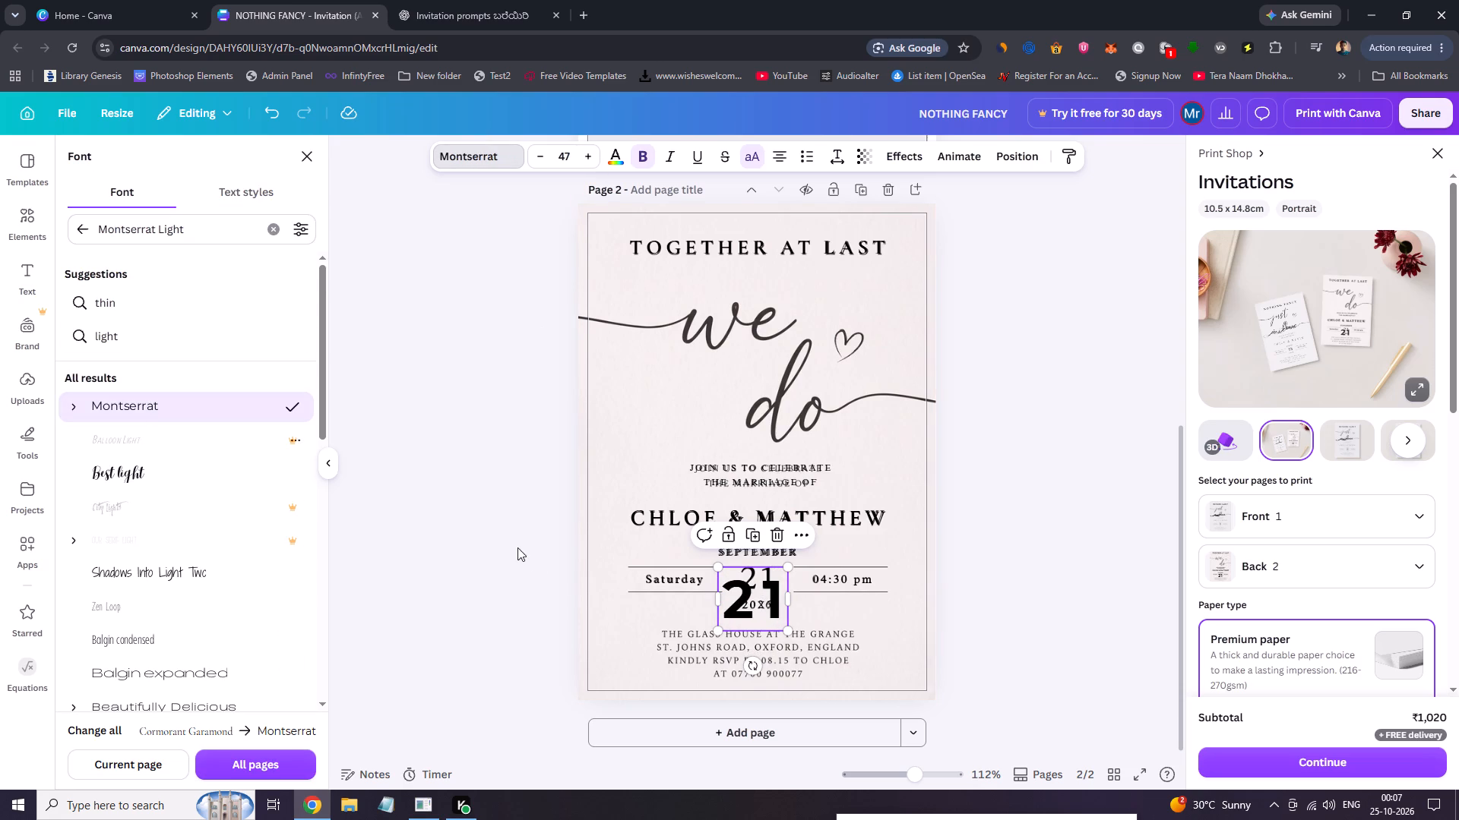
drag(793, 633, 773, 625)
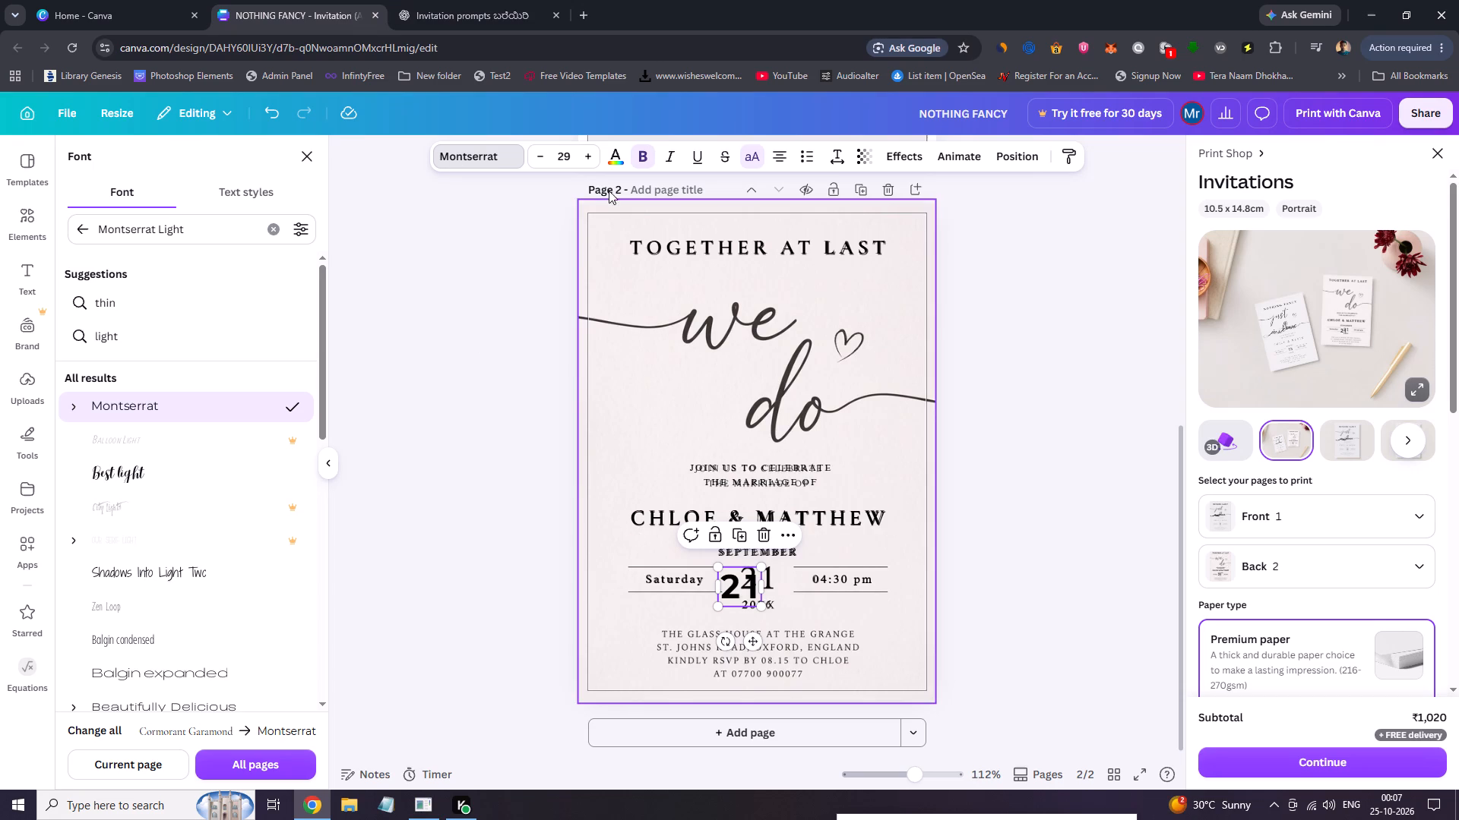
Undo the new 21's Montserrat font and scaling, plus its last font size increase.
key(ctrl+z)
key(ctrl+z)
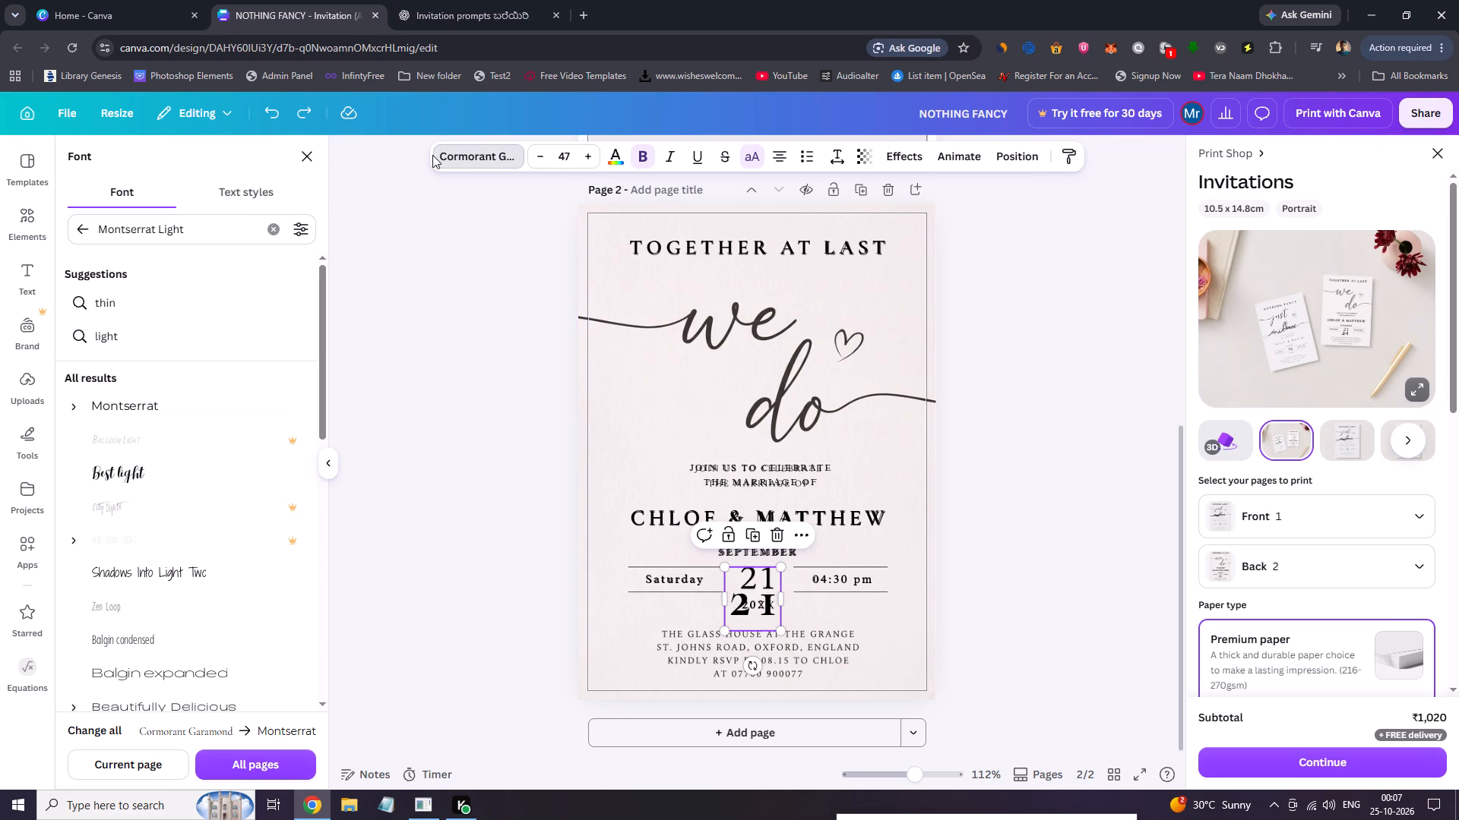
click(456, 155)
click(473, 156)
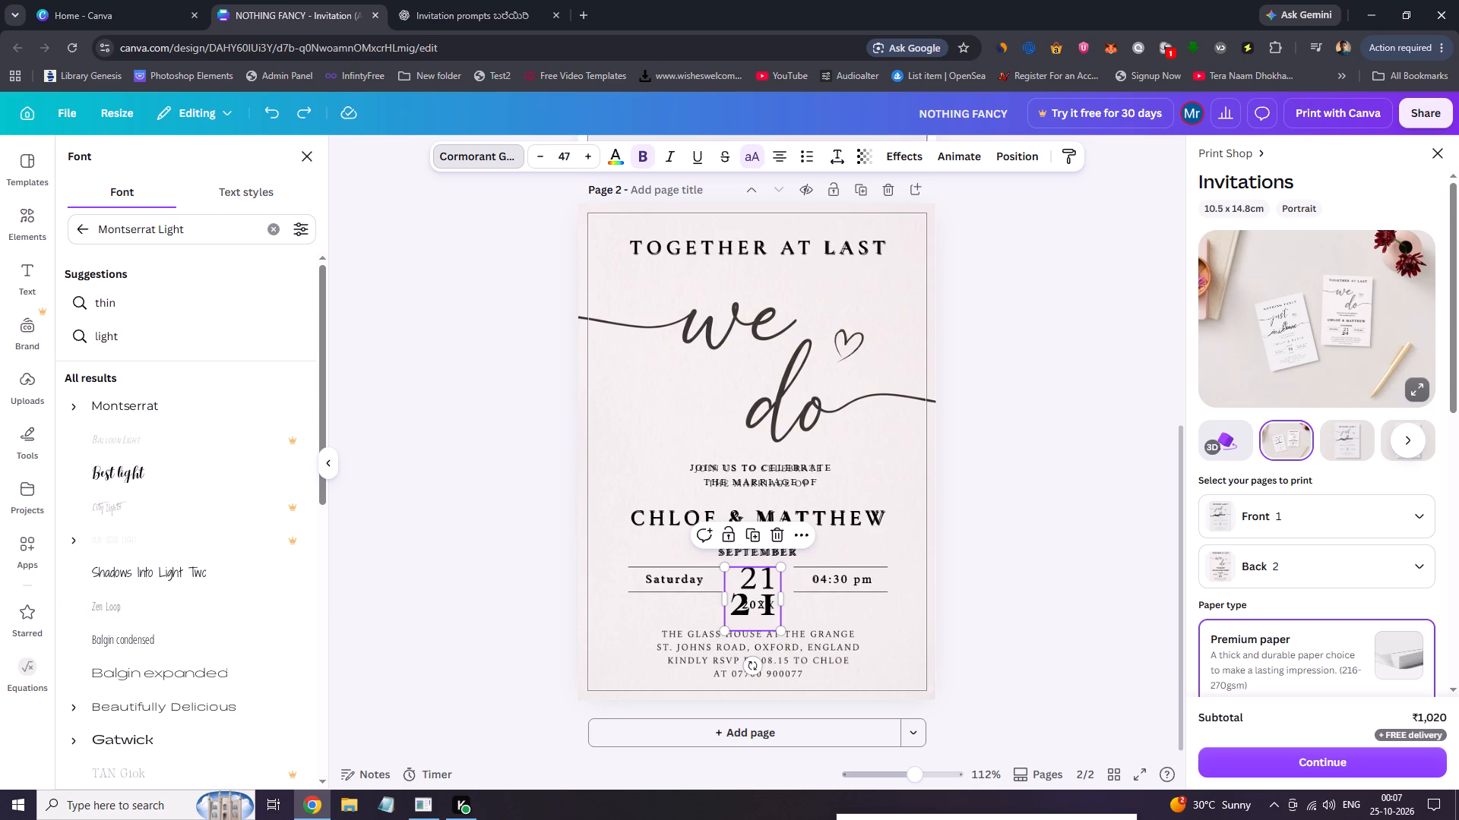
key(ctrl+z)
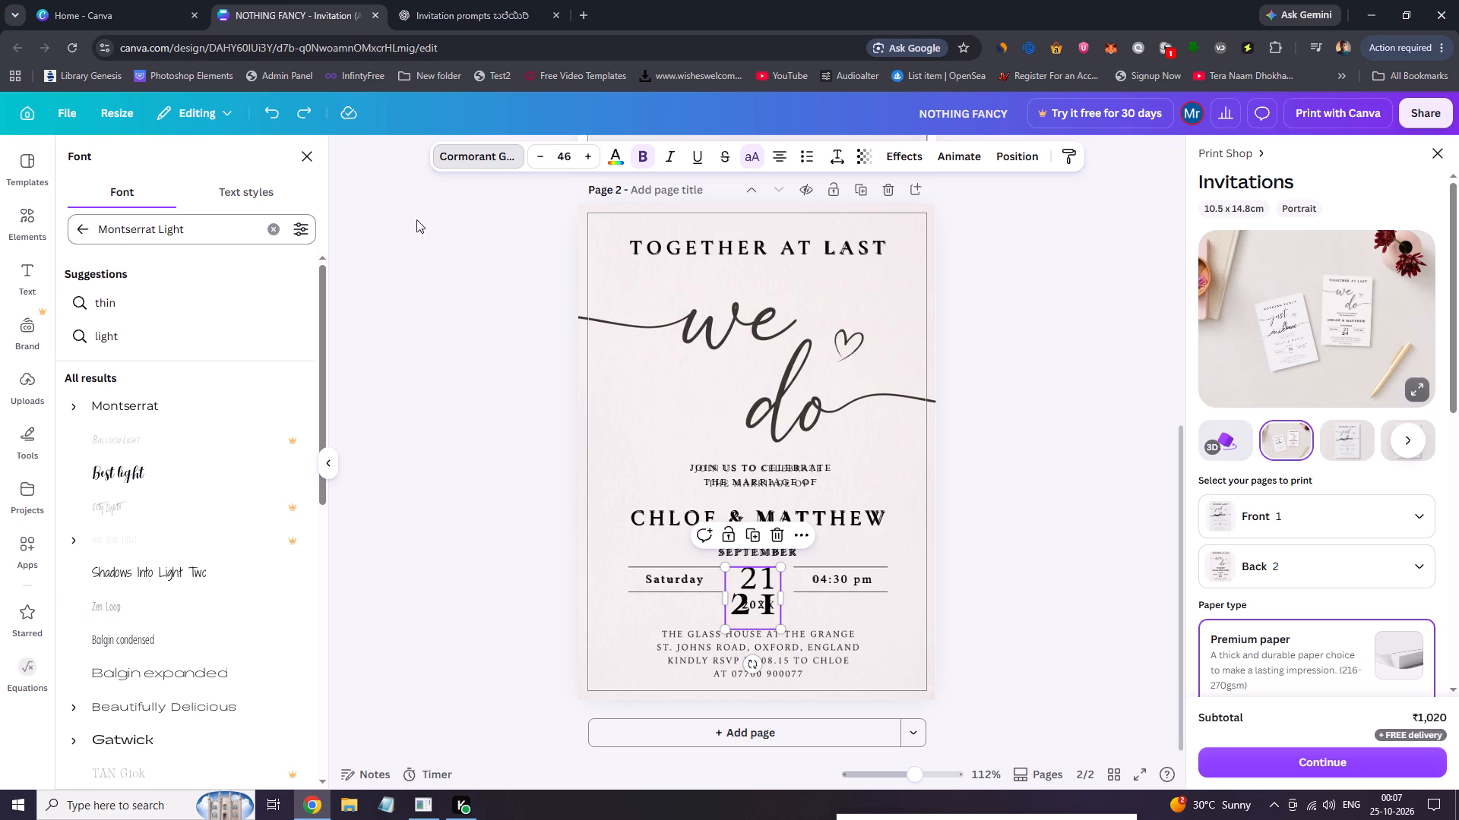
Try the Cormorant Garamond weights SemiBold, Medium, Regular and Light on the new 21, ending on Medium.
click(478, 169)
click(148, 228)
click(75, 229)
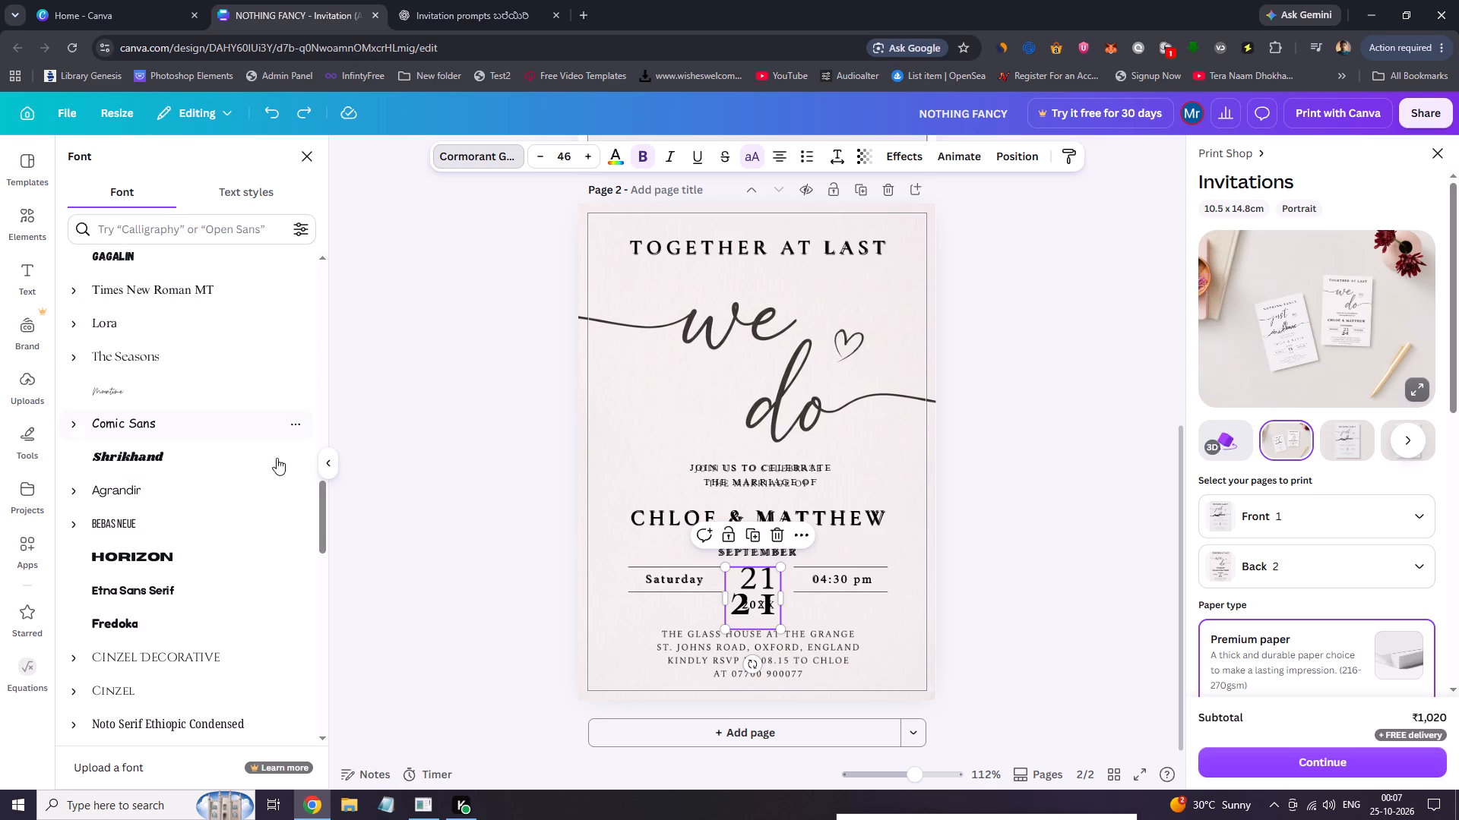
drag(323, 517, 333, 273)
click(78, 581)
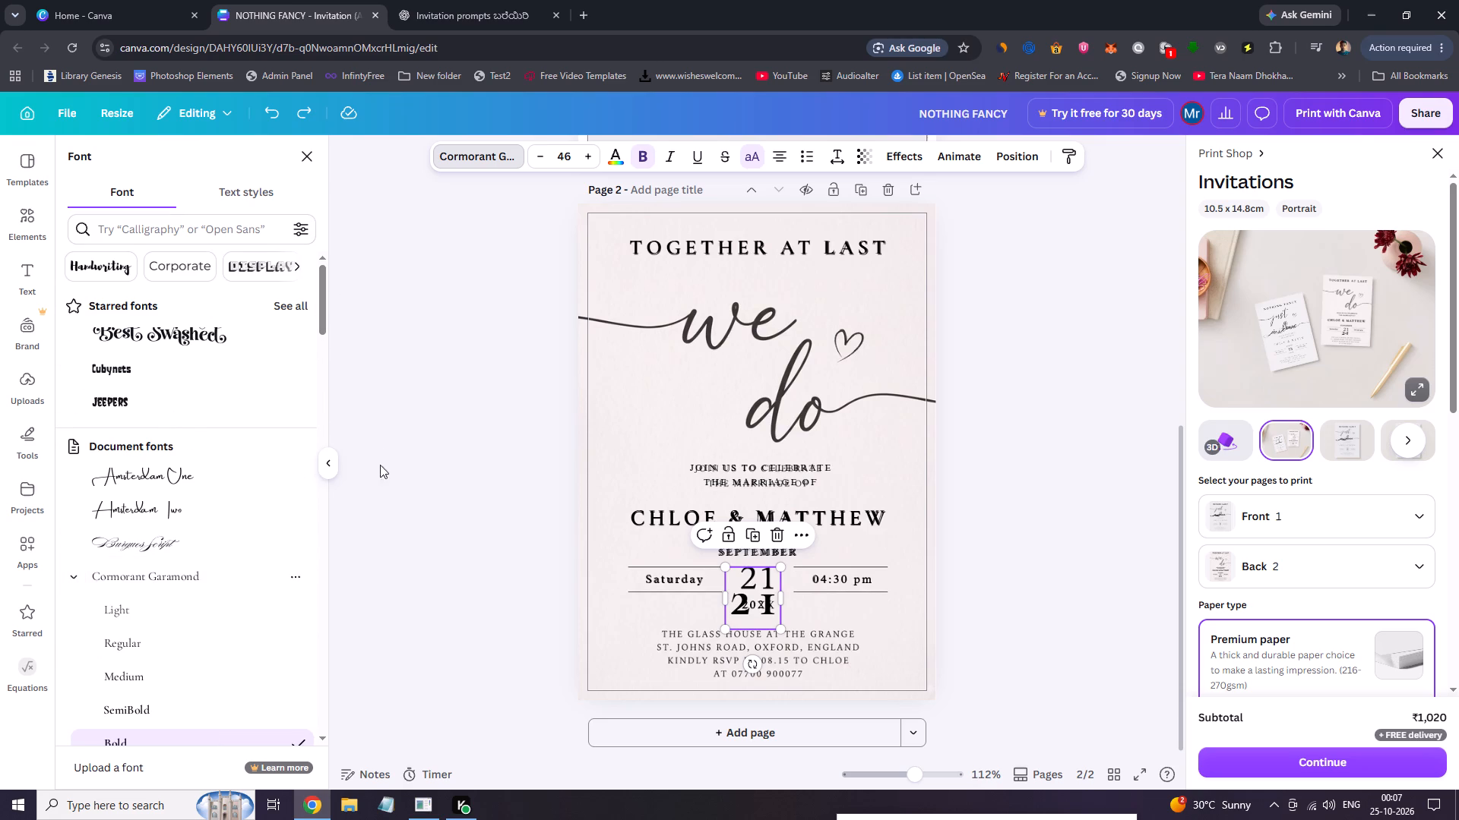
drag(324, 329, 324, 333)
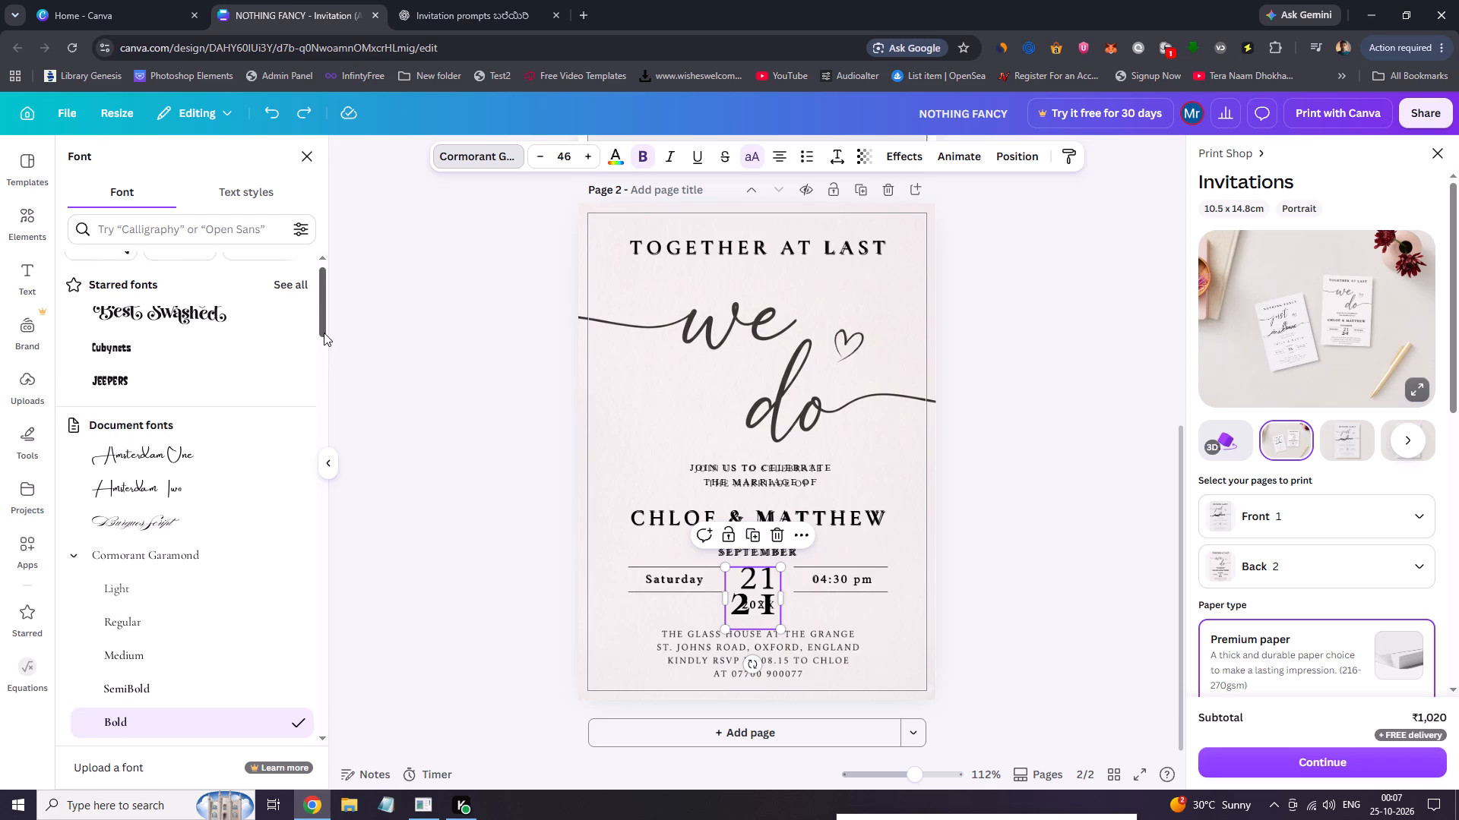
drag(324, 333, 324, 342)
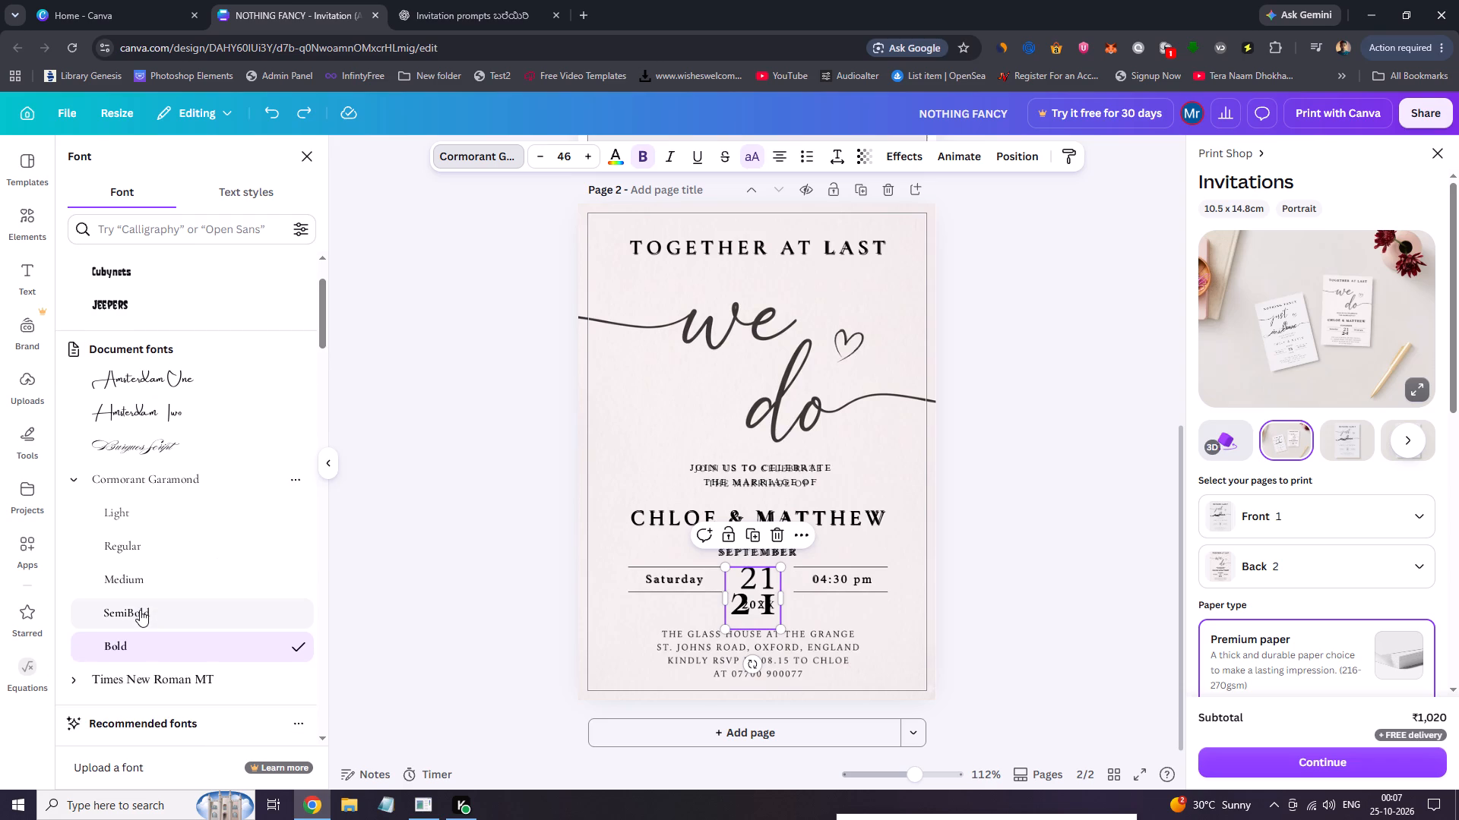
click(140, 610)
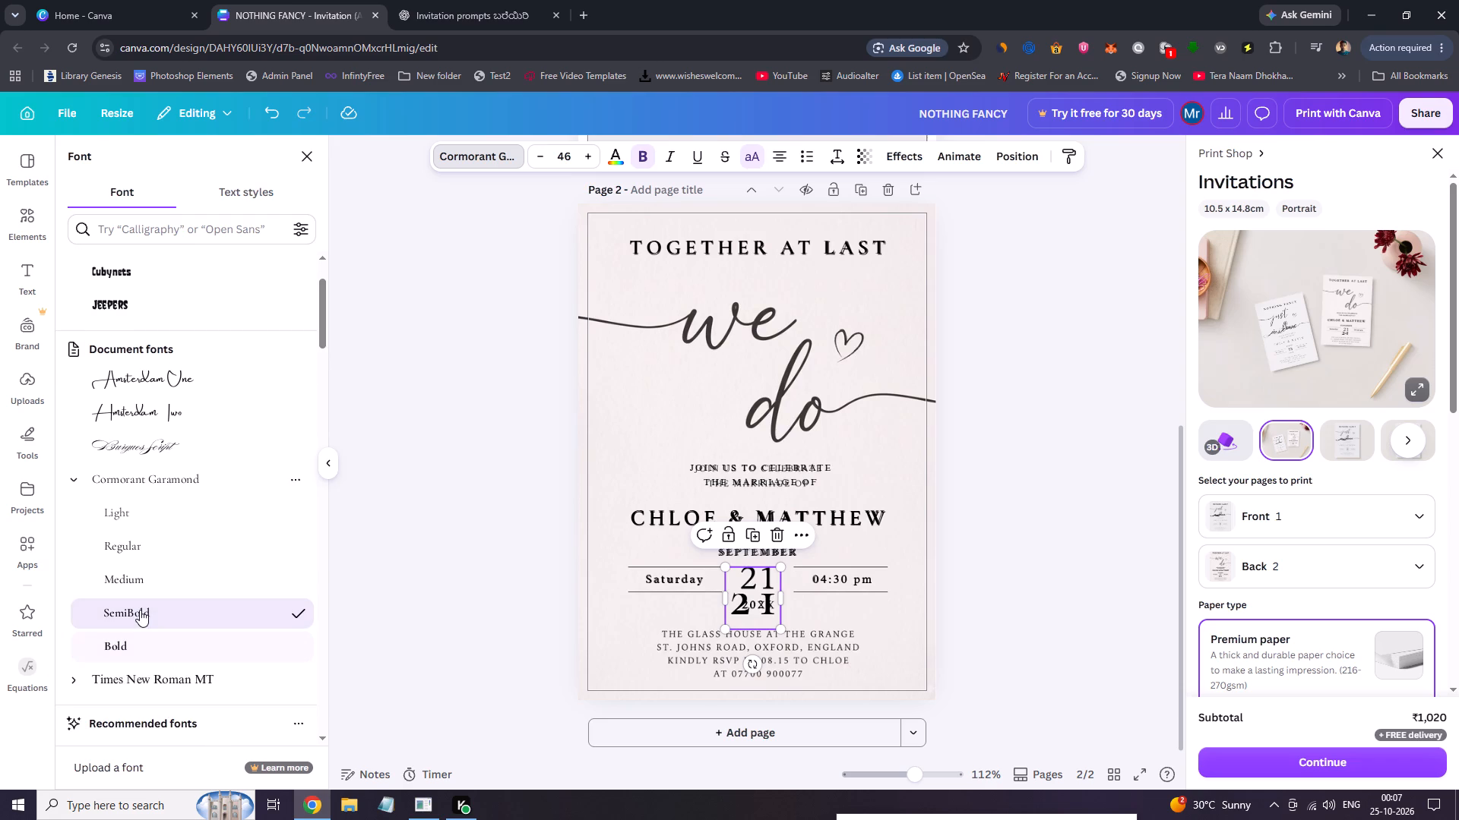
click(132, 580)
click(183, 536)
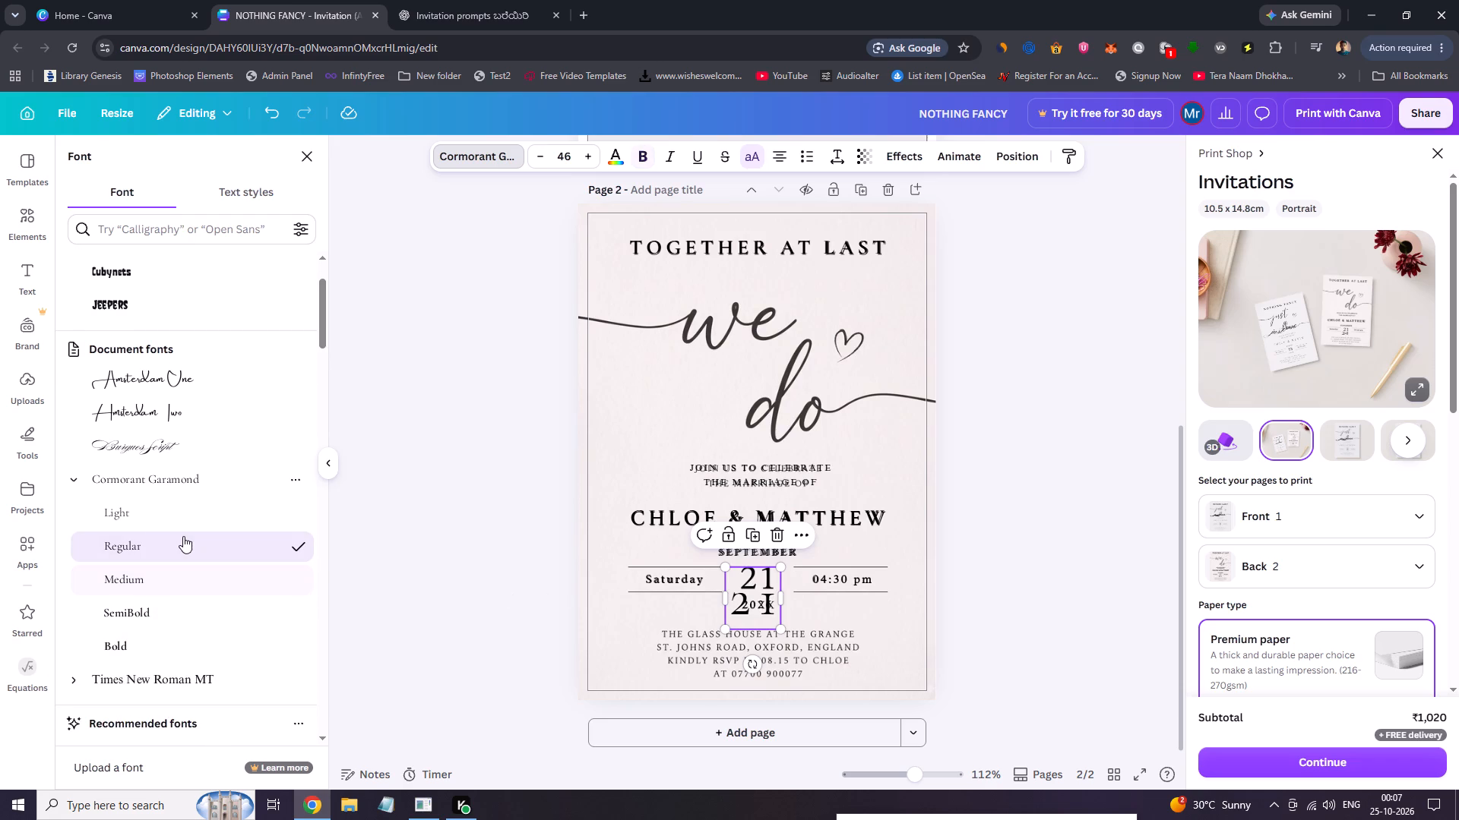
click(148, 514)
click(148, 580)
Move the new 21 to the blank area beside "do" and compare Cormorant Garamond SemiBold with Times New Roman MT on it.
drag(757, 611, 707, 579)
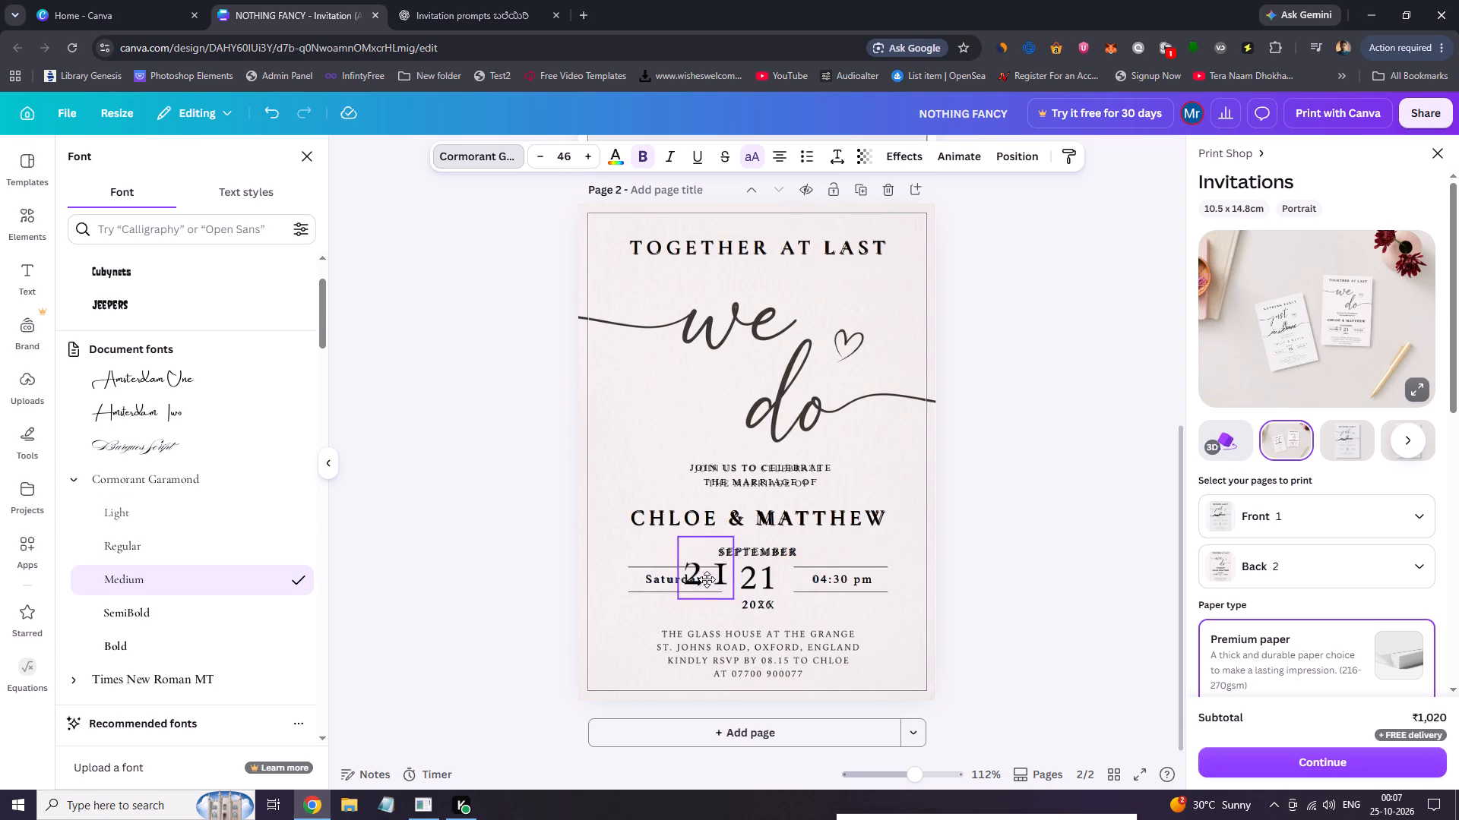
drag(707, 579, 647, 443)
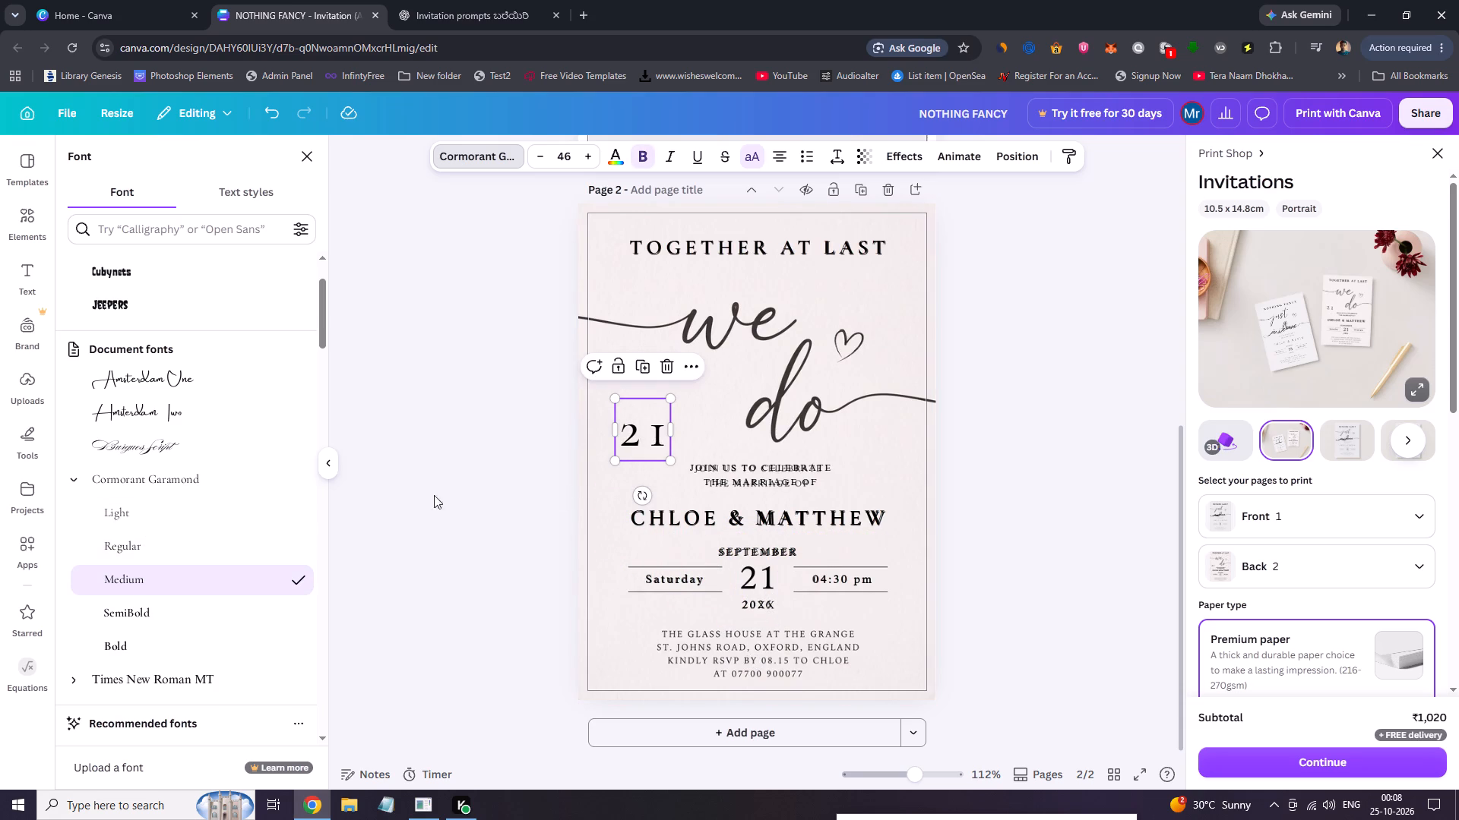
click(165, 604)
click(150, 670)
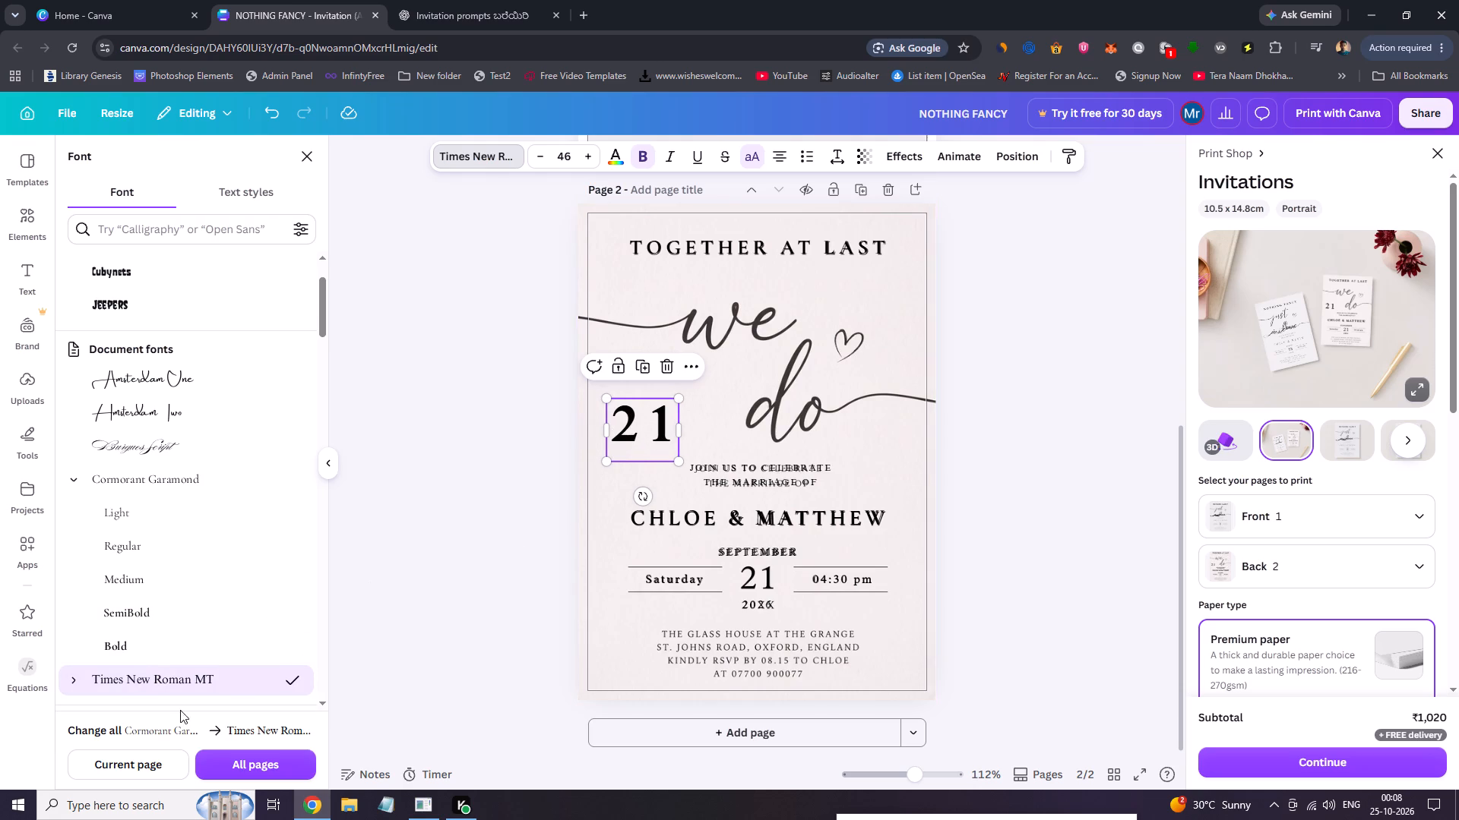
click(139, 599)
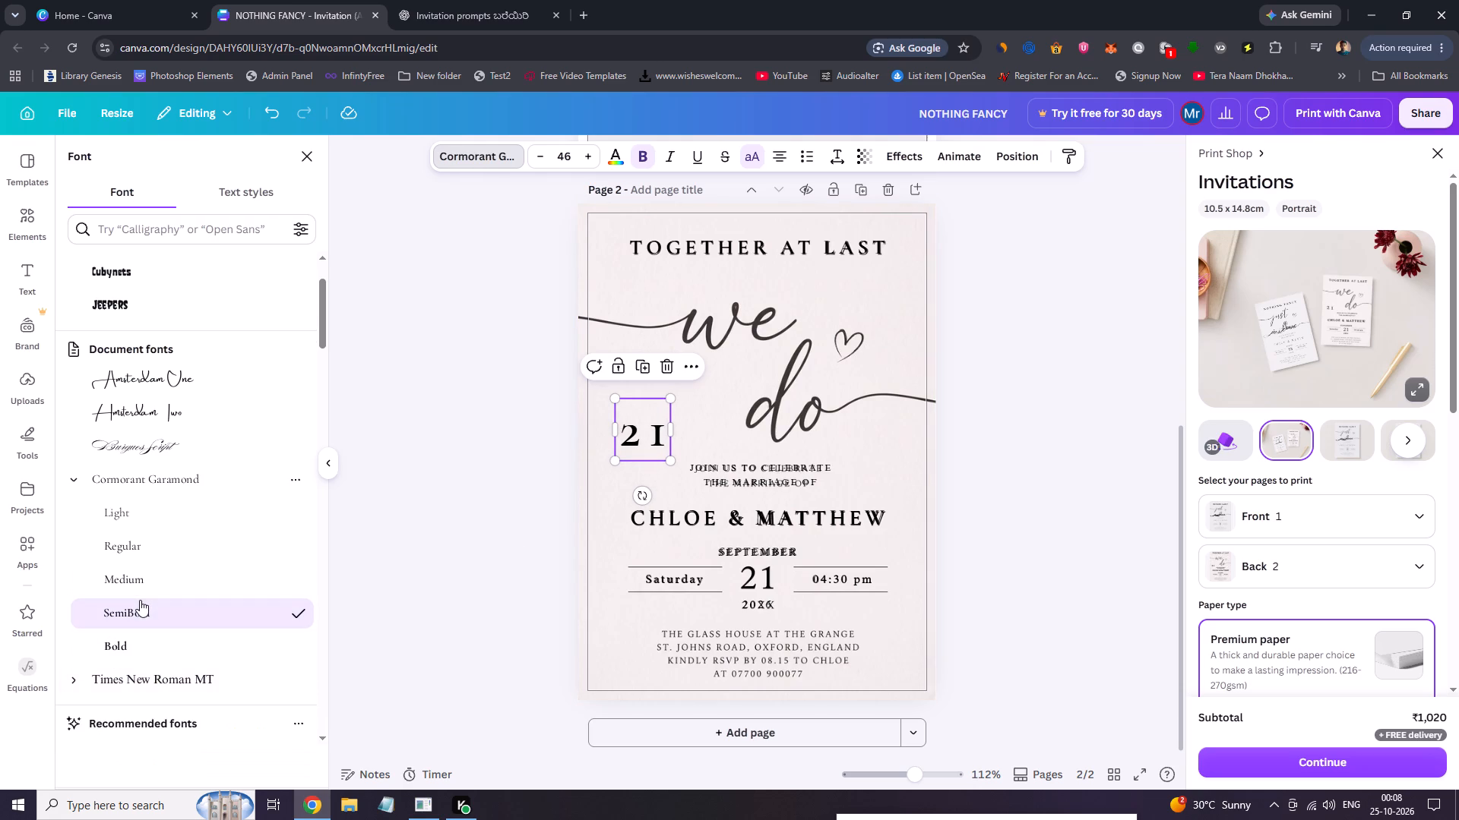
Set the new 21's font to Times New Roman MT Medium after trying the Regular weight.
click(74, 680)
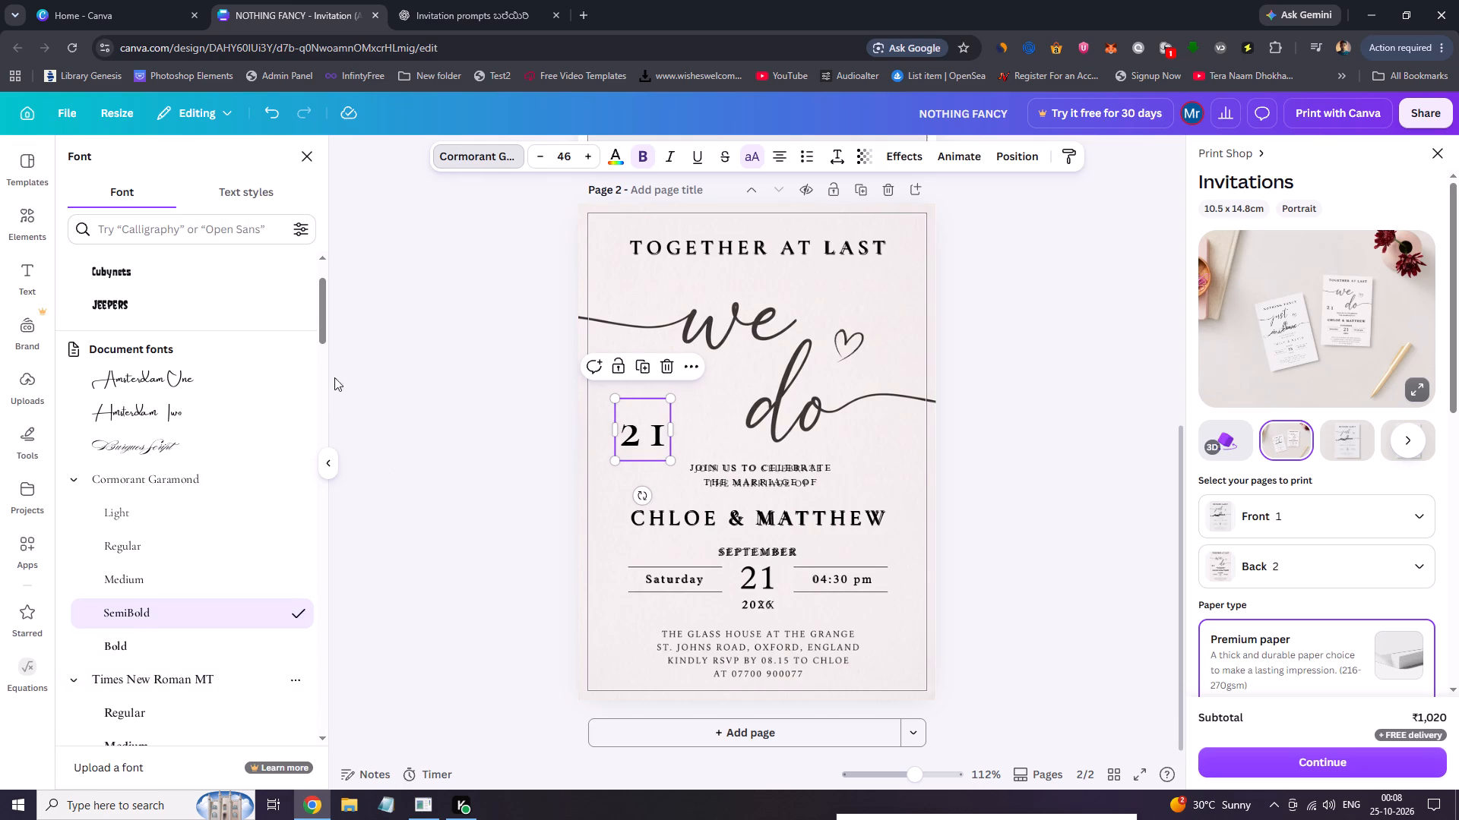
drag(319, 325, 315, 351)
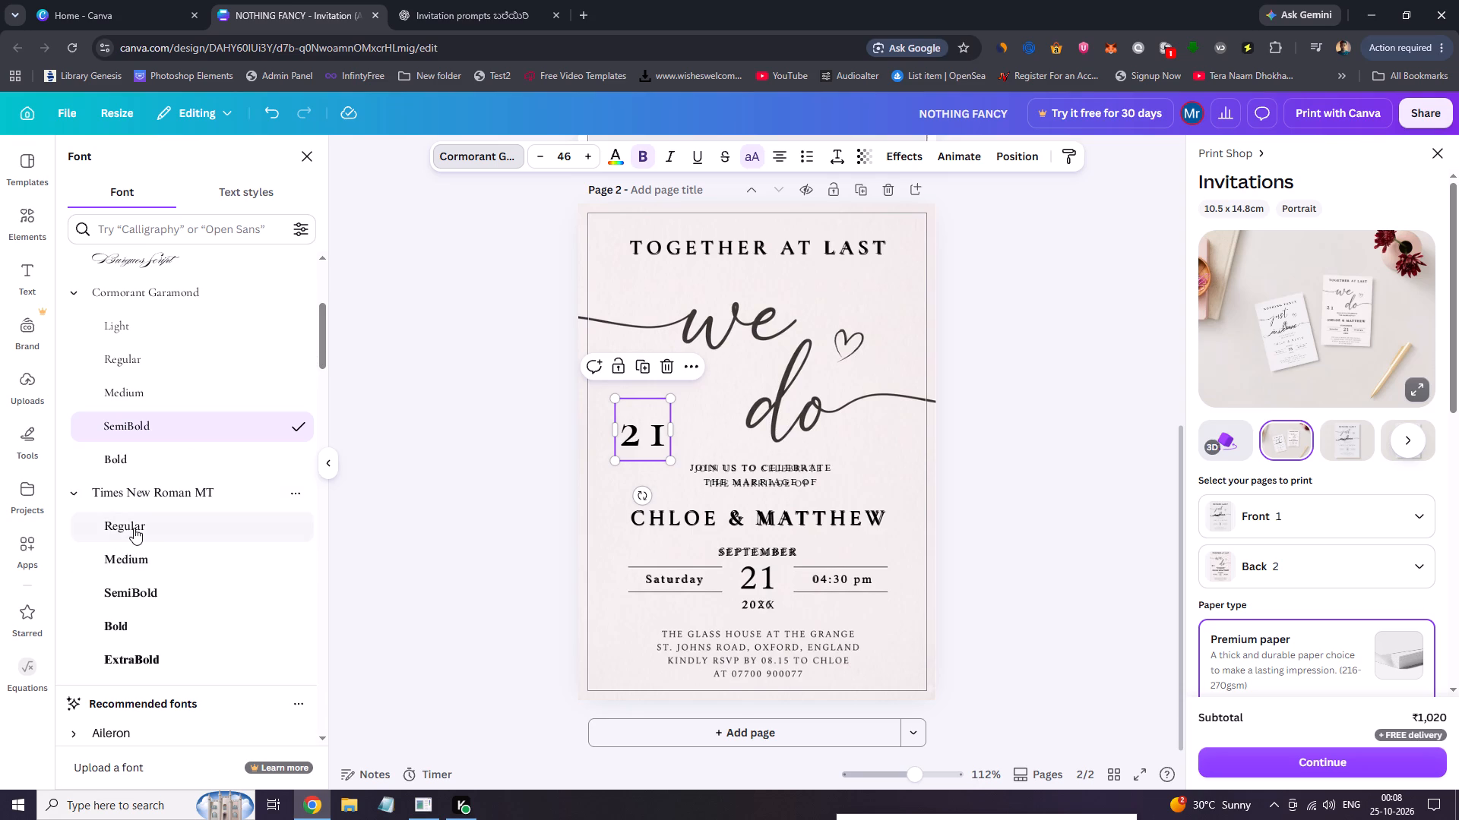
click(134, 528)
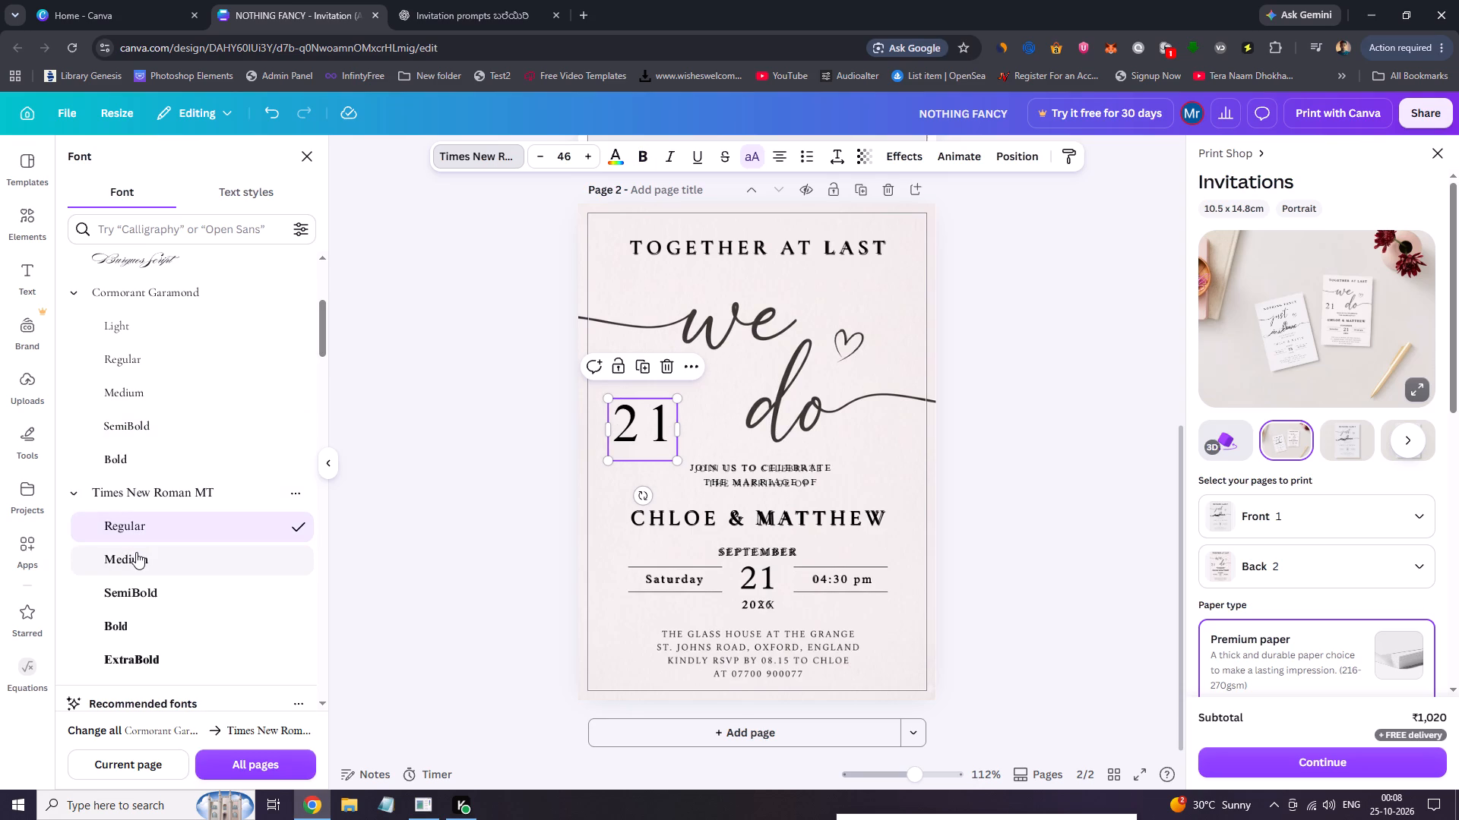
click(136, 552)
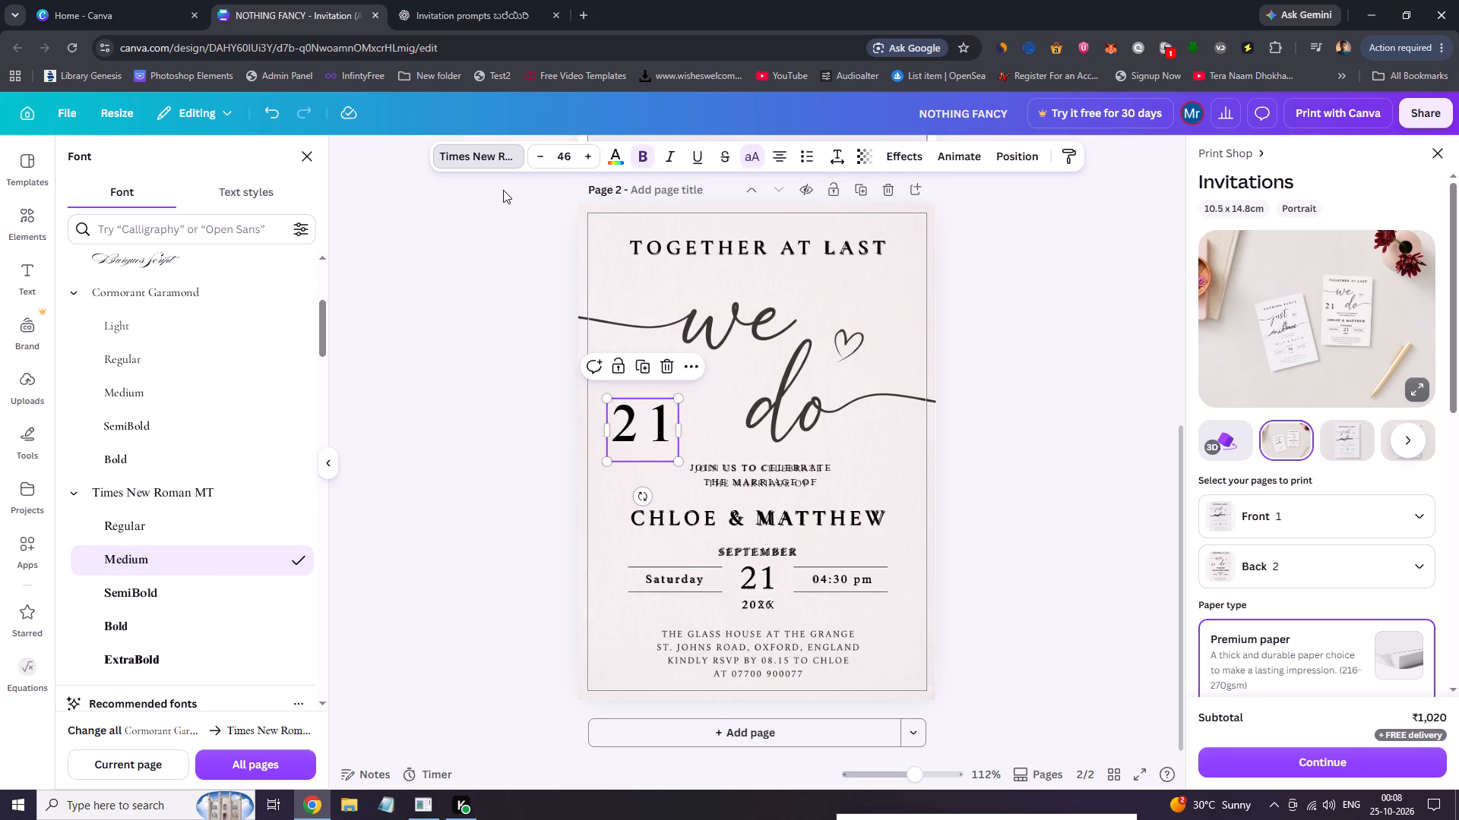
Reduce the new 21's font size to 36 and move it over the original 21 between Saturday and 04:30 pm.
triple_click(542, 151)
triple_click(541, 151)
triple_click(540, 151)
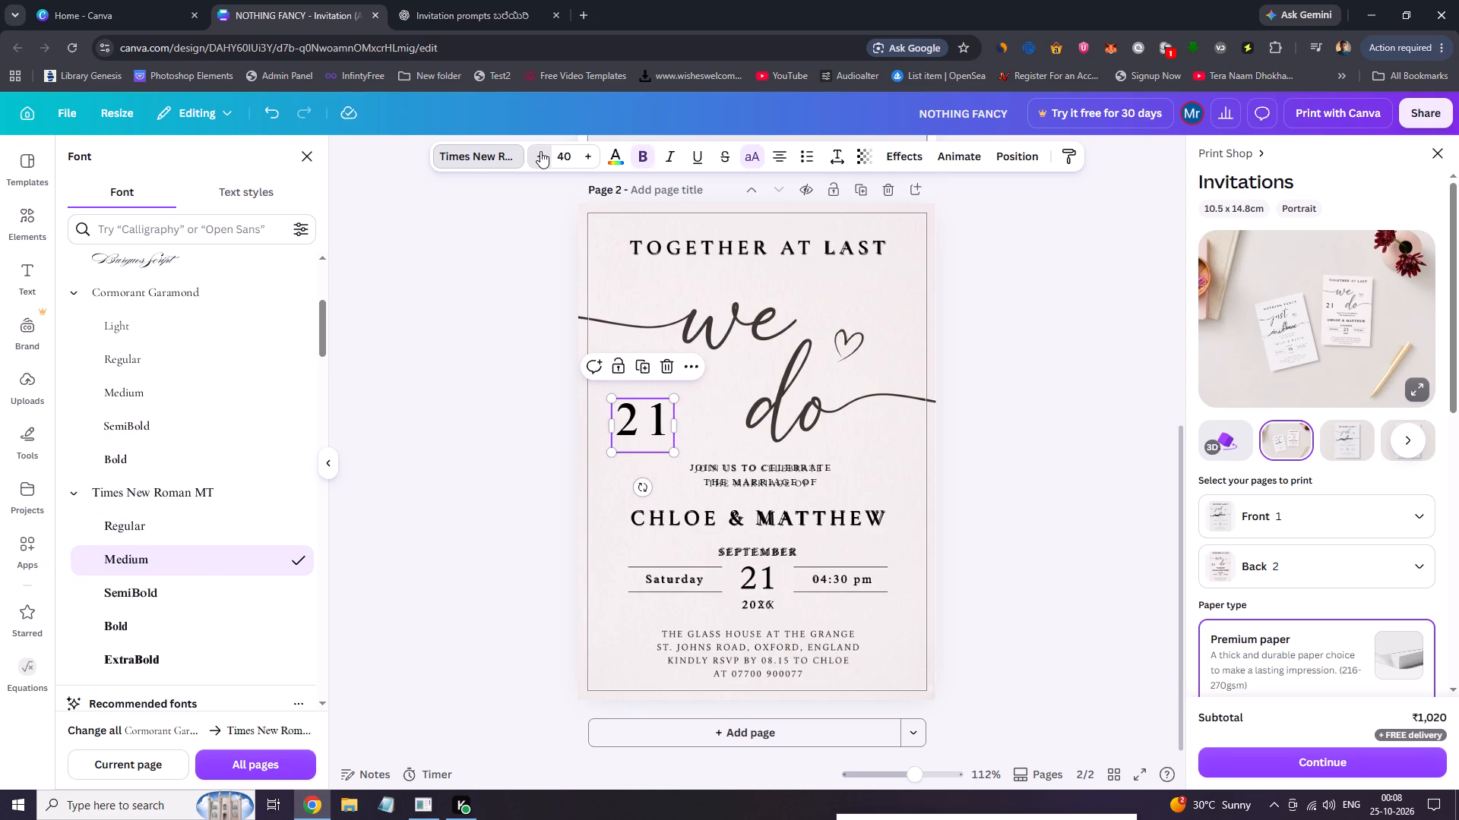
click(540, 151)
drag(655, 437, 742, 525)
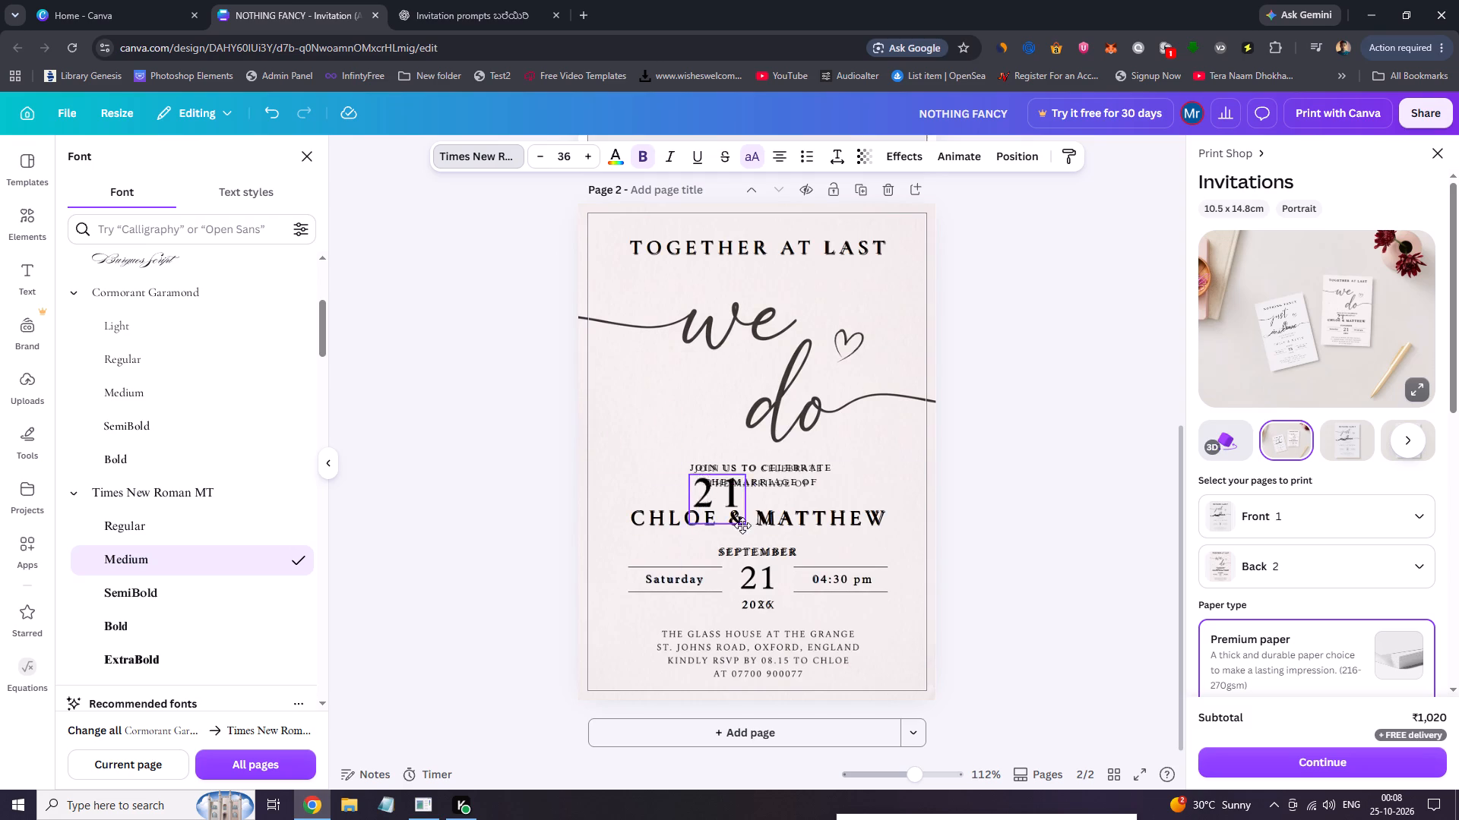
drag(742, 525, 775, 595)
Reduce the new 21's font size to 28 in stages, realigning it over the original 21 after each reduction.
triple_click(536, 159)
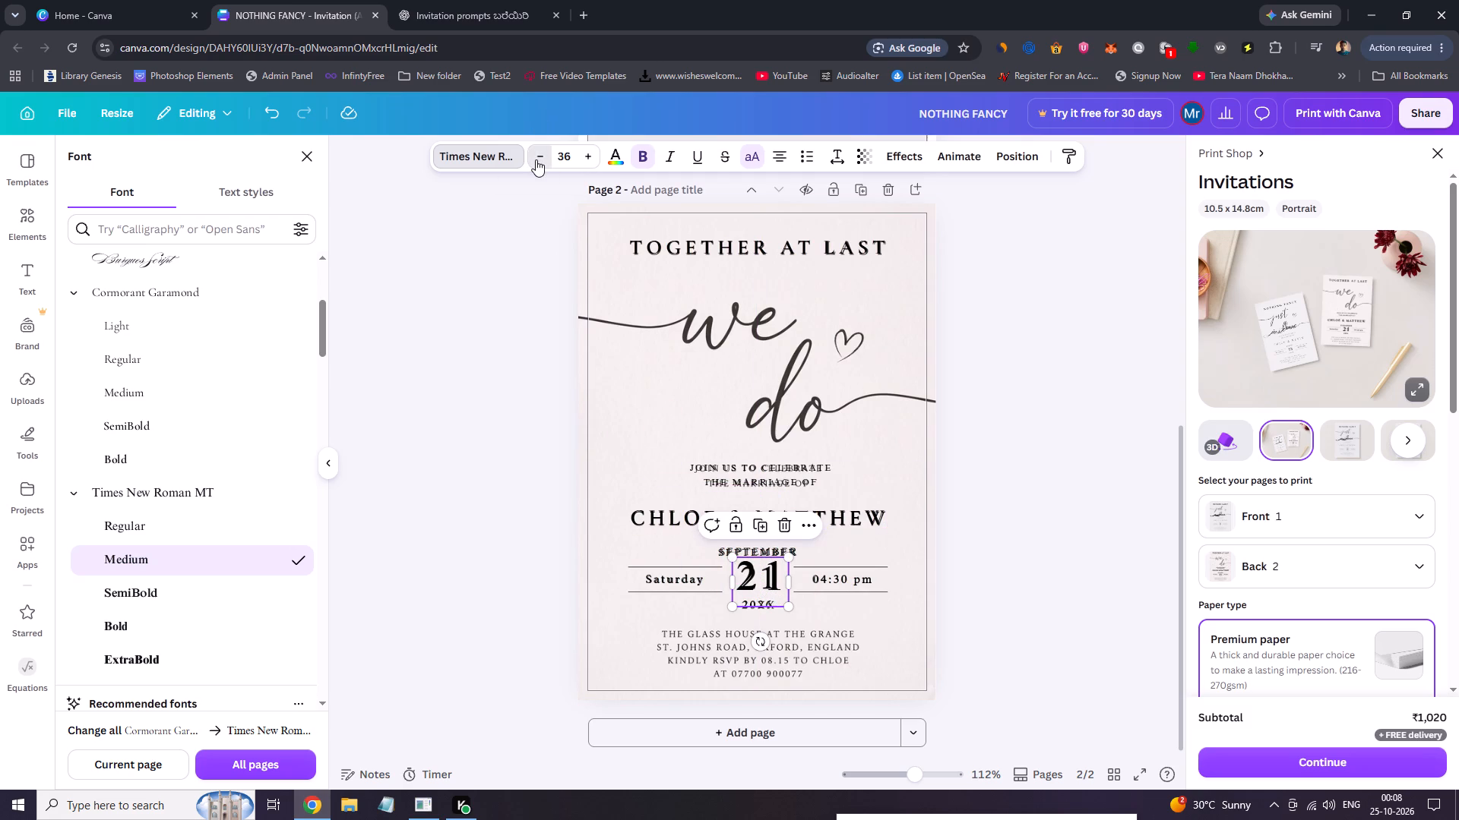
click(536, 159)
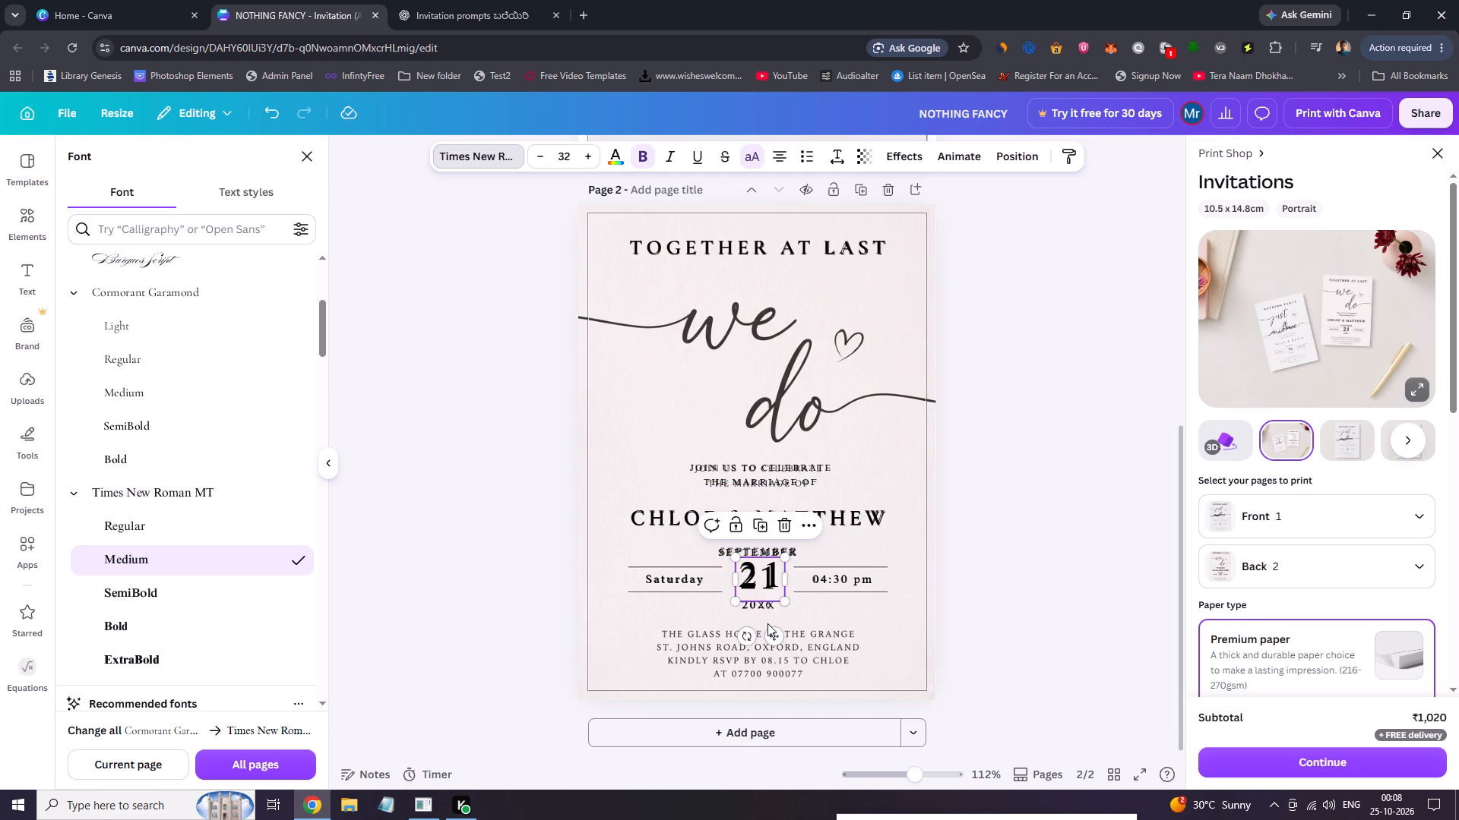
click(768, 631)
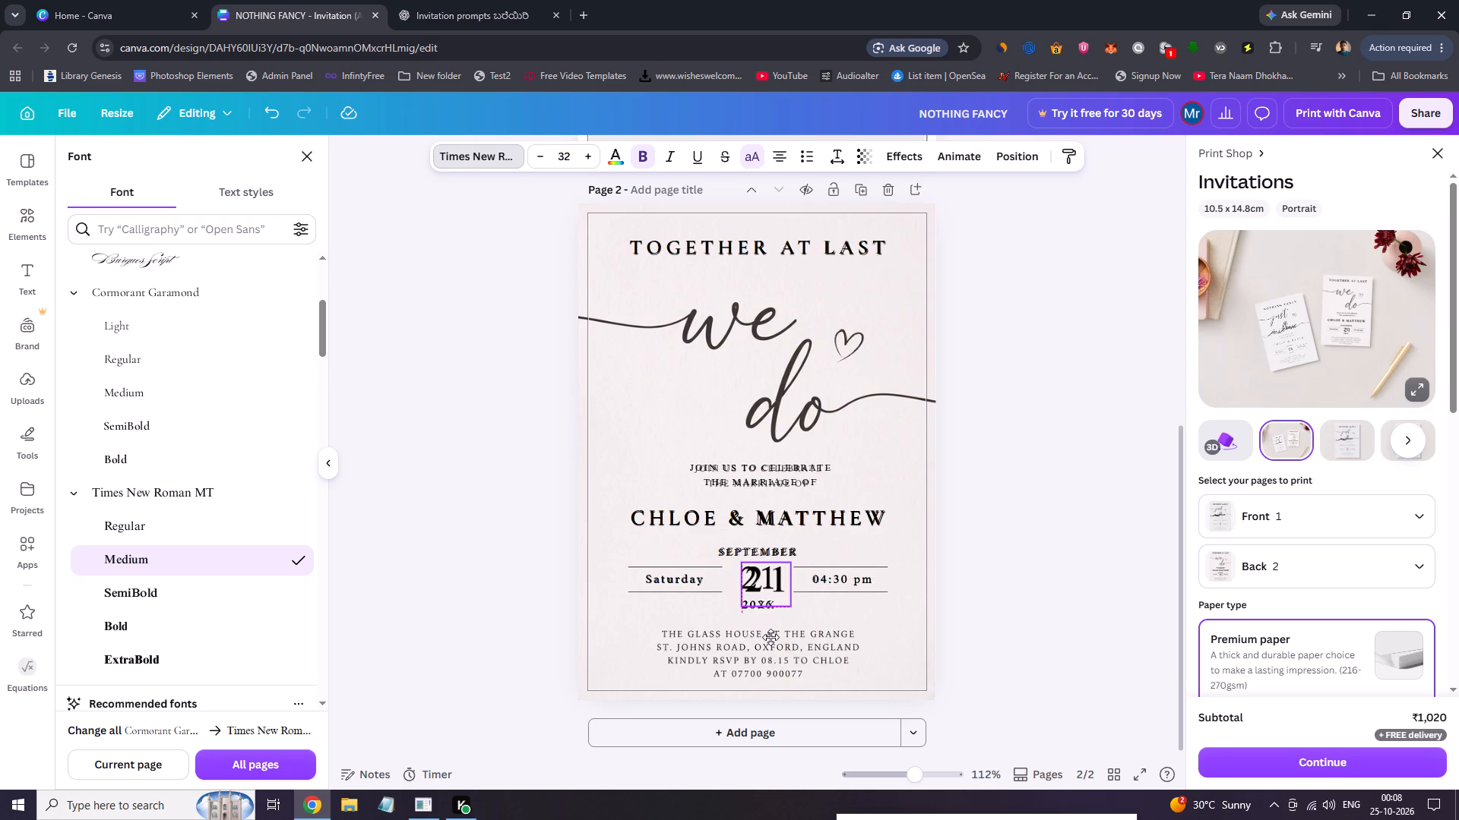
click(536, 156)
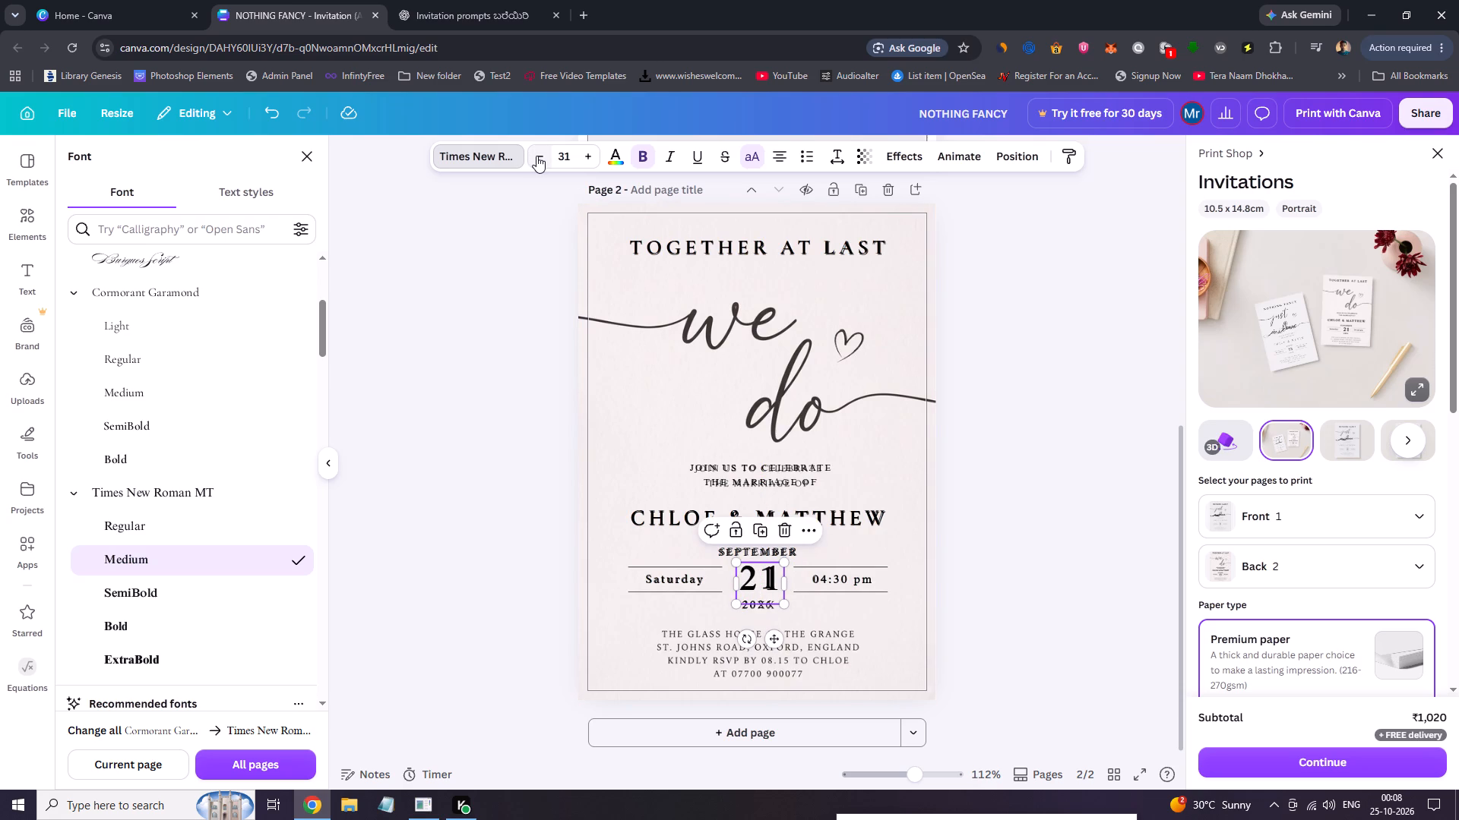
click(536, 156)
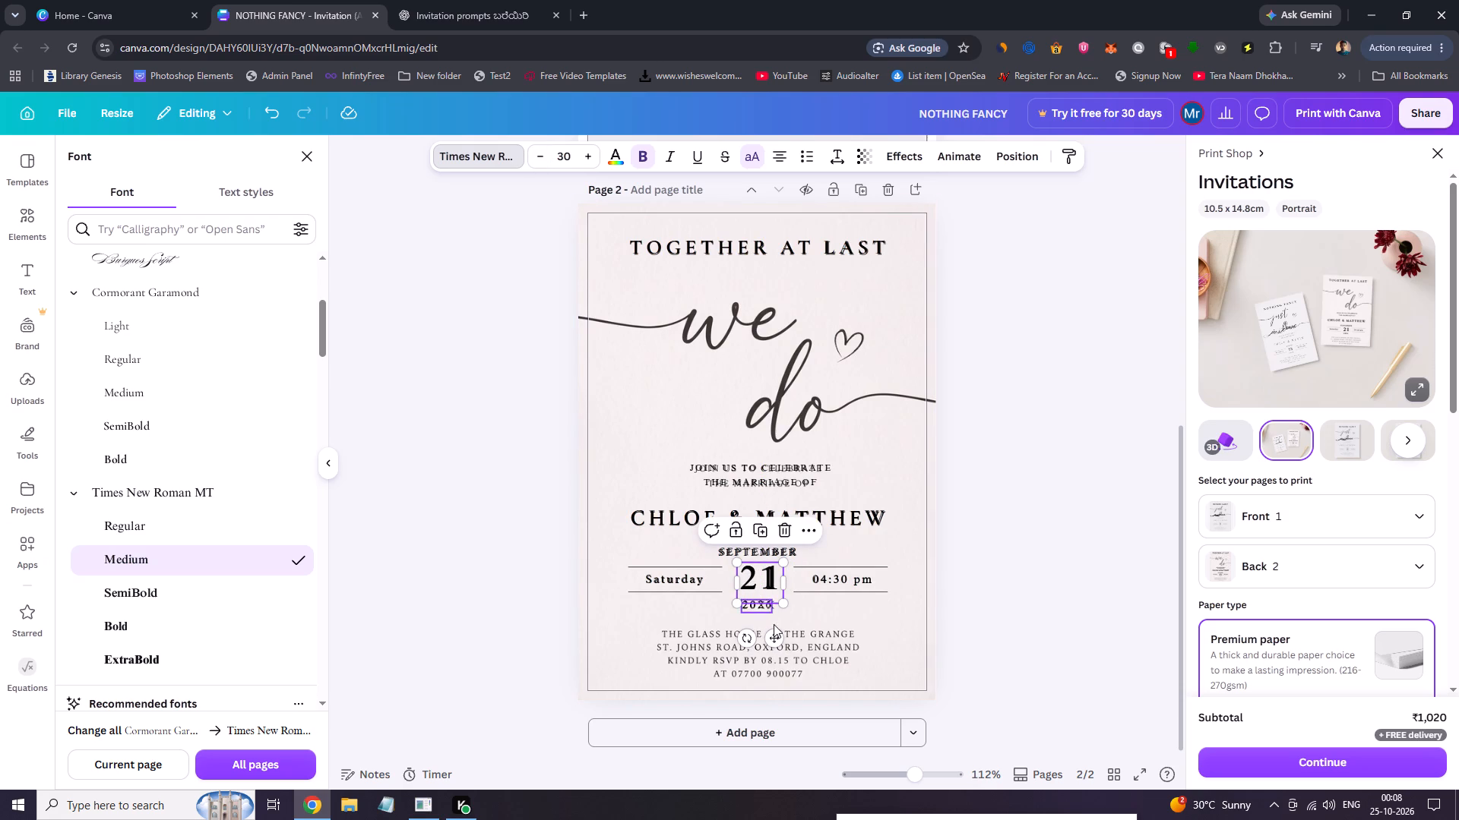
click(774, 635)
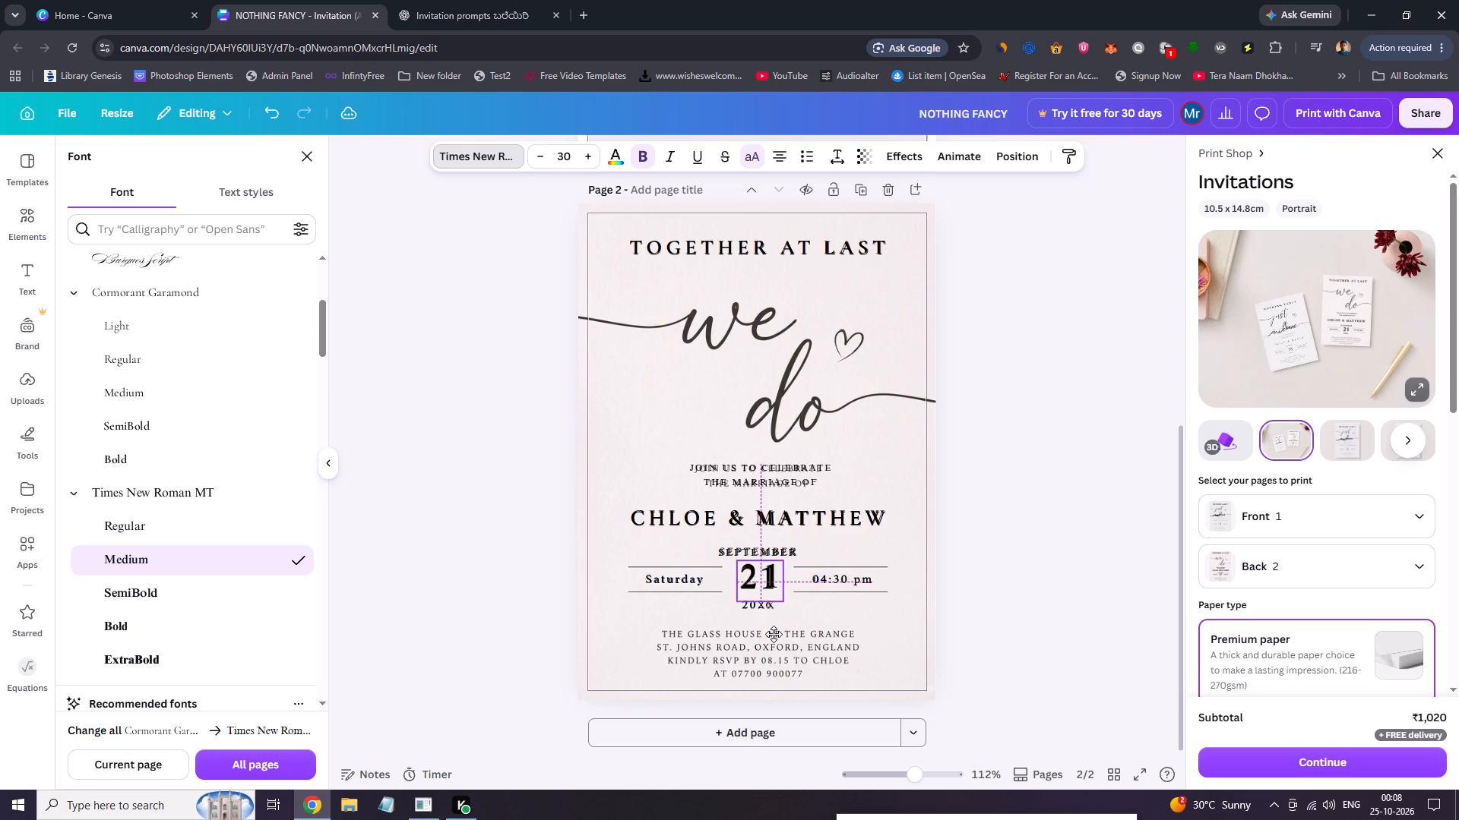
click(539, 159)
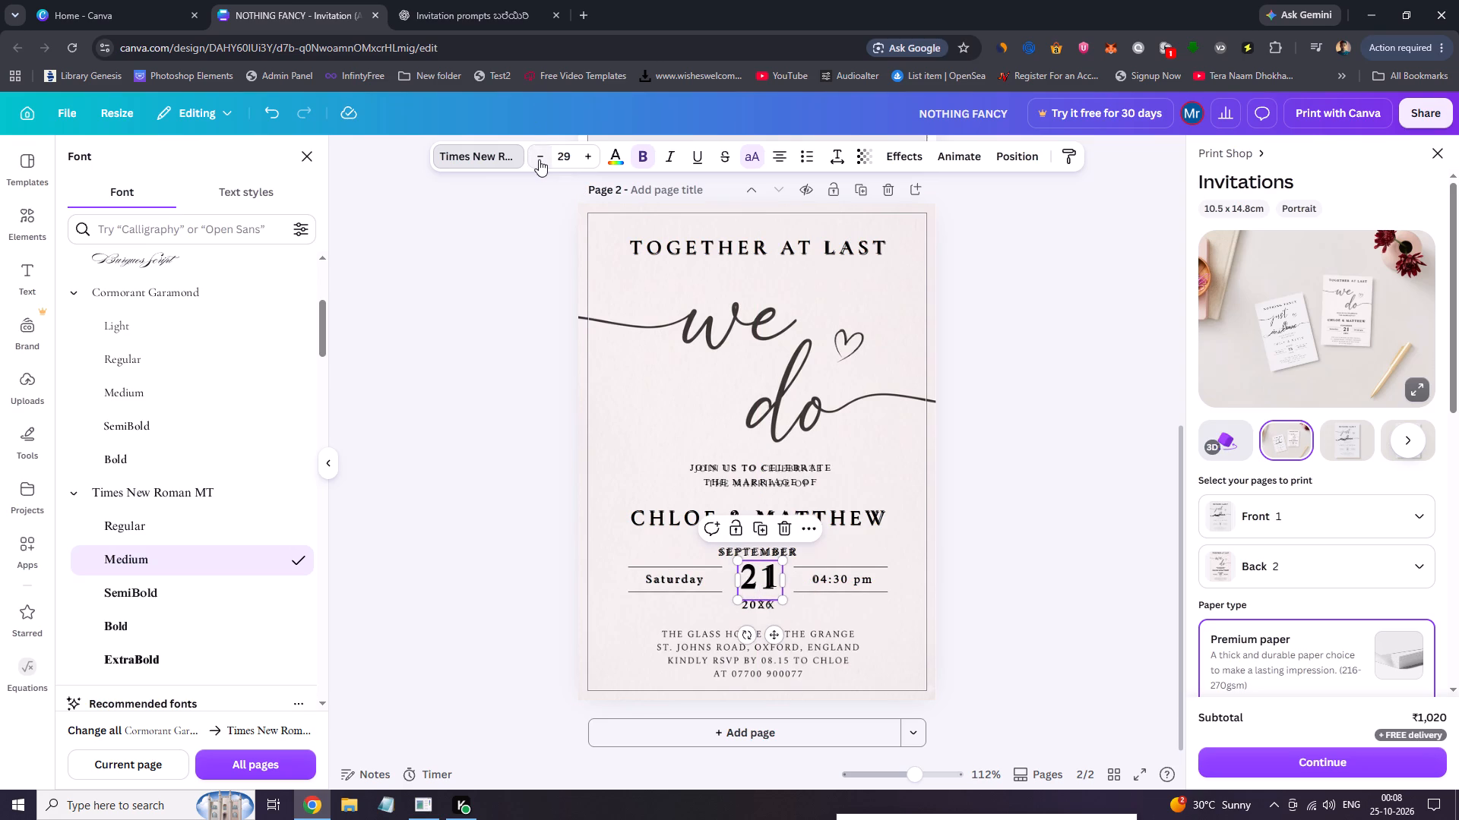
click(539, 159)
click(778, 626)
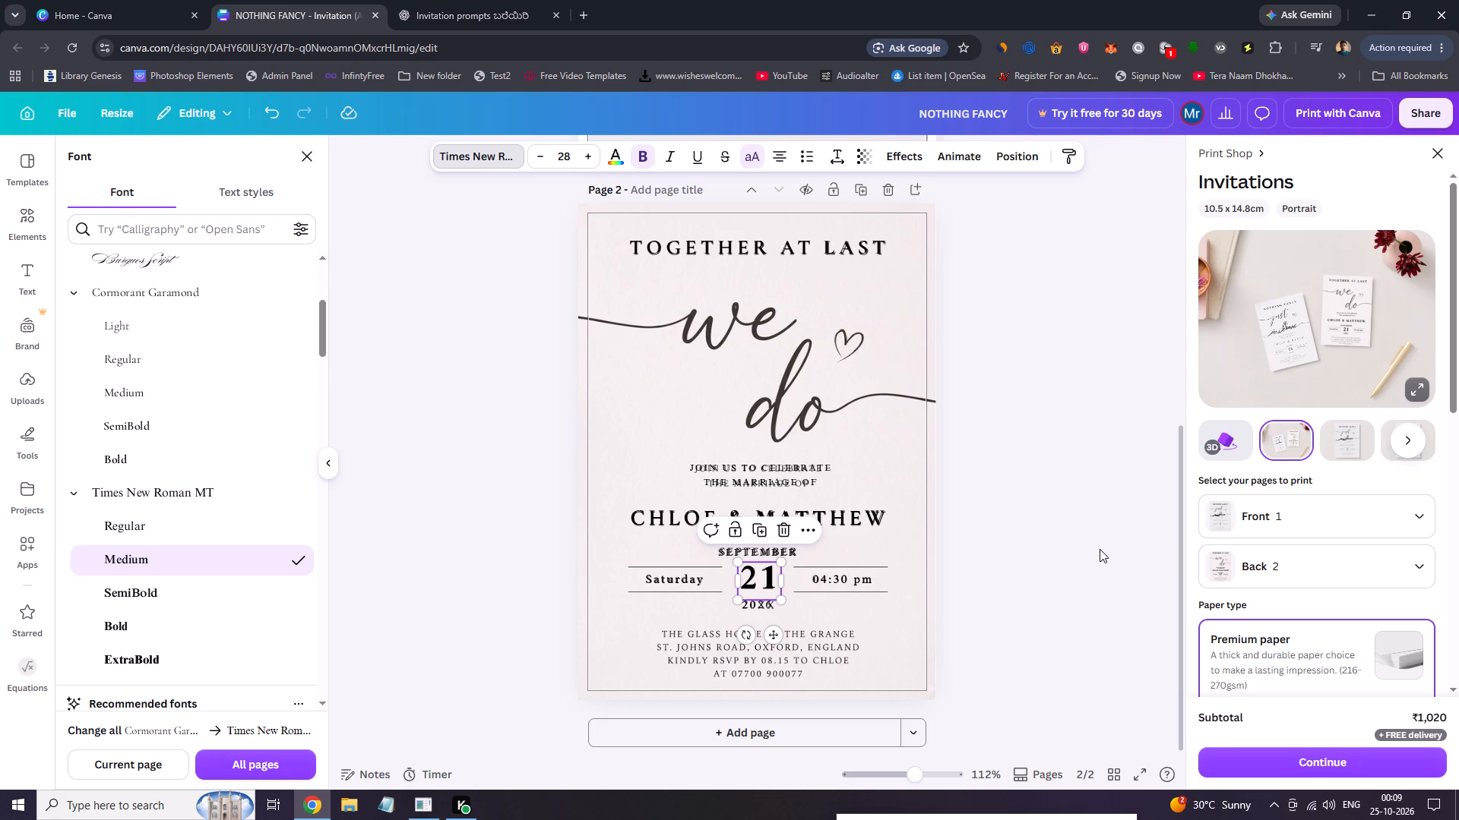
Duplicate the SEPTEMBER text box and move the copy to just above the first line of the venue details.
click(739, 548)
click(755, 513)
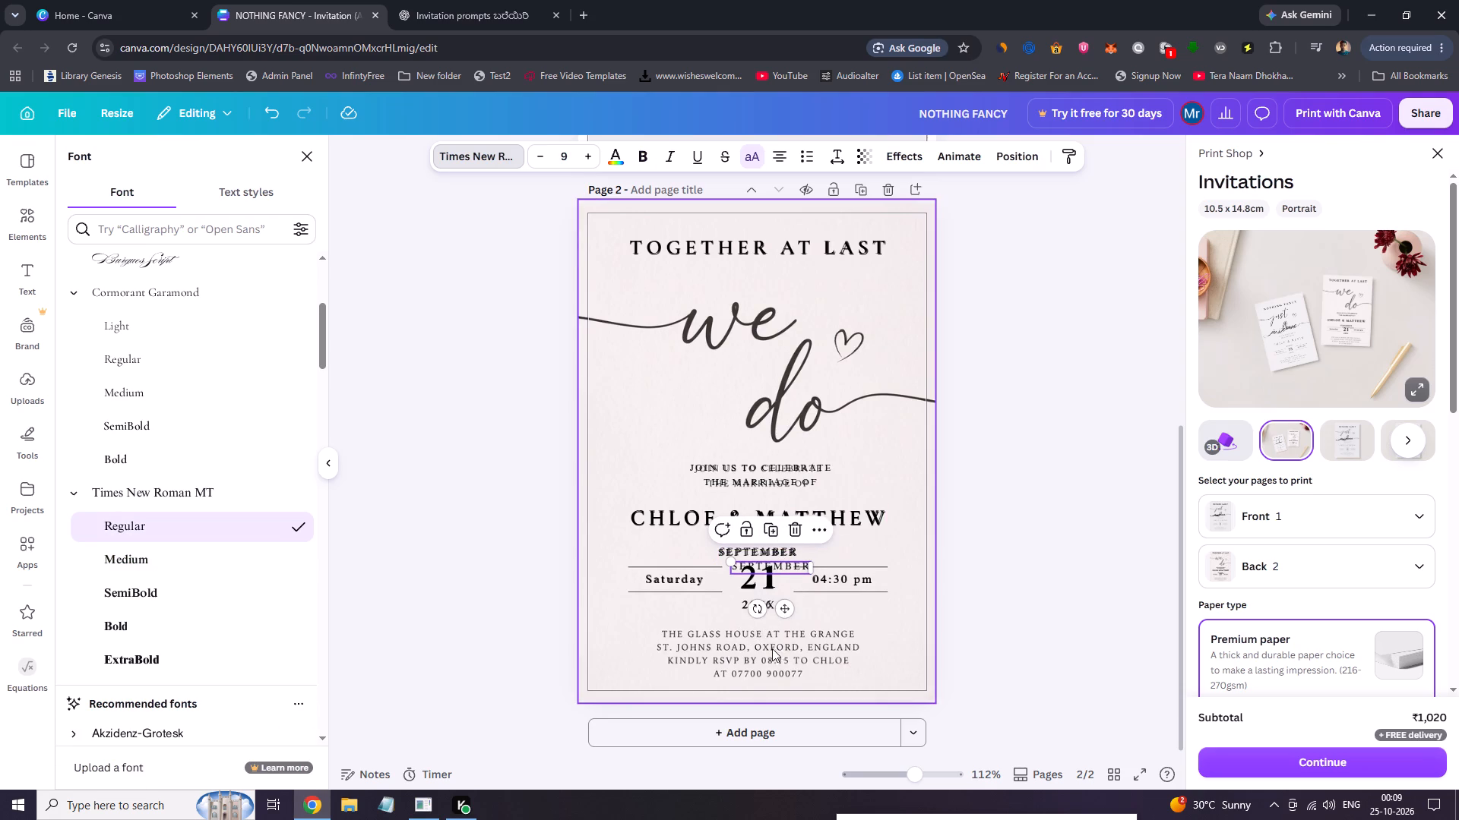
drag(783, 611, 719, 664)
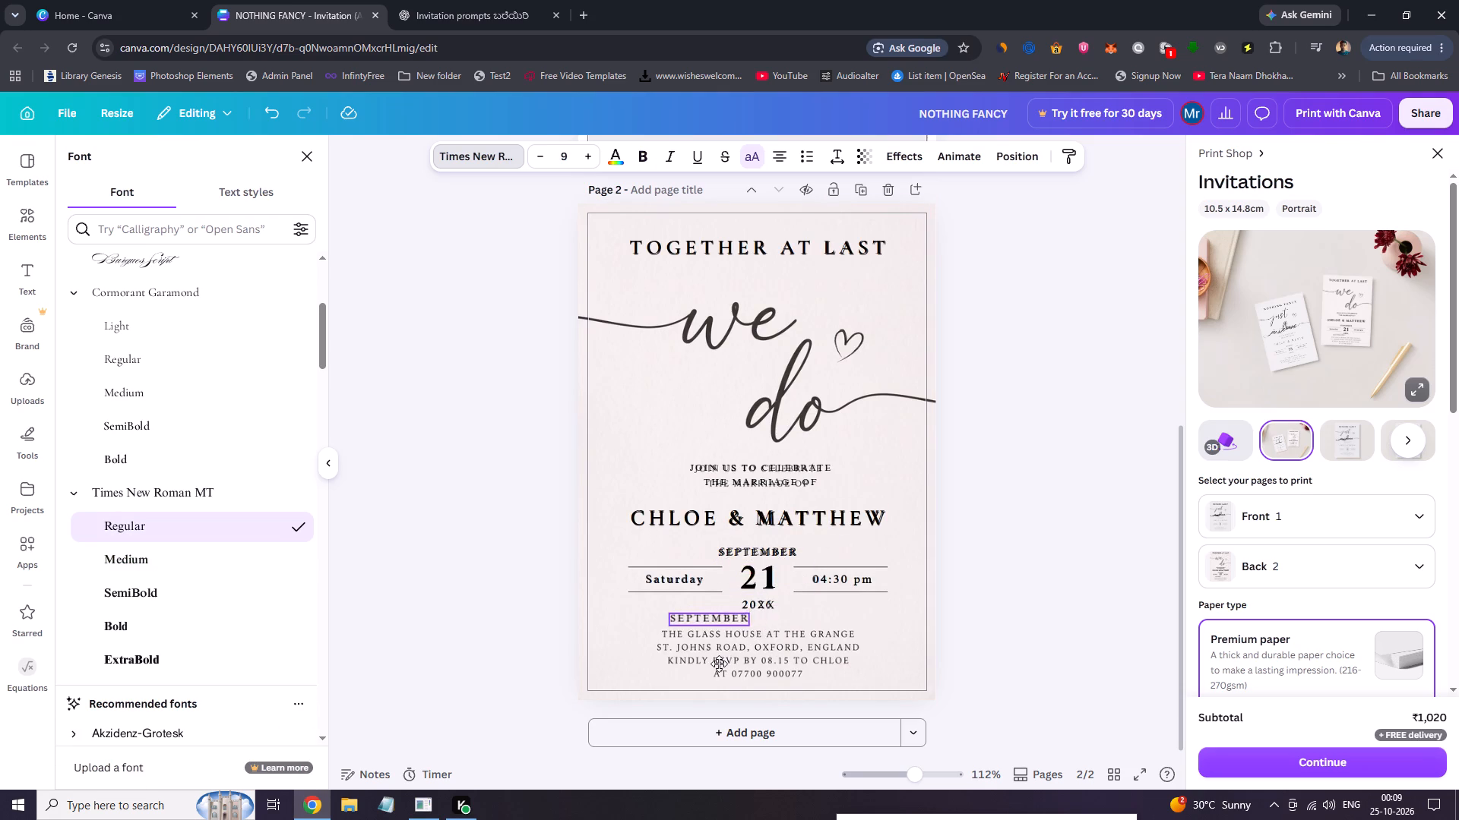
drag(719, 664, 704, 661)
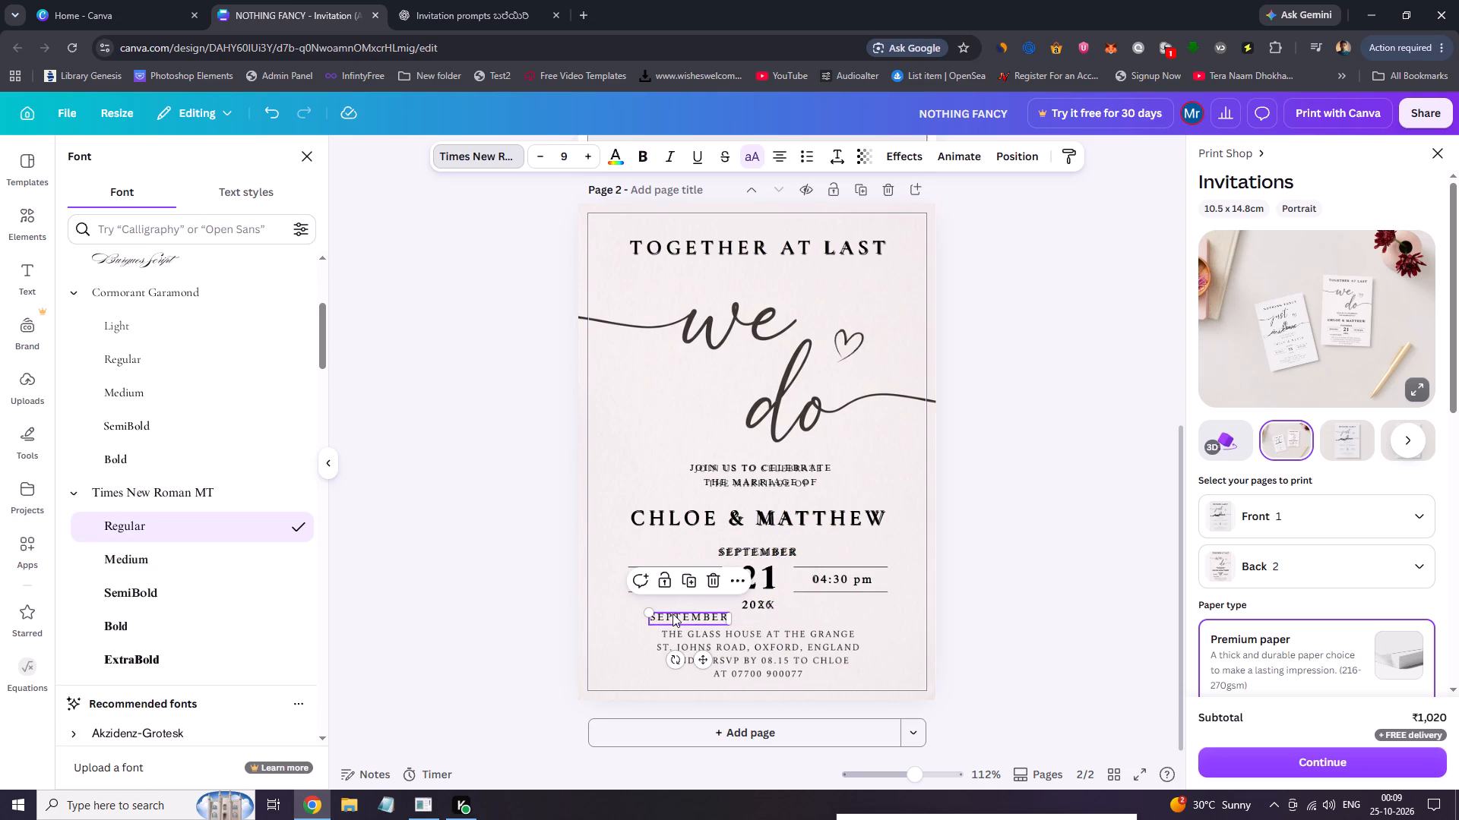
Replace the duplicated SEPTEMBER text with the venue name "The Glass House At The Grange".
click(673, 613)
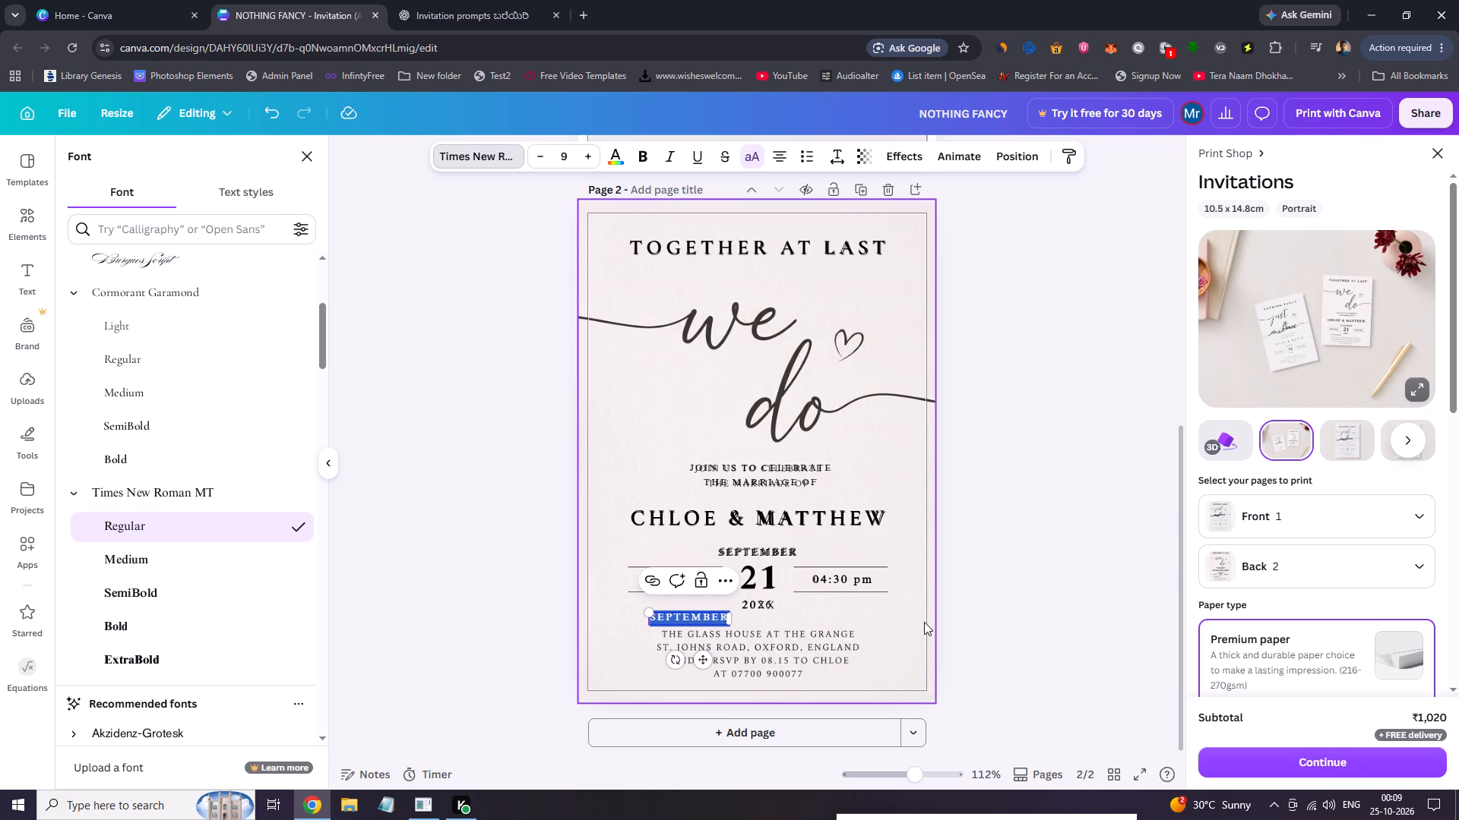
key(shift+t)
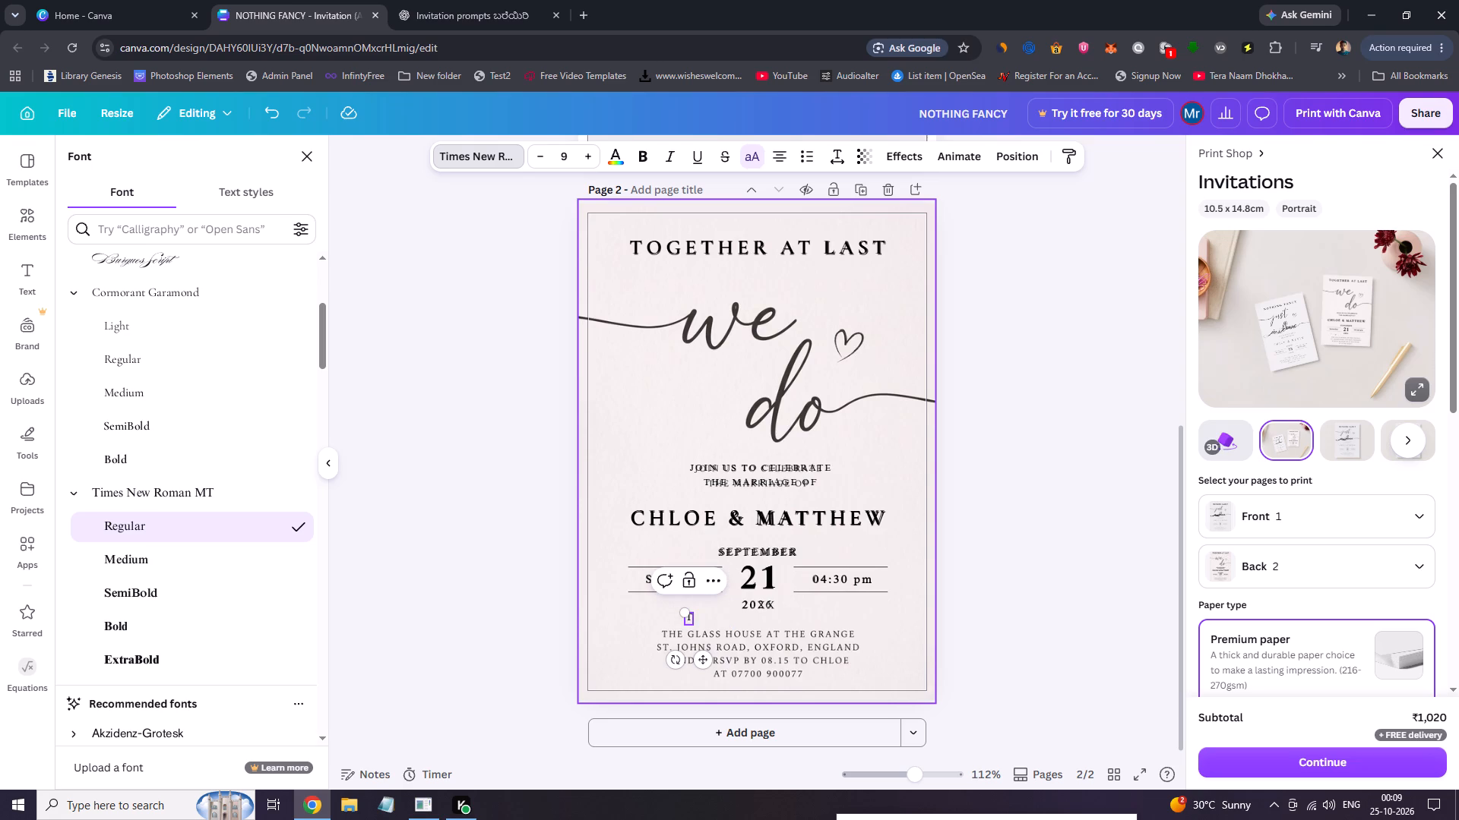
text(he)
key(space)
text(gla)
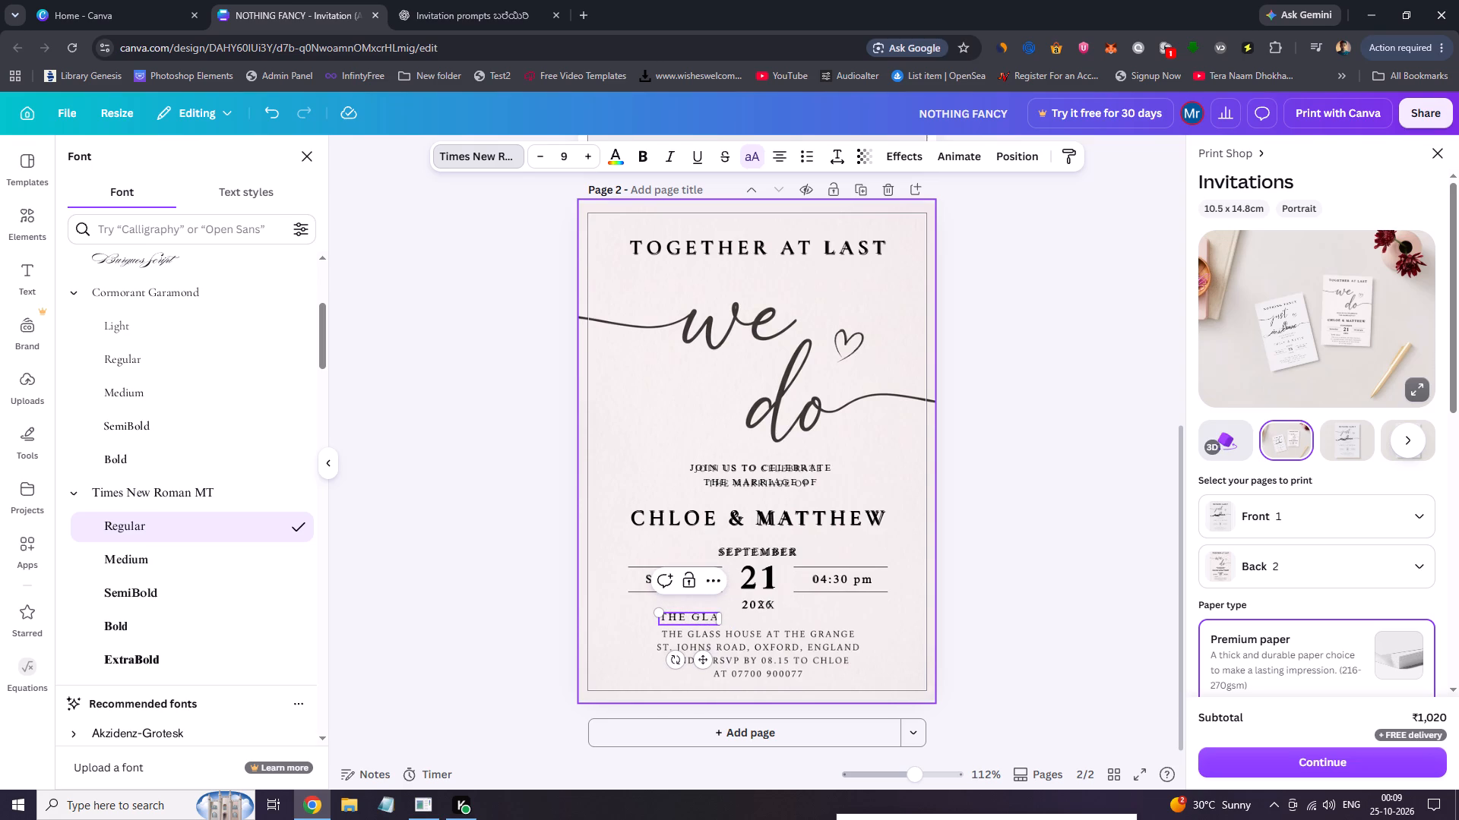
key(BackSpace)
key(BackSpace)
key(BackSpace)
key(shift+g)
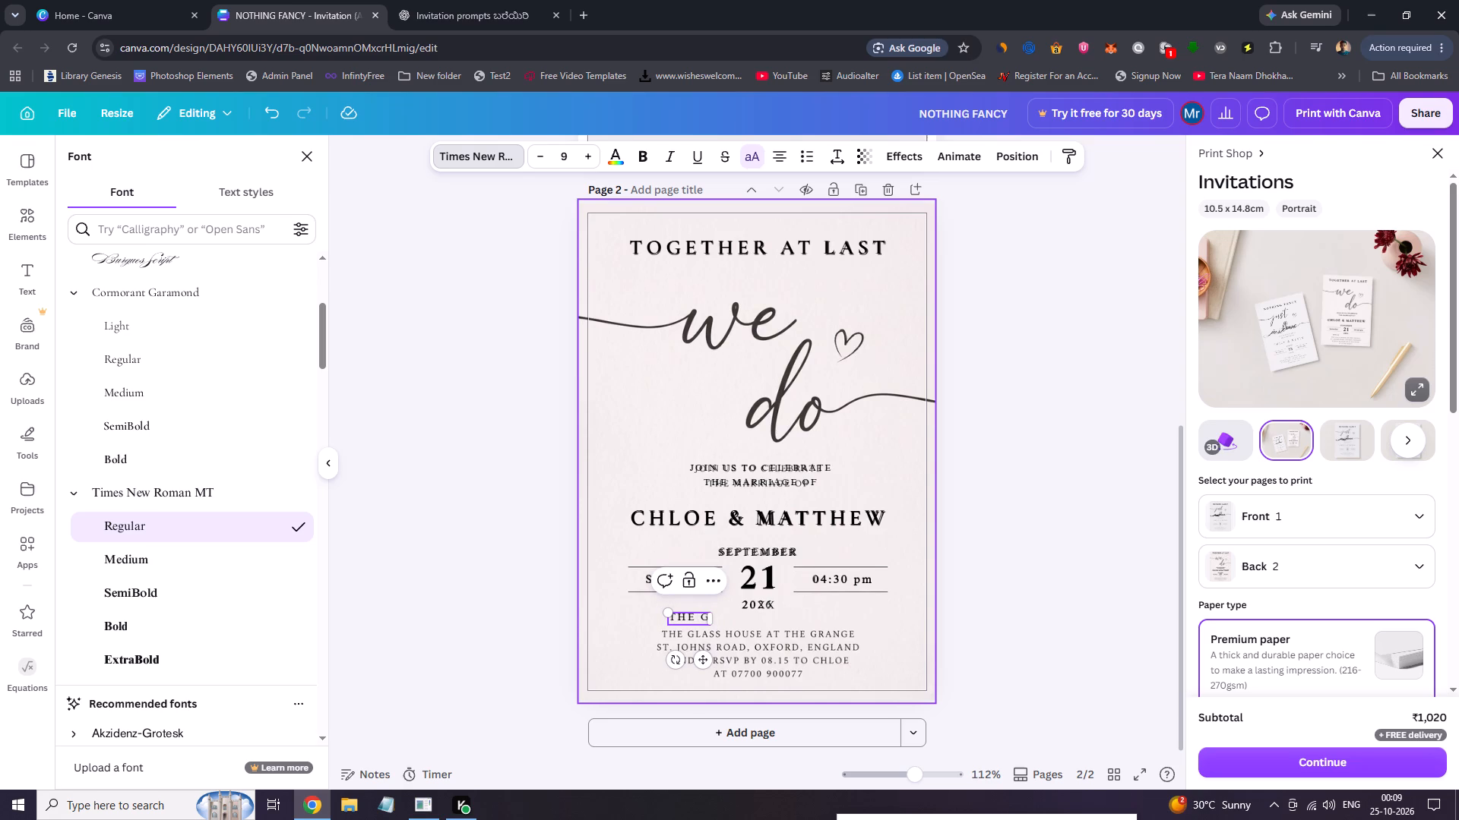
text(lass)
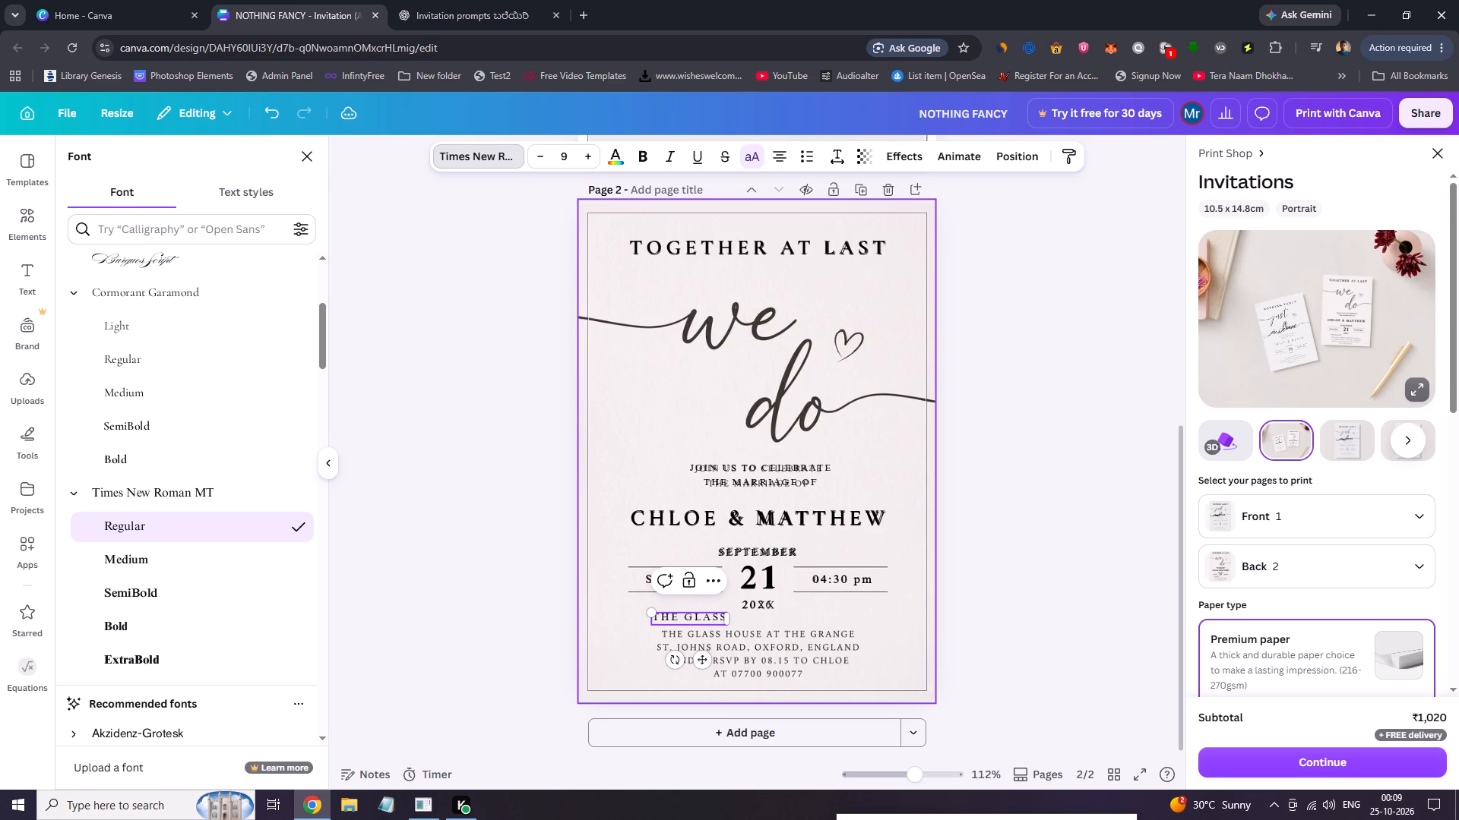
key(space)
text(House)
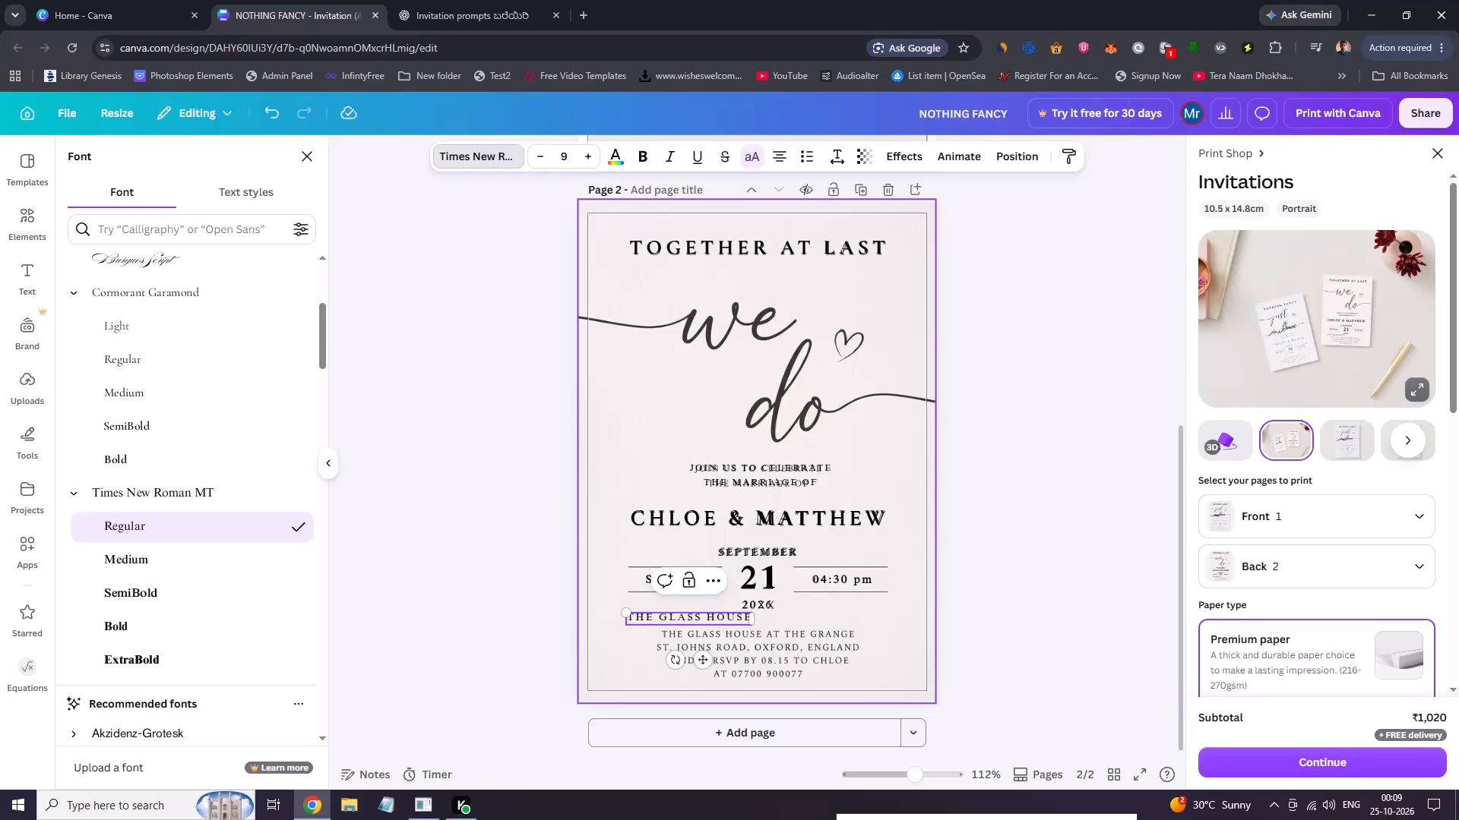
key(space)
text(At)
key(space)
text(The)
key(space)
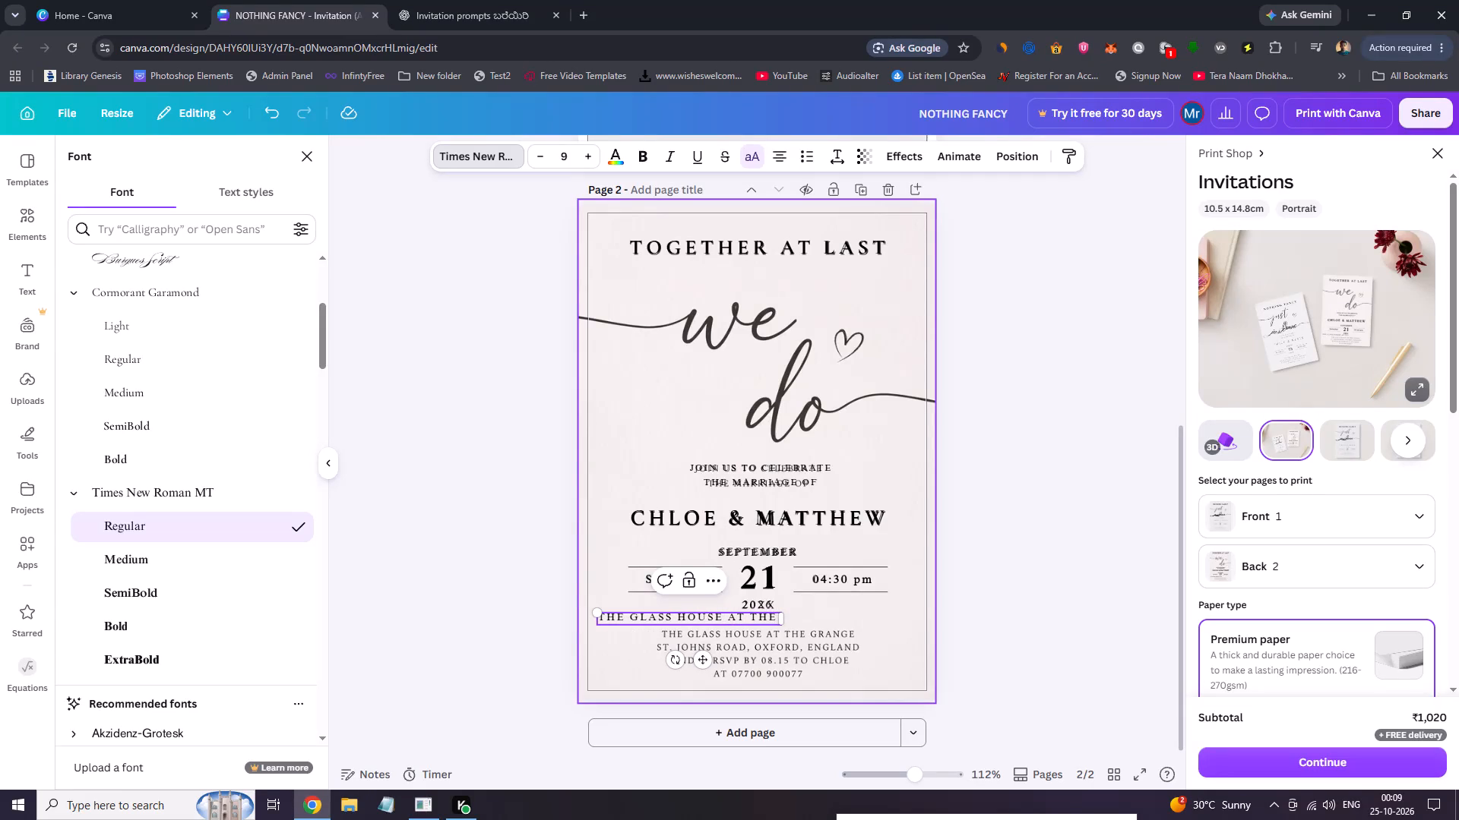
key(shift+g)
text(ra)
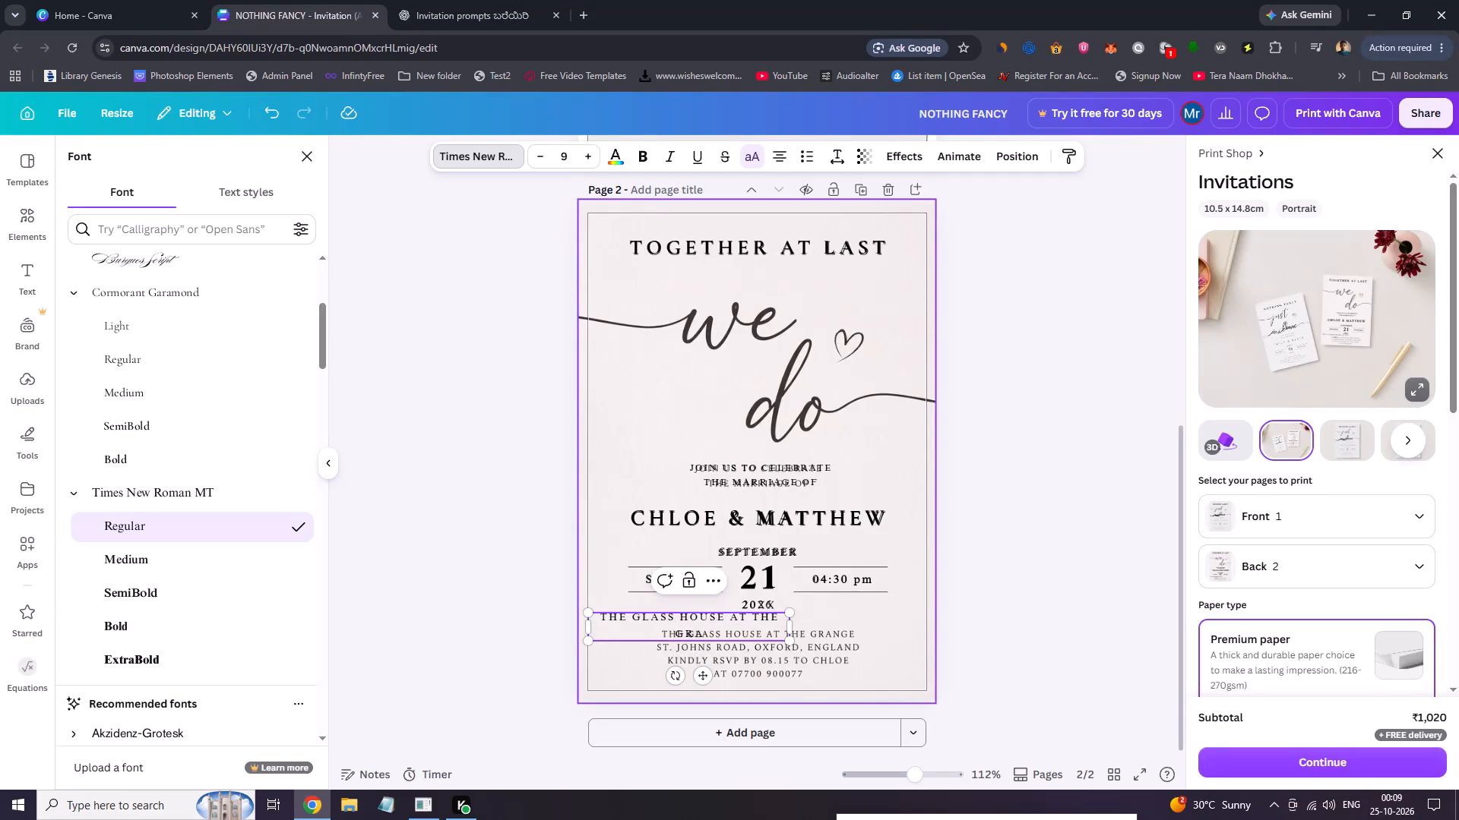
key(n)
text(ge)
Add a second line to the new venue text box with the venue's road, city and country, copied from the original's second line.
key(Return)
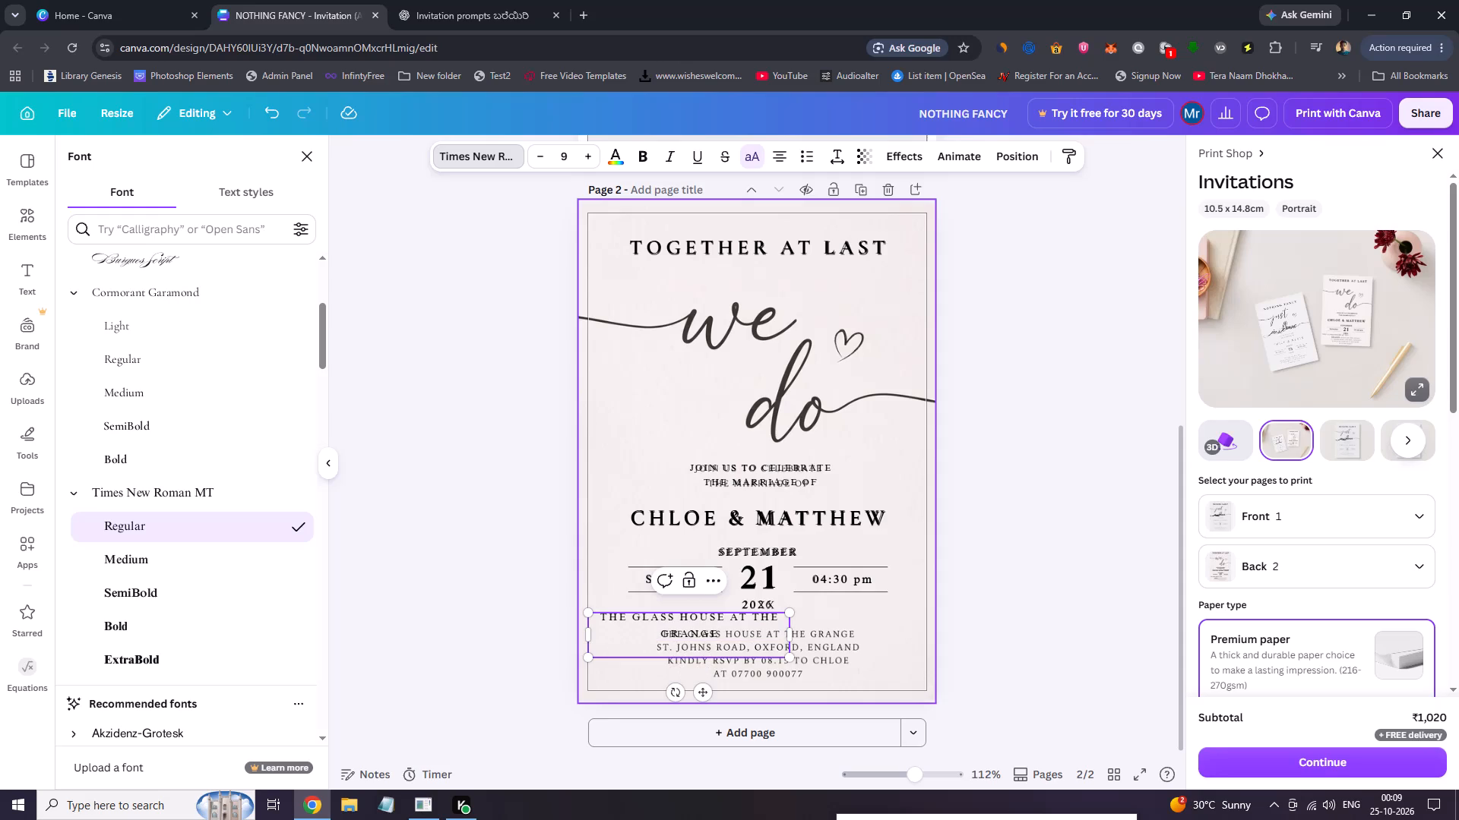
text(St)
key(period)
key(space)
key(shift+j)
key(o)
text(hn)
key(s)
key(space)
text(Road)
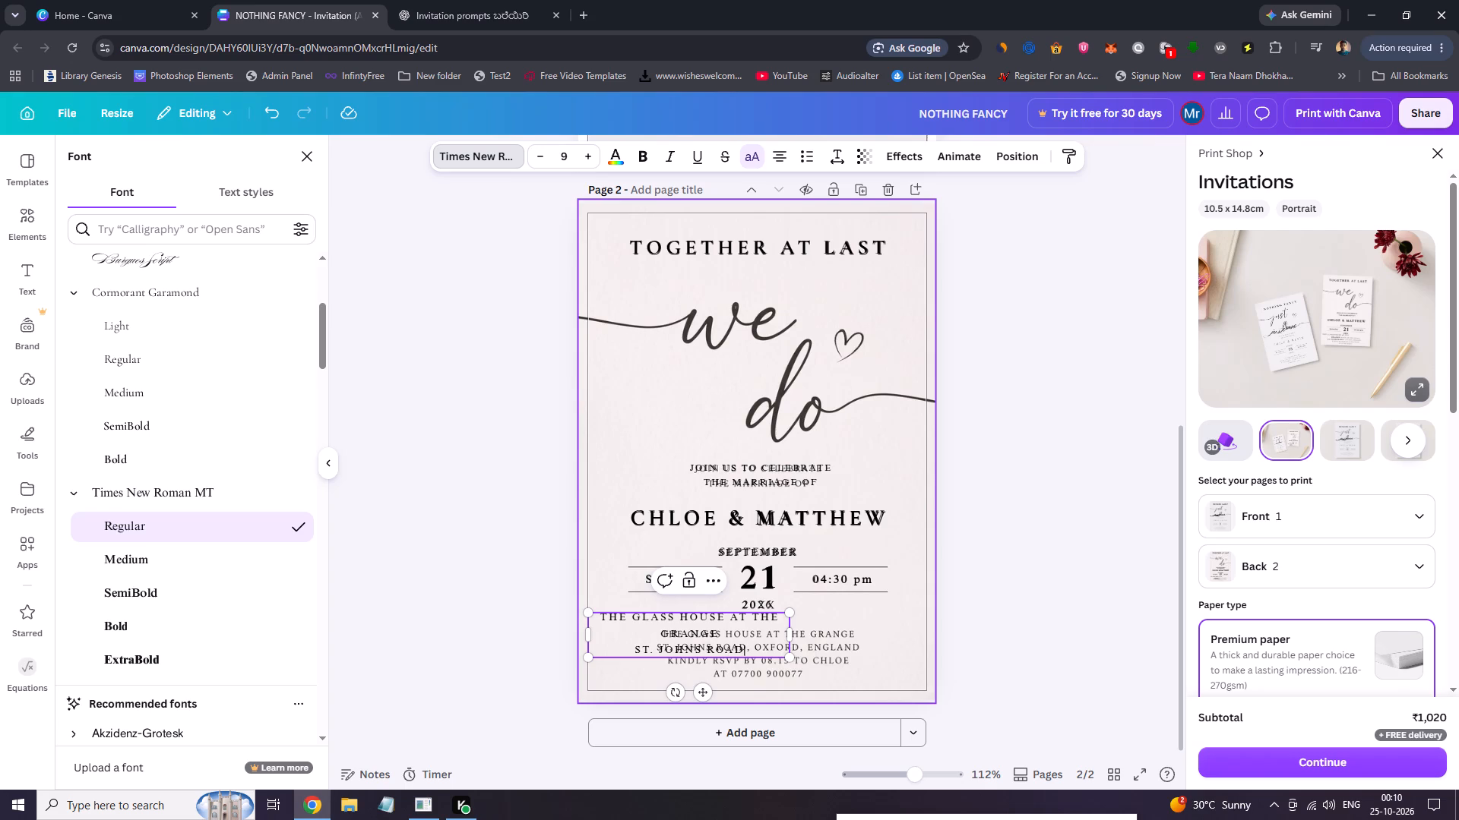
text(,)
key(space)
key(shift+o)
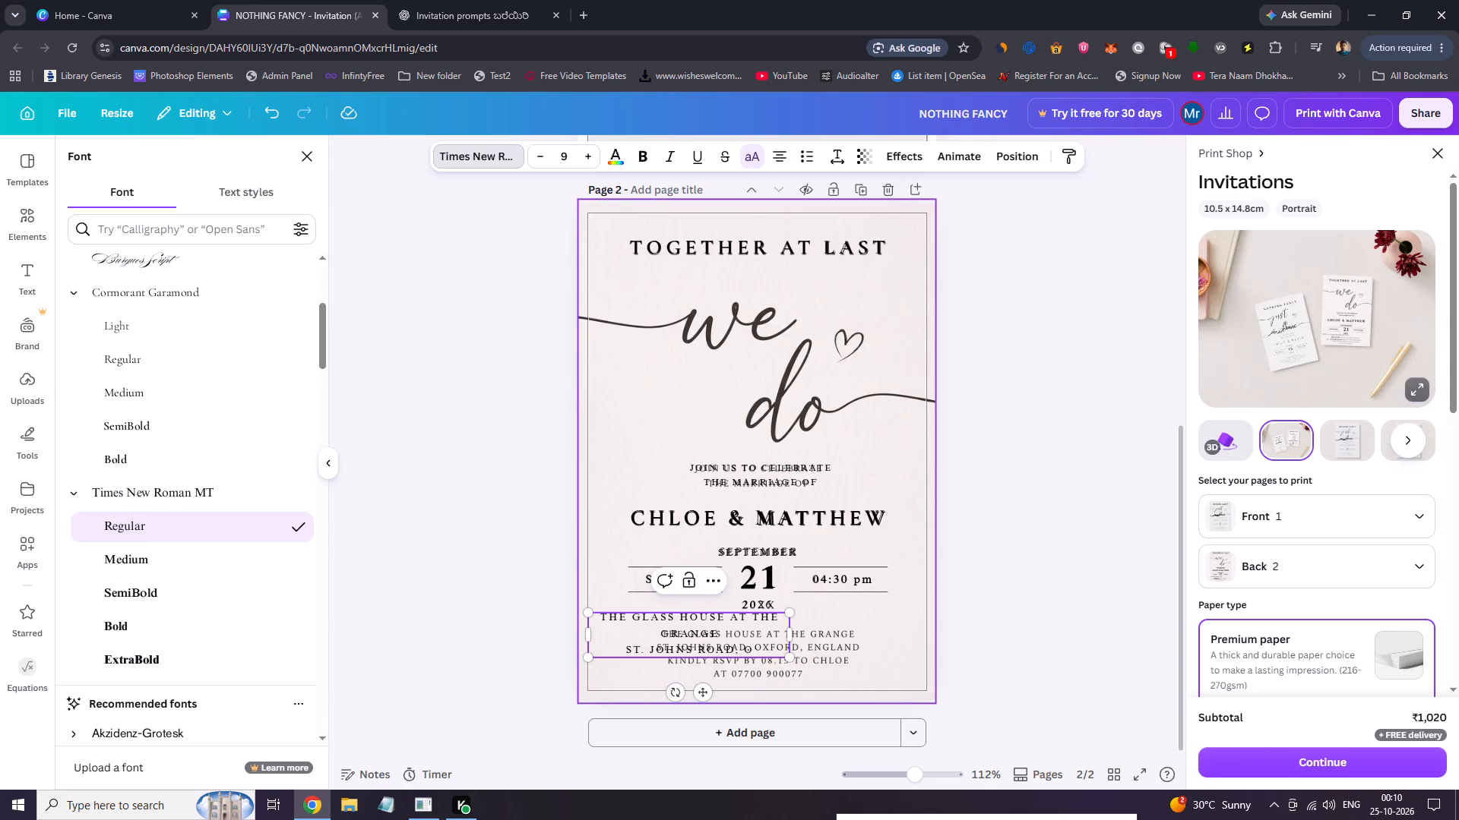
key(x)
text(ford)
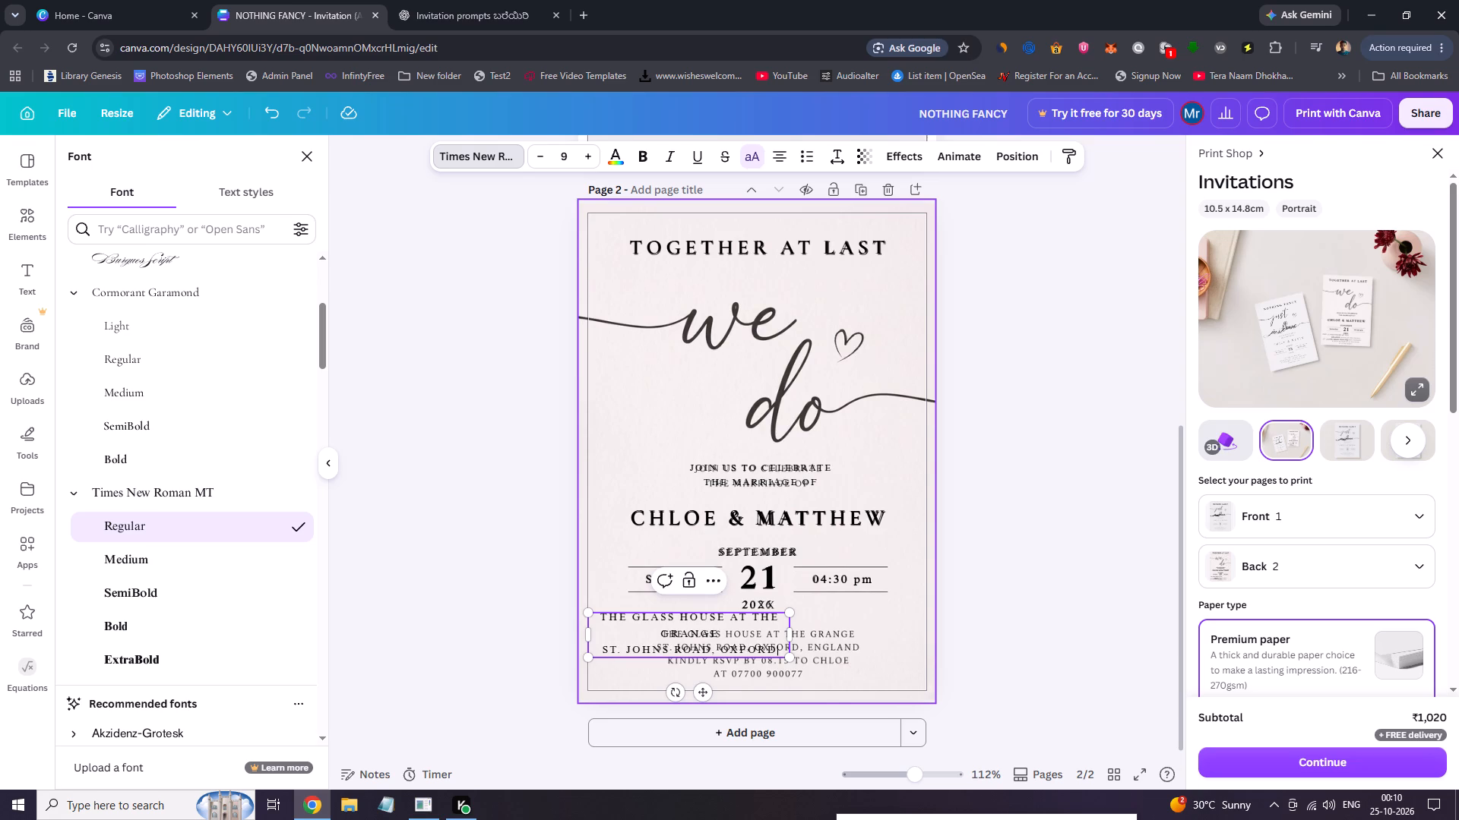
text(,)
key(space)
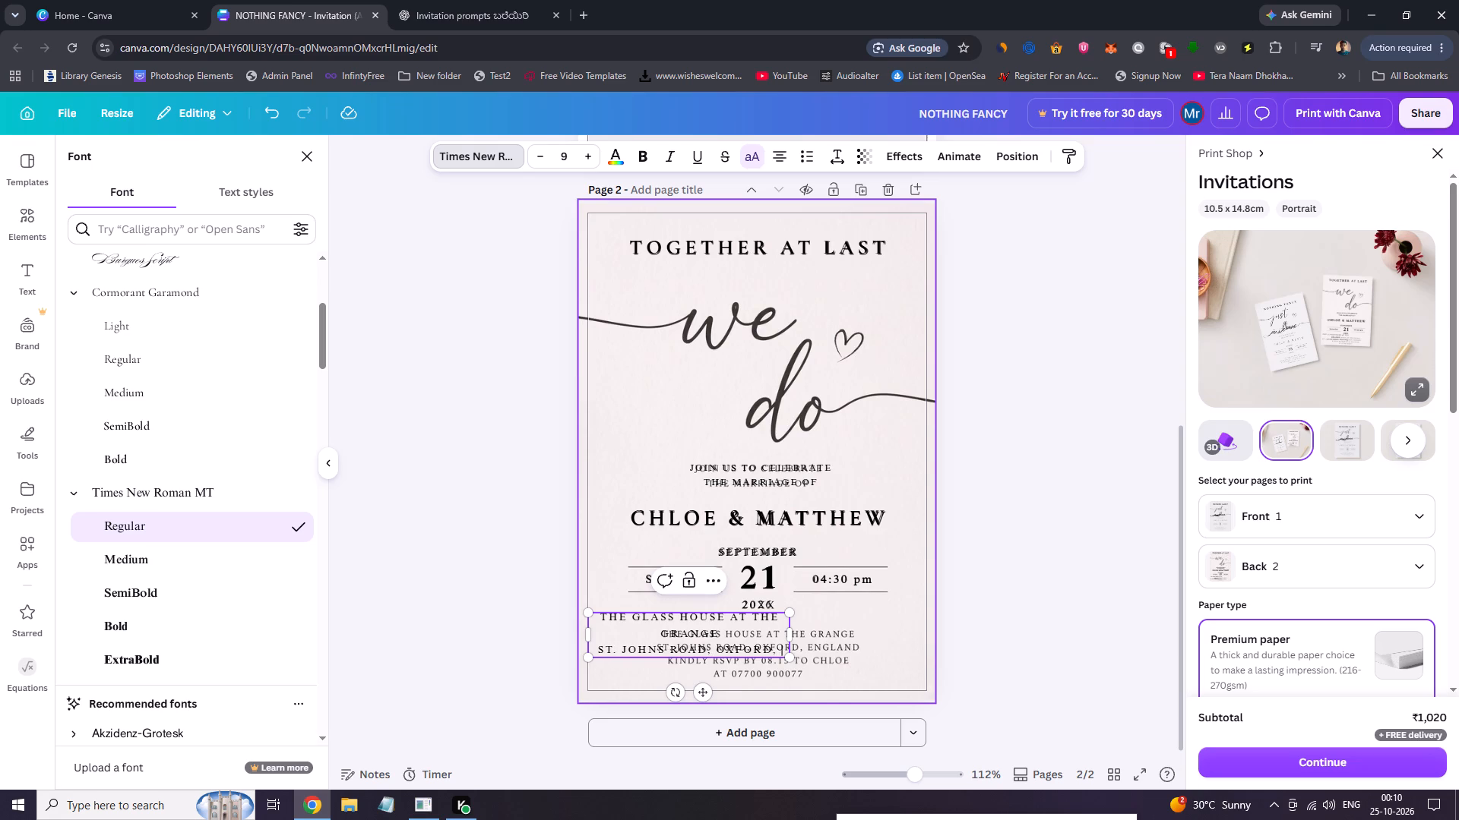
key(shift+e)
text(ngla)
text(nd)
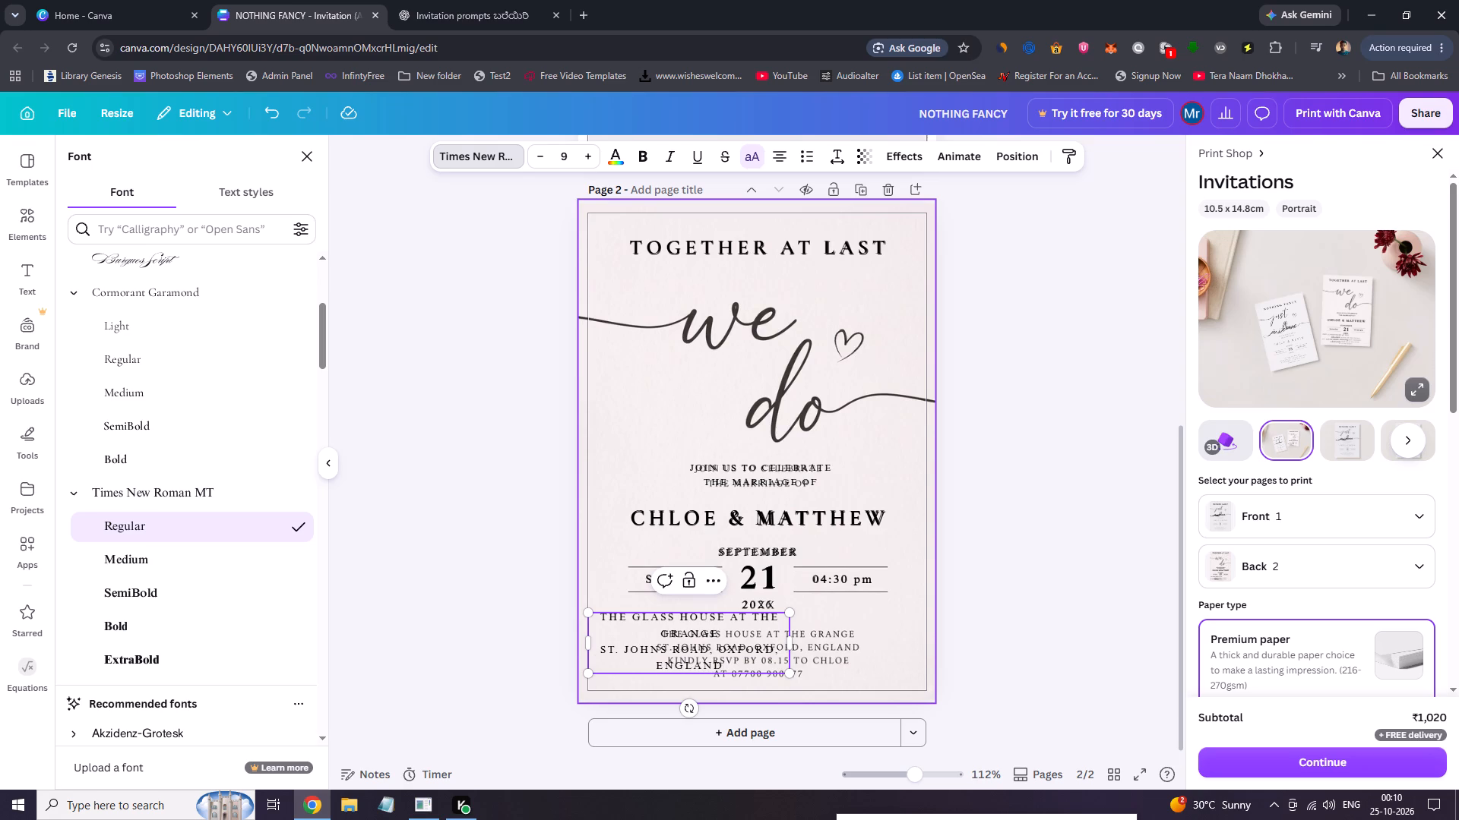
Widen the new venue text box to about 79 mm so the venue name and address each fit on one line.
click(790, 642)
drag(790, 642, 794, 642)
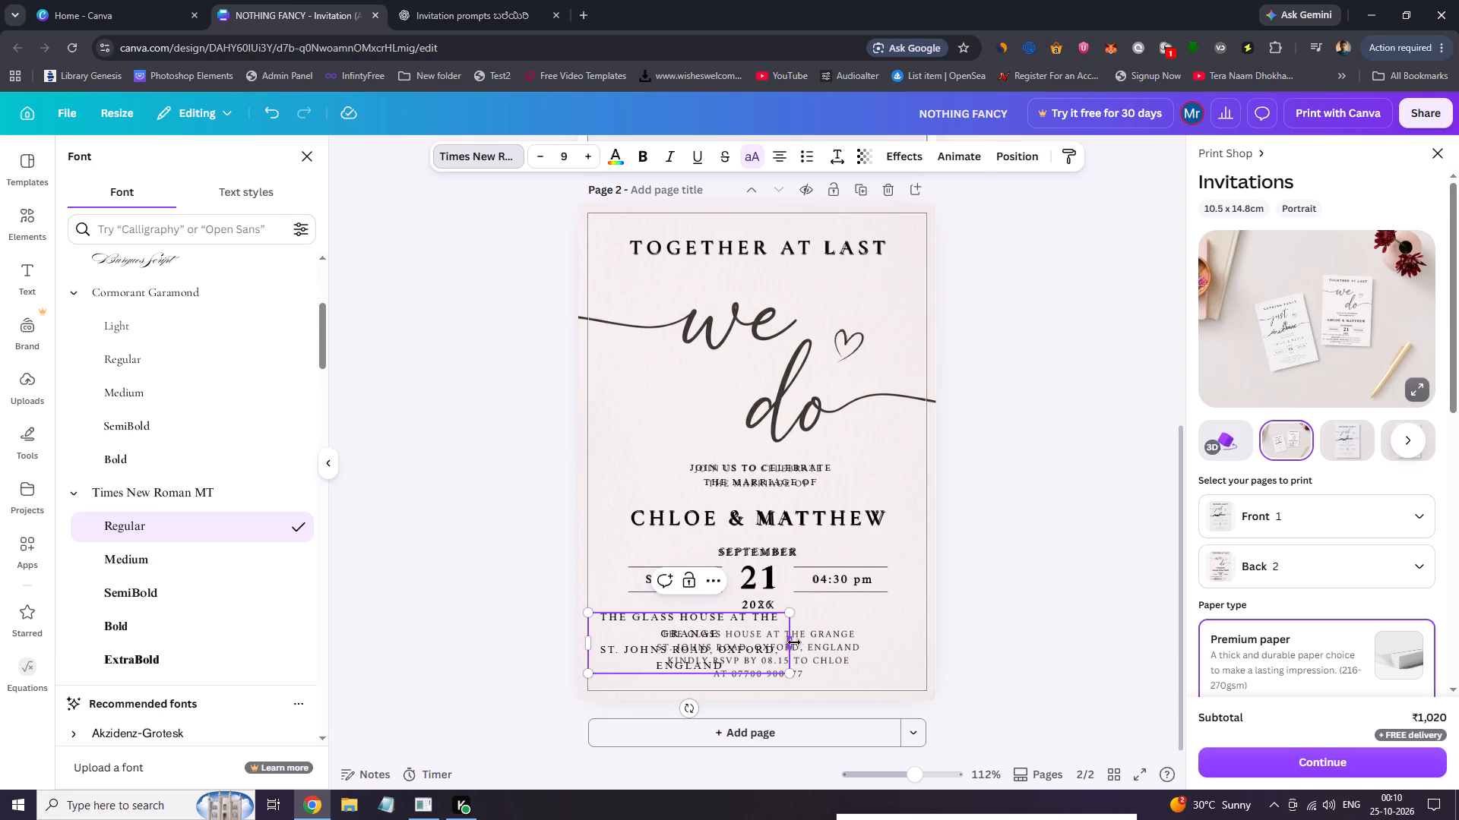
drag(794, 642, 832, 642)
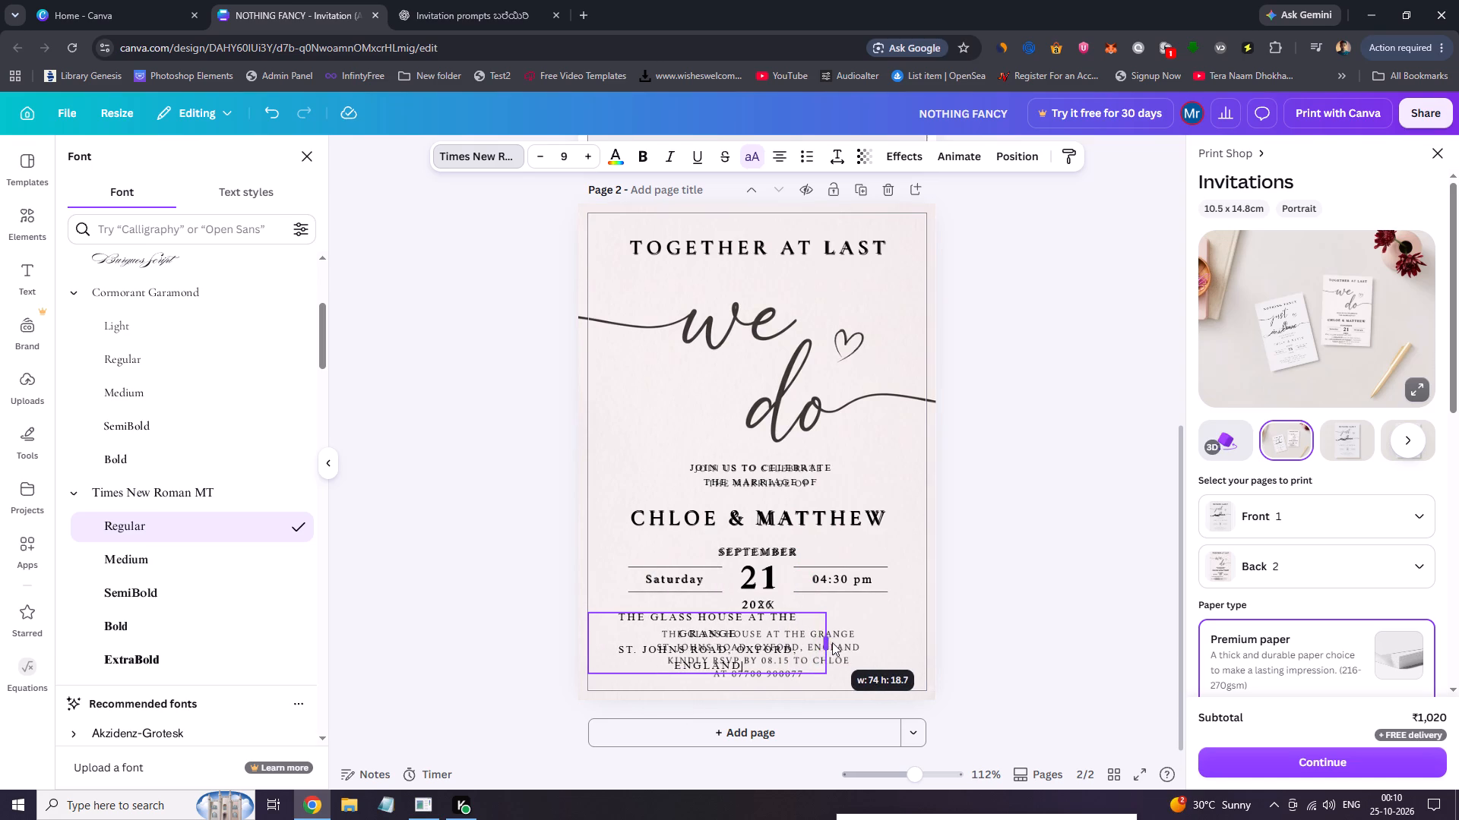
drag(832, 642, 846, 642)
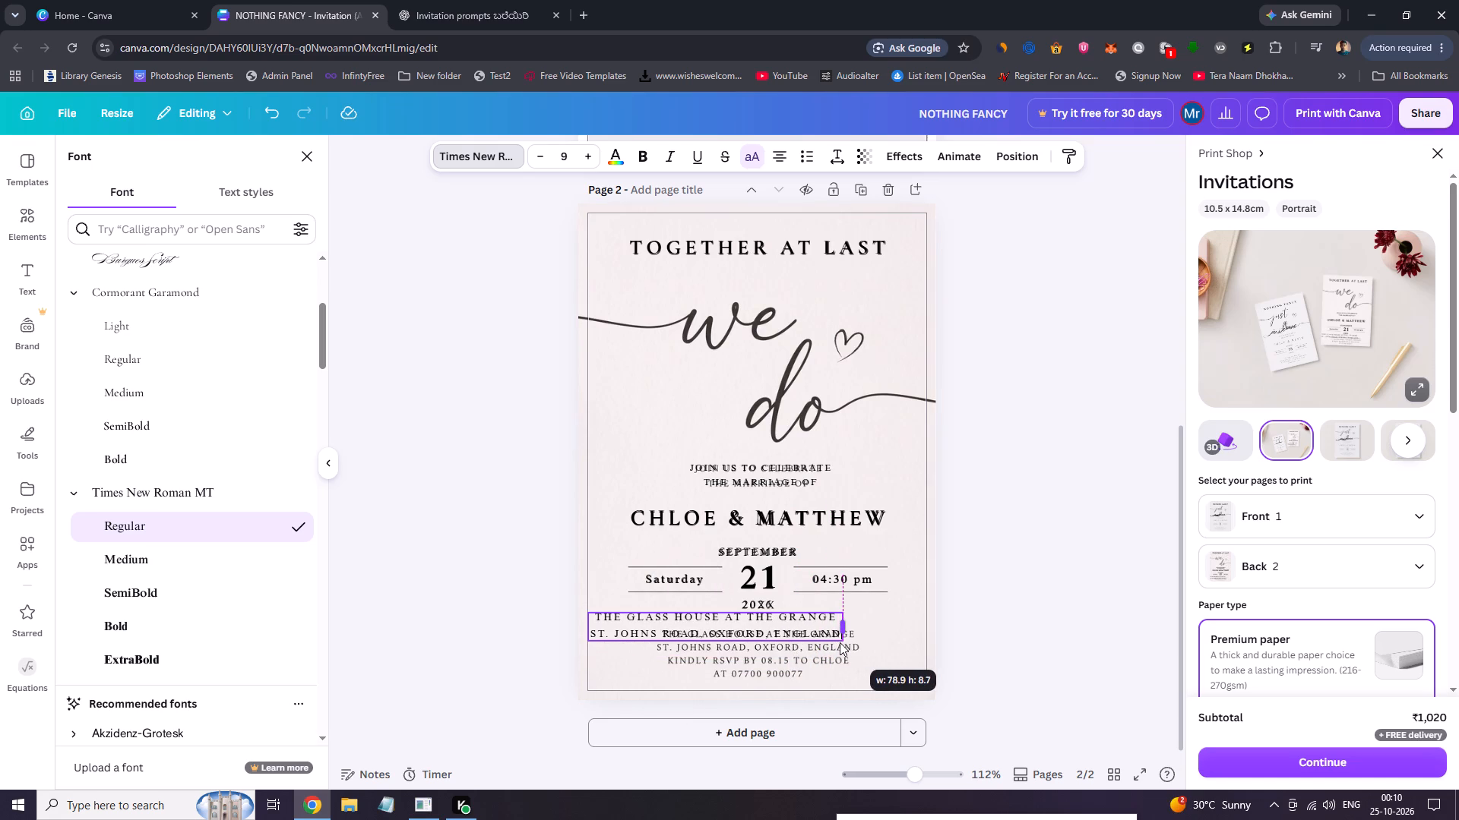
Move the new two-line venue text box over the original venue lines below 2026.
drag(732, 676, 783, 699)
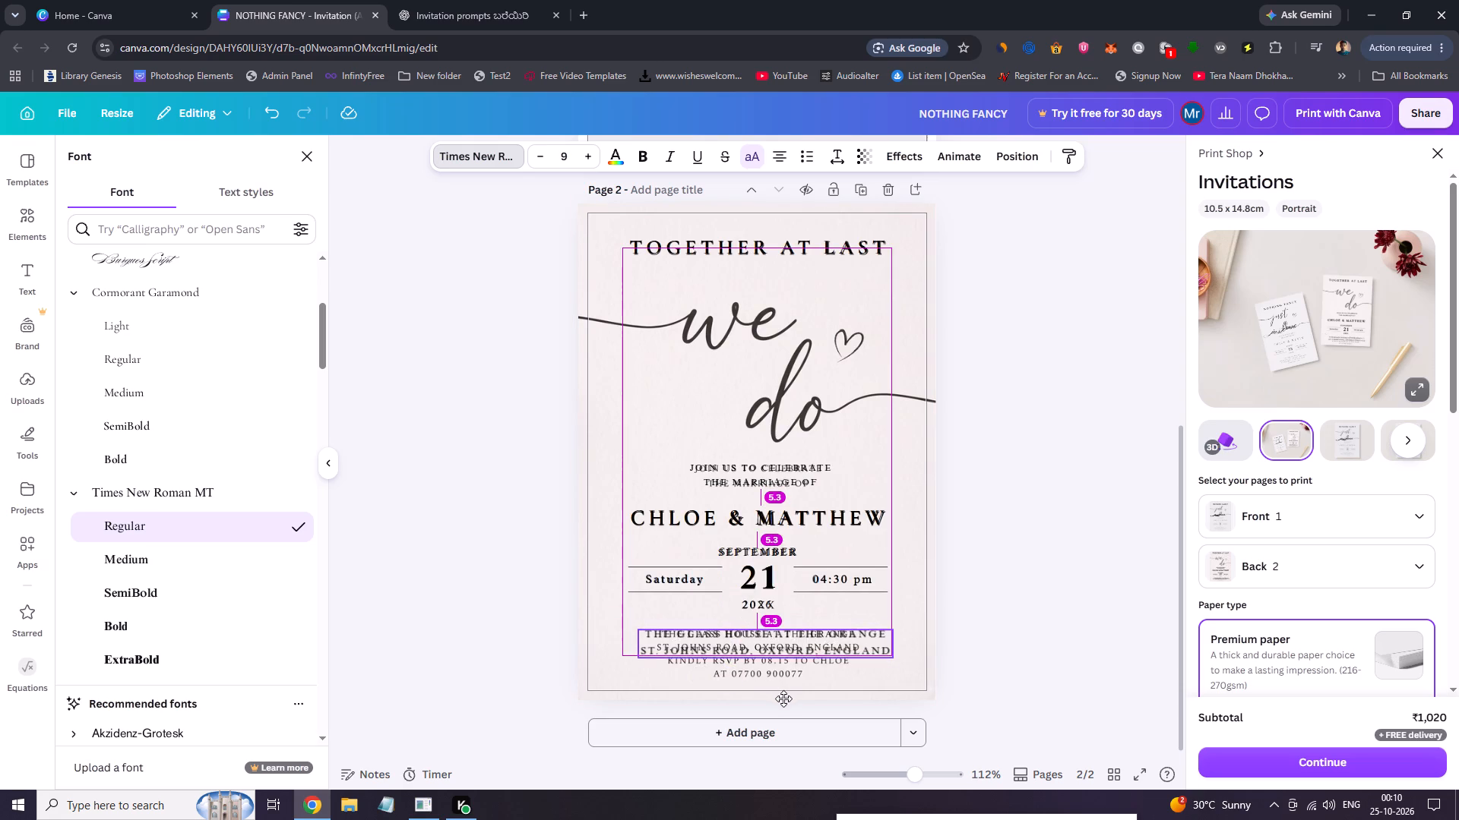
drag(783, 699, 794, 695)
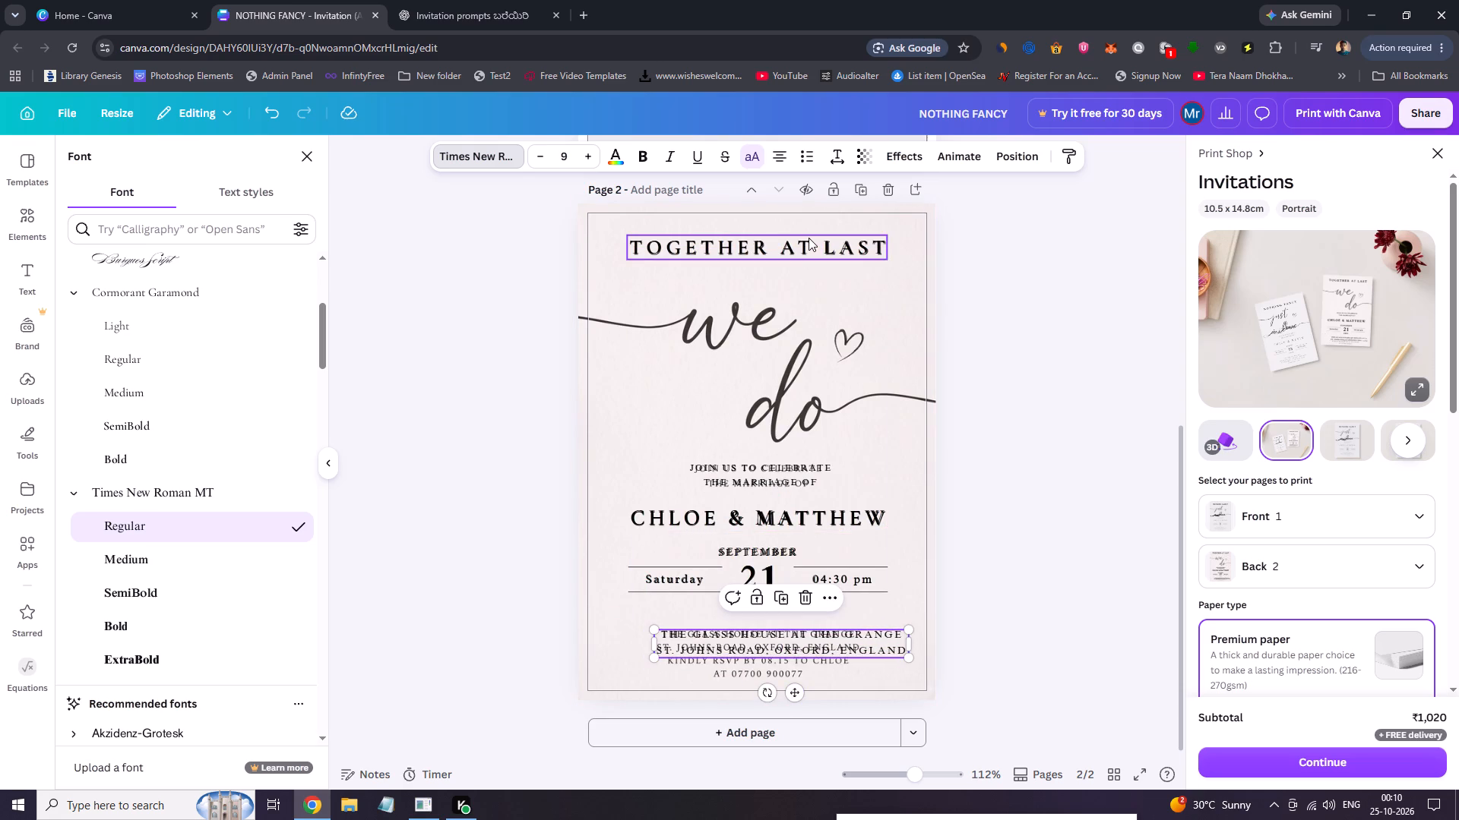
click(836, 156)
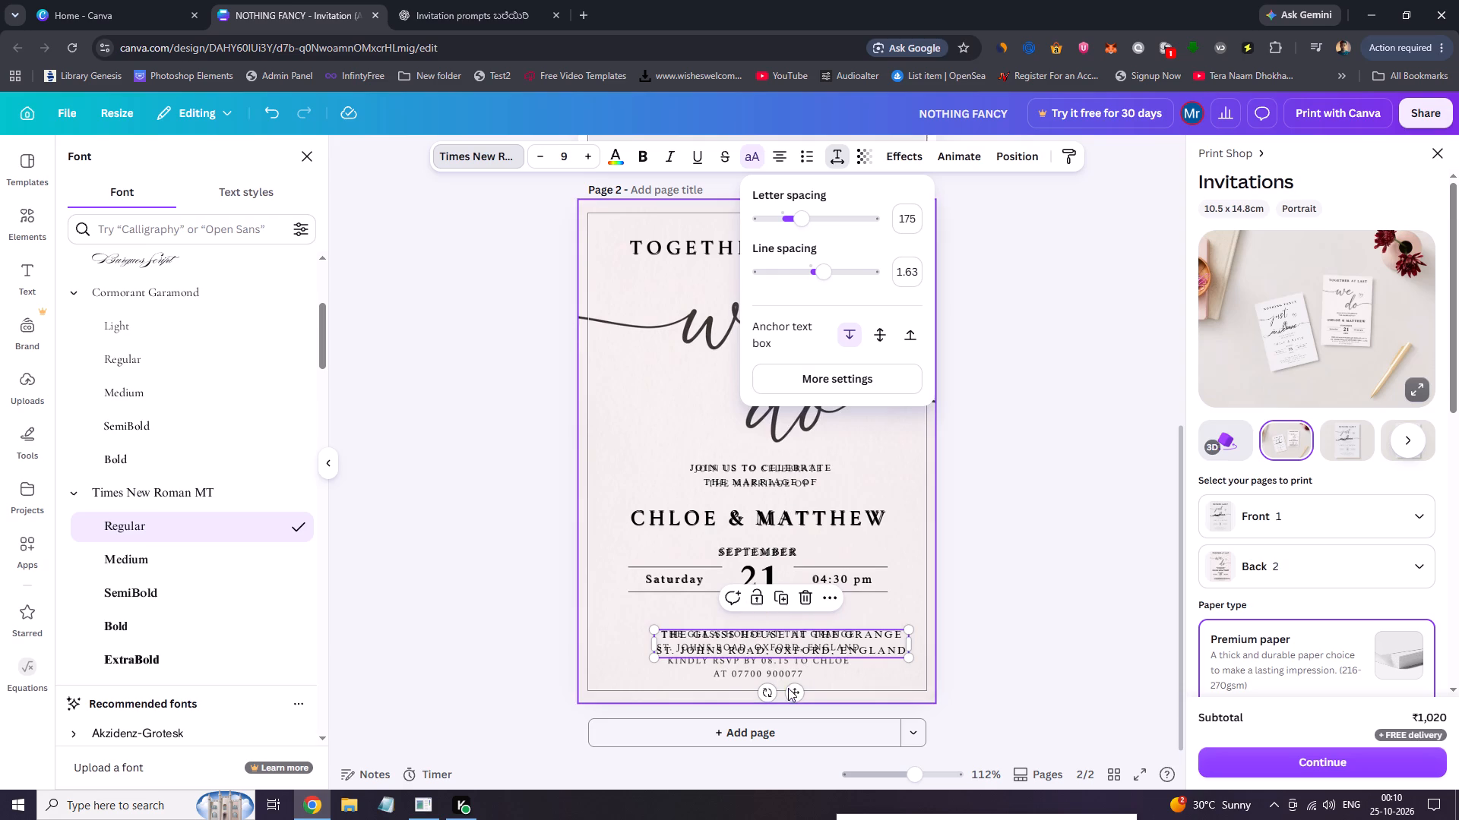
drag(800, 689, 798, 682)
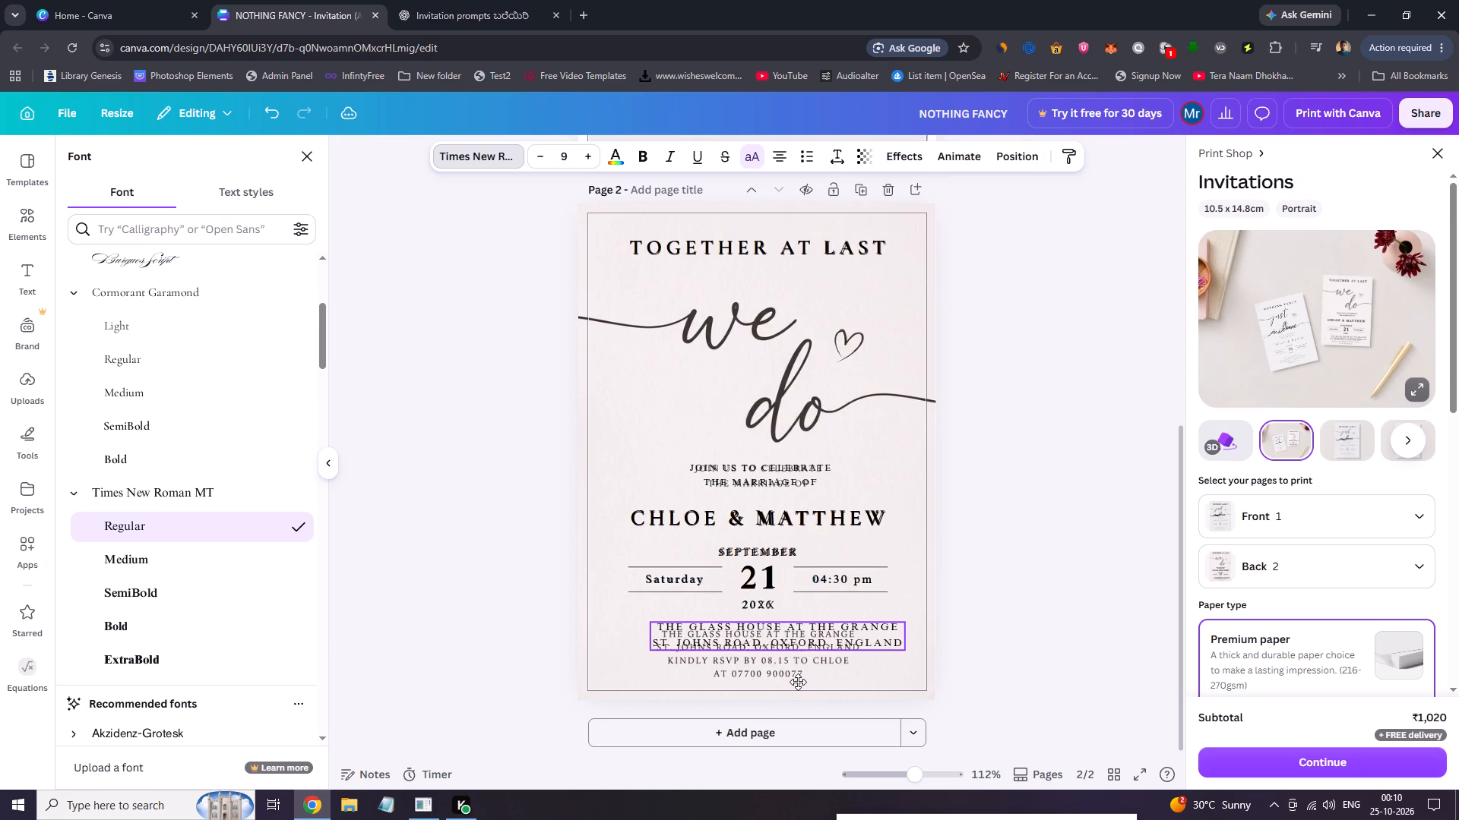
drag(798, 682, 801, 681)
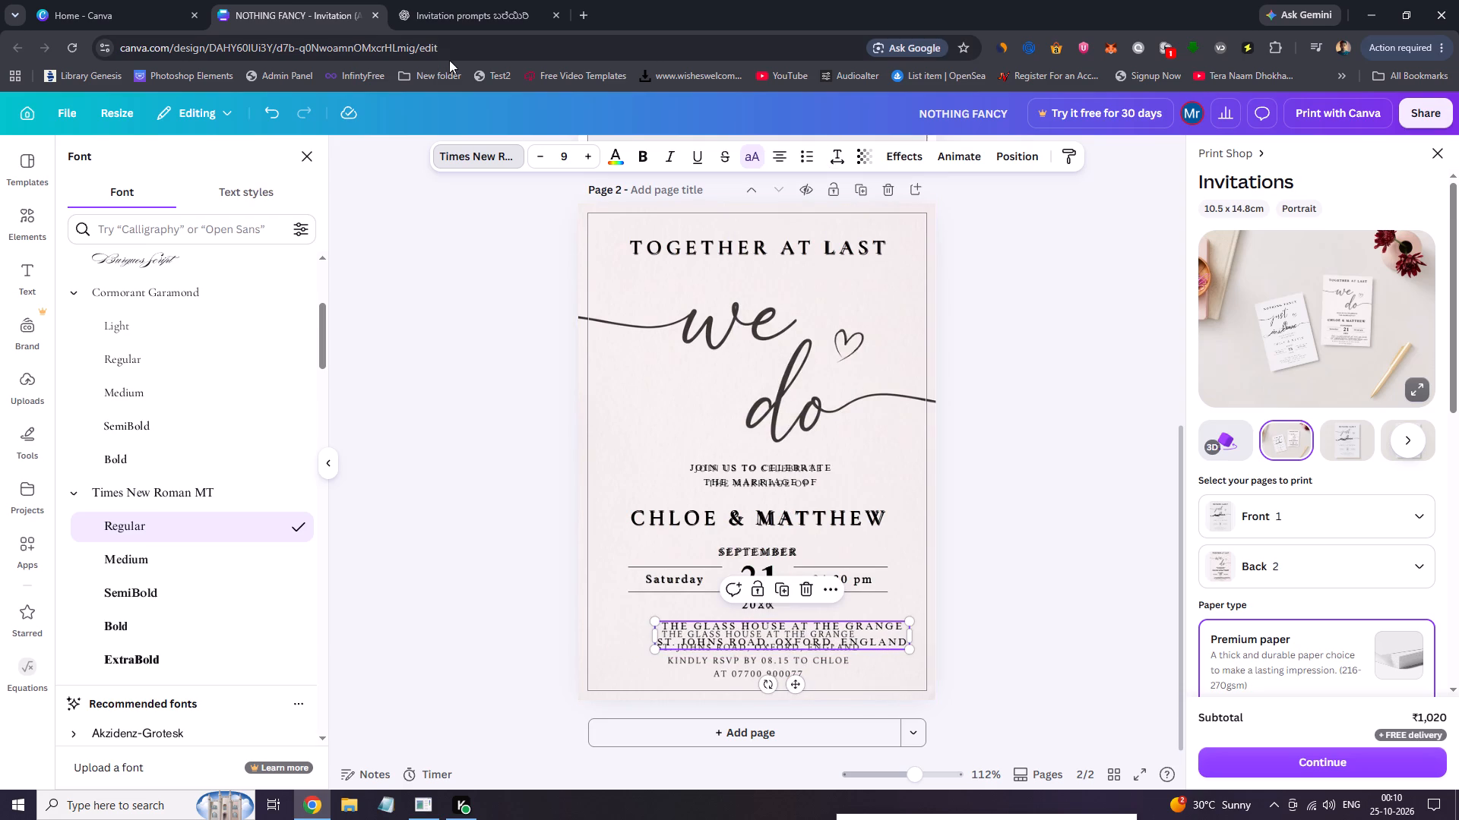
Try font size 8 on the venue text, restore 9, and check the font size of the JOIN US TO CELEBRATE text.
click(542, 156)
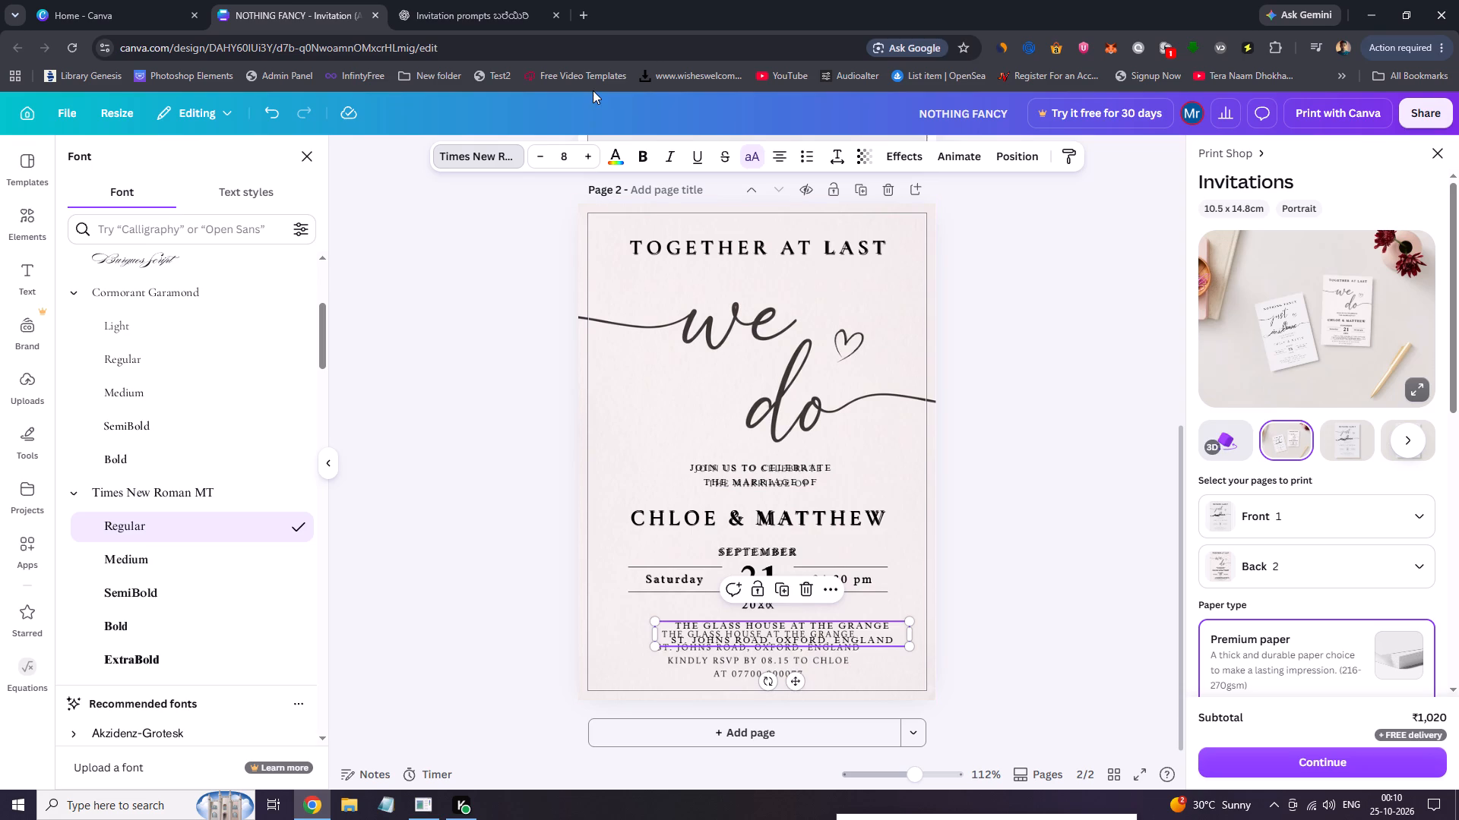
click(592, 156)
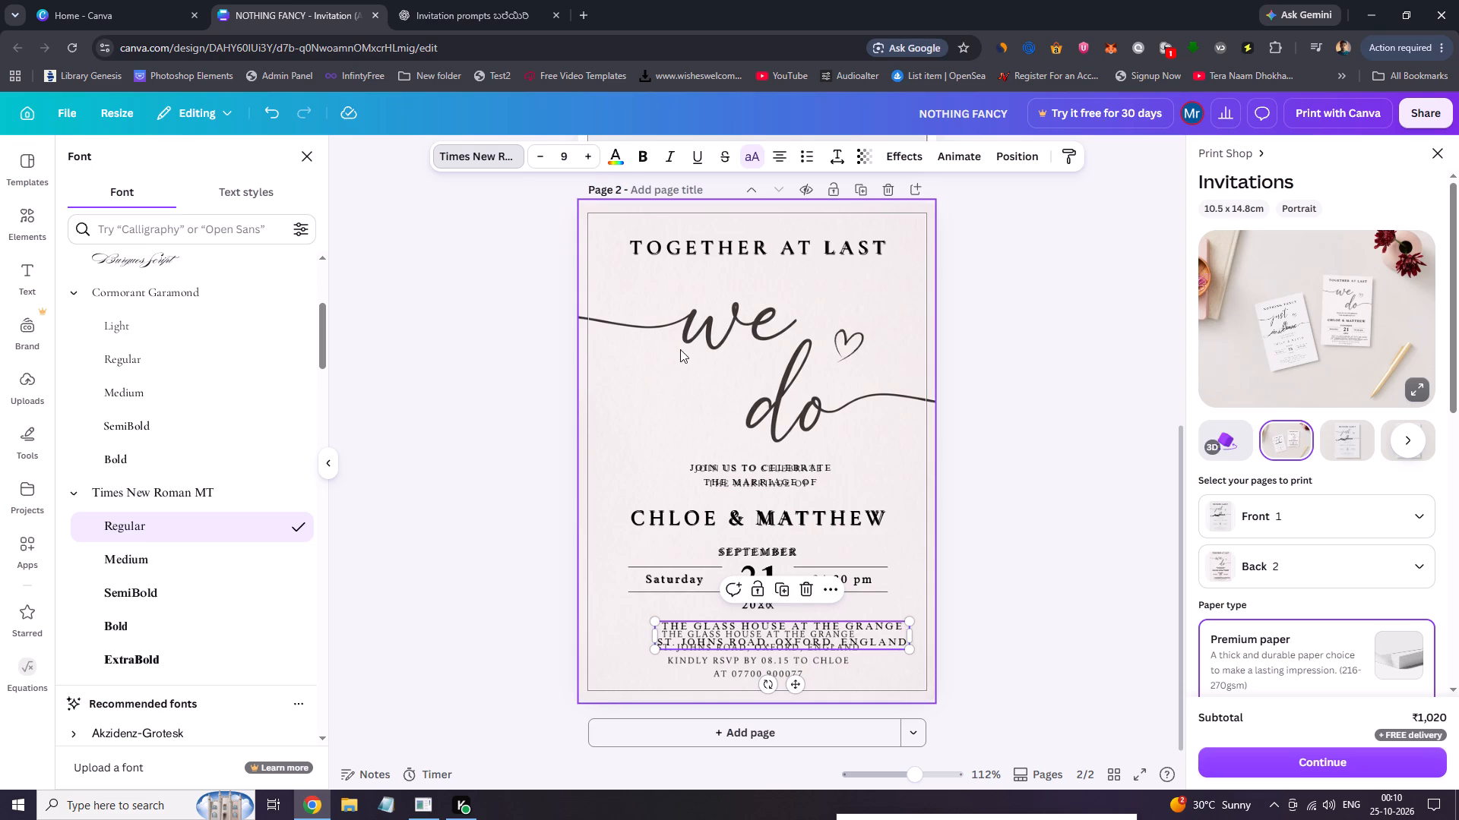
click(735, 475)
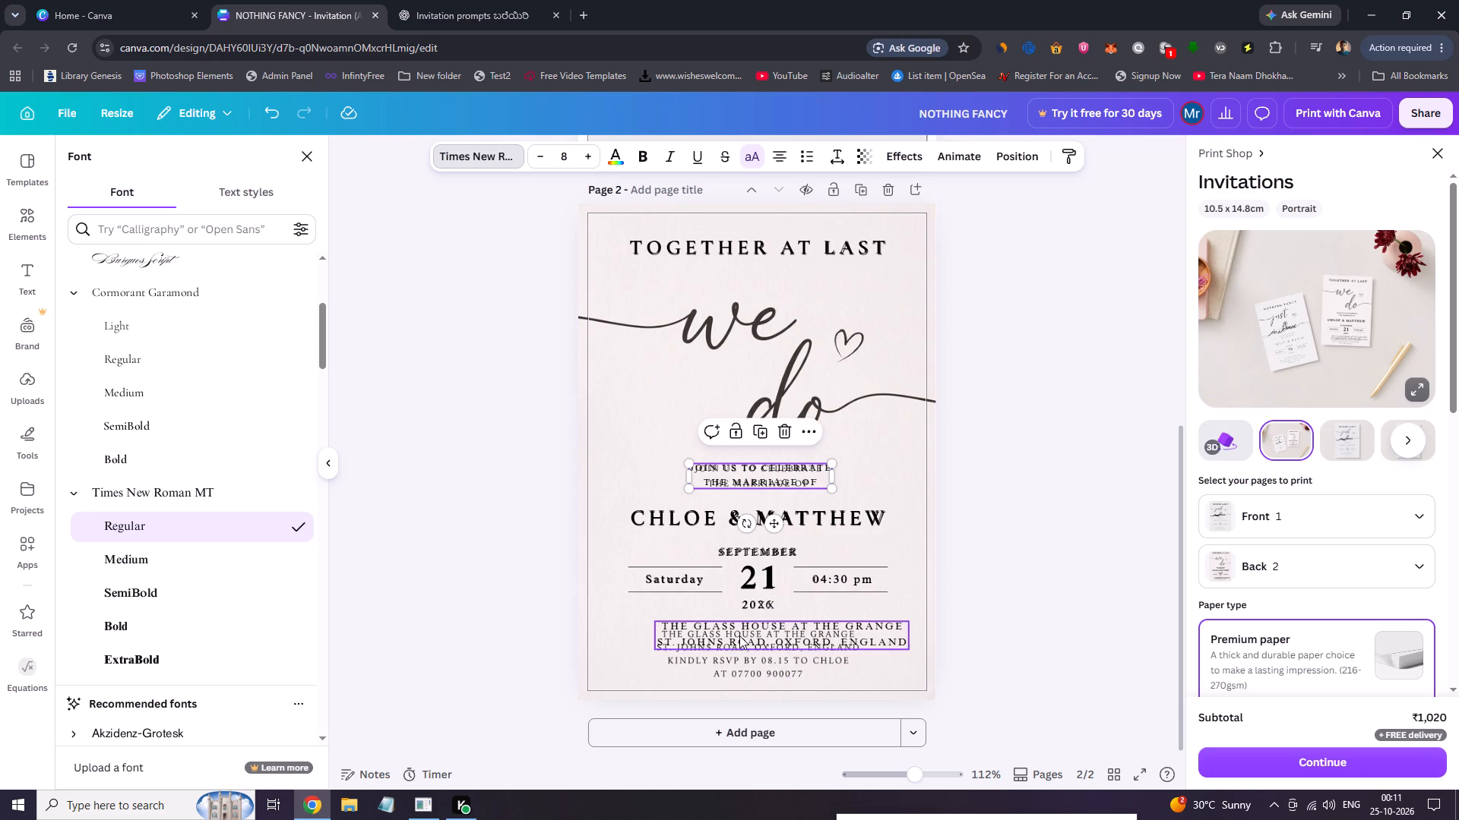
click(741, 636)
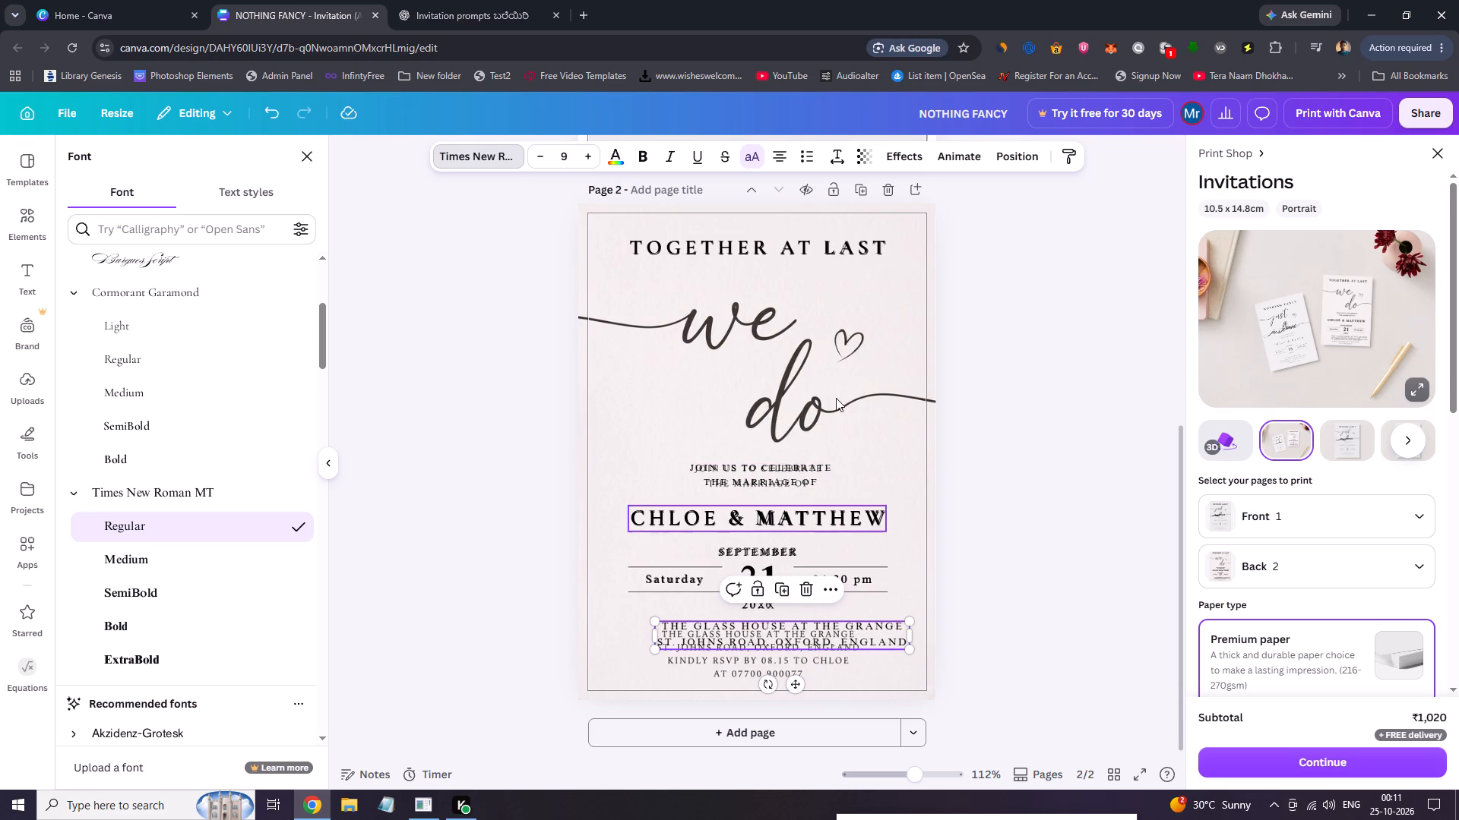
Tighten the venue text's letter spacing to just under 96 and shift the box back toward the original lines.
click(845, 155)
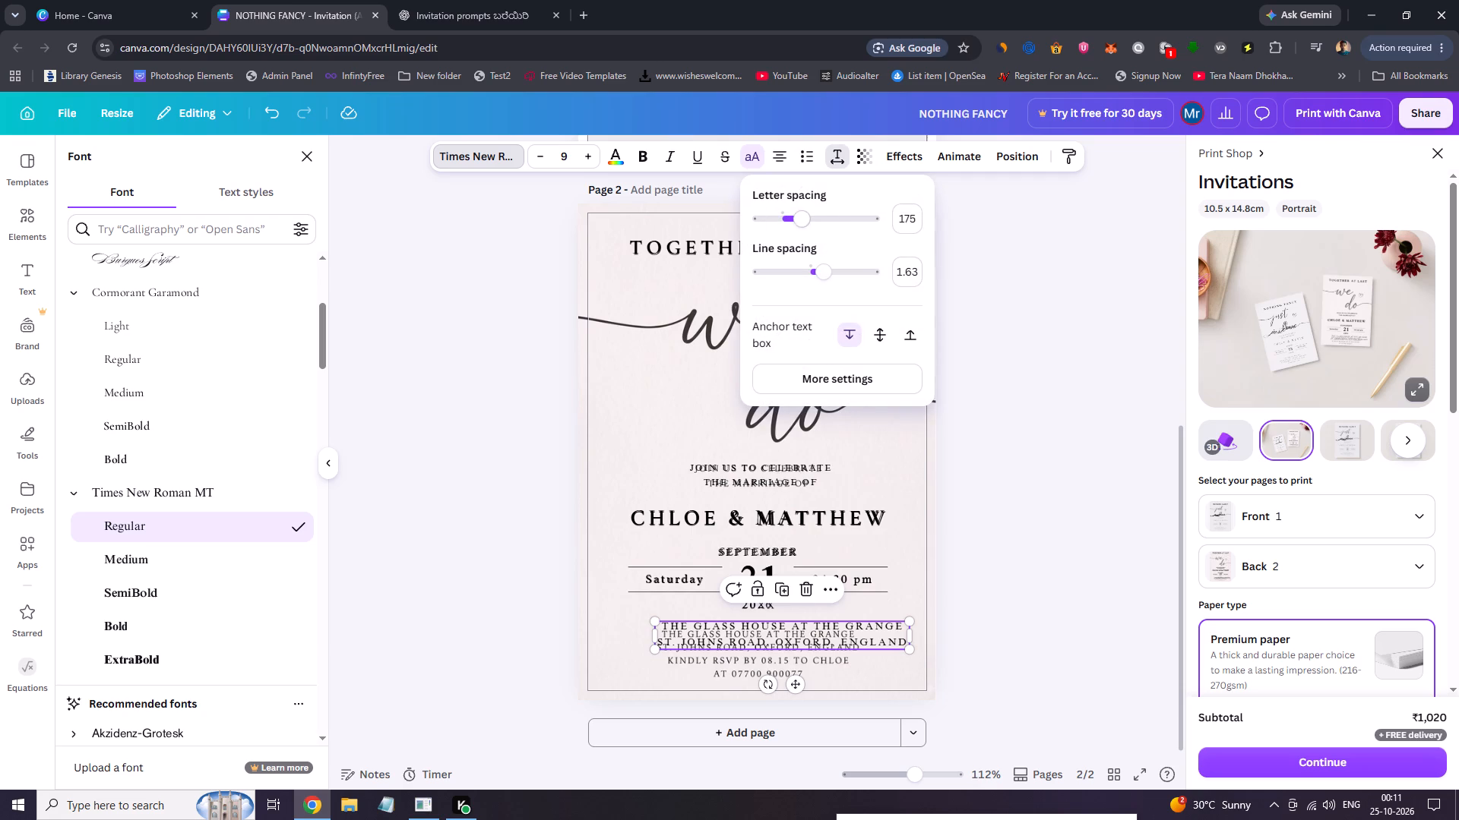
drag(804, 225, 798, 224)
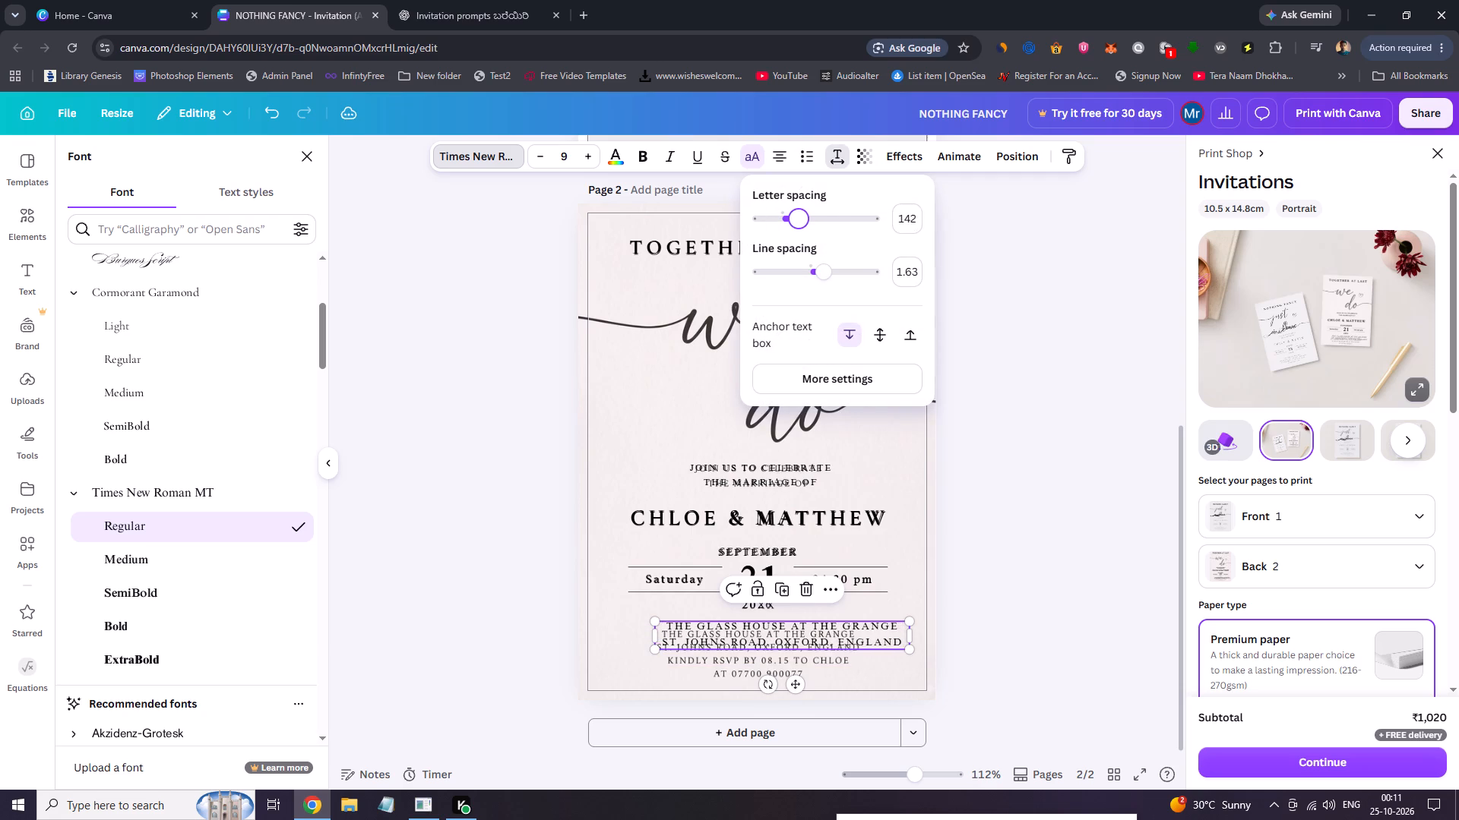
drag(798, 224, 793, 223)
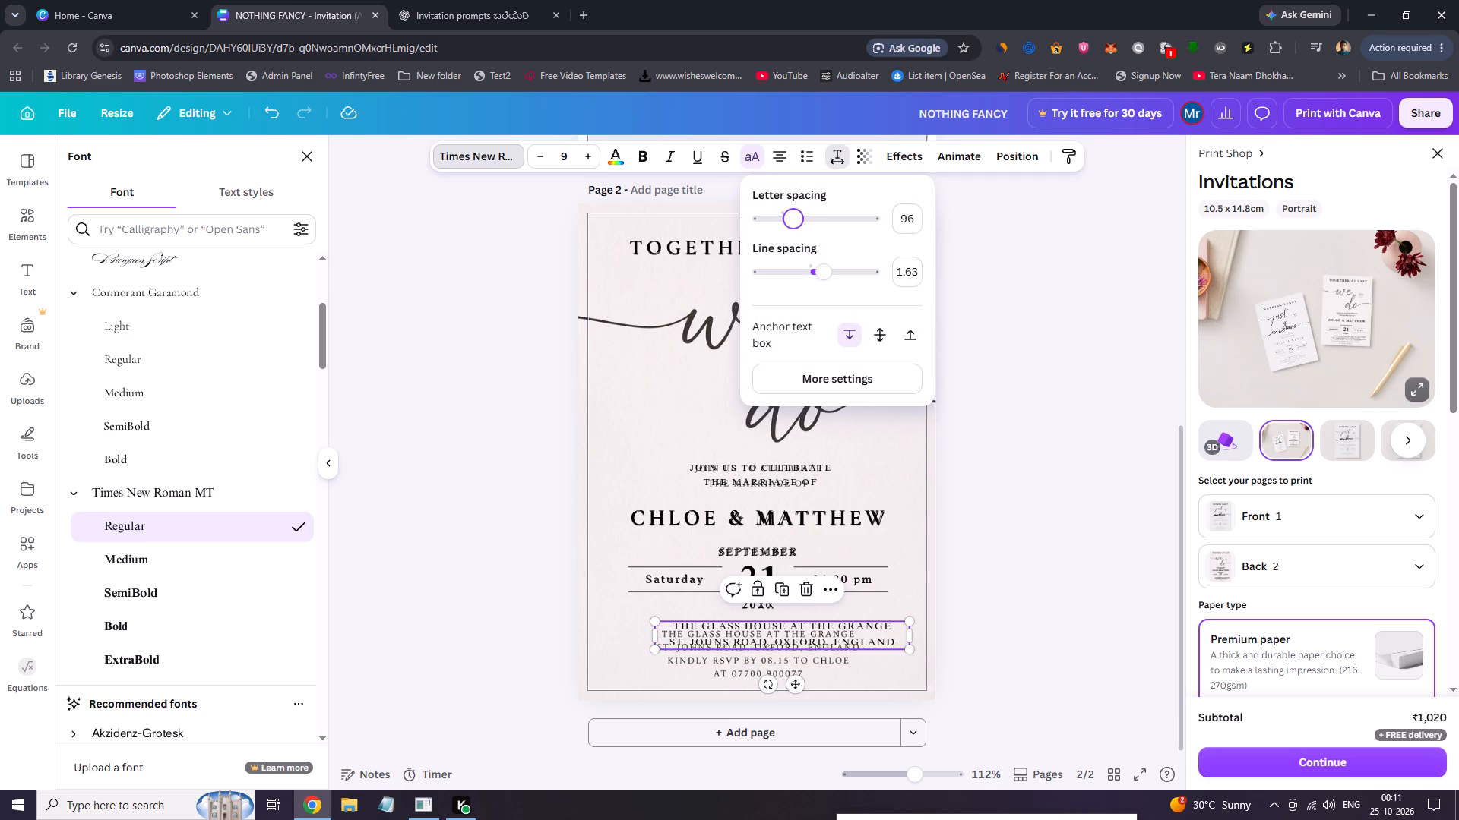
drag(793, 223, 791, 222)
ctrl+drag(793, 682, 779, 682)
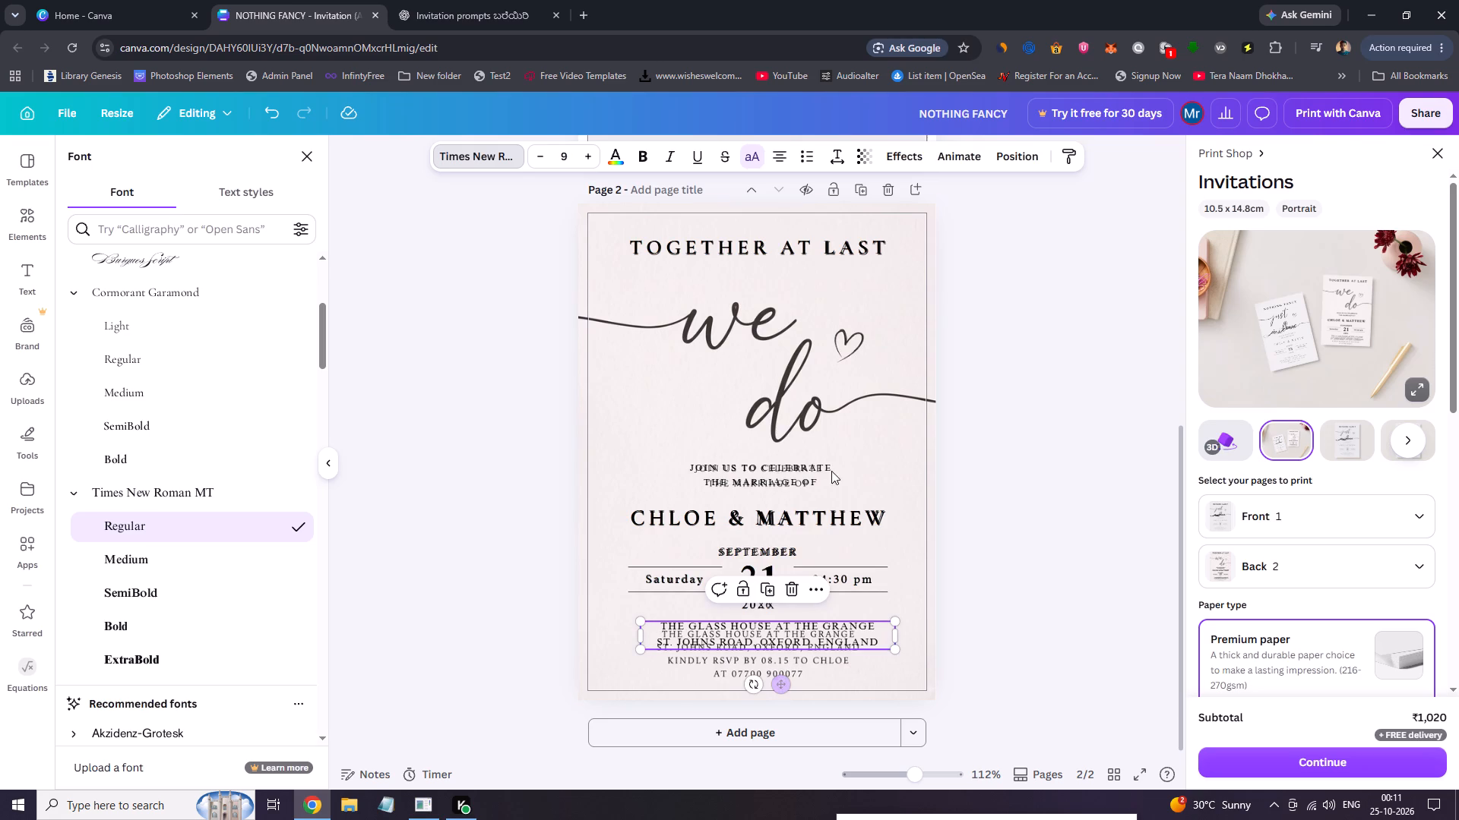
Reduce the venue text's font size to 8 and align its two lines over the original venue name and address.
click(542, 157)
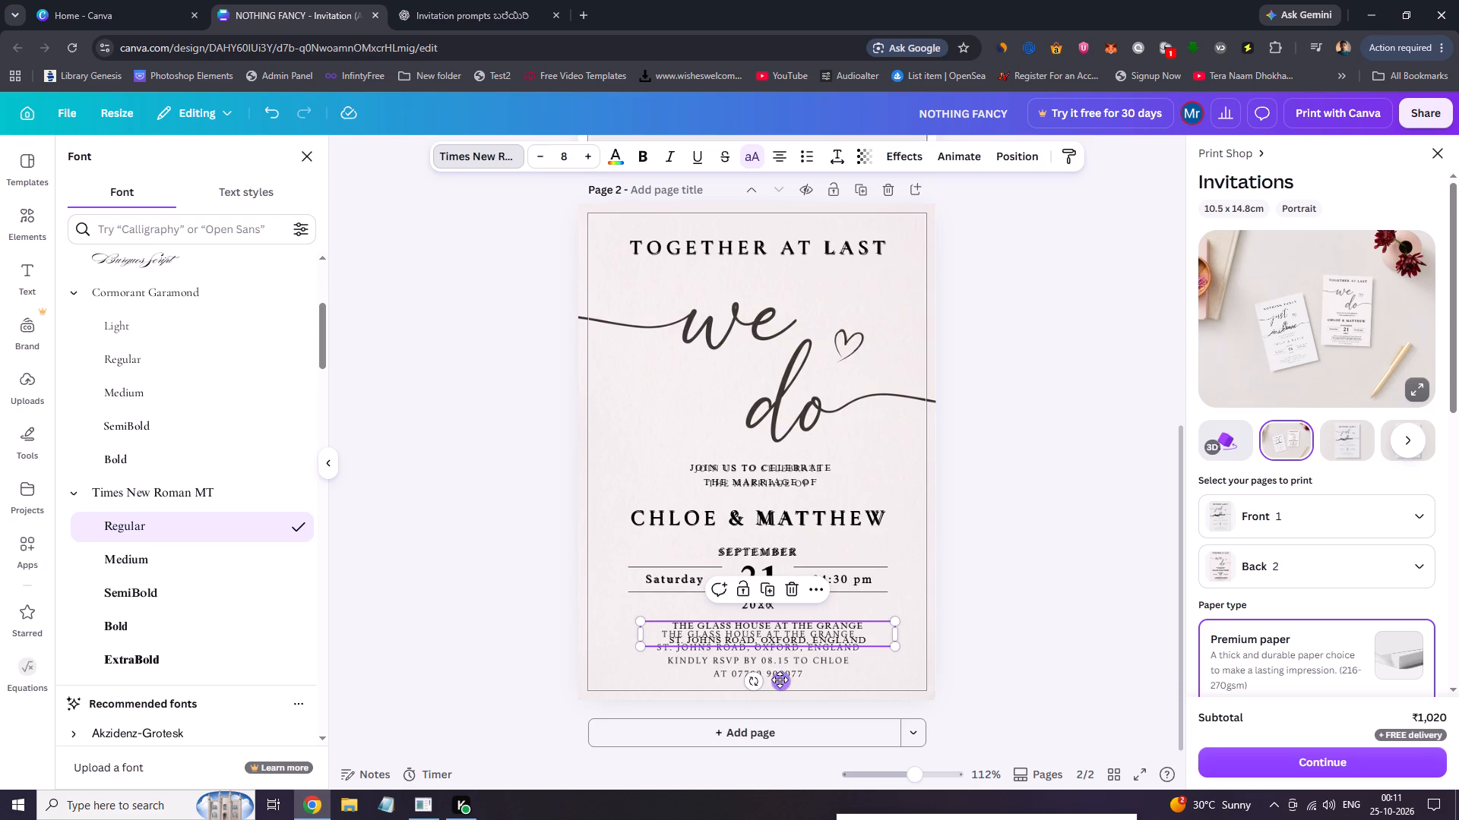
drag(779, 680, 771, 683)
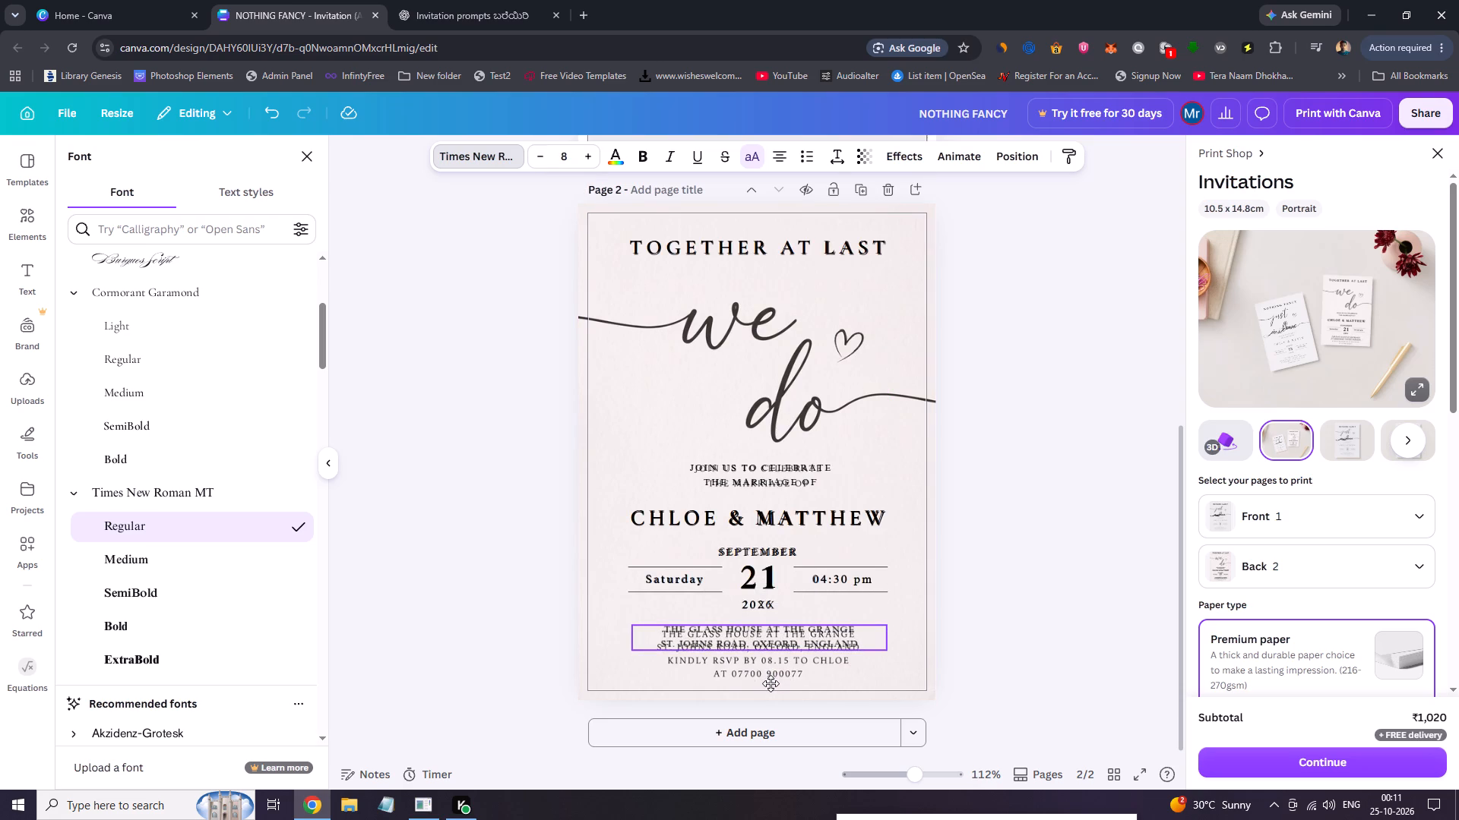
drag(771, 683, 768, 687)
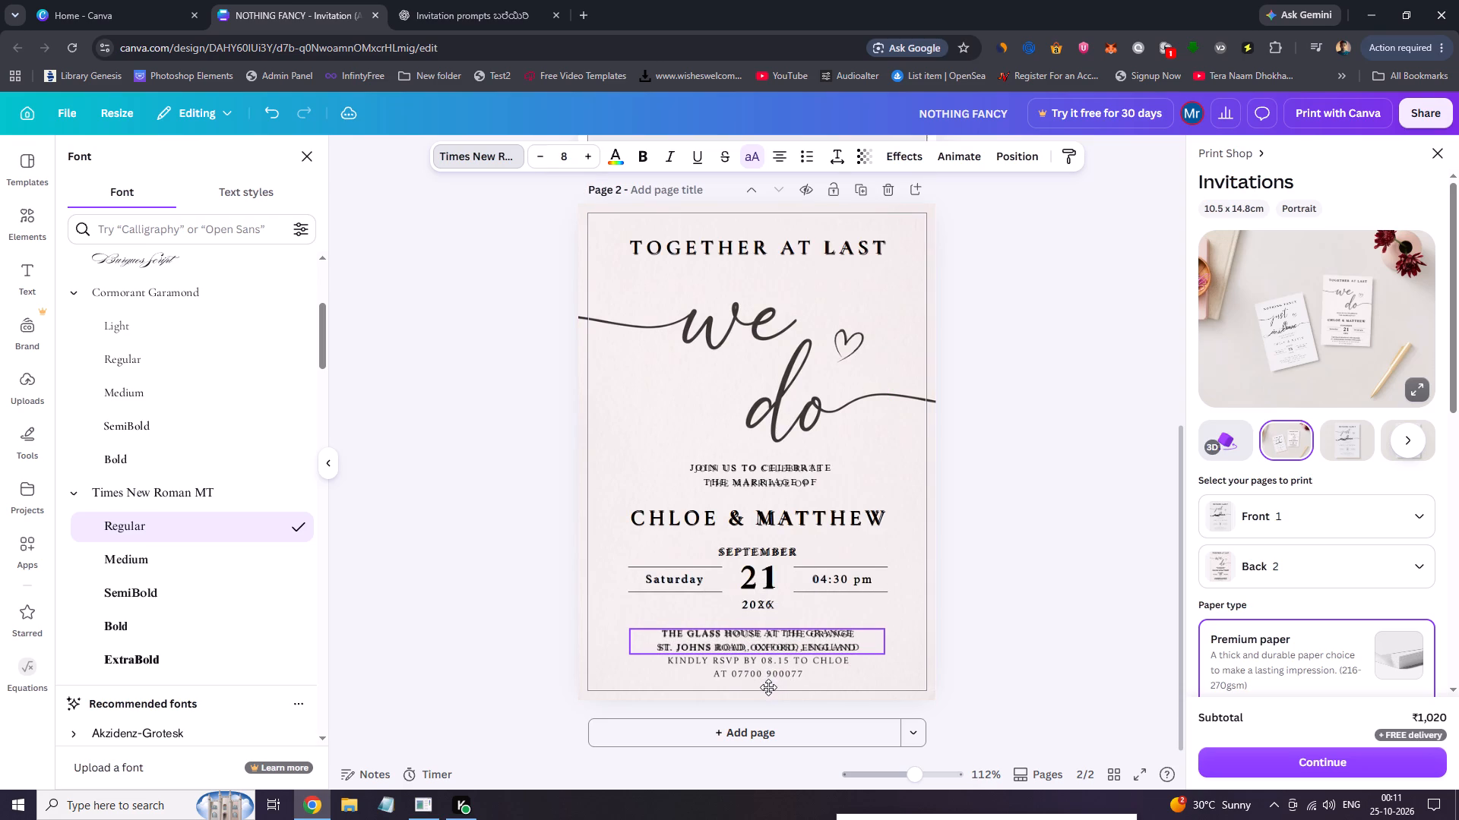
drag(768, 687, 768, 688)
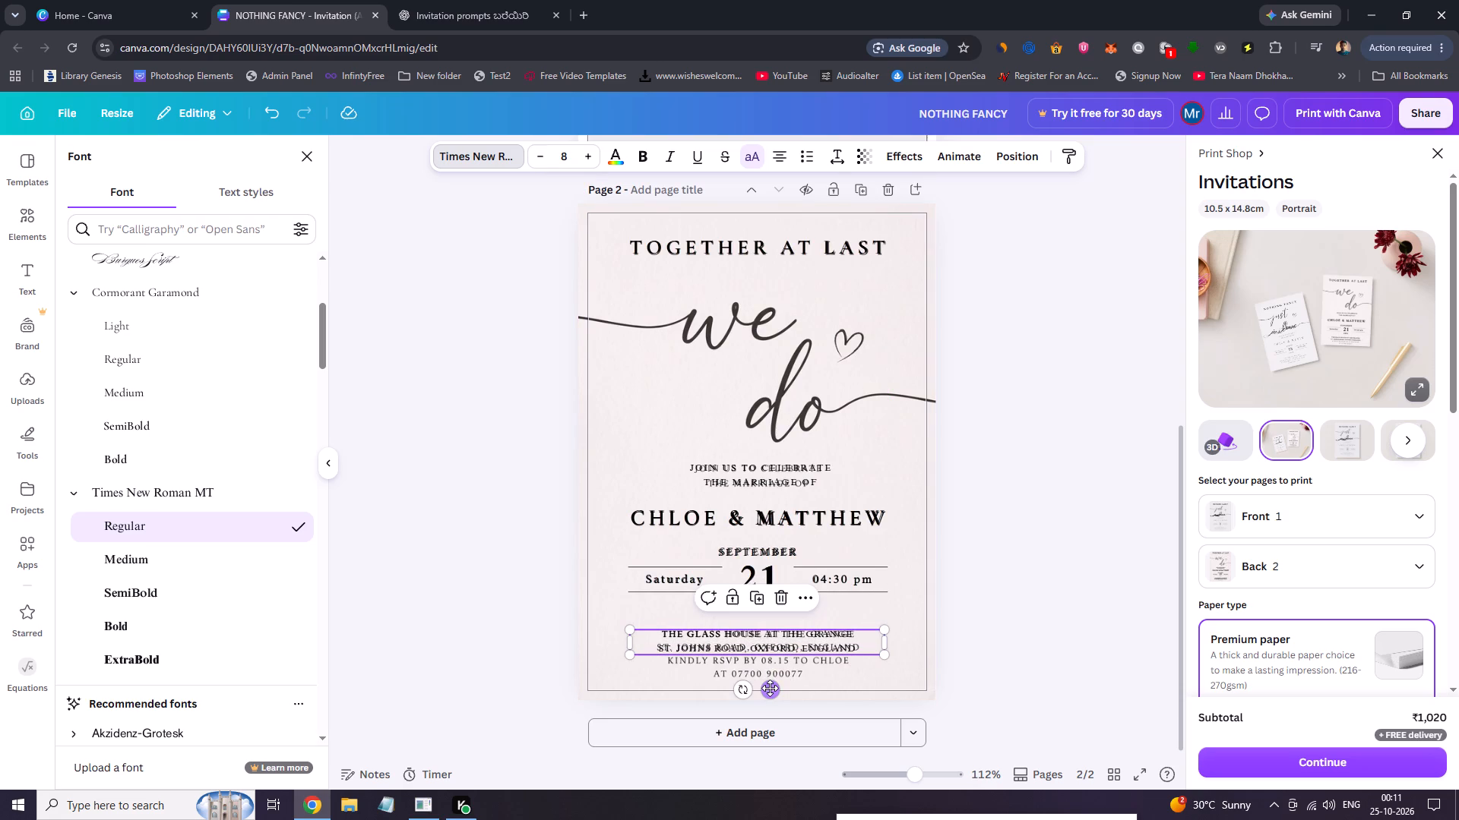
click(765, 692)
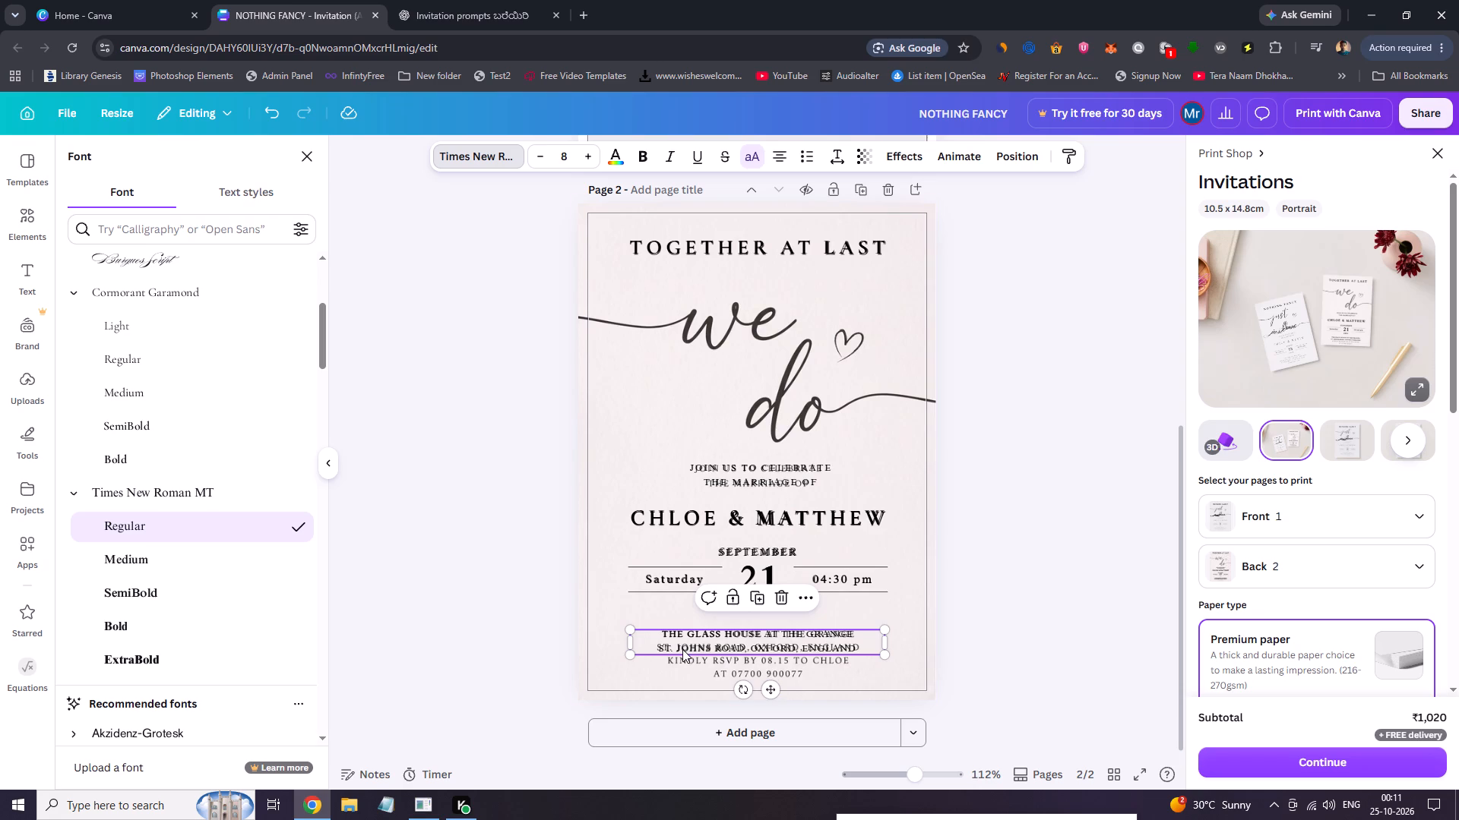
click(767, 686)
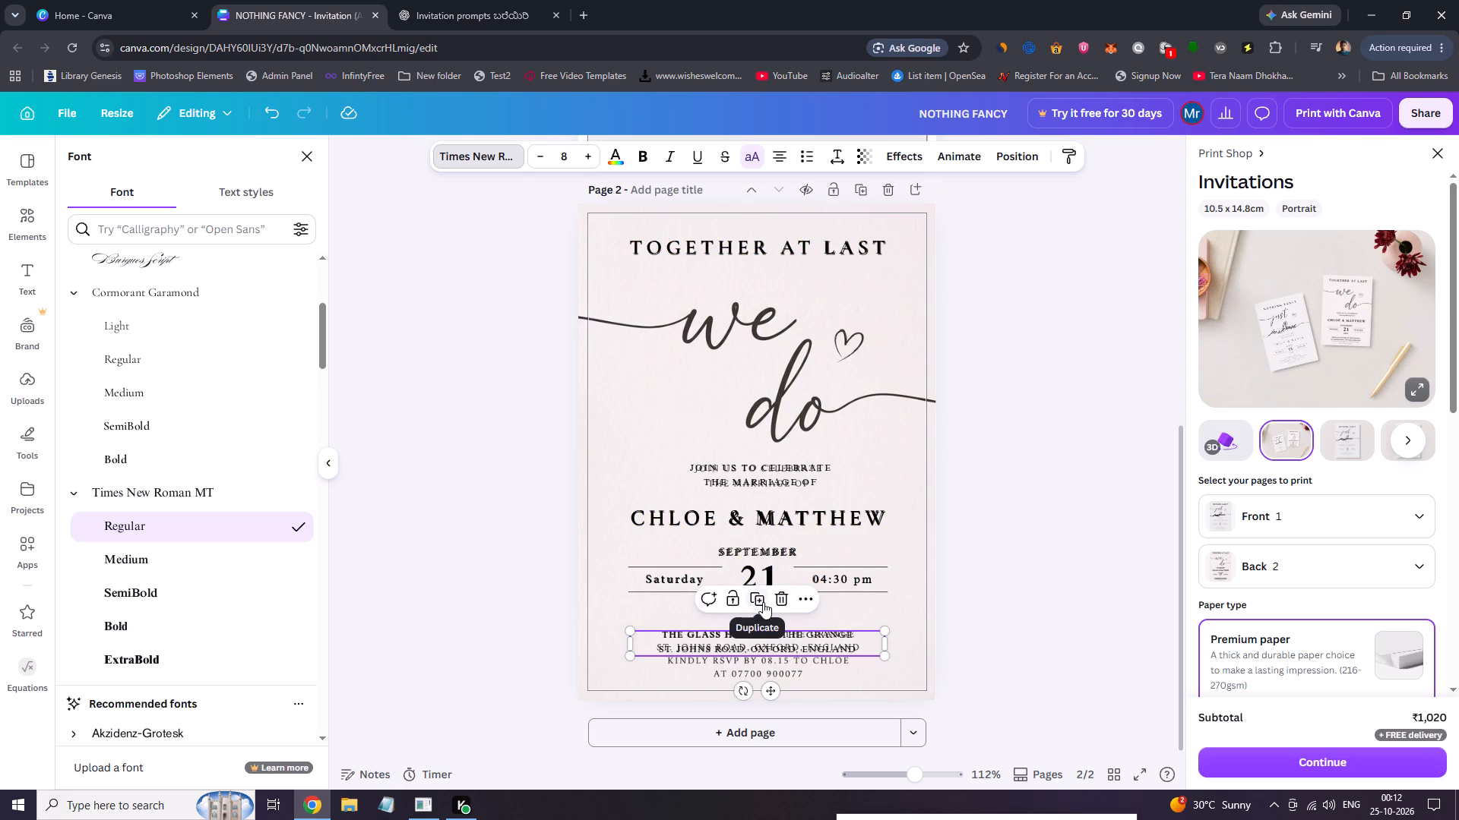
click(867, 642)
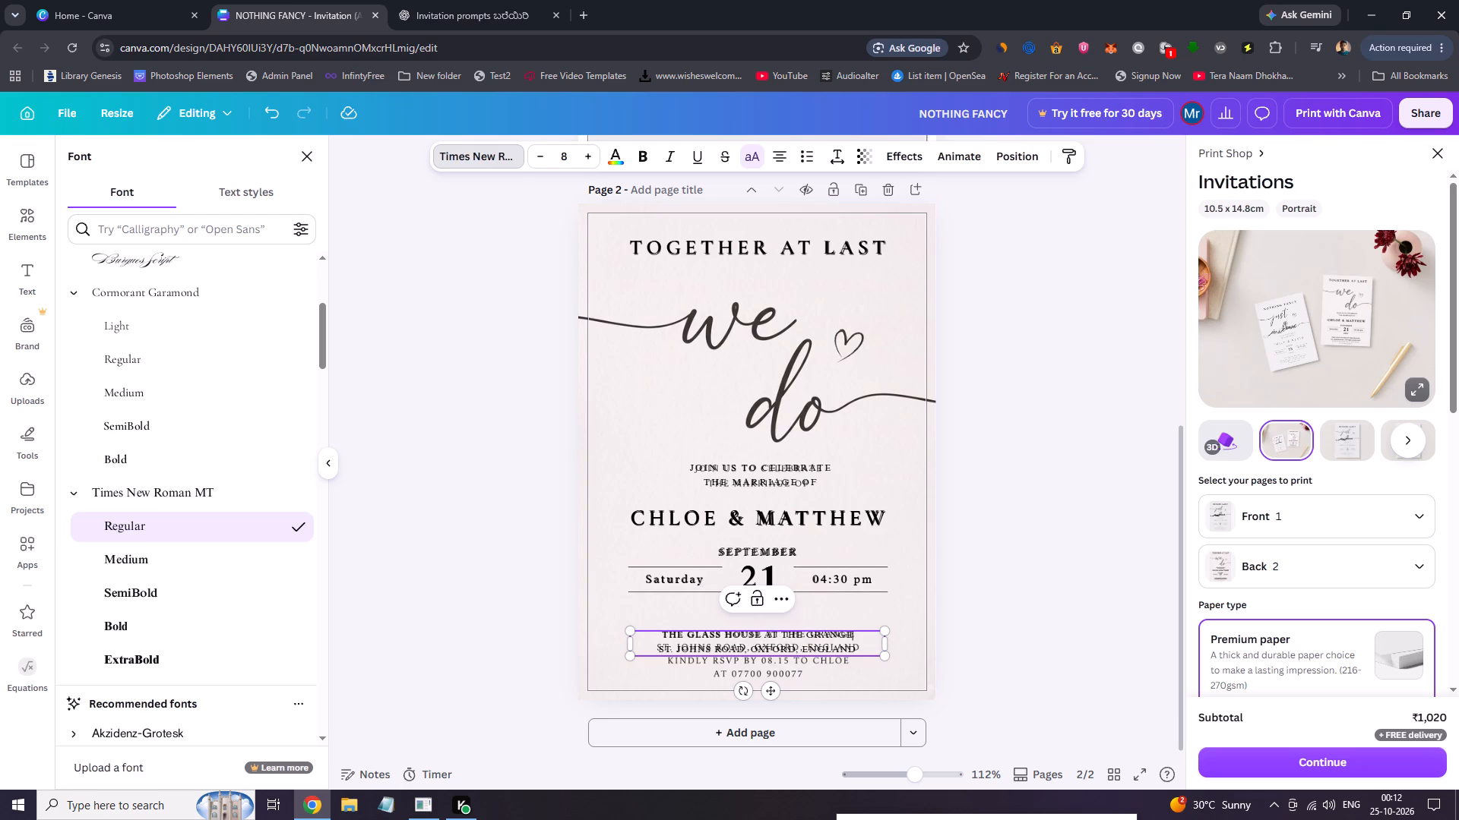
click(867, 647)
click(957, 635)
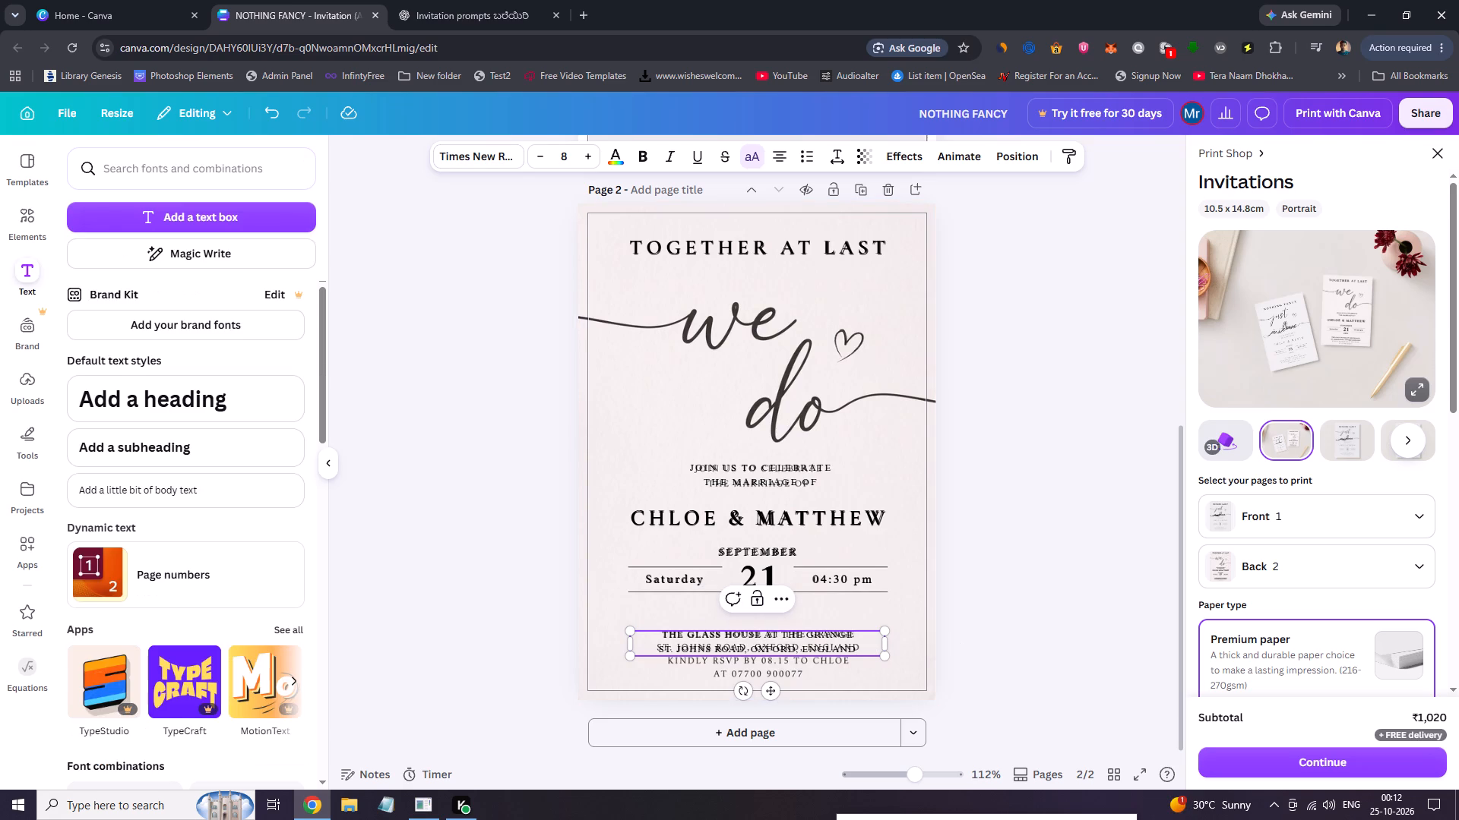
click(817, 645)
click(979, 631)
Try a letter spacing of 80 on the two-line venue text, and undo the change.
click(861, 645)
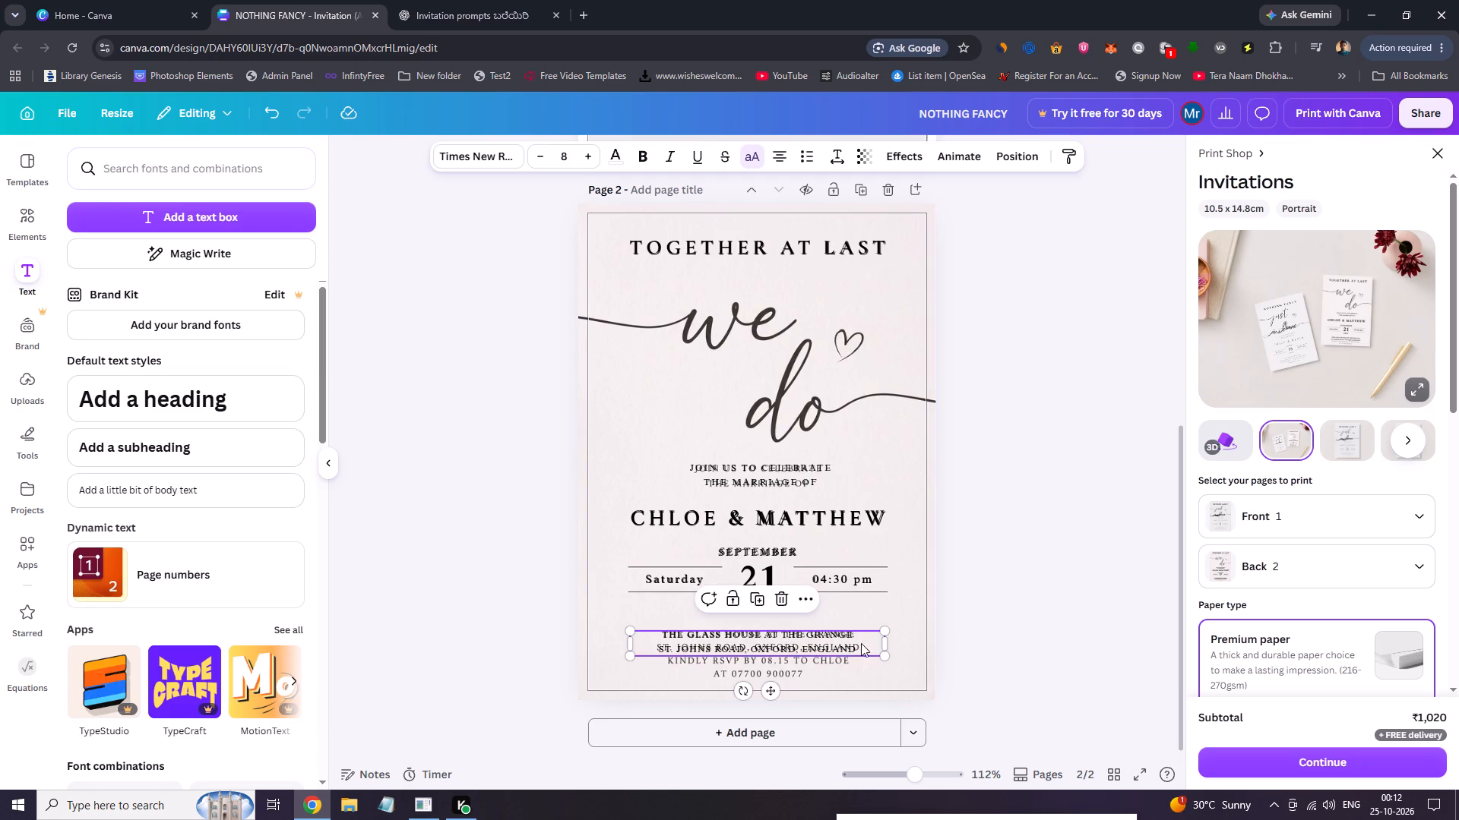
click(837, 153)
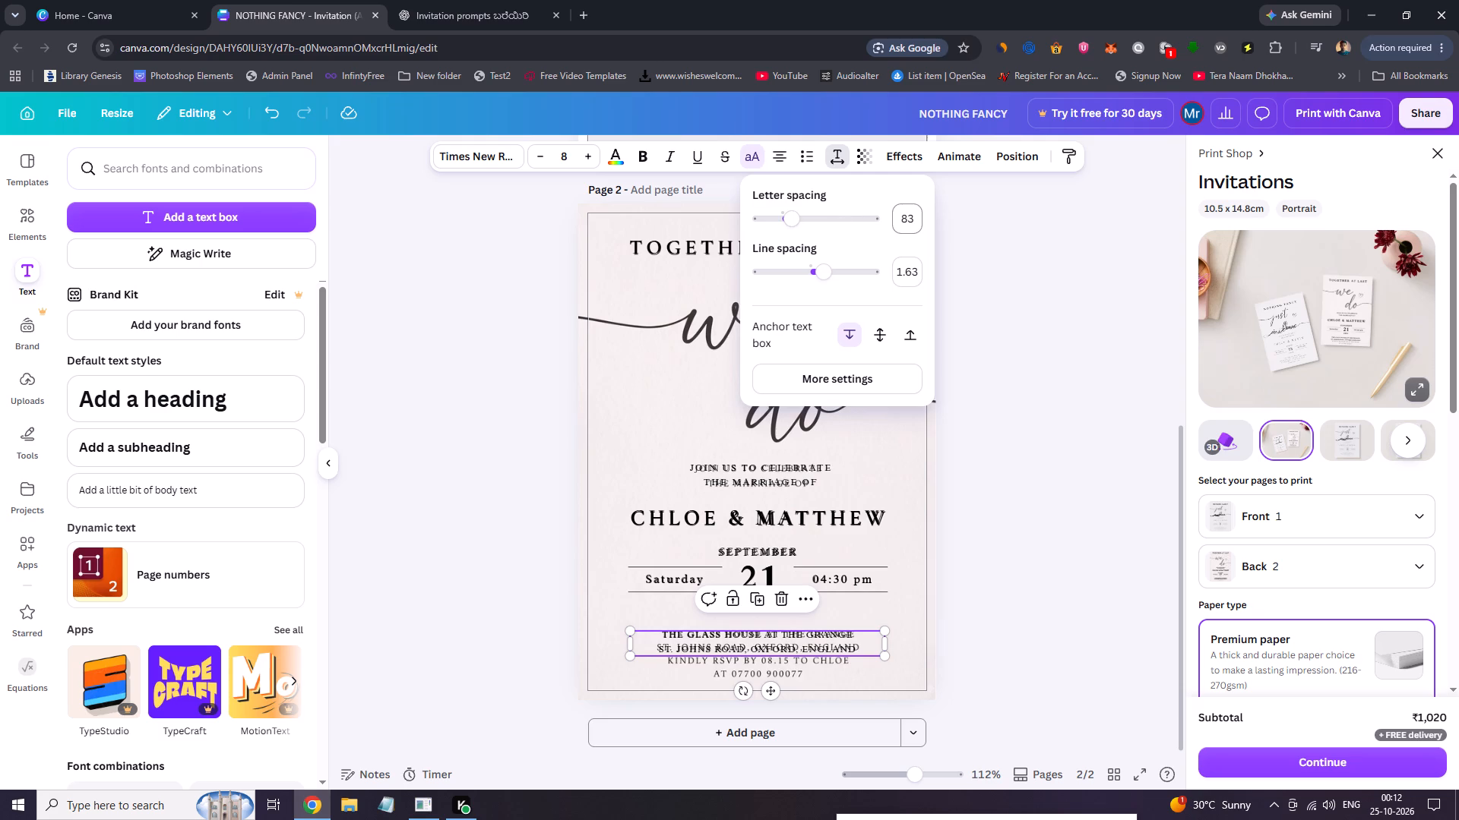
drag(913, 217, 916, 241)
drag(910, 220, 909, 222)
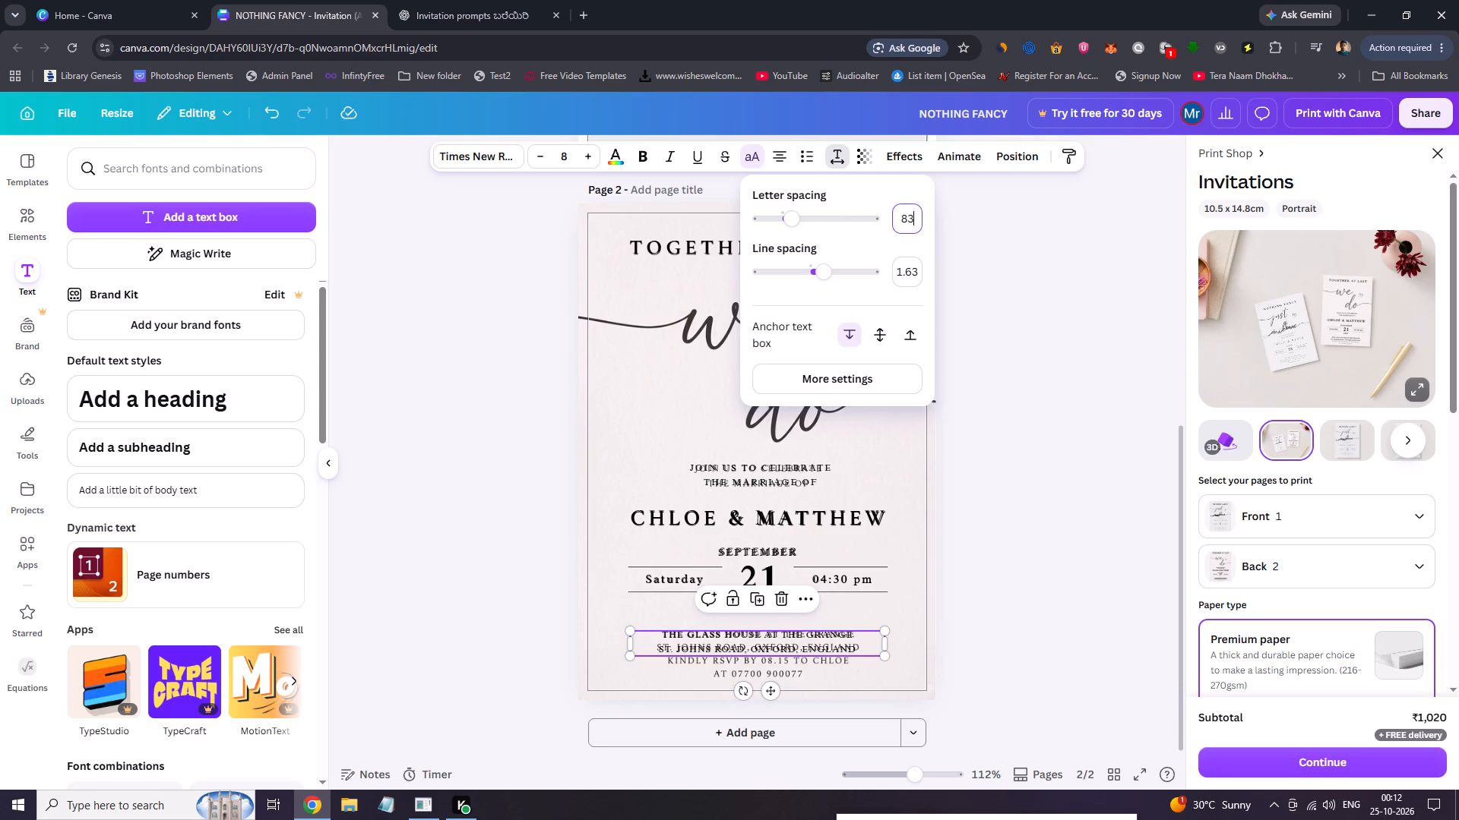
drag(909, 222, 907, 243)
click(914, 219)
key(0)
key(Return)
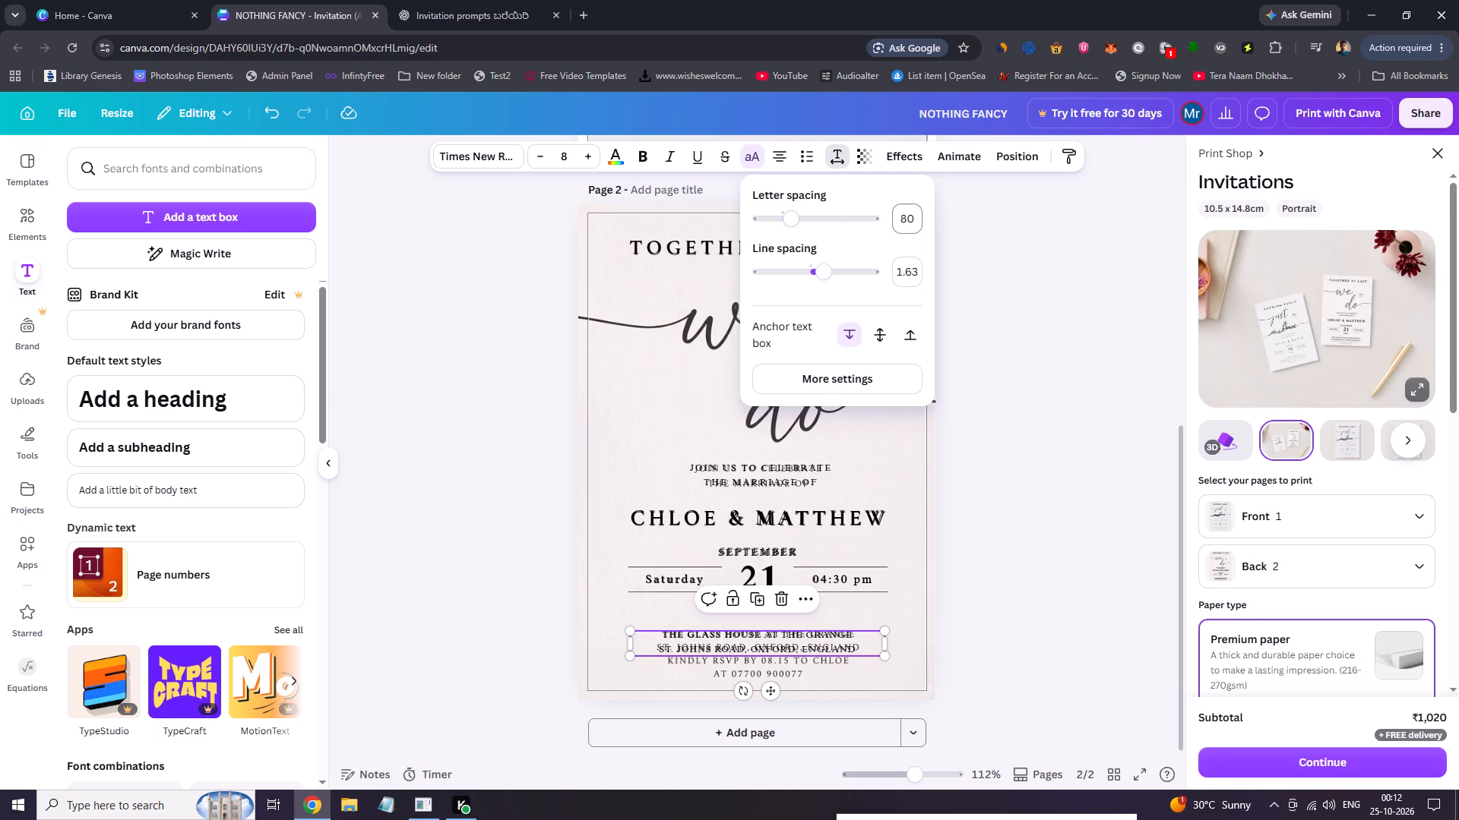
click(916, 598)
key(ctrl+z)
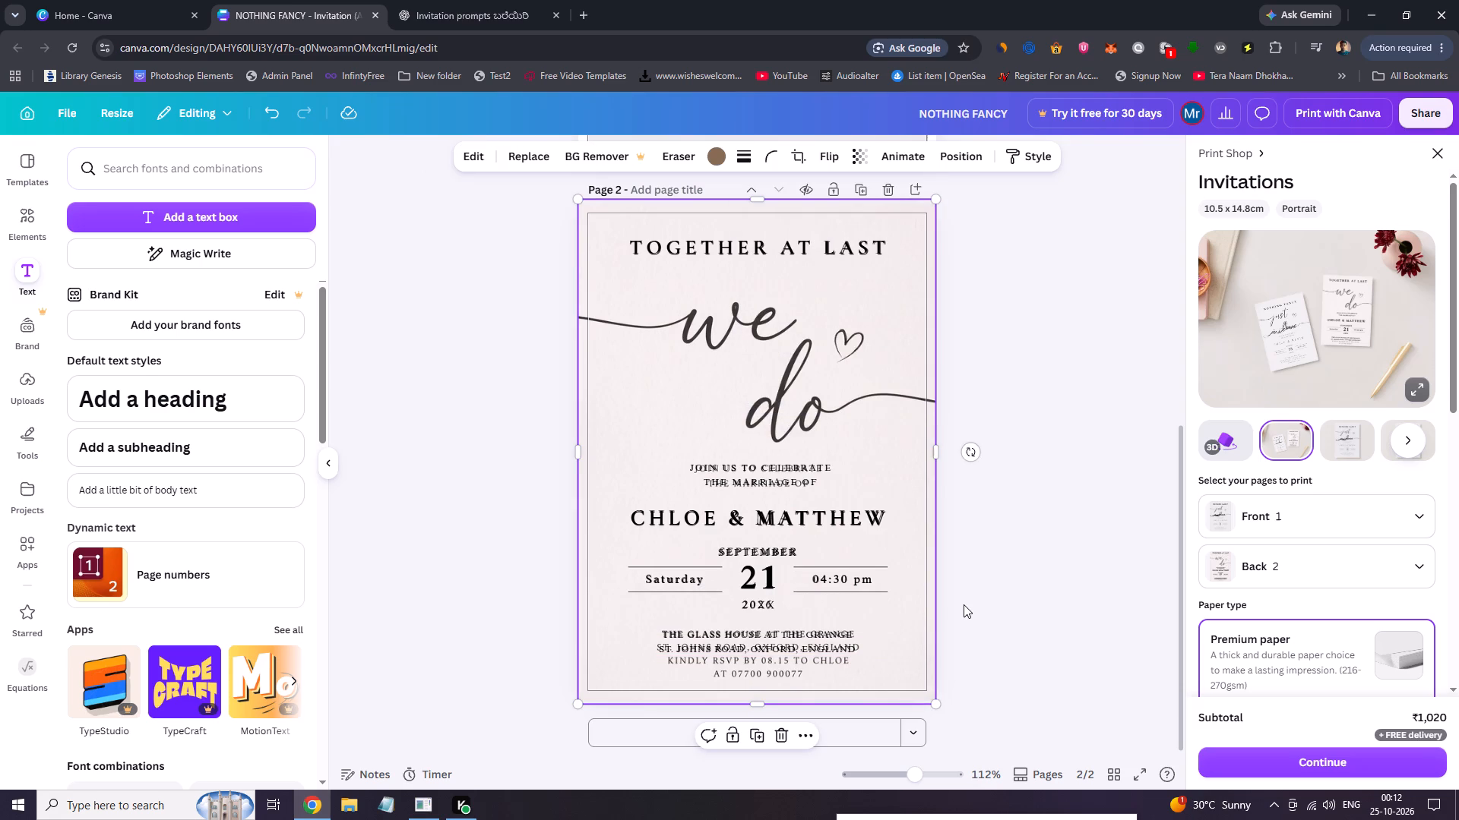
Add a third line reading "Kindly RSVP BY 08:15 to Chole" below the address in the new venue text box.
click(859, 643)
click(862, 644)
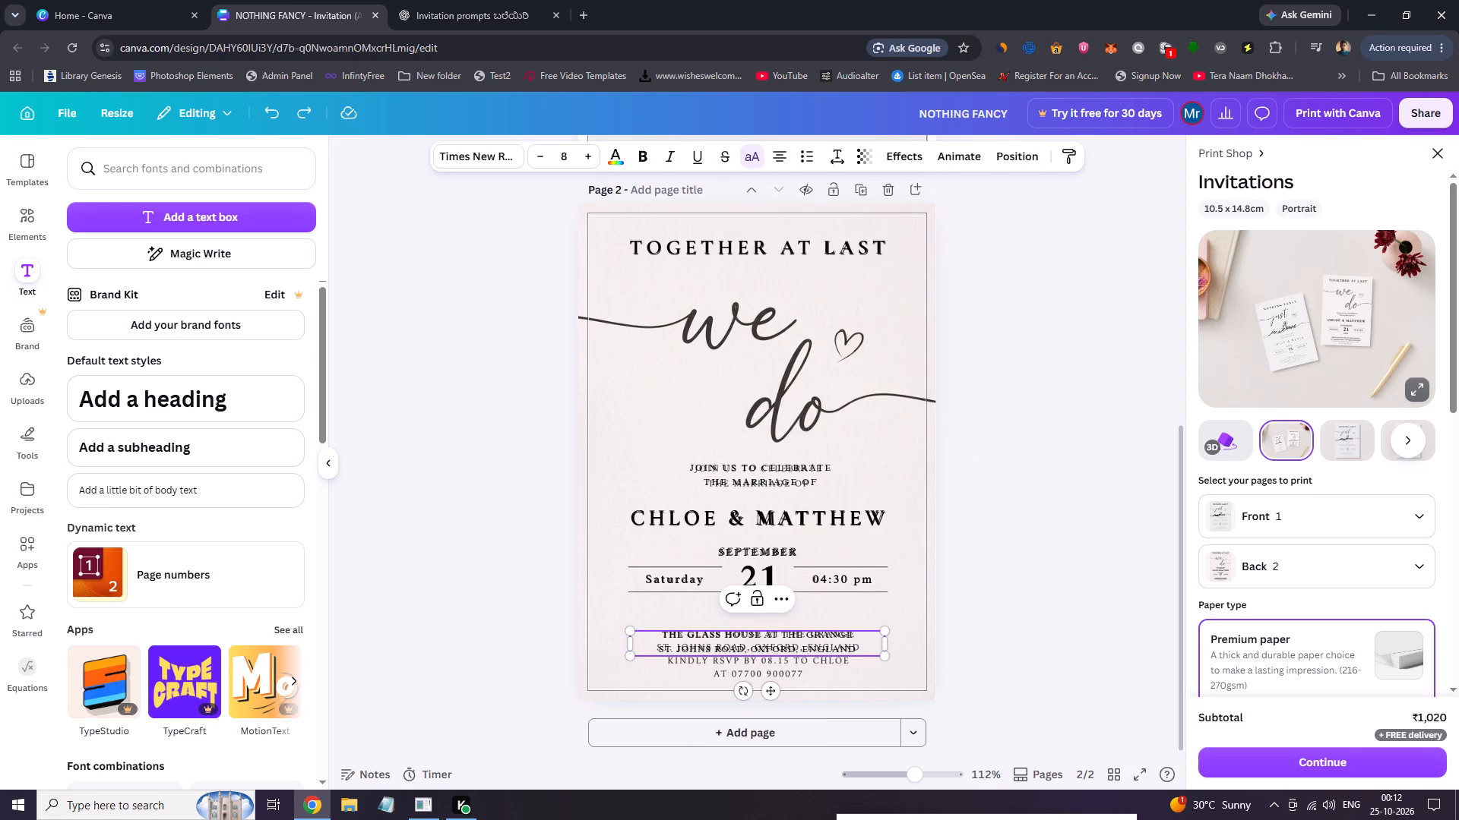
key(Return)
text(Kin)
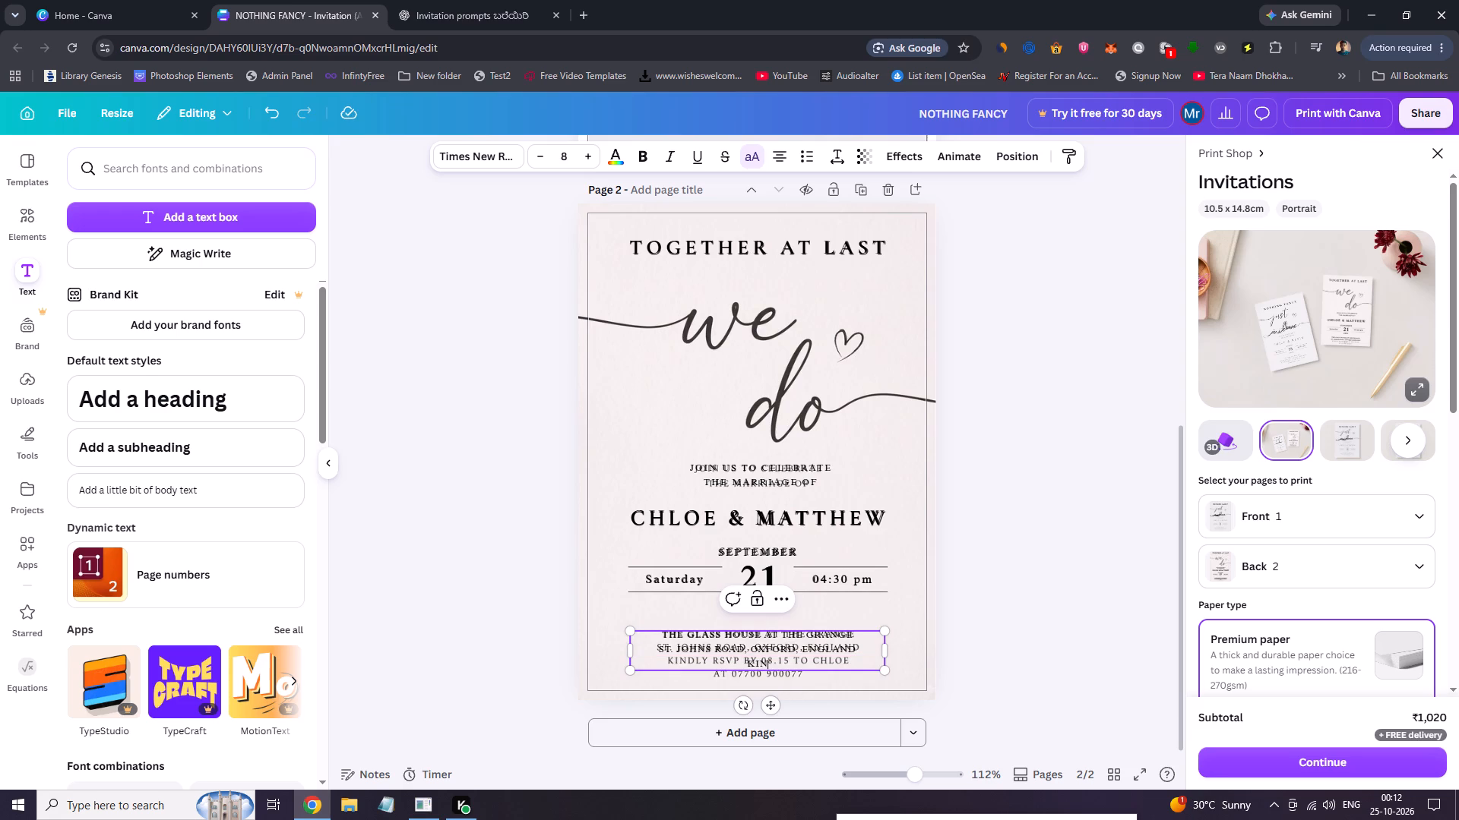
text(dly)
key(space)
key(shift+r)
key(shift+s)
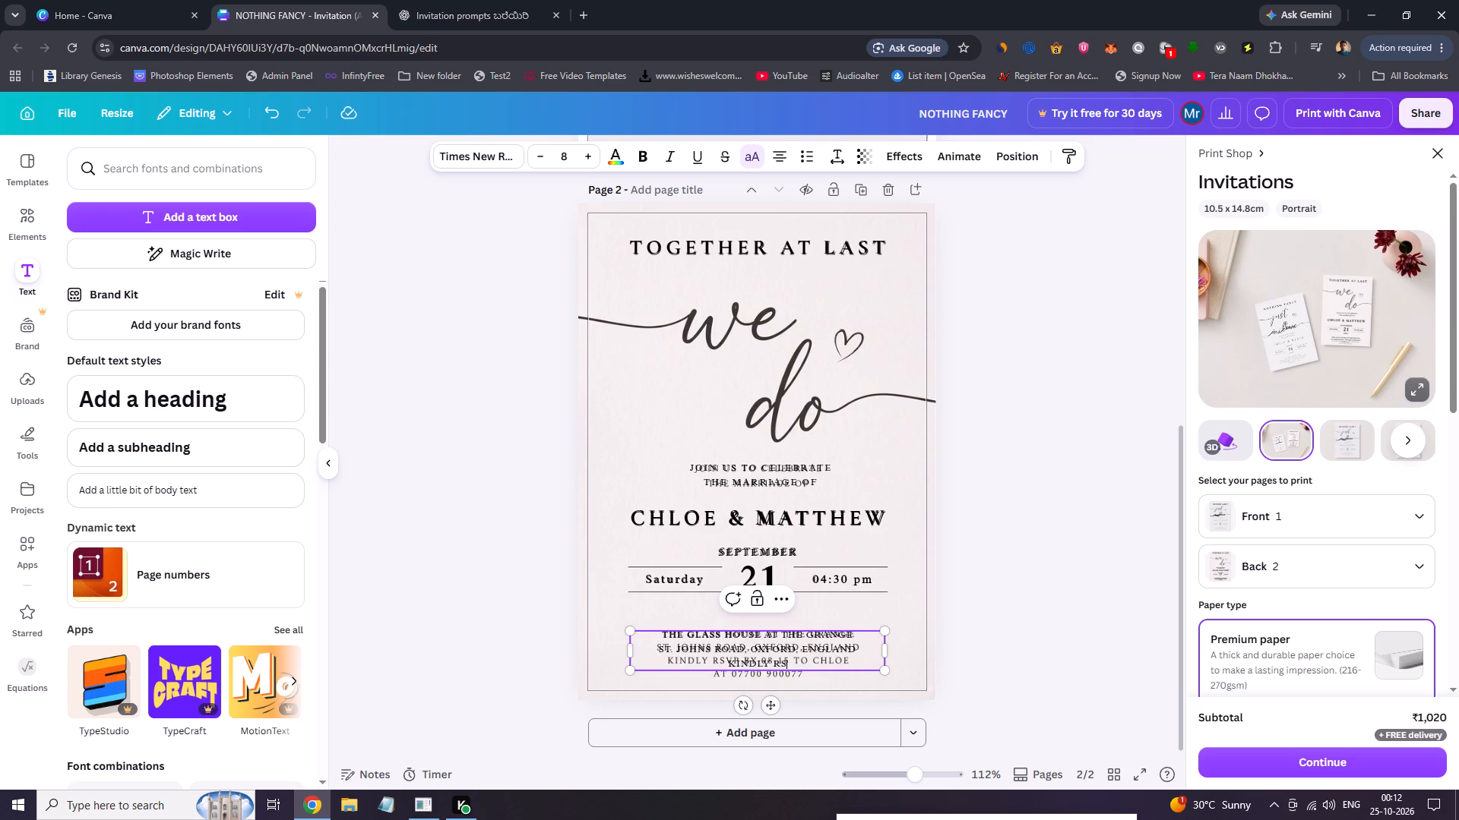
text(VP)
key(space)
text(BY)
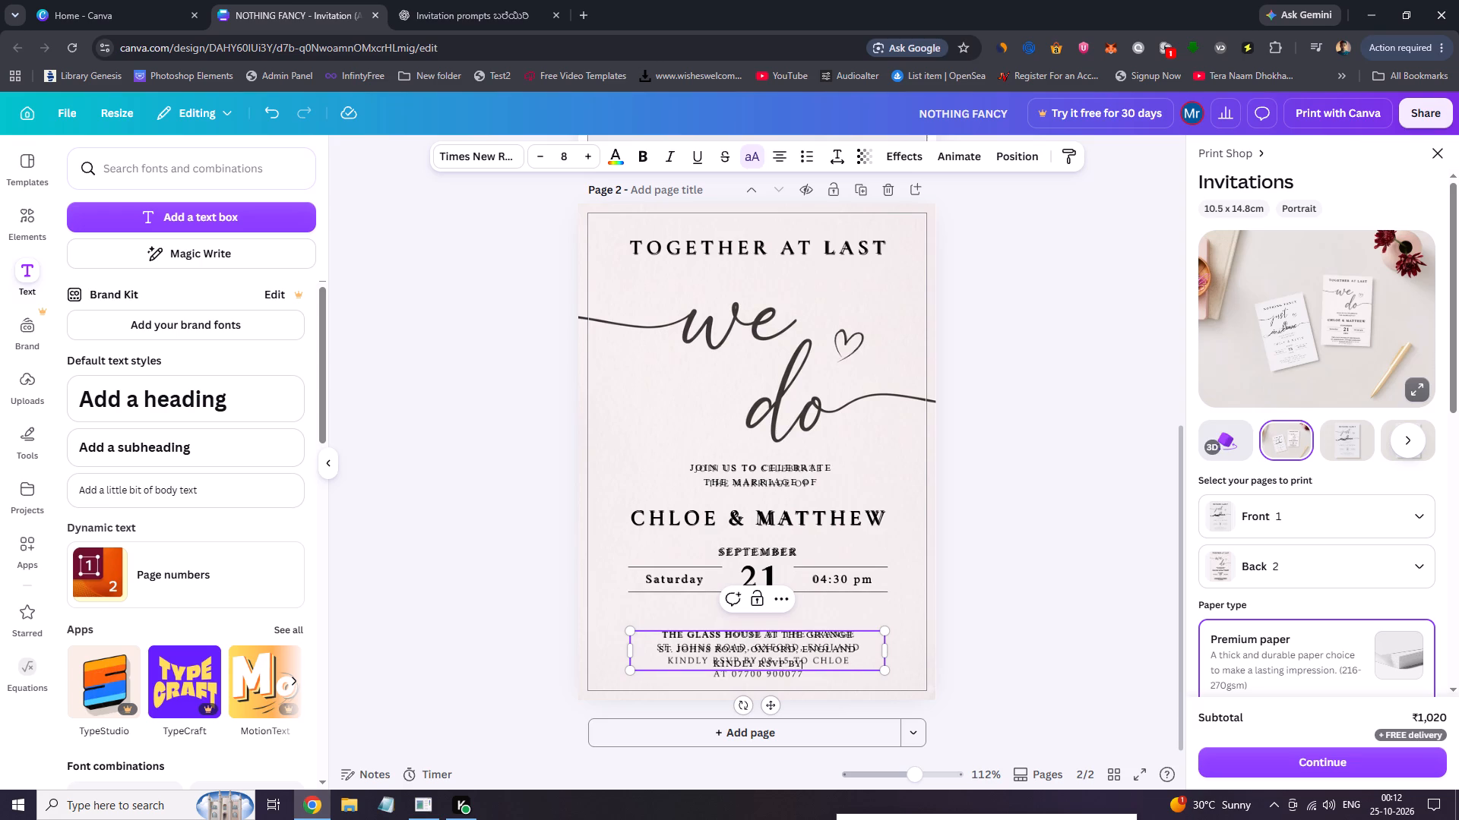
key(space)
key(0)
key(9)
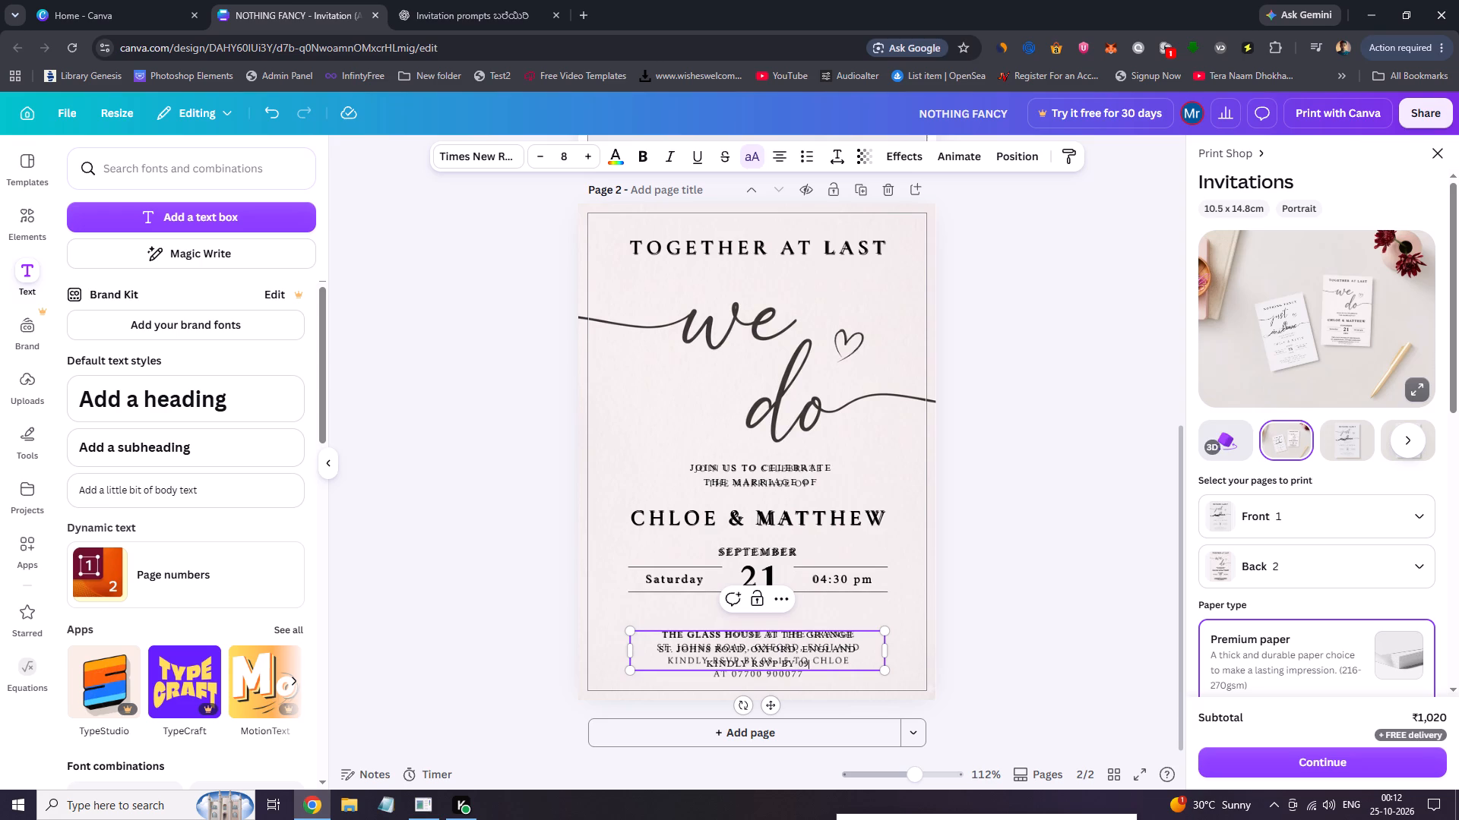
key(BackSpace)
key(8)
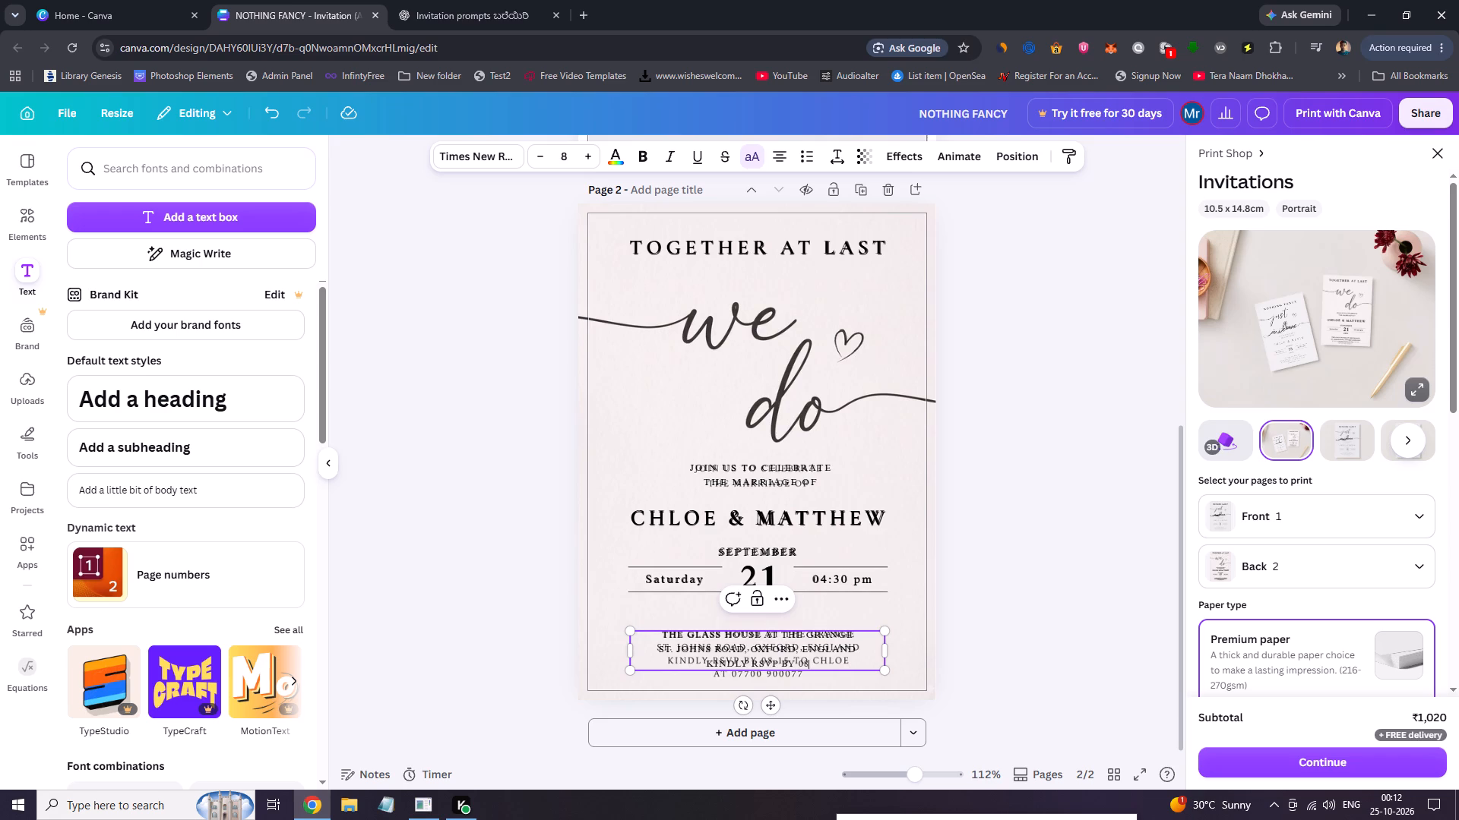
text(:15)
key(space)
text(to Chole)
Add a fourth line to the venue text box with "At" followed by the RSVP phone number.
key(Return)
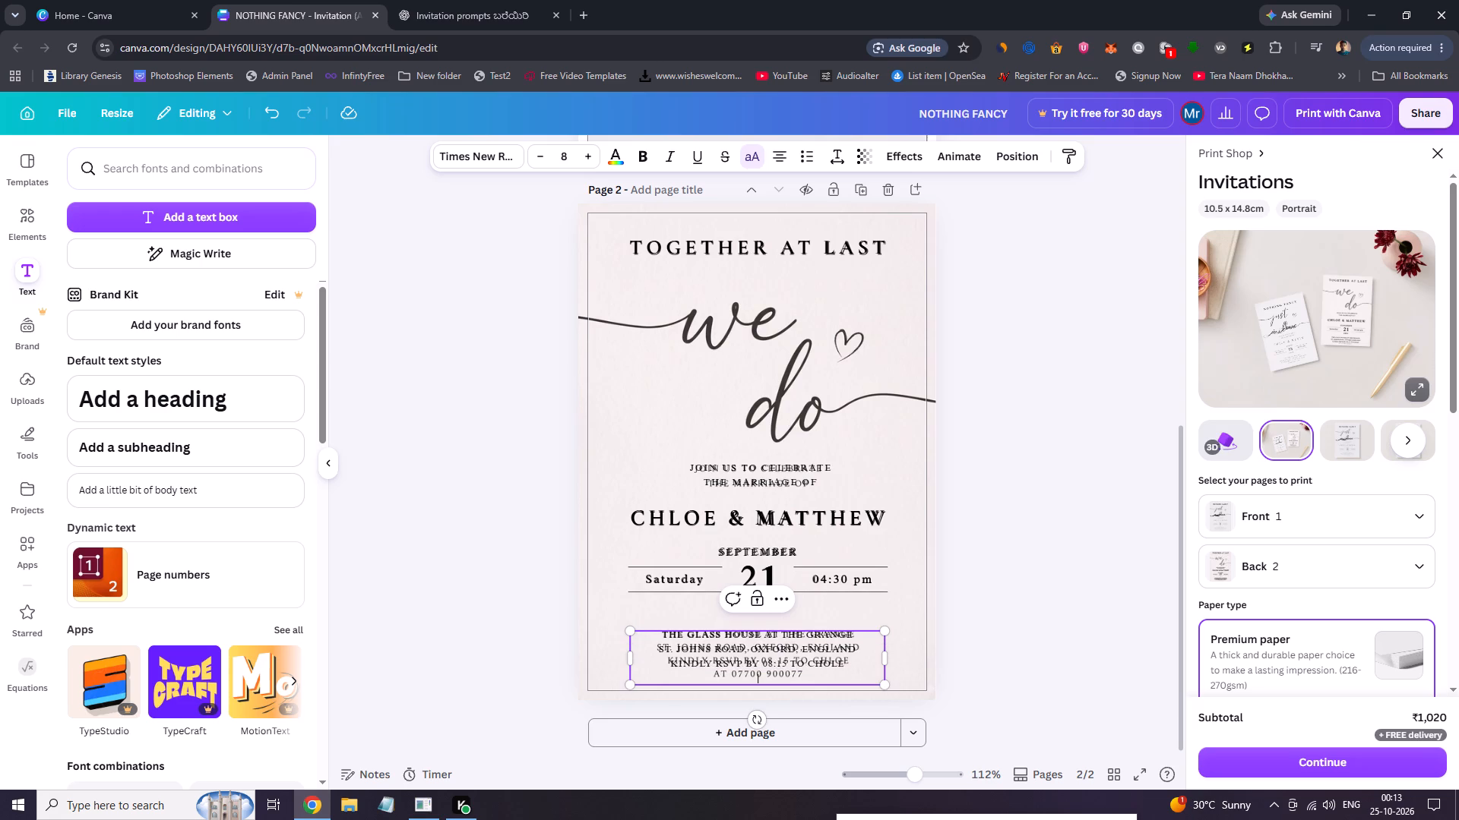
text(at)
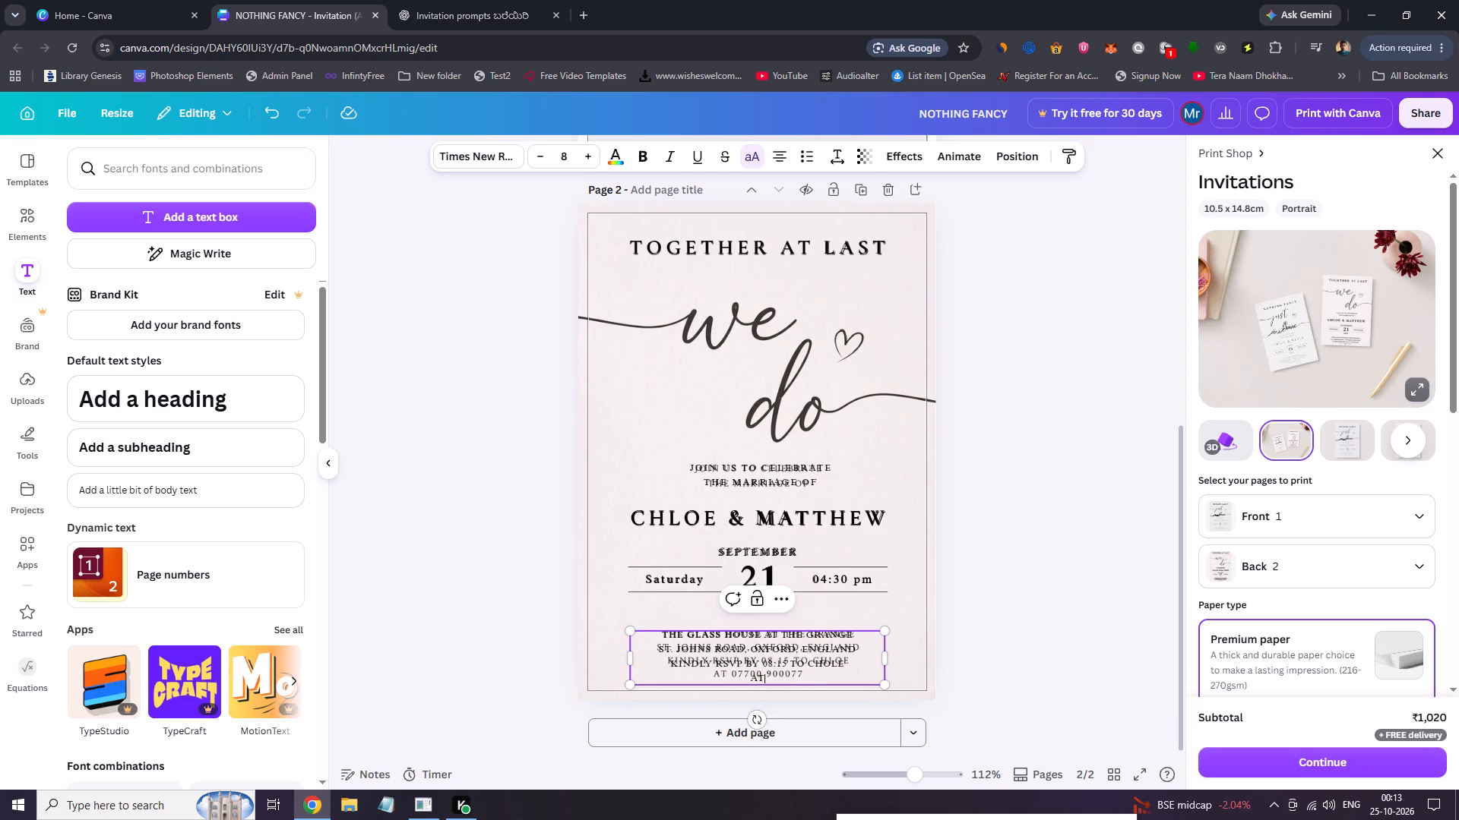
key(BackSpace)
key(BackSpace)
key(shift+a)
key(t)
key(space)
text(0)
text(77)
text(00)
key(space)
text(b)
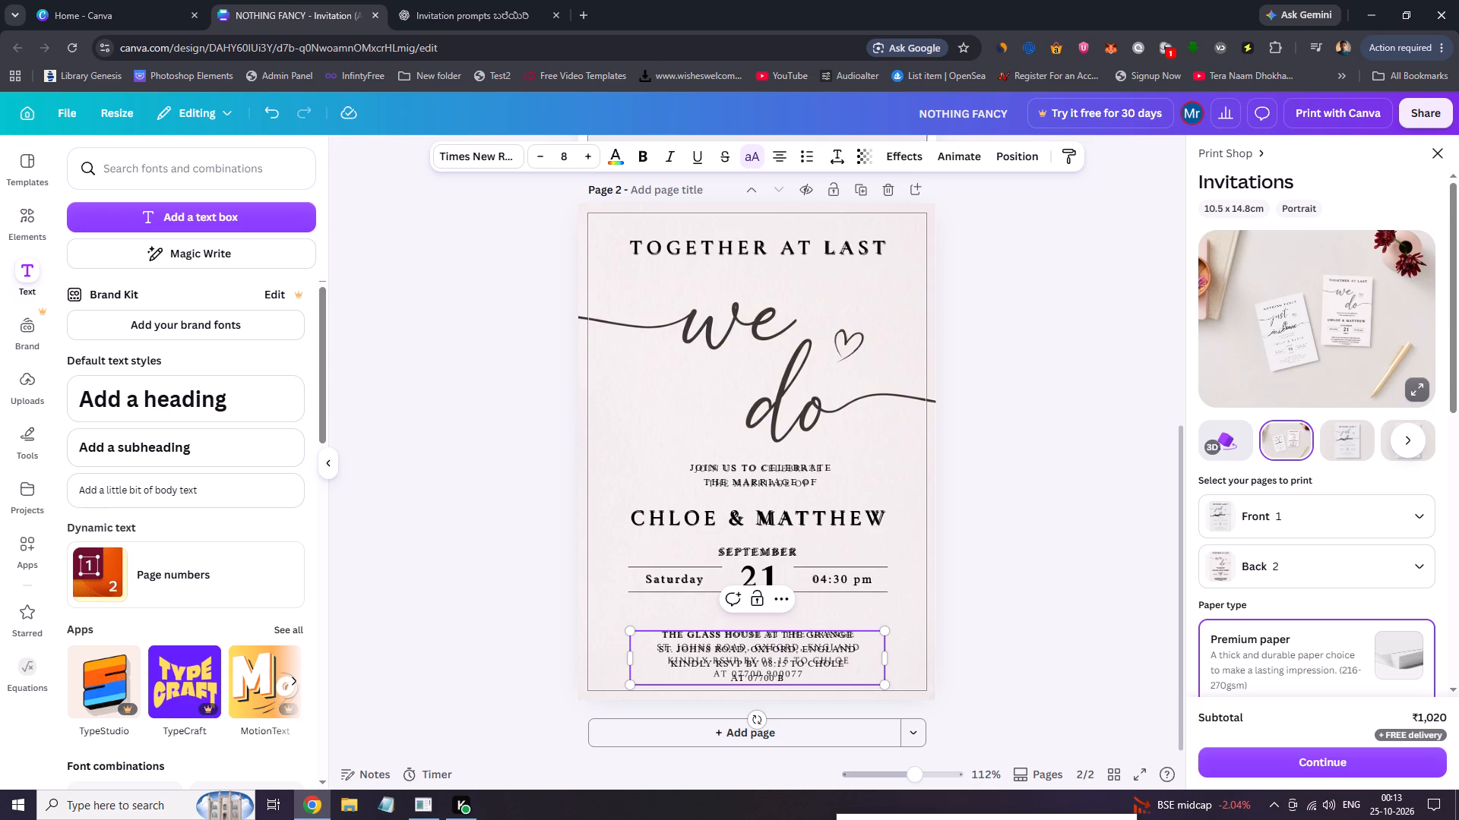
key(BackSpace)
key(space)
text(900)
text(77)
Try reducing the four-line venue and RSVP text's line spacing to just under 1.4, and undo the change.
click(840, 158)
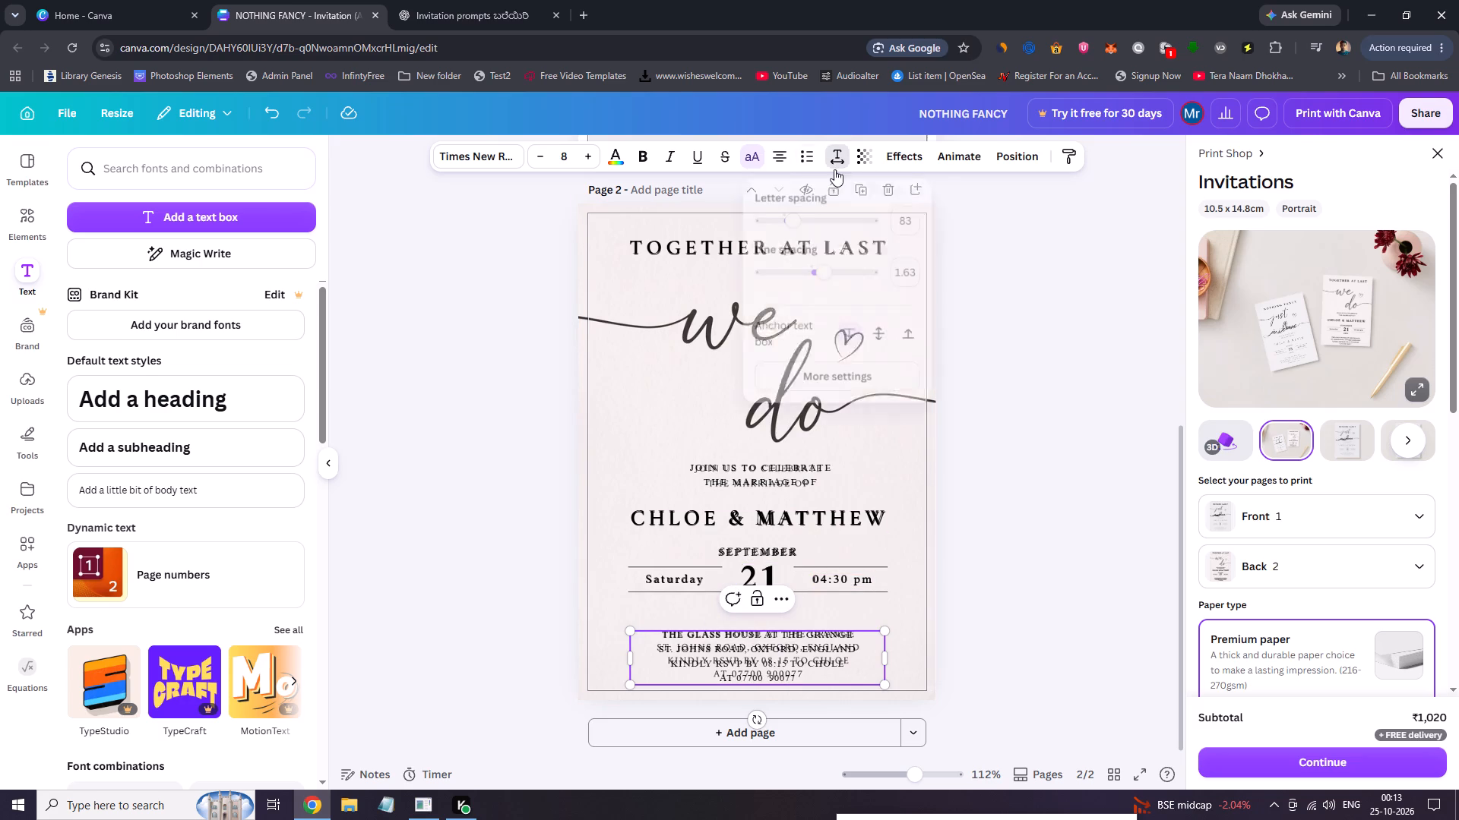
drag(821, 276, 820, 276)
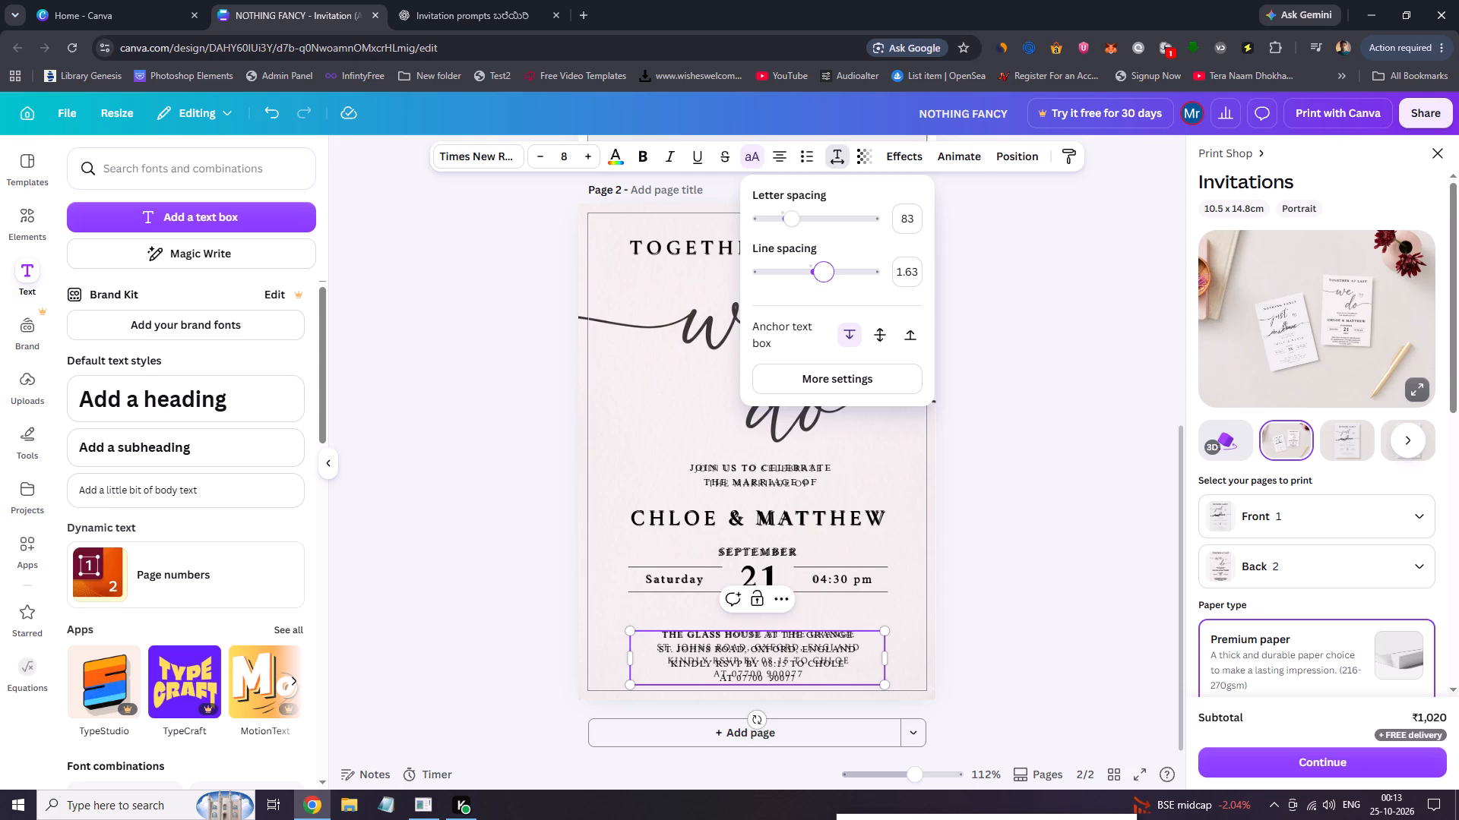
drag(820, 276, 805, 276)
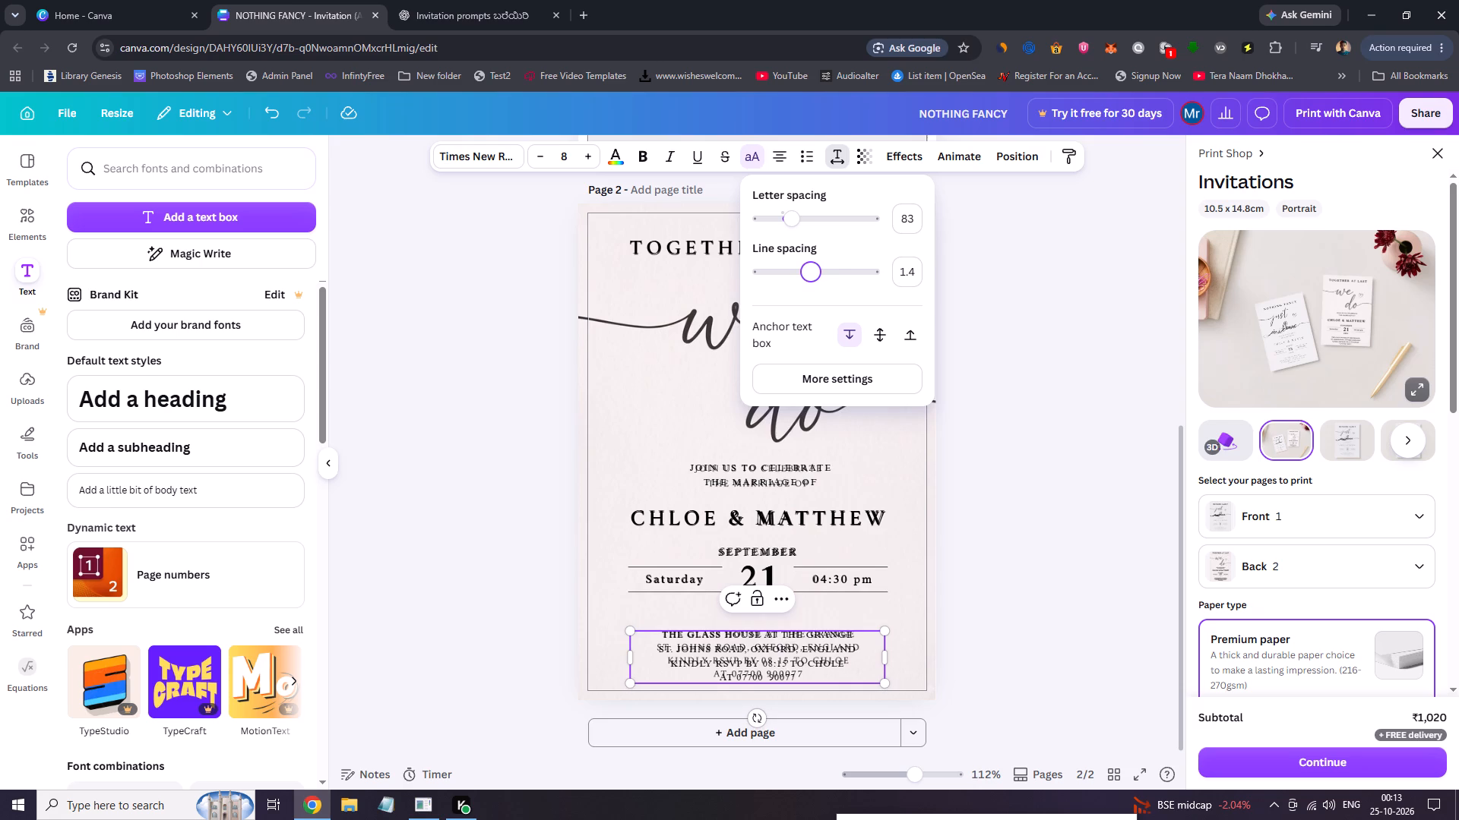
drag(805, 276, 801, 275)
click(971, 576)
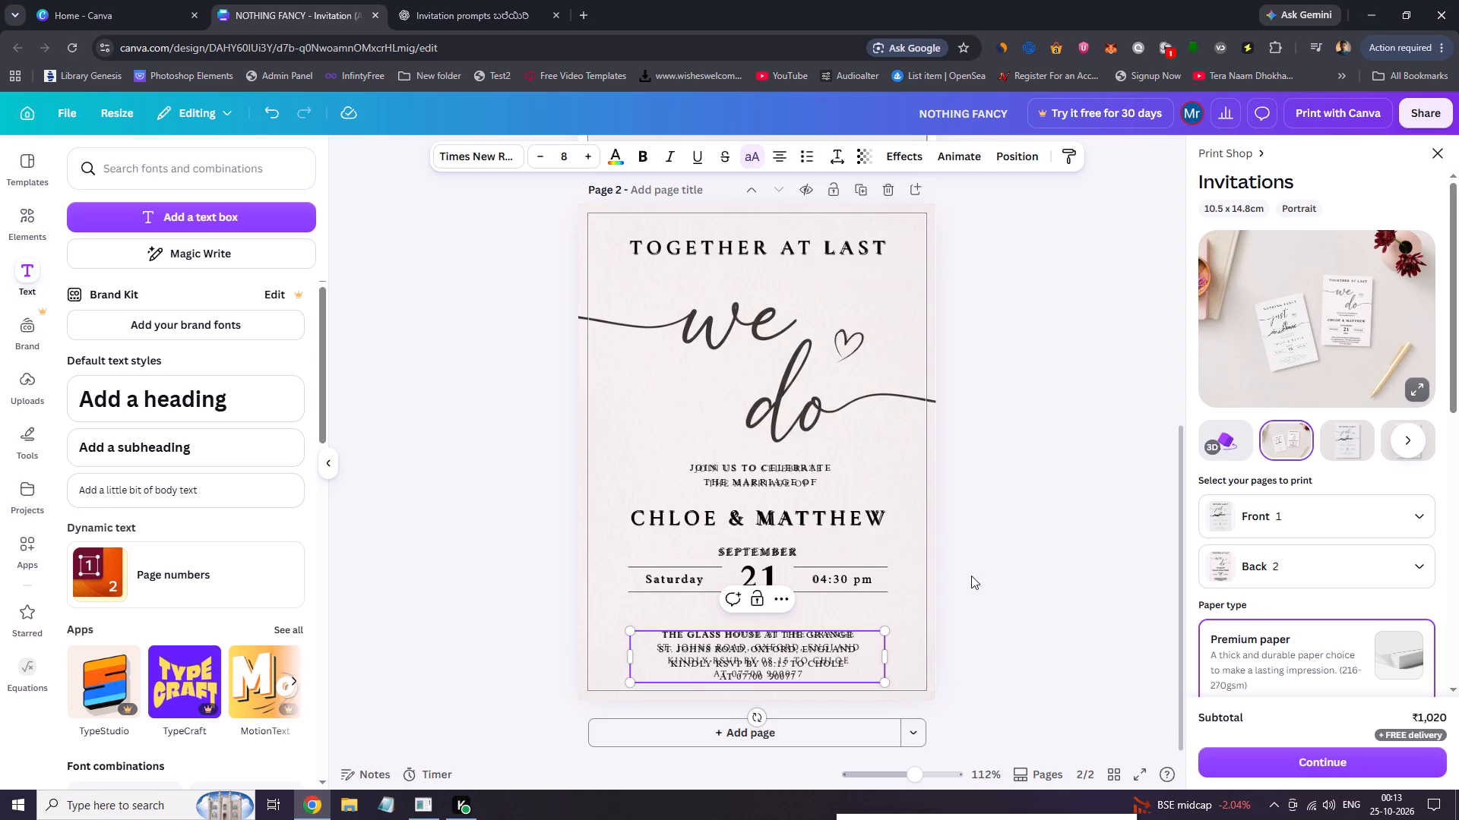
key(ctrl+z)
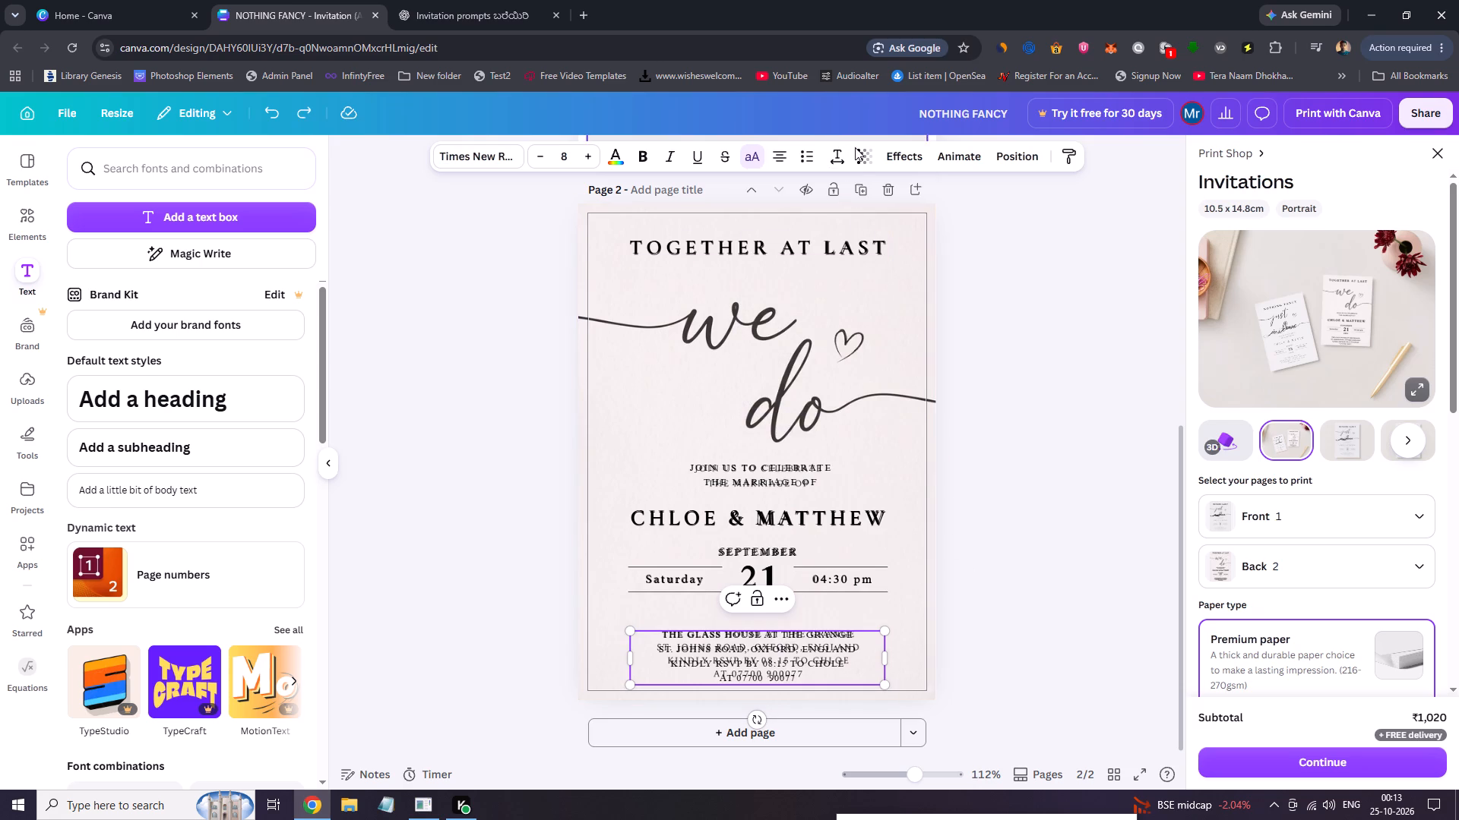
Set the four-line venue and RSVP text's line spacing to 1.46 and its letter spacing to about 76.
click(971, 640)
click(853, 645)
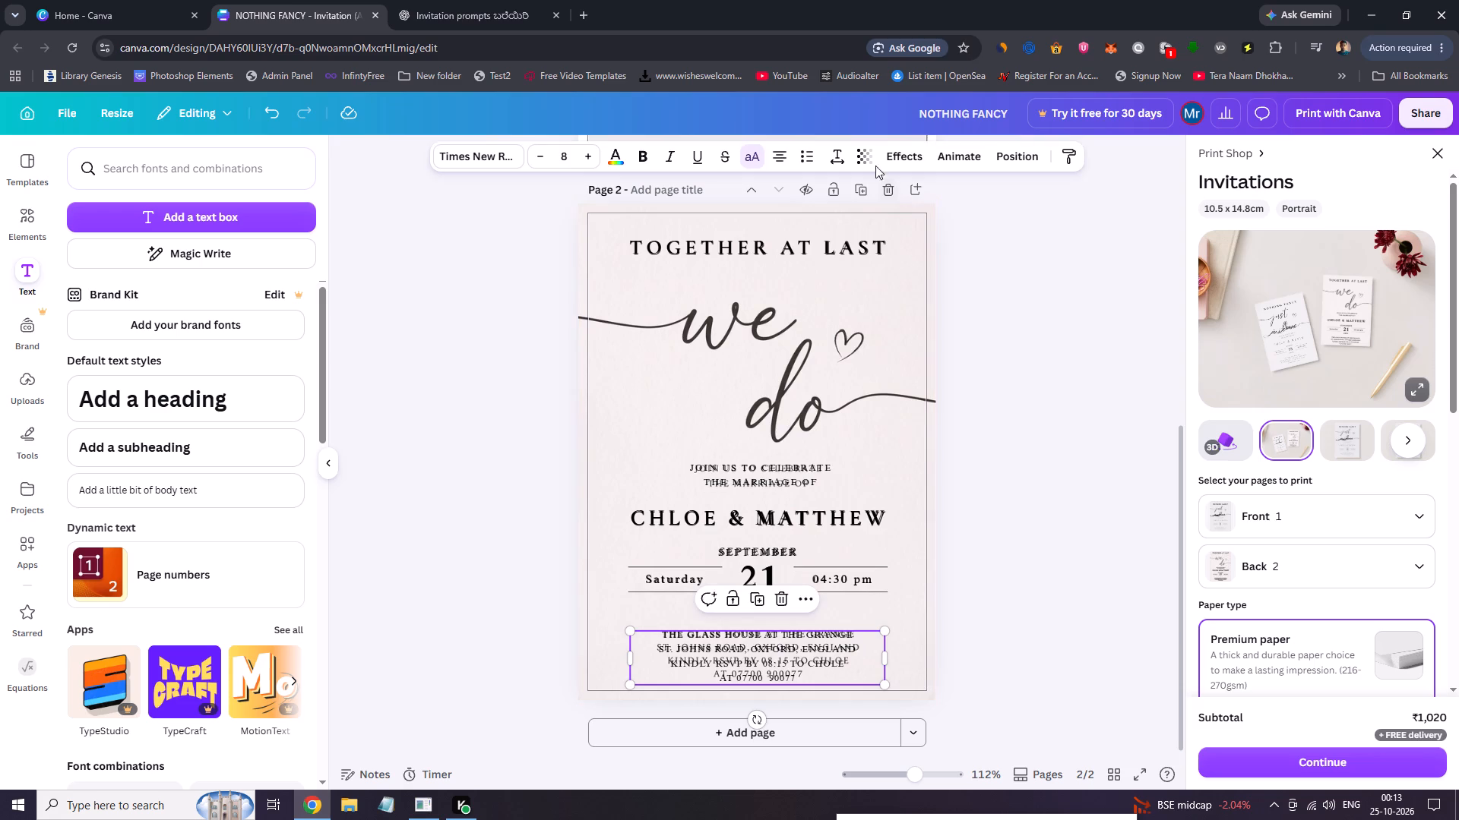
click(838, 149)
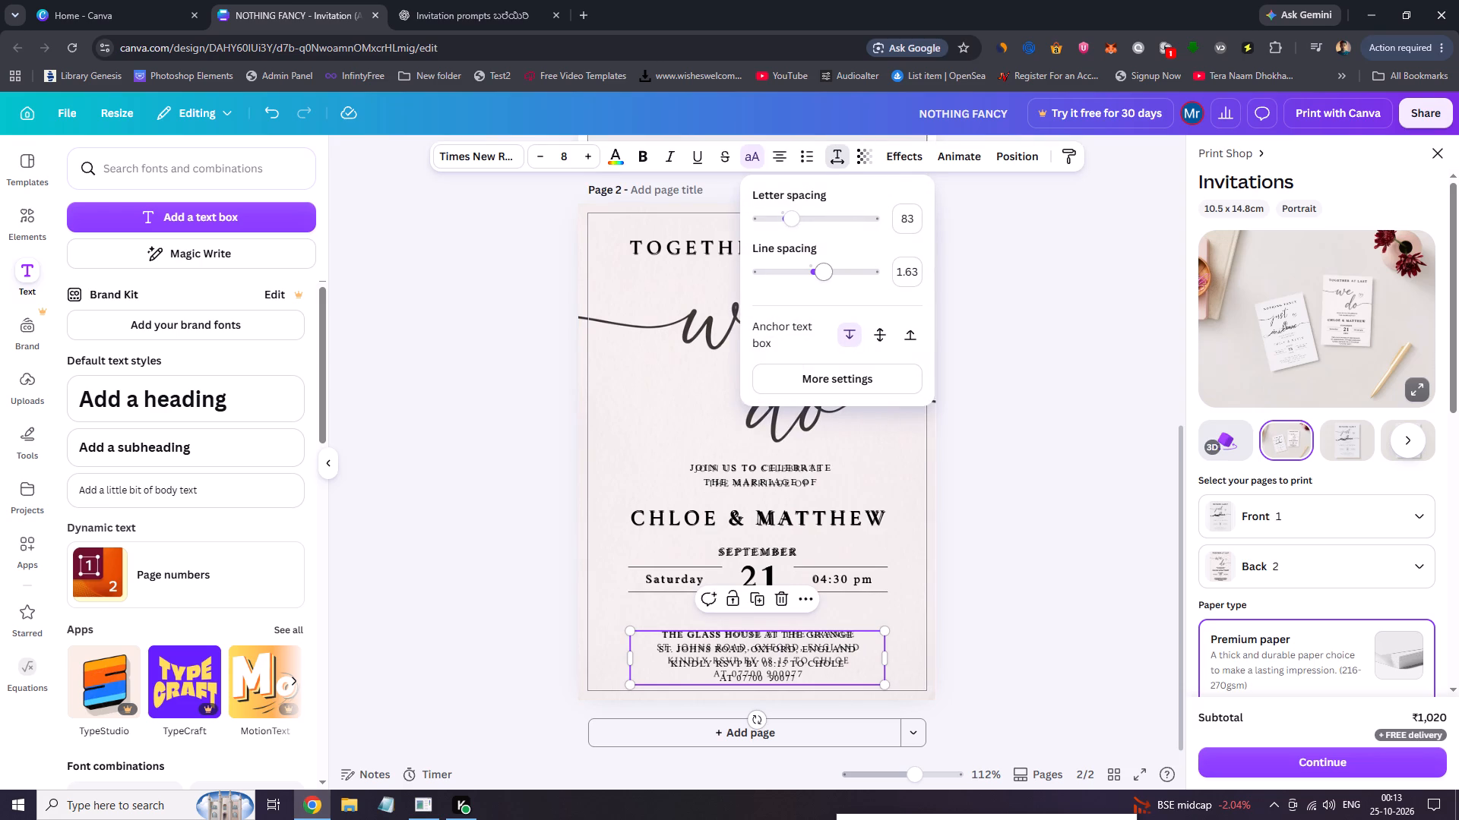
drag(829, 278, 824, 276)
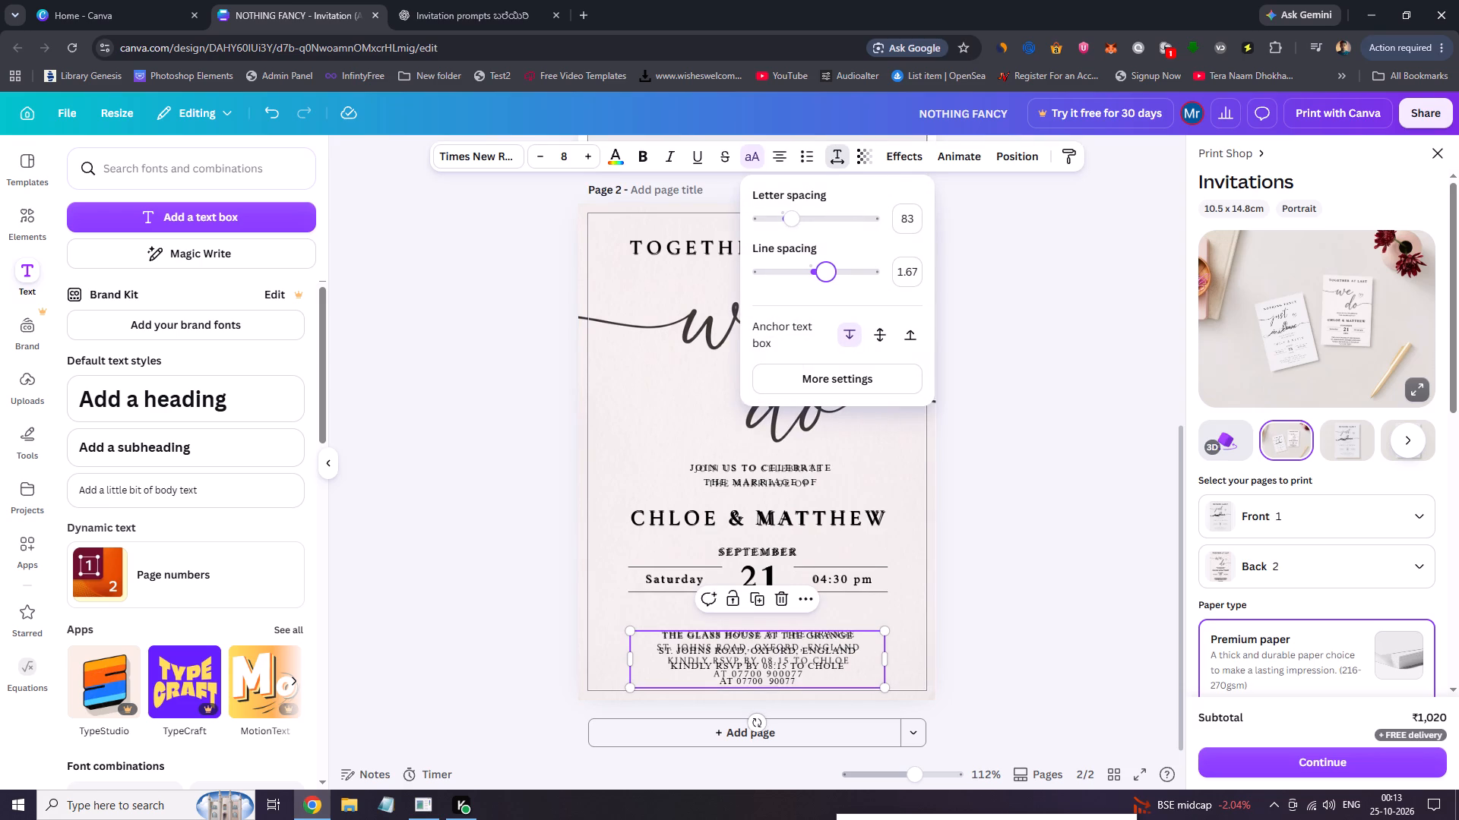
drag(824, 276, 815, 275)
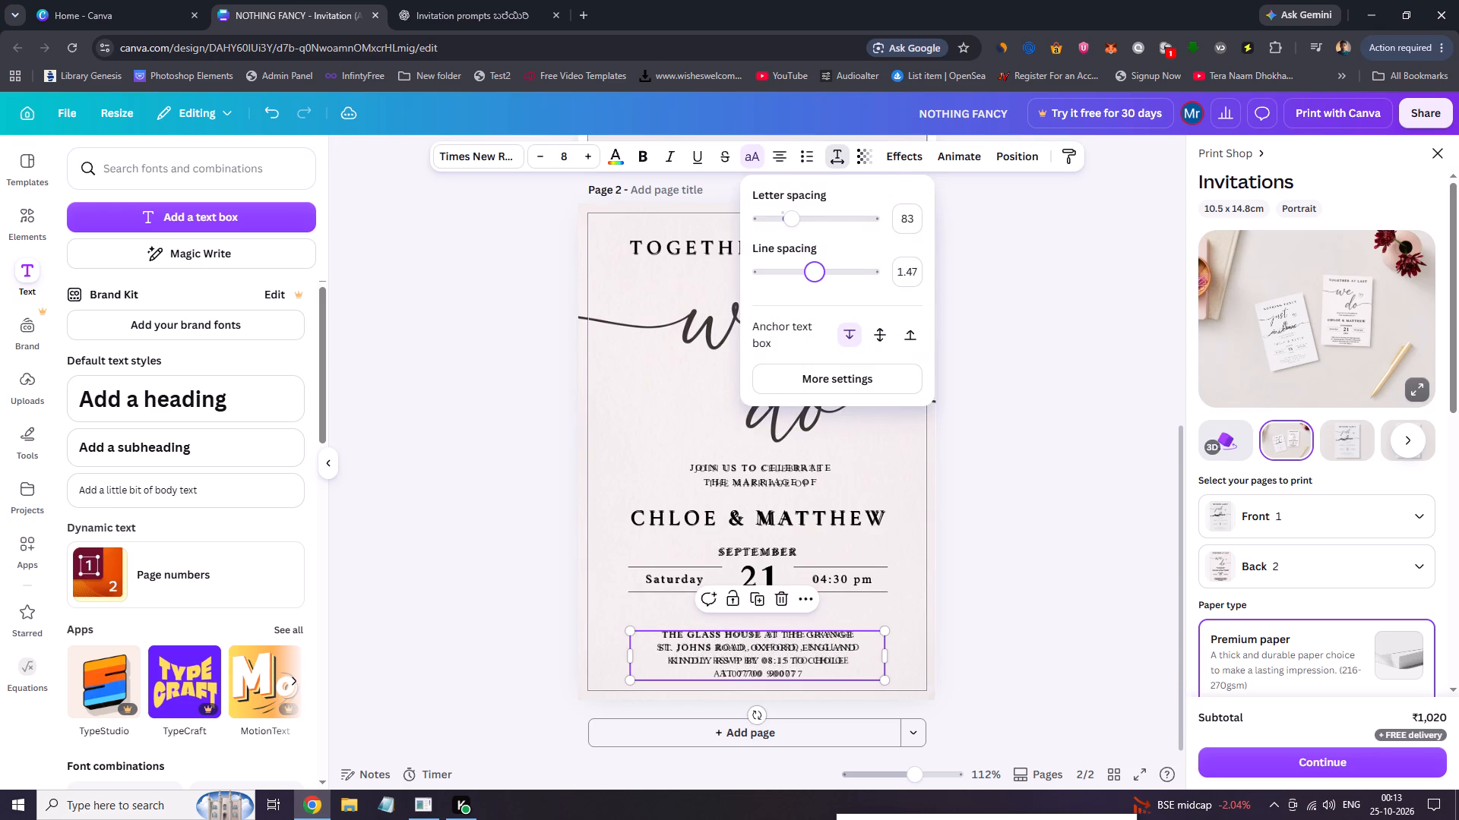
drag(815, 275, 814, 274)
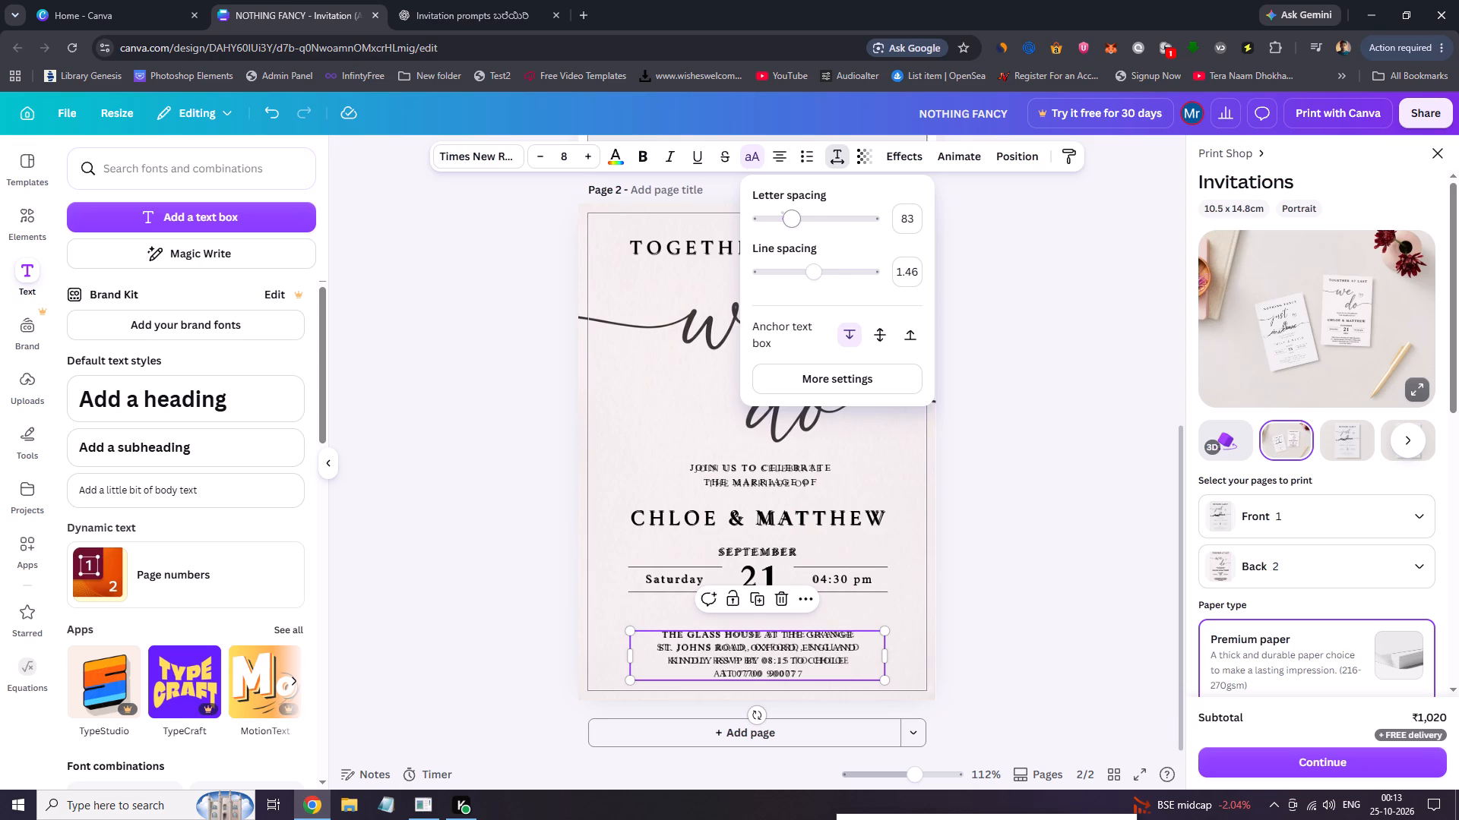
drag(798, 220, 790, 221)
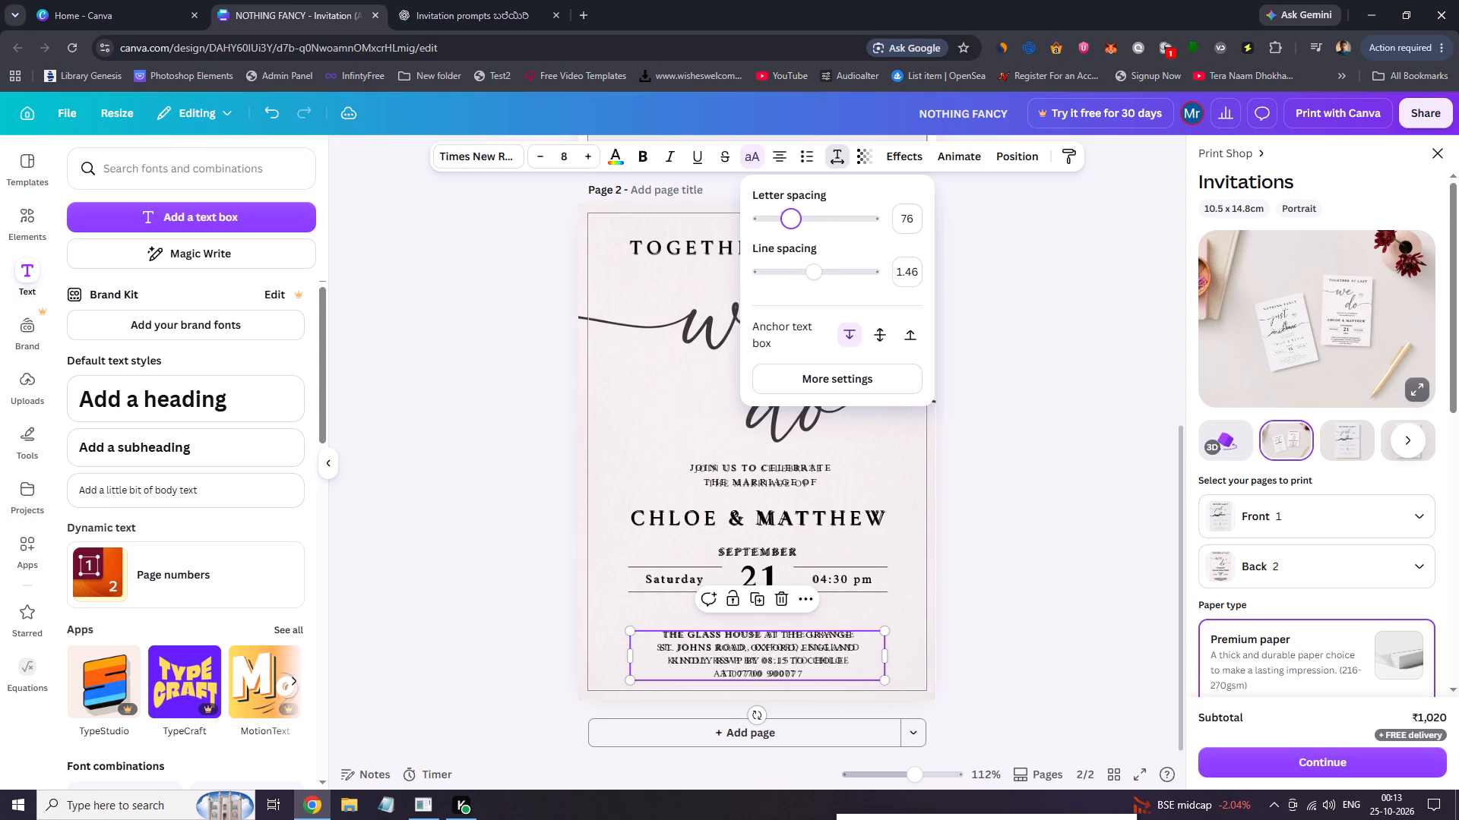
drag(790, 221, 791, 221)
click(1082, 500)
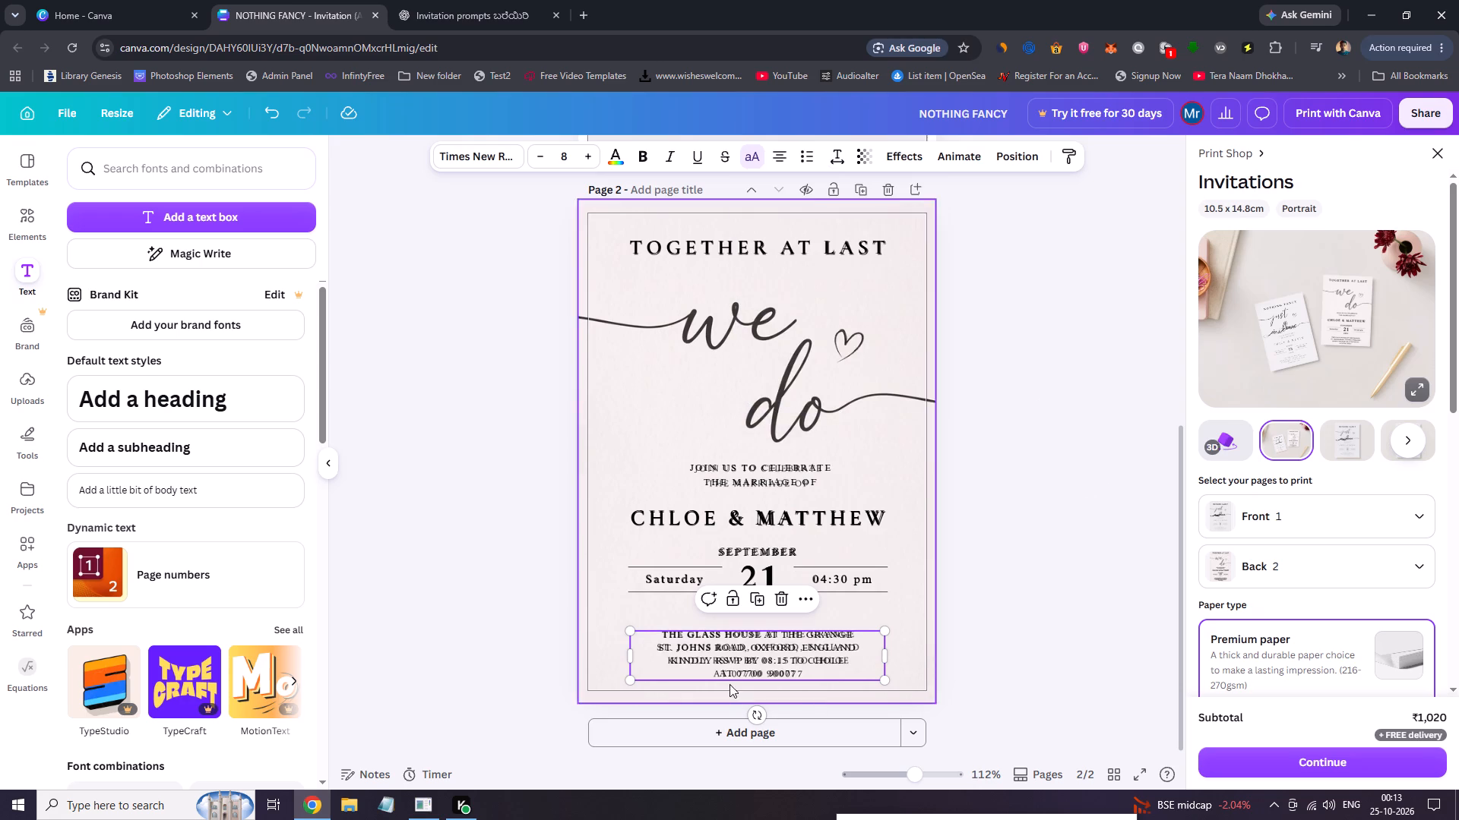
Nudge the four-line venue and RSVP text box slightly upward, keeping it centred on the page over the original wording.
click(746, 658)
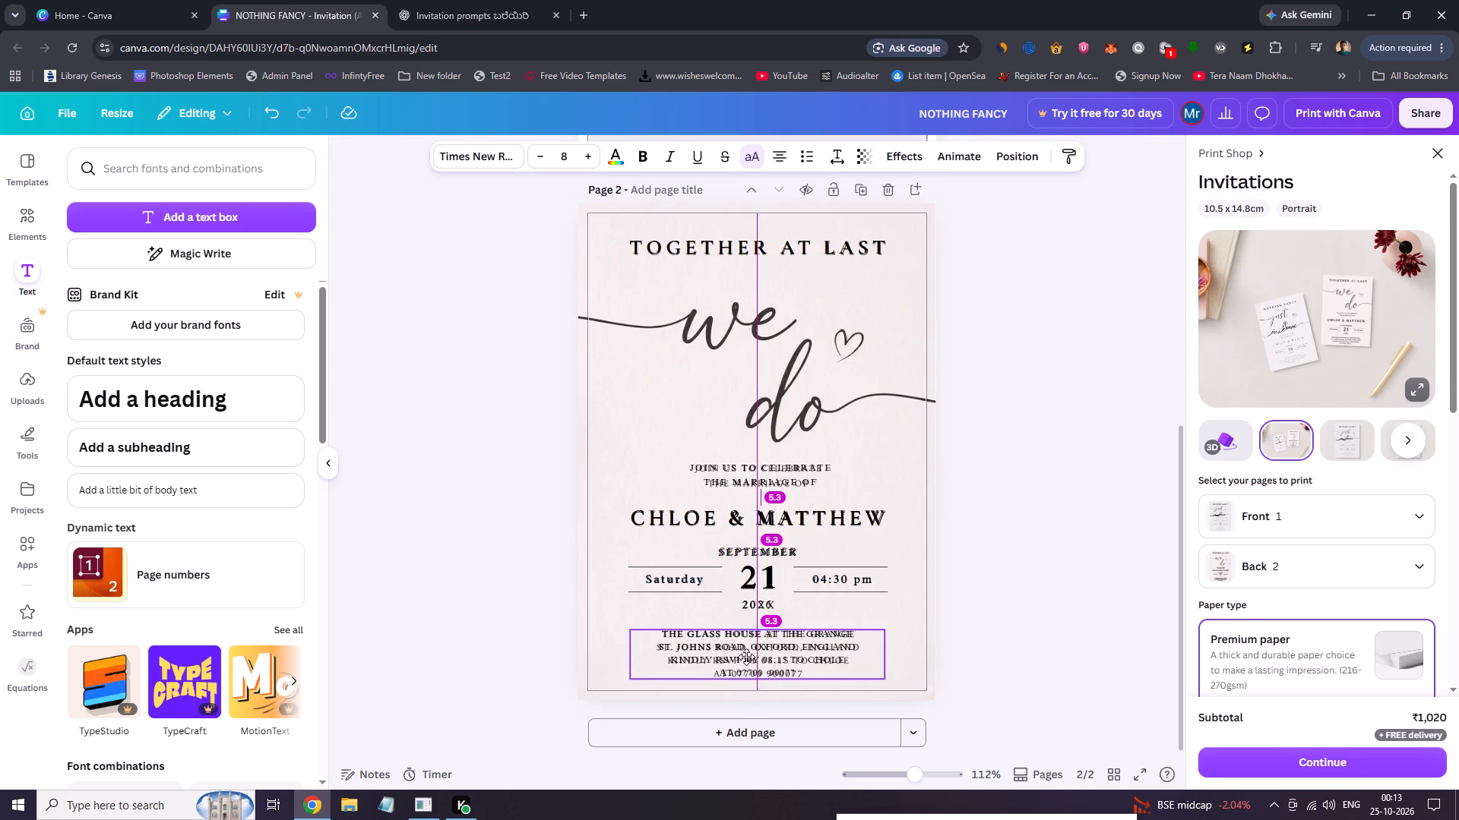
click(1030, 596)
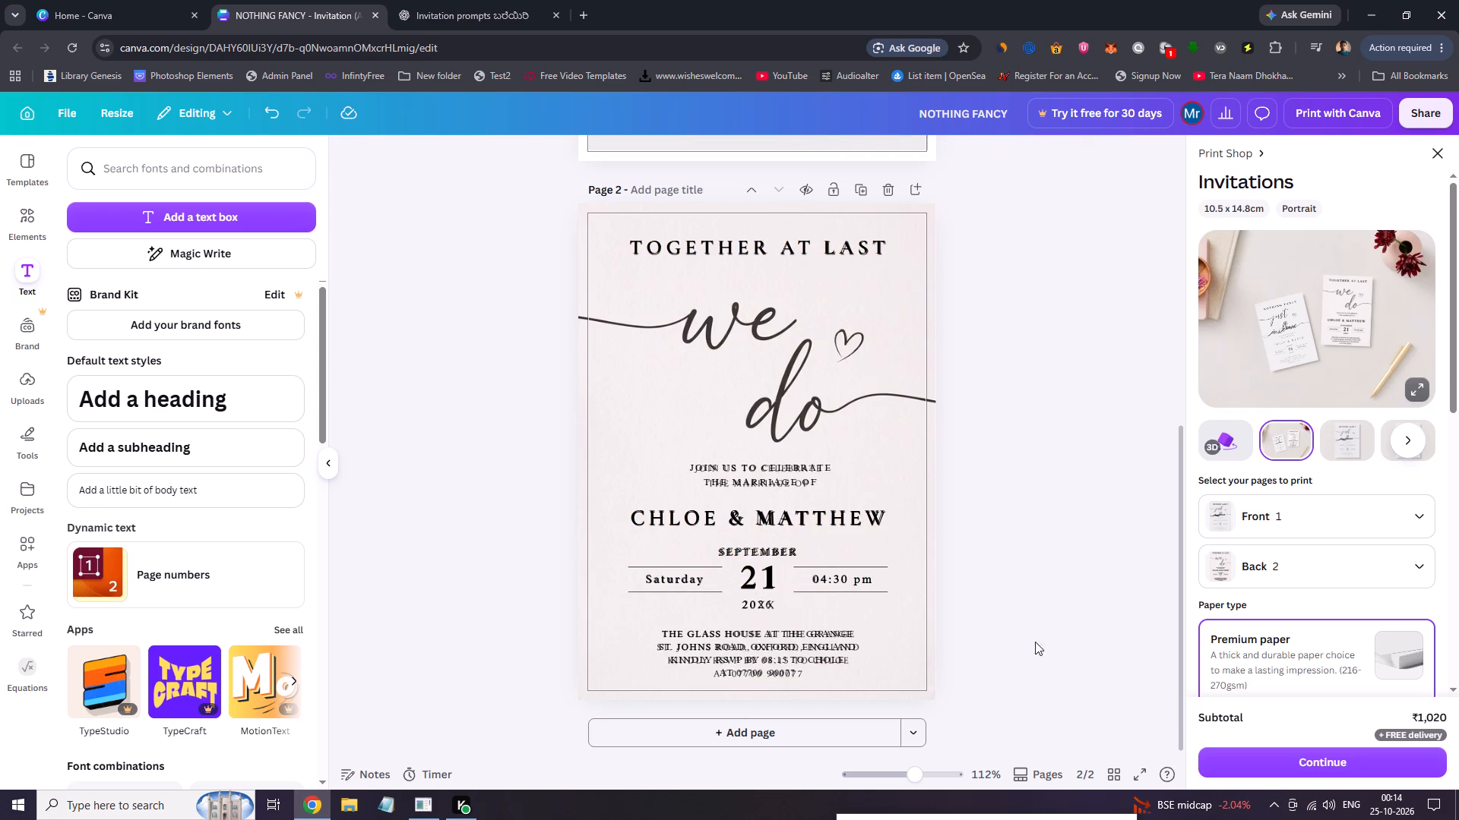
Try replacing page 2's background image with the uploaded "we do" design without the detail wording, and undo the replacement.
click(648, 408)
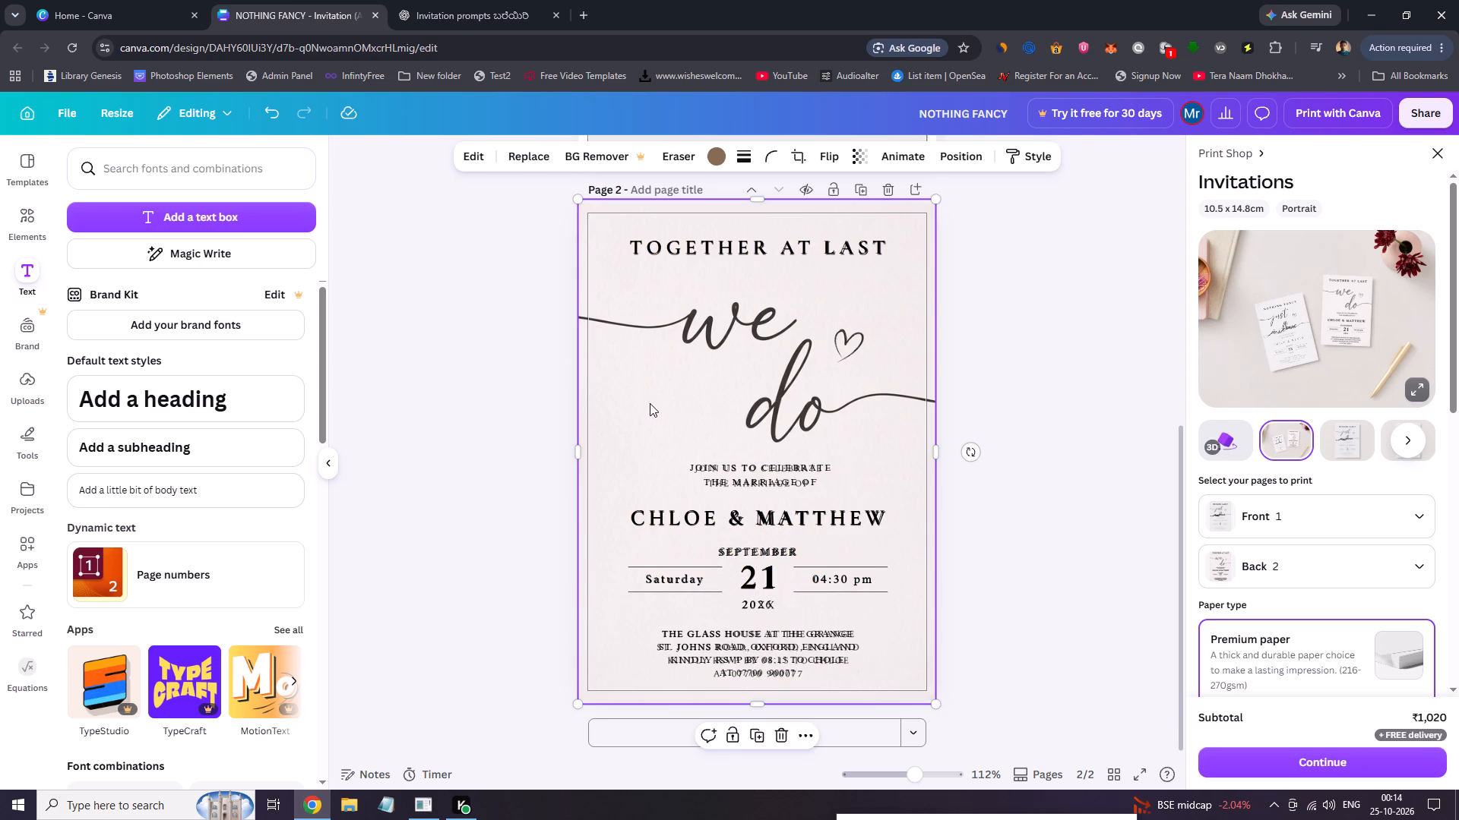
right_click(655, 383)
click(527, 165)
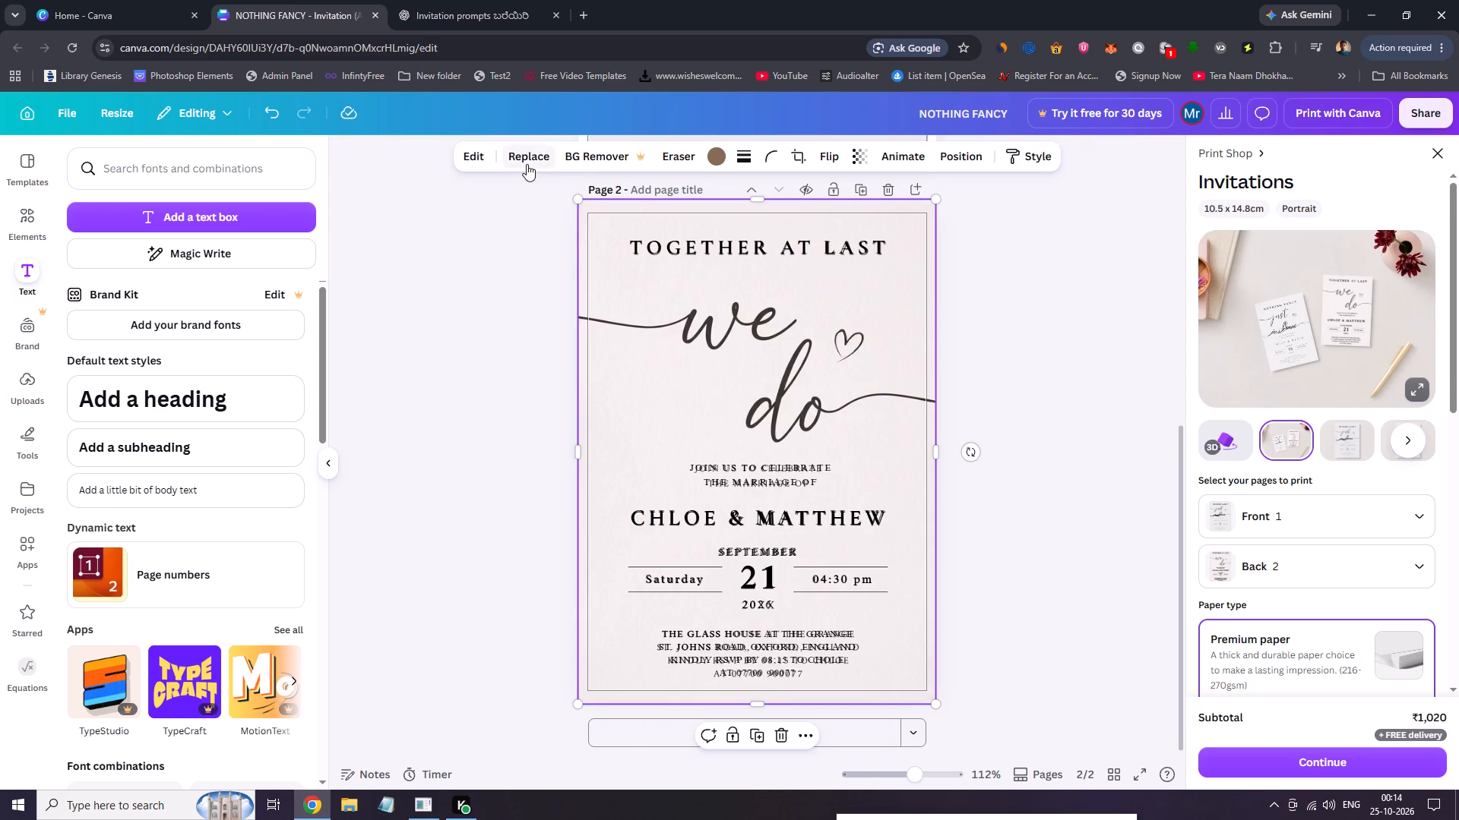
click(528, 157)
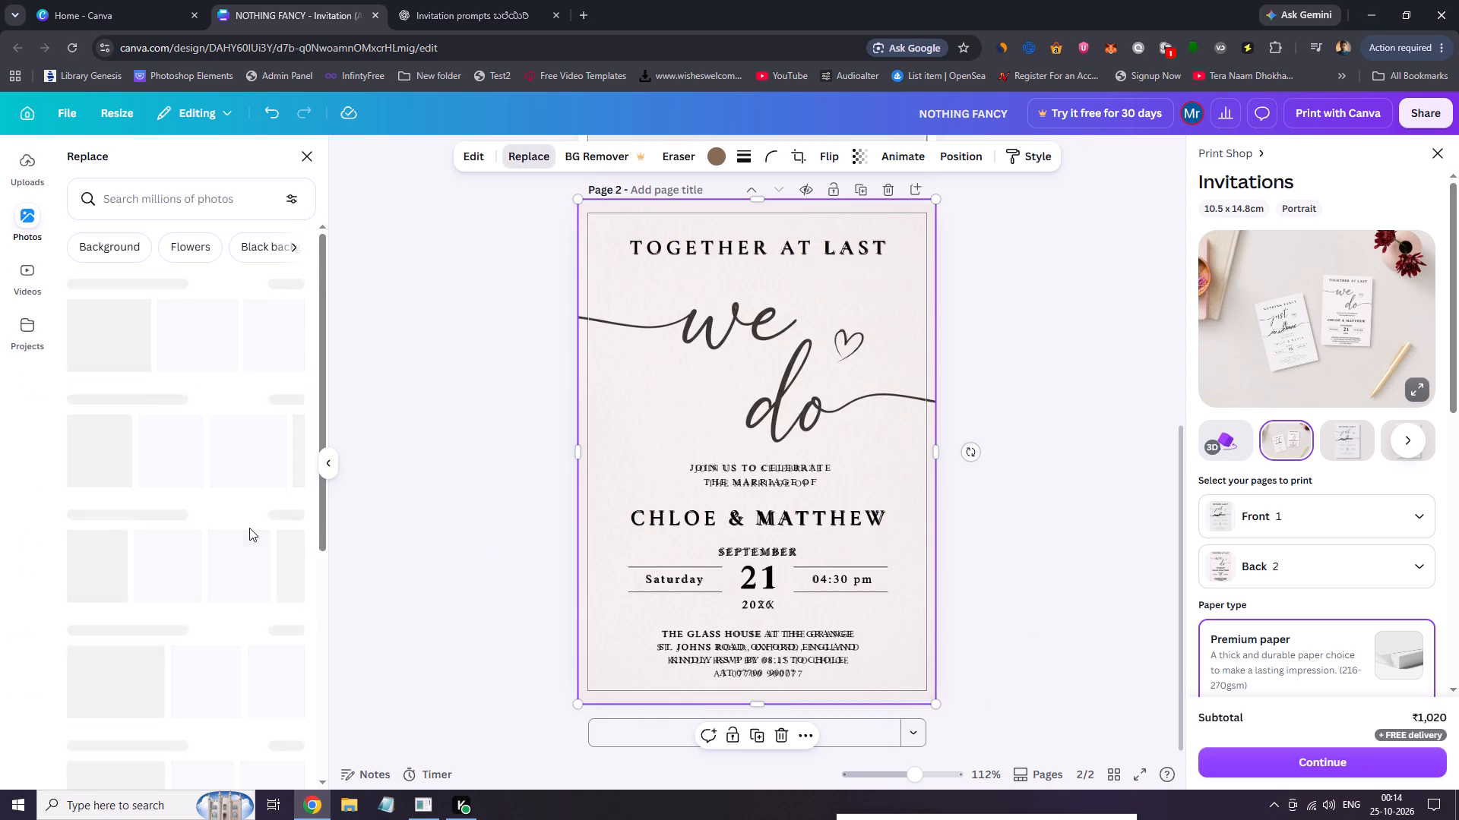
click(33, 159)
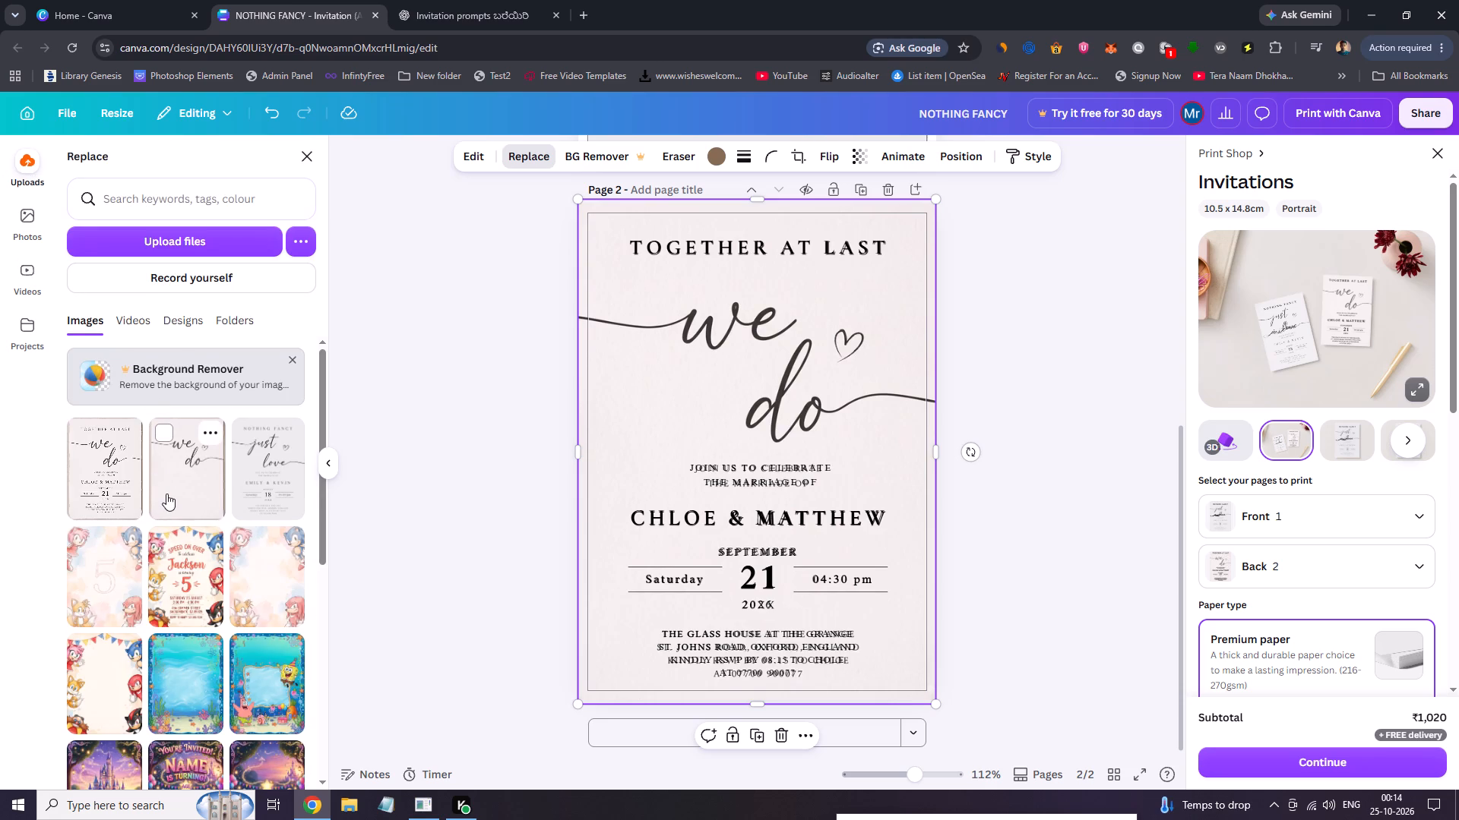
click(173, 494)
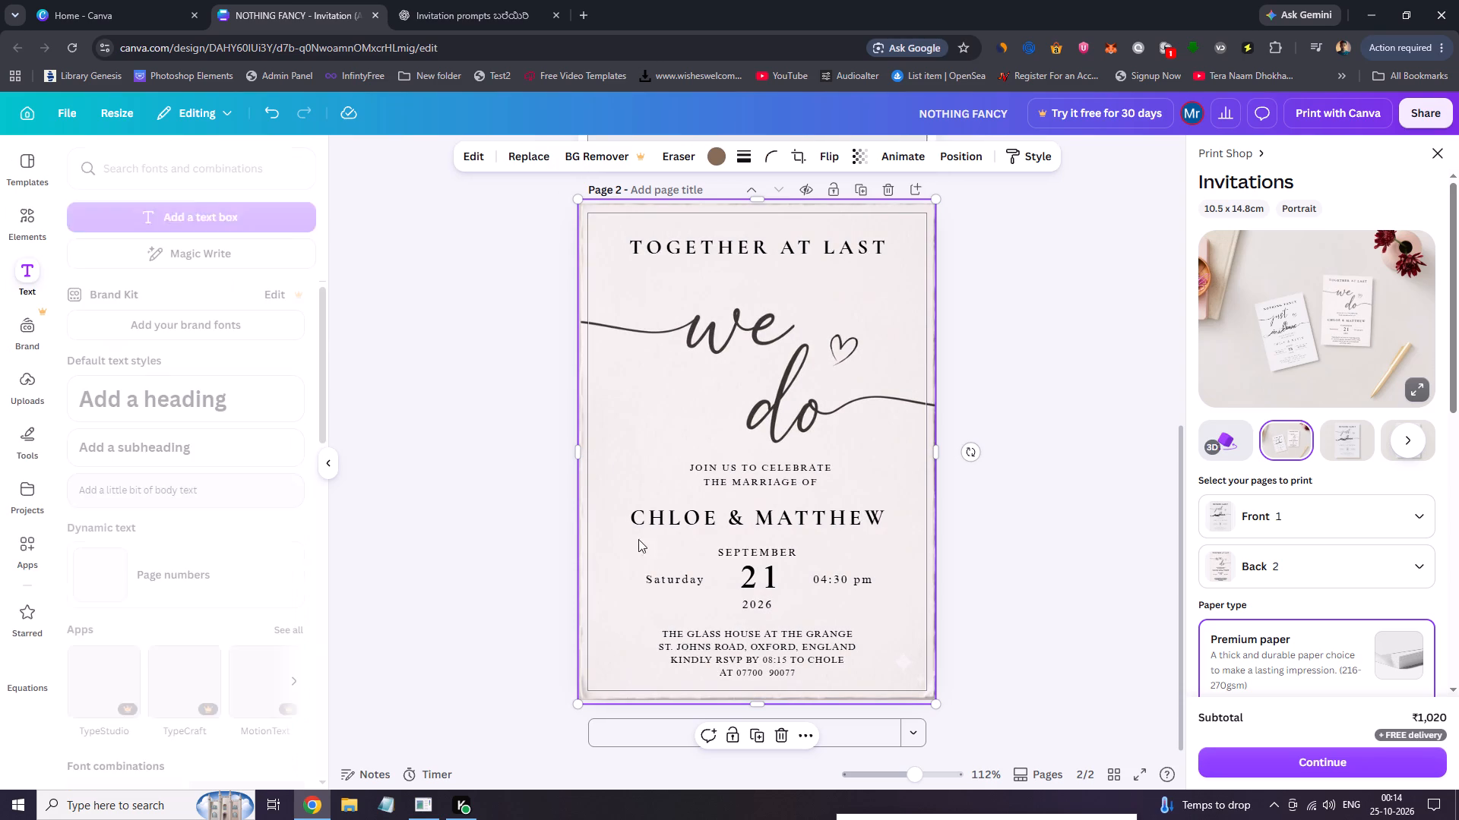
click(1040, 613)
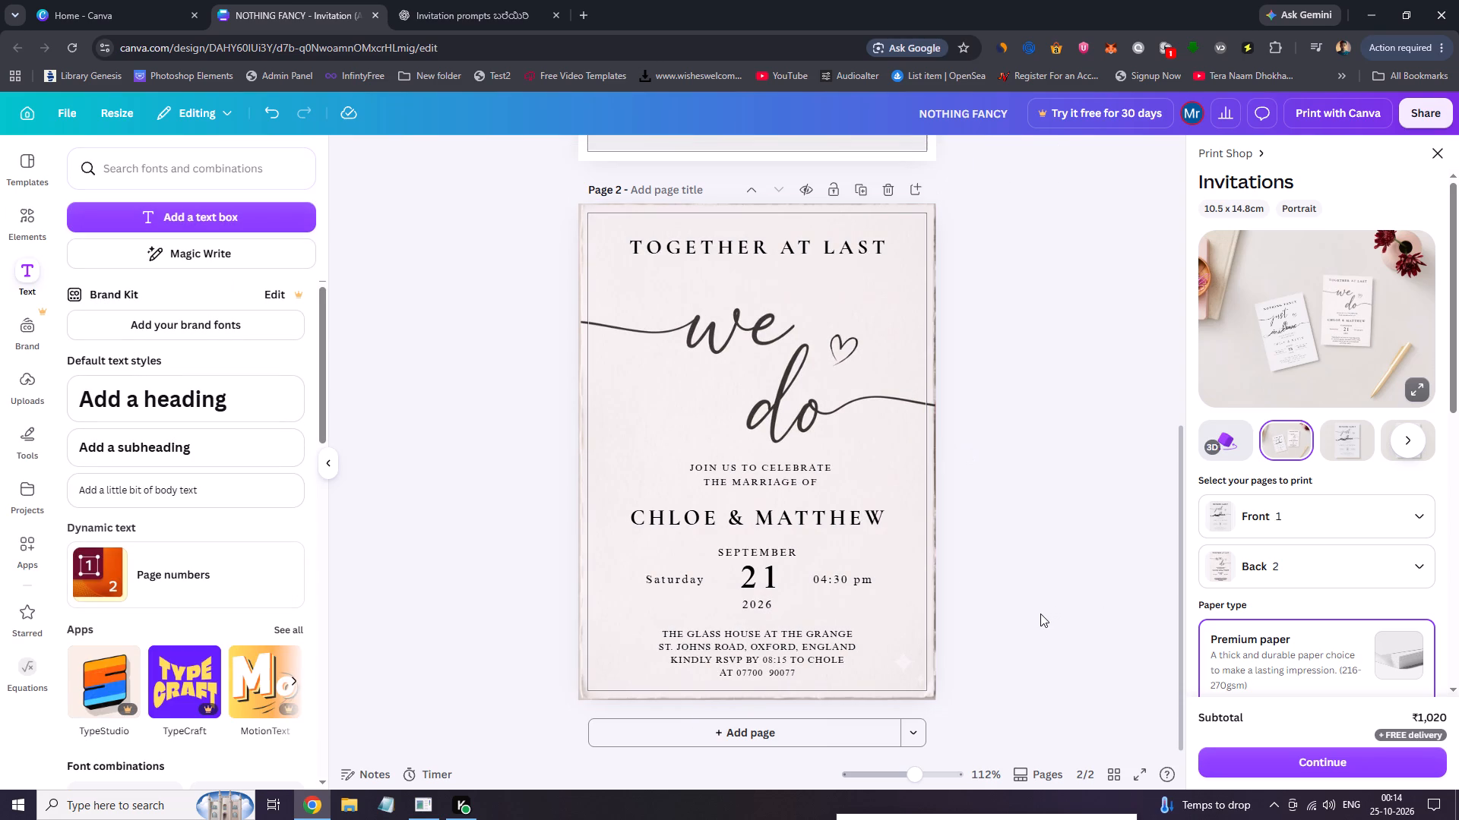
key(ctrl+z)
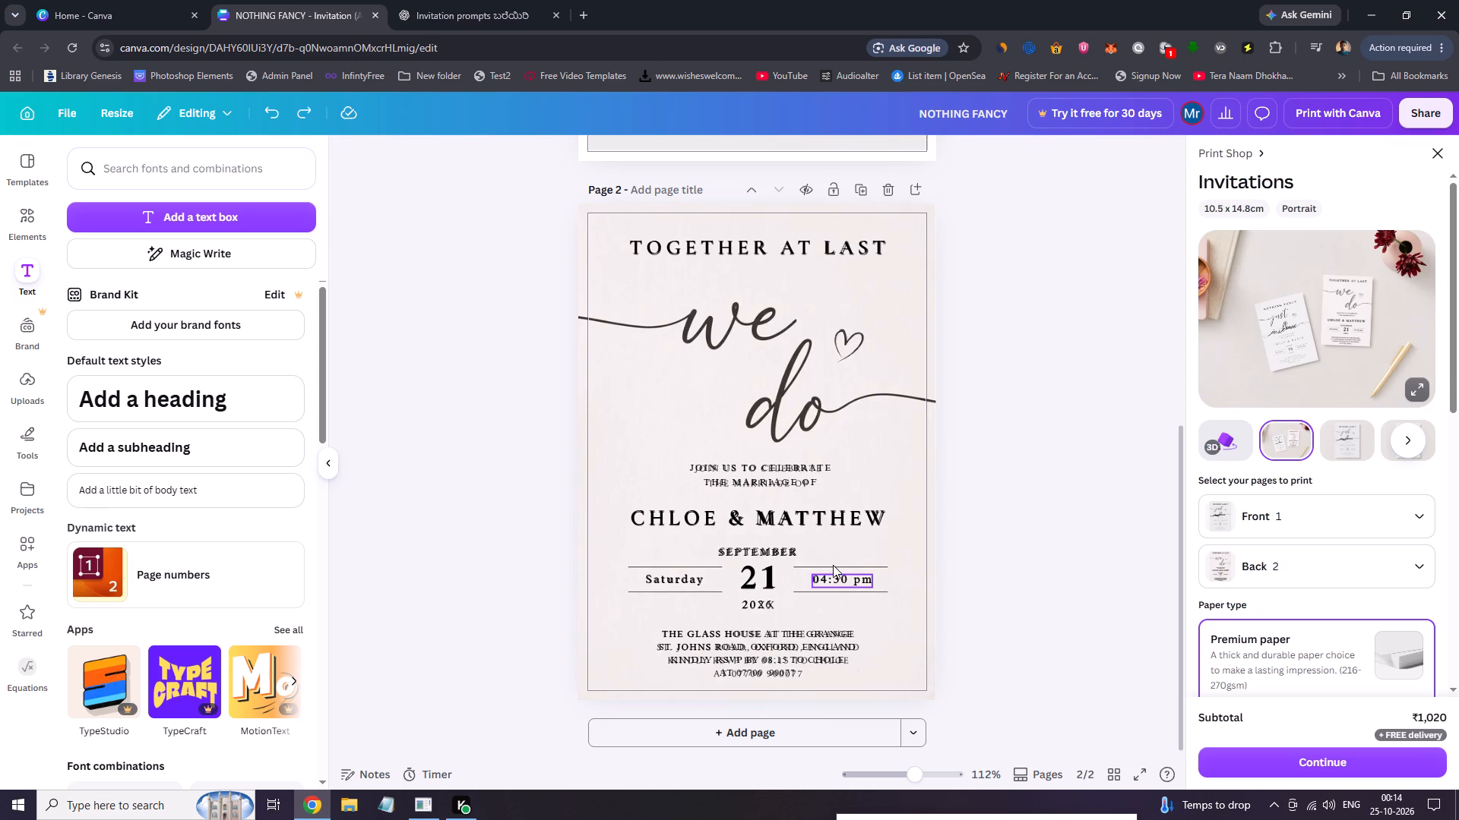
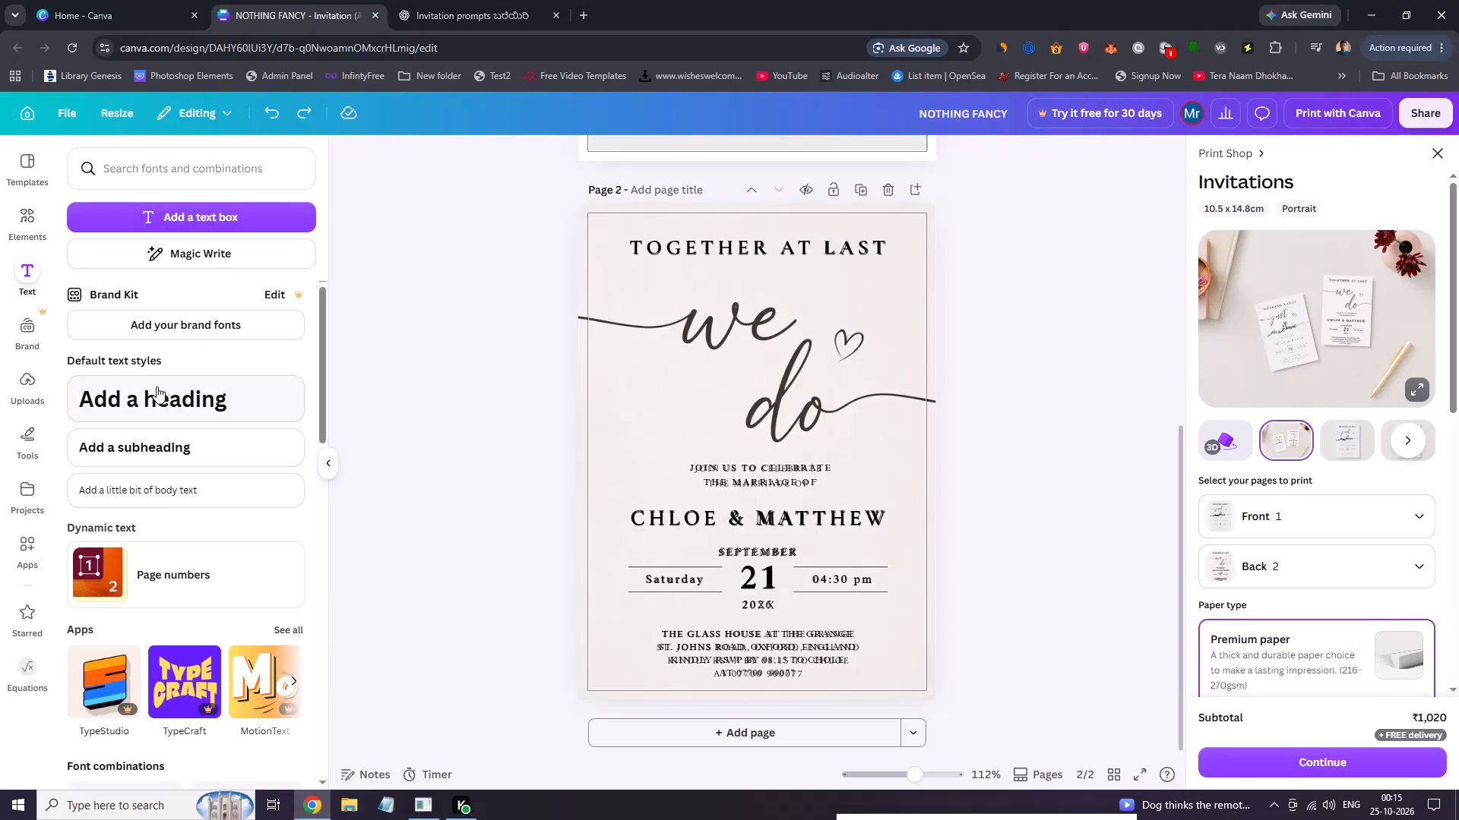
Add a straight line to page 2 with stroke weight 1 and place it over the original rule above "Saturday".
click(30, 435)
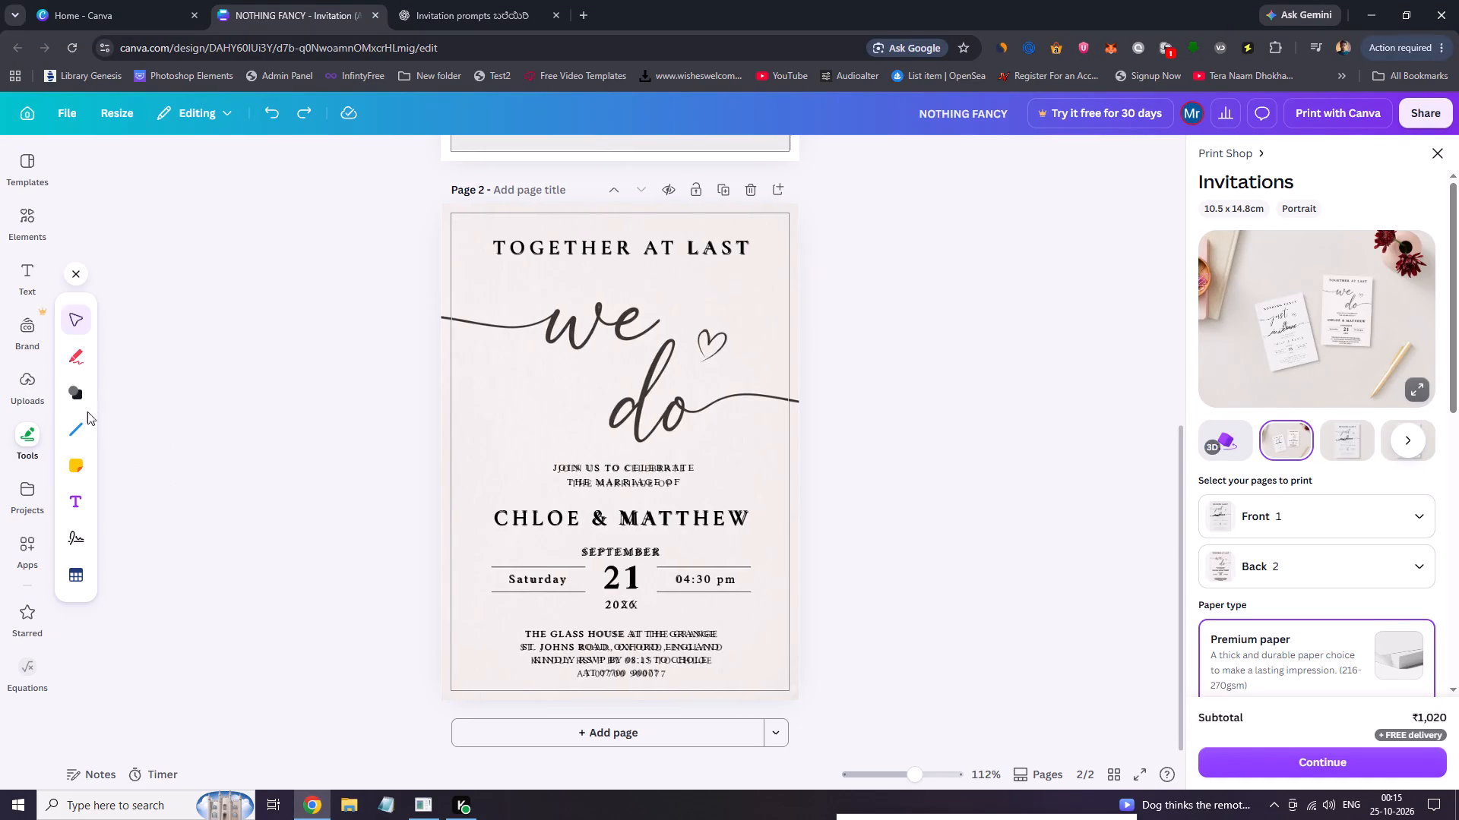
click(80, 428)
click(121, 412)
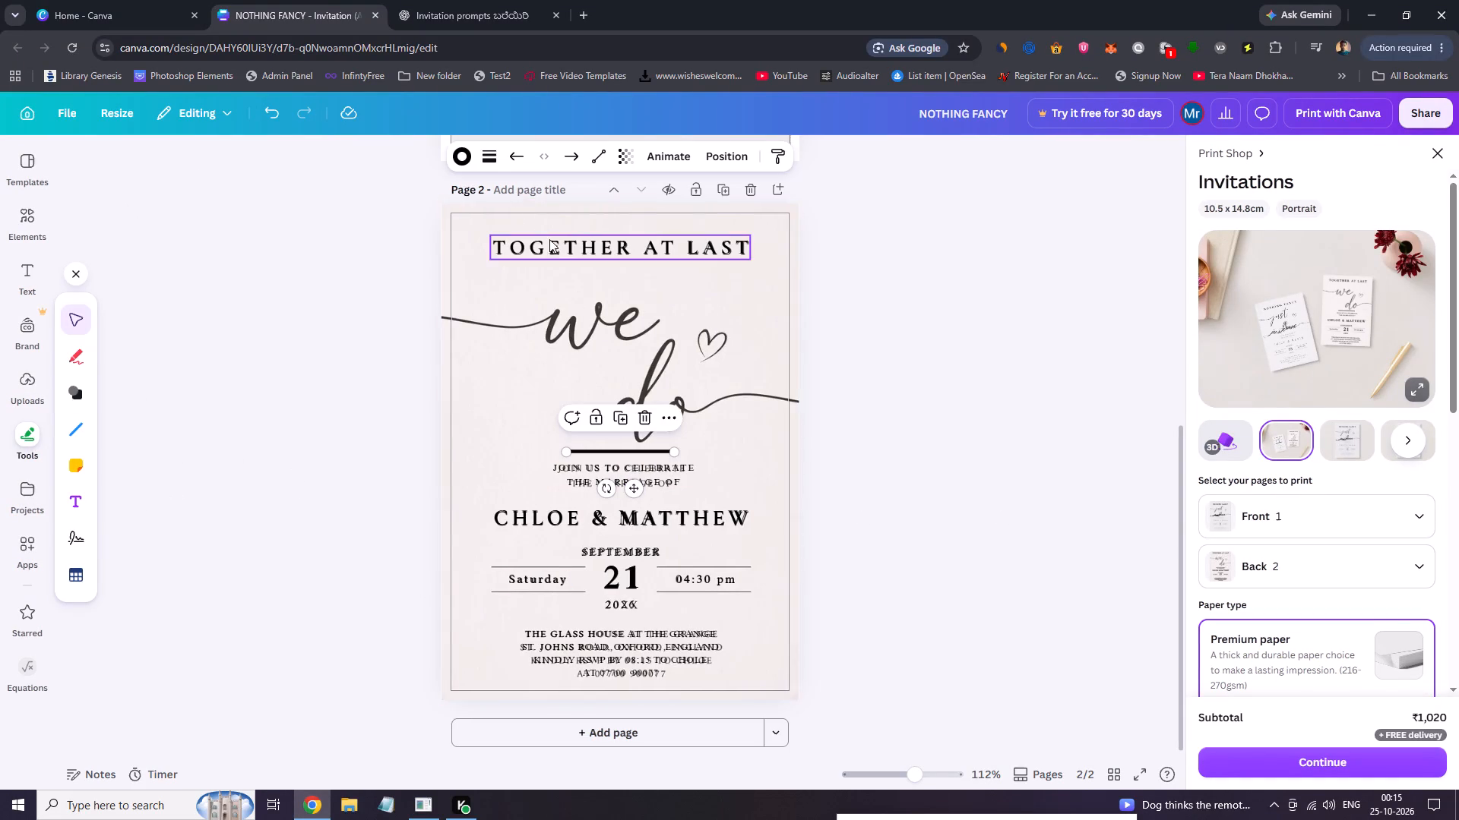
click(486, 159)
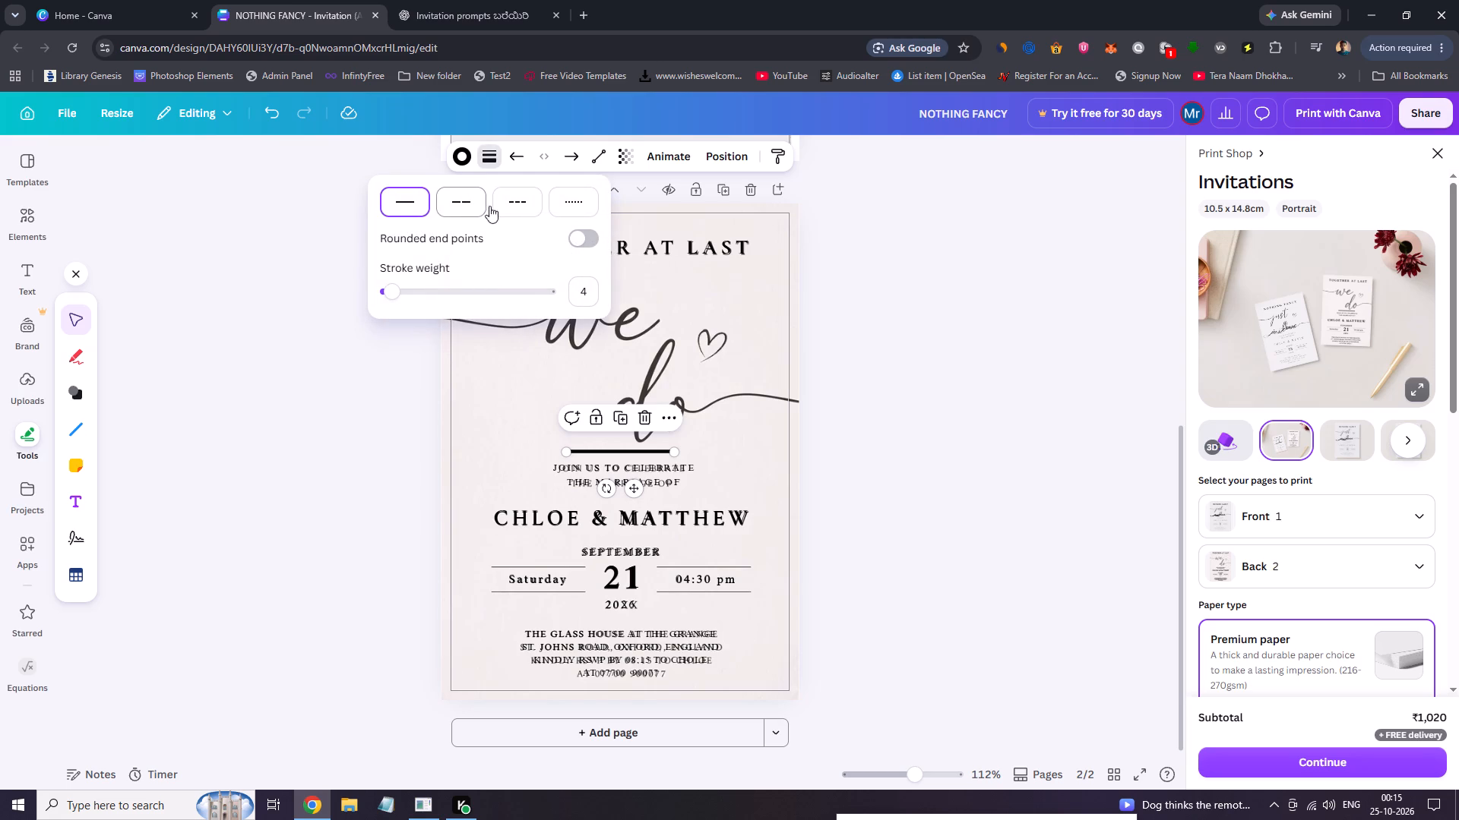
drag(578, 290, 606, 290)
key(1)
key(Return)
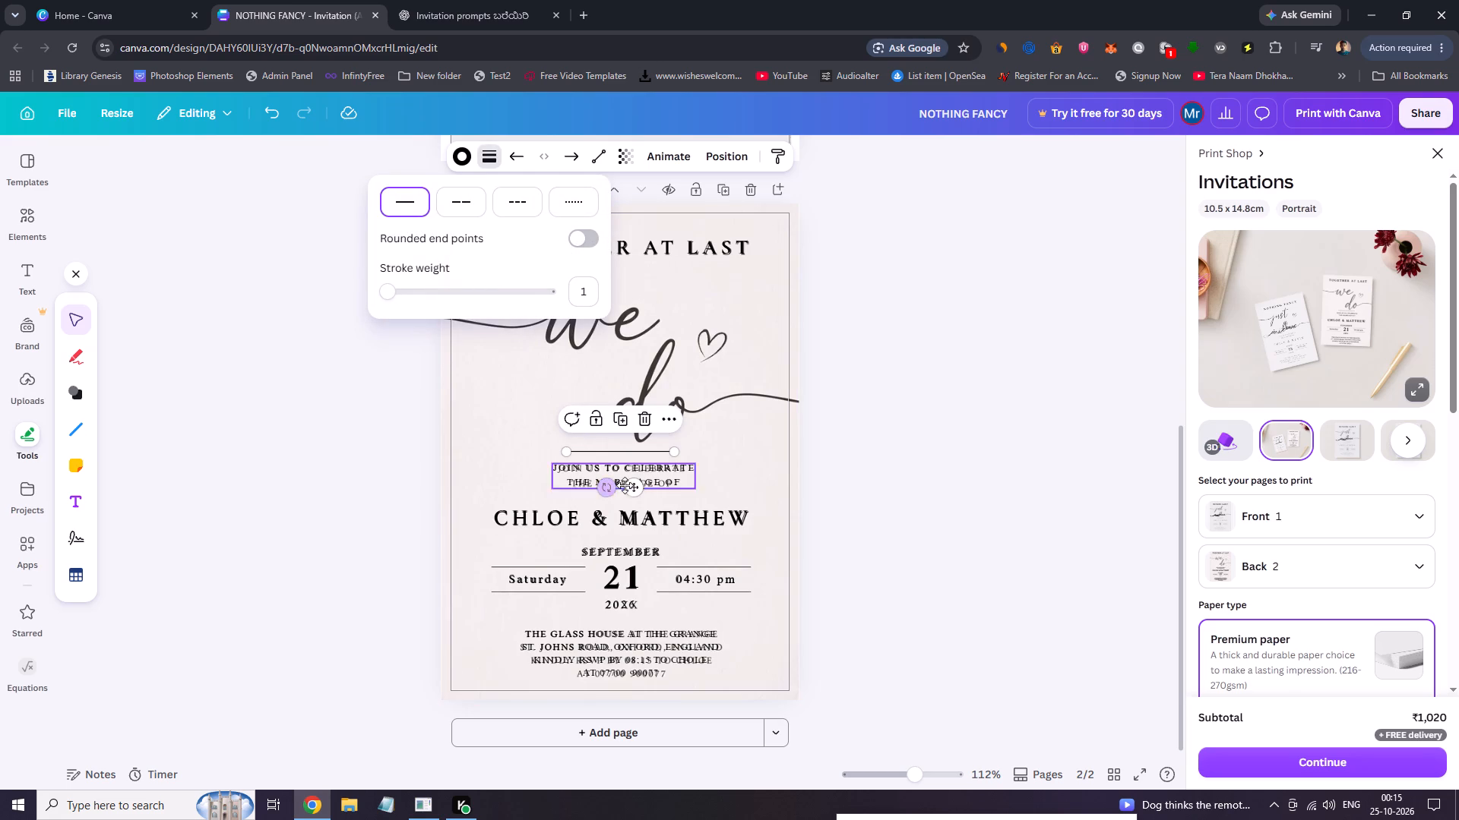
drag(634, 490, 555, 600)
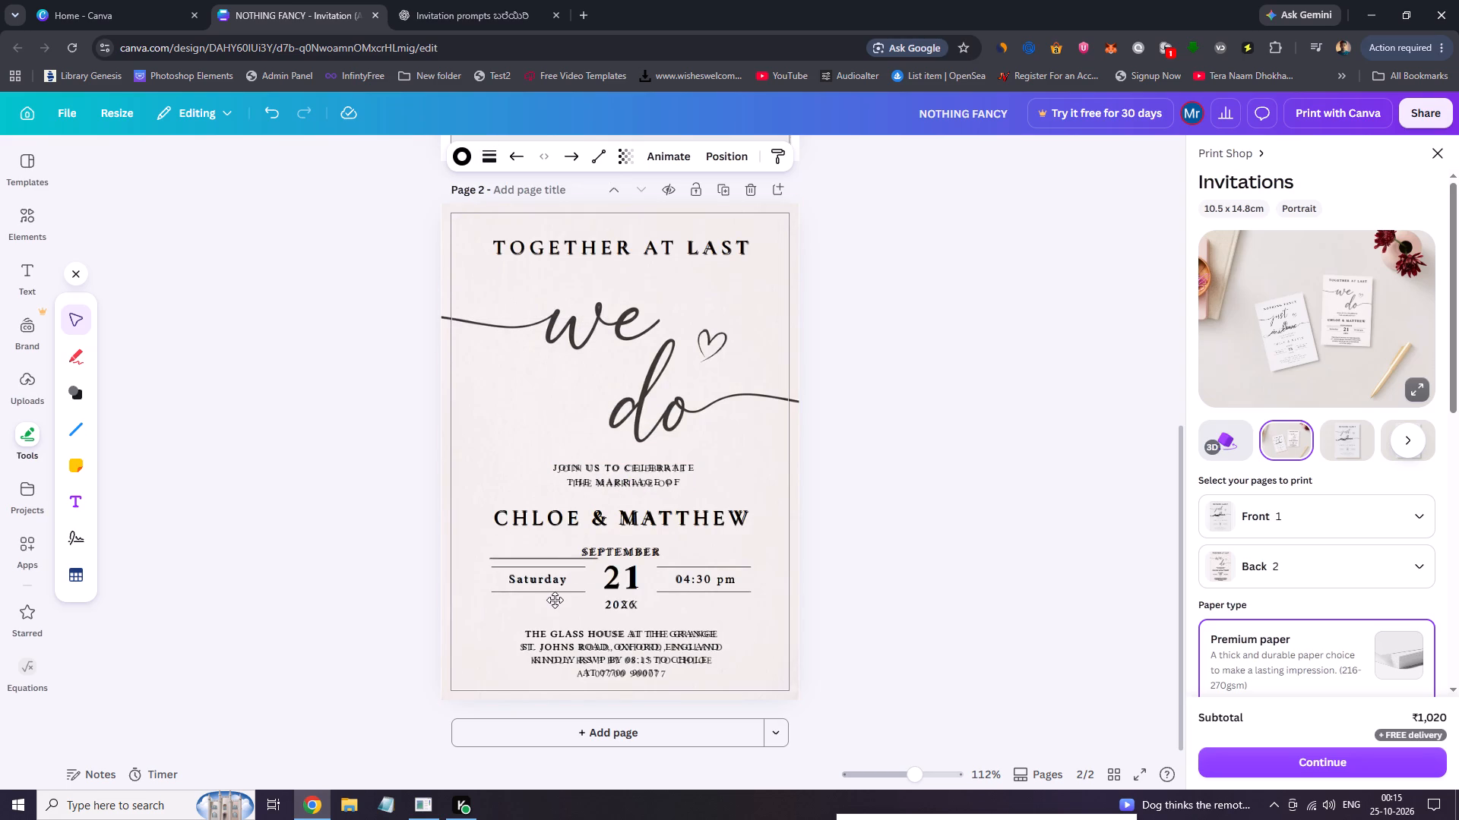
drag(555, 600, 553, 605)
Duplicate the line above "Saturday" and align the copy over the original rule below "Saturday".
click(537, 537)
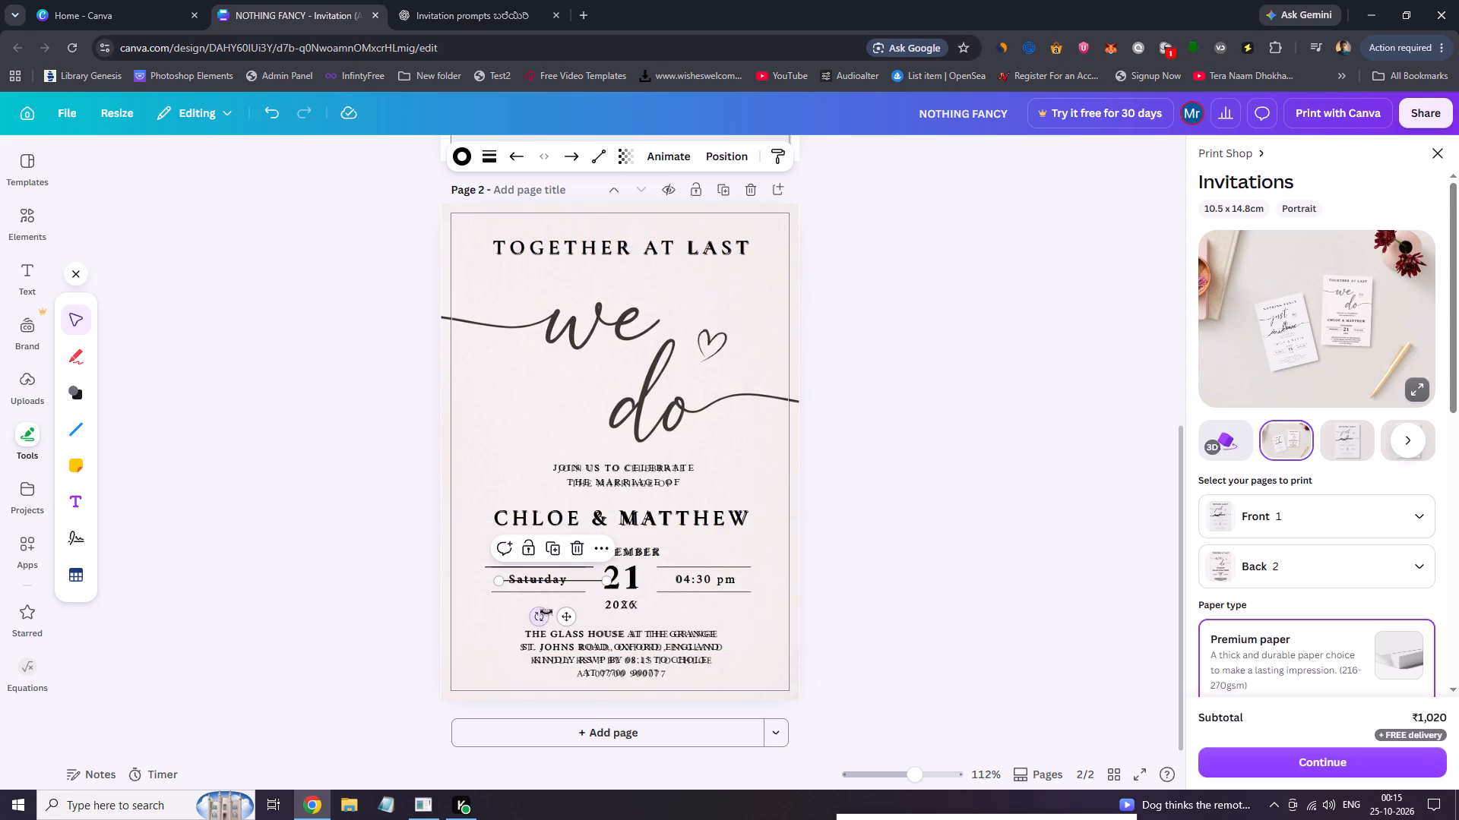
drag(568, 618, 552, 629)
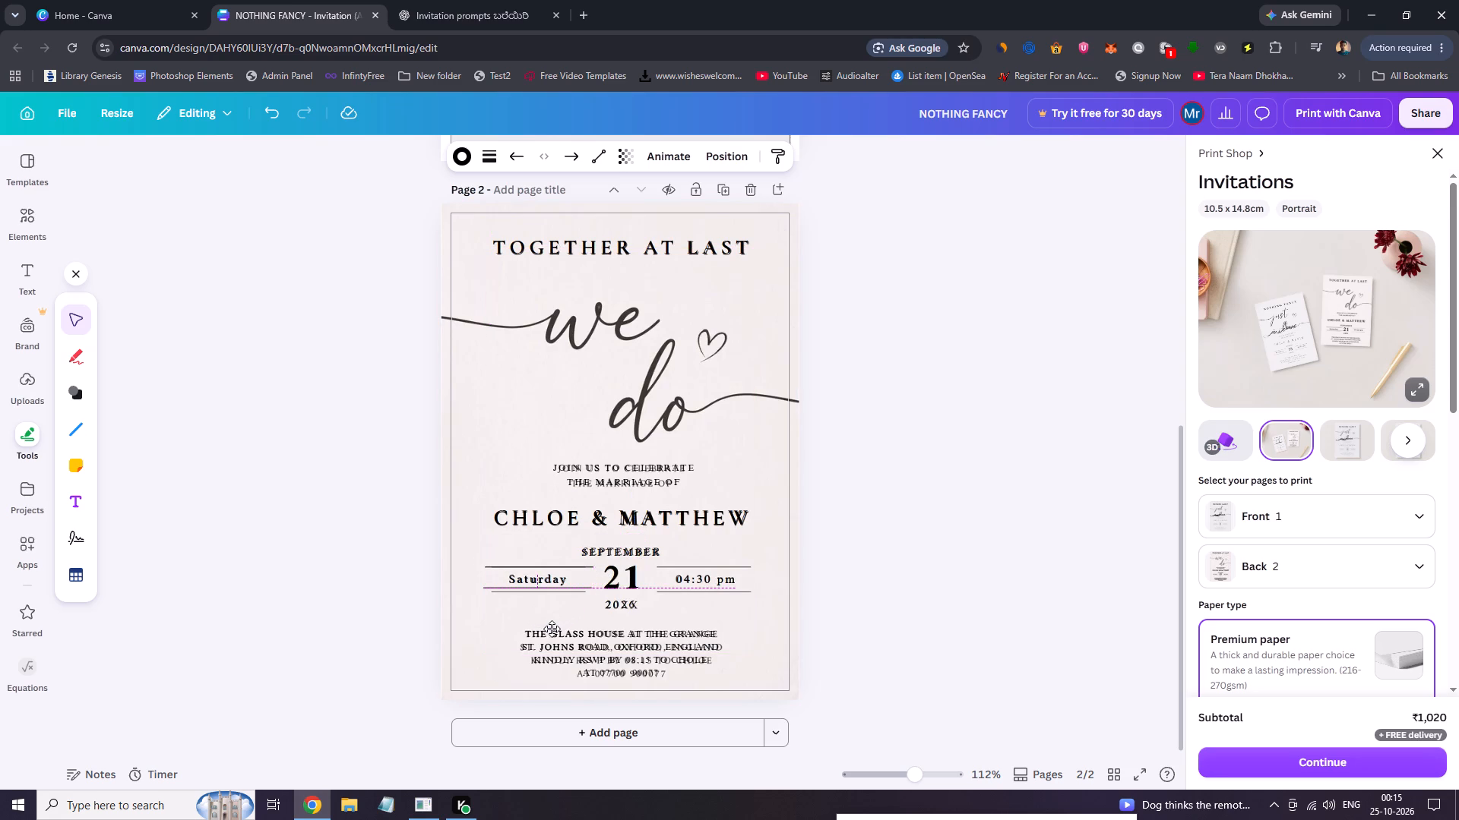
drag(552, 629, 552, 629)
drag(552, 629, 551, 630)
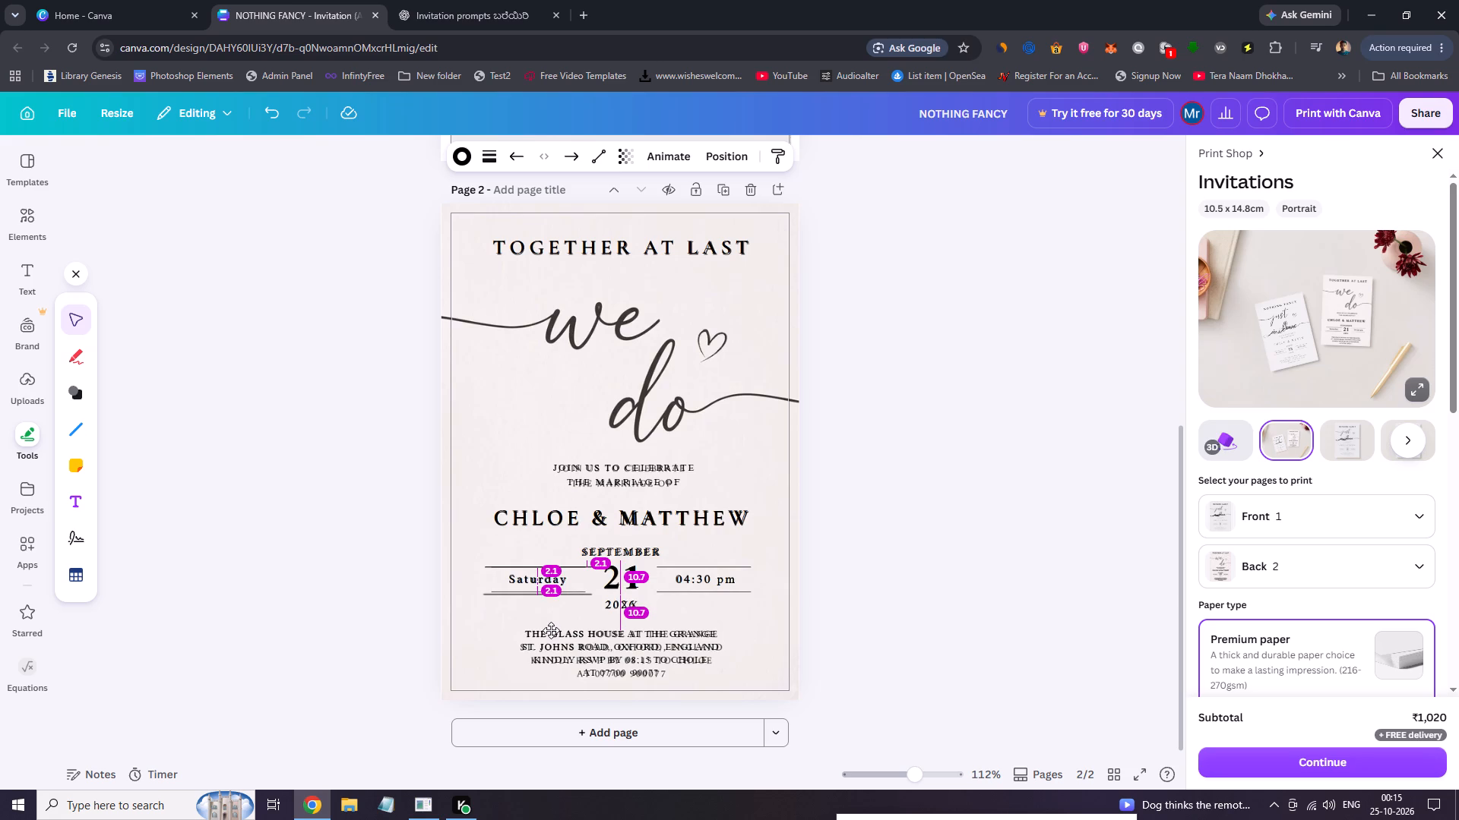
drag(551, 630, 555, 626)
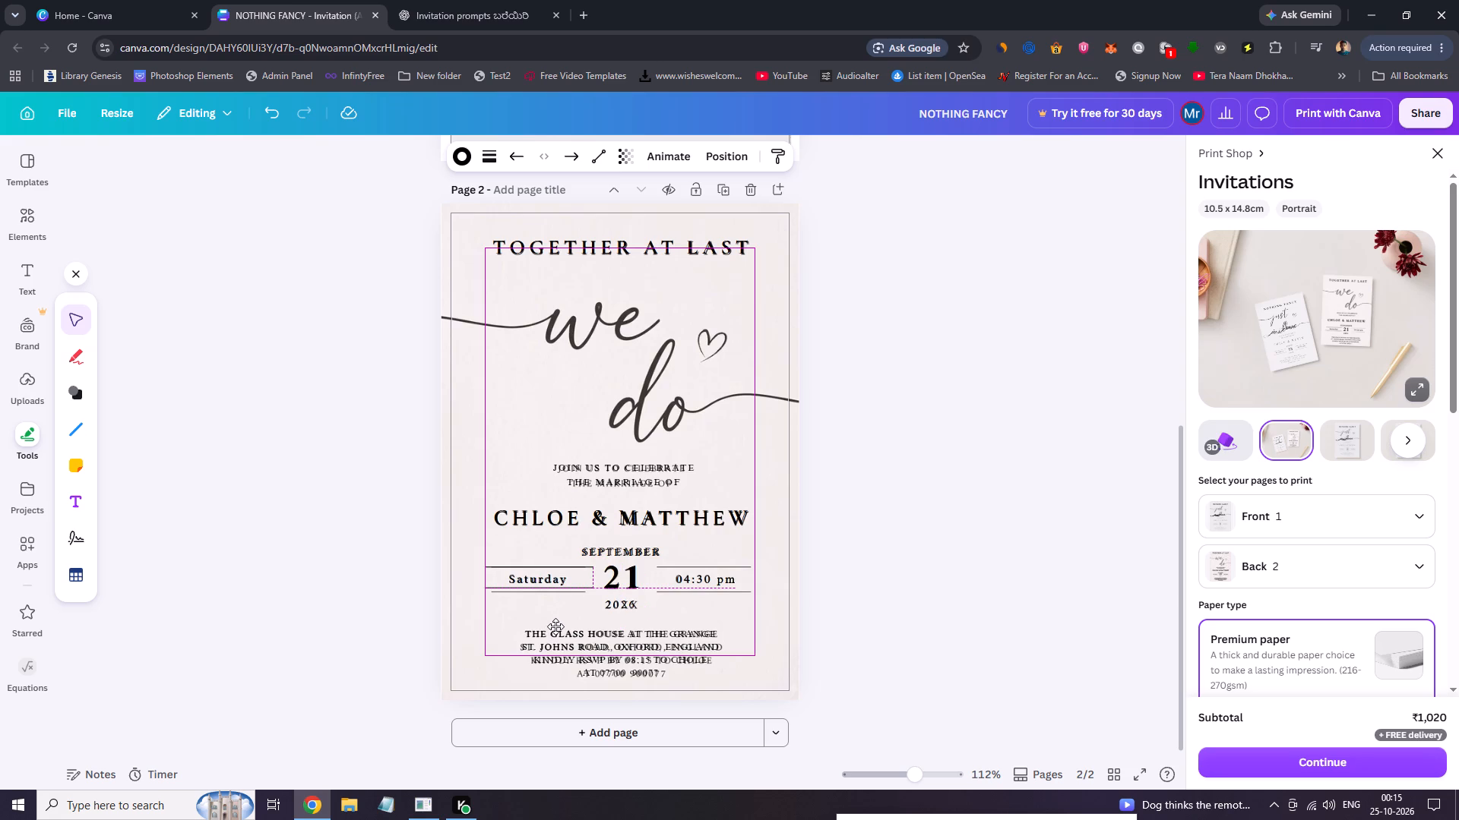
drag(555, 626, 556, 629)
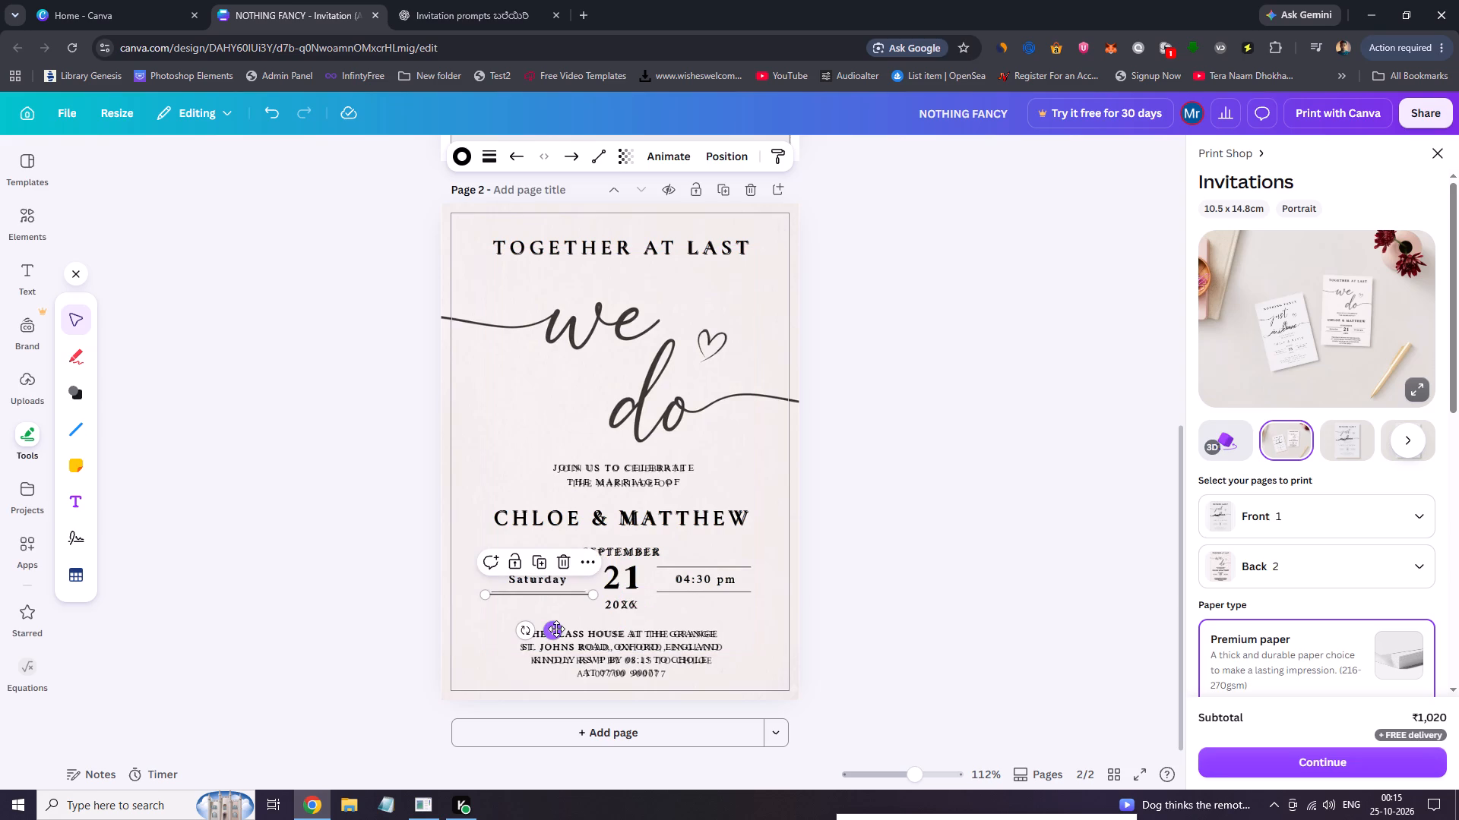
key(Up)
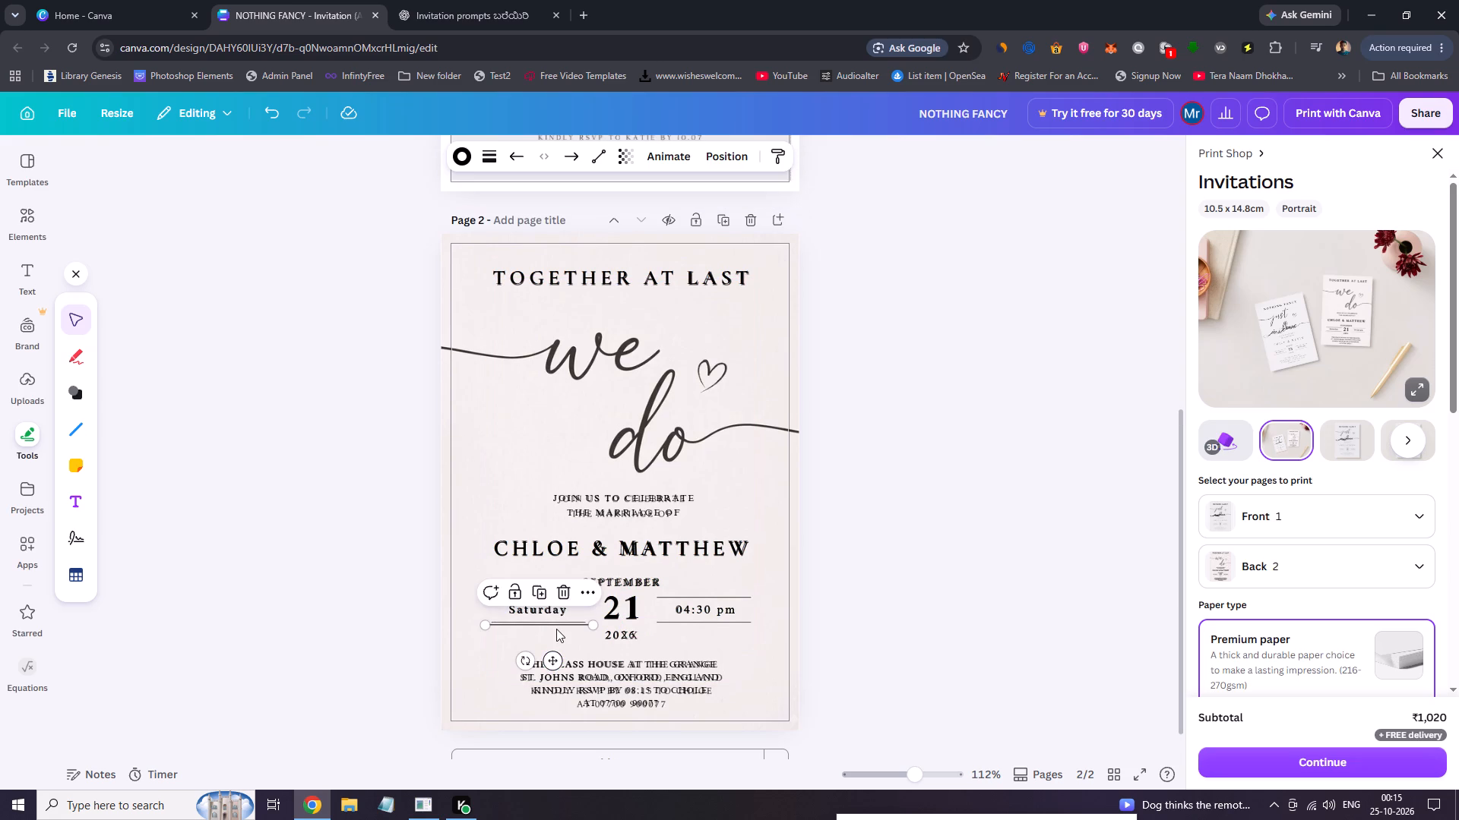
click(966, 603)
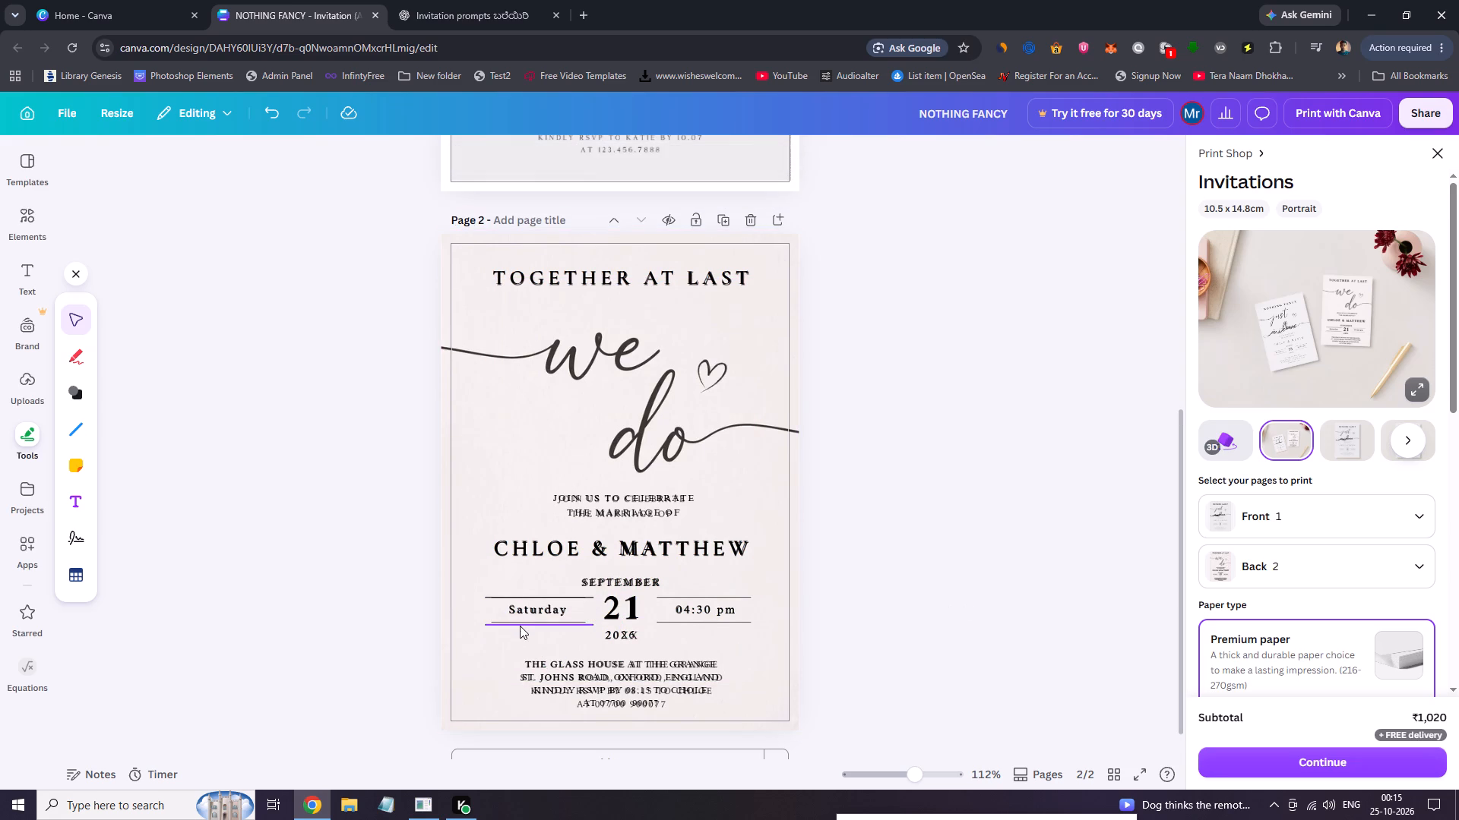
click(520, 626)
key(Up)
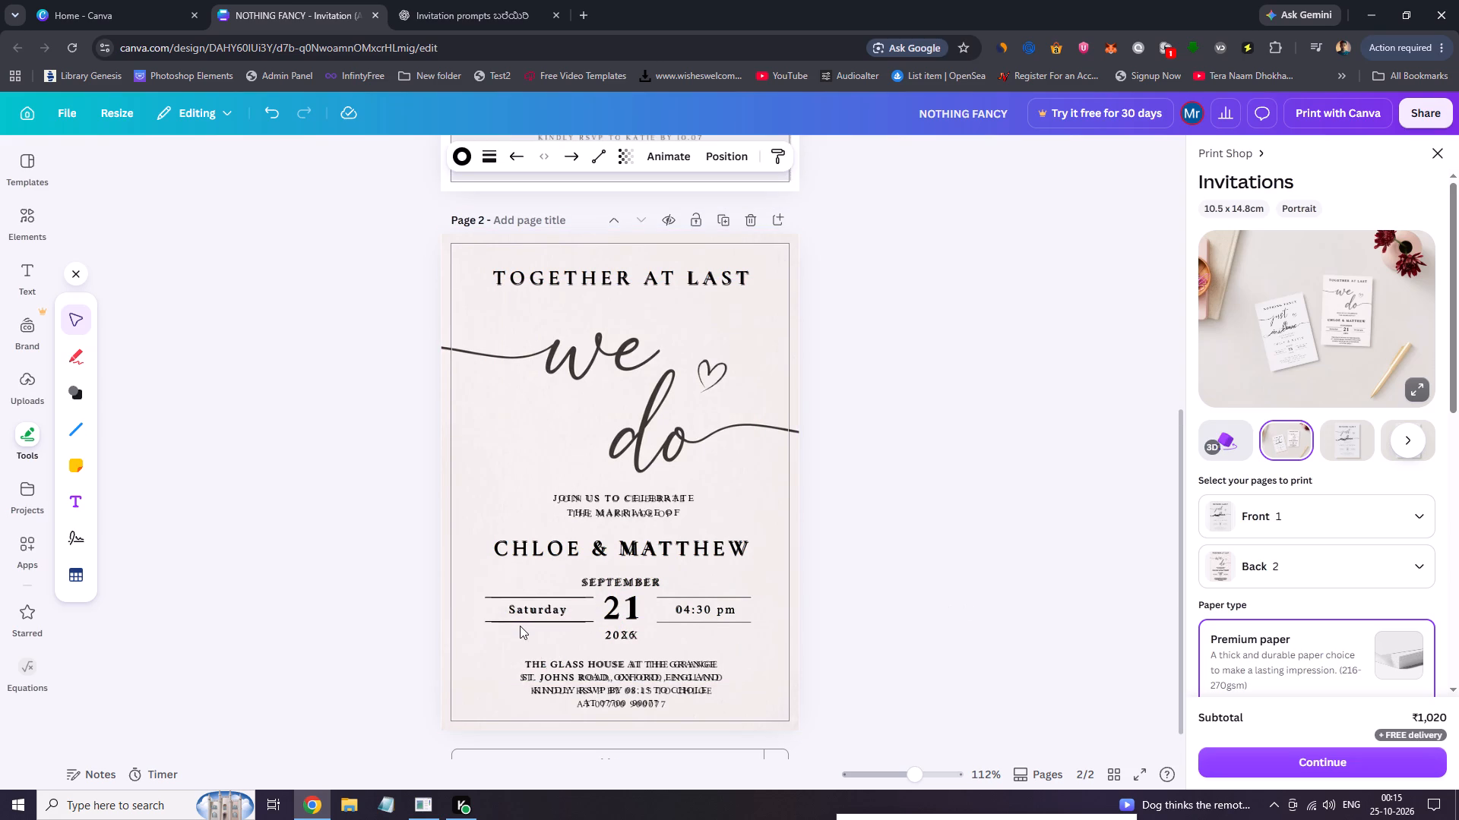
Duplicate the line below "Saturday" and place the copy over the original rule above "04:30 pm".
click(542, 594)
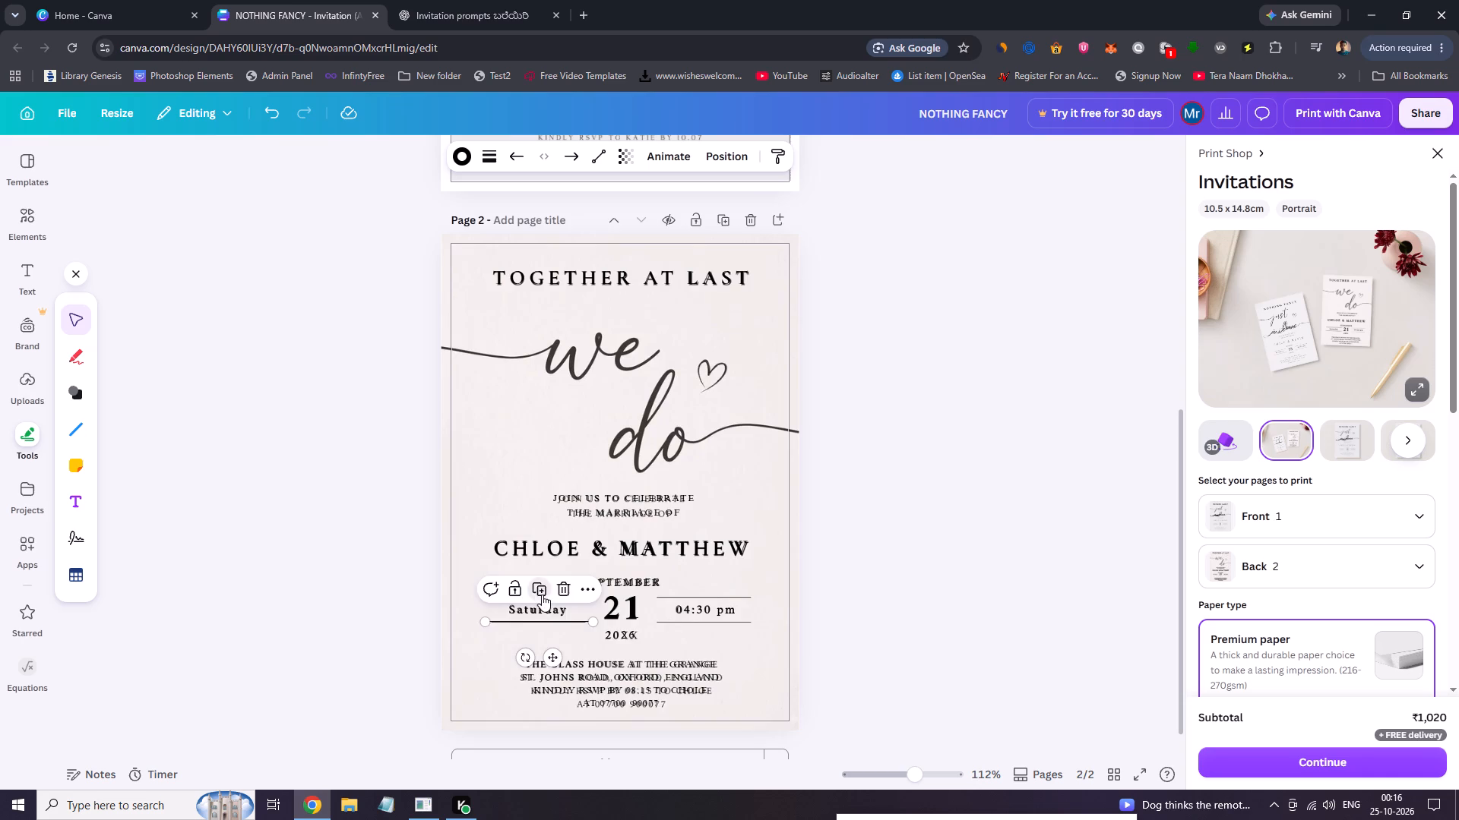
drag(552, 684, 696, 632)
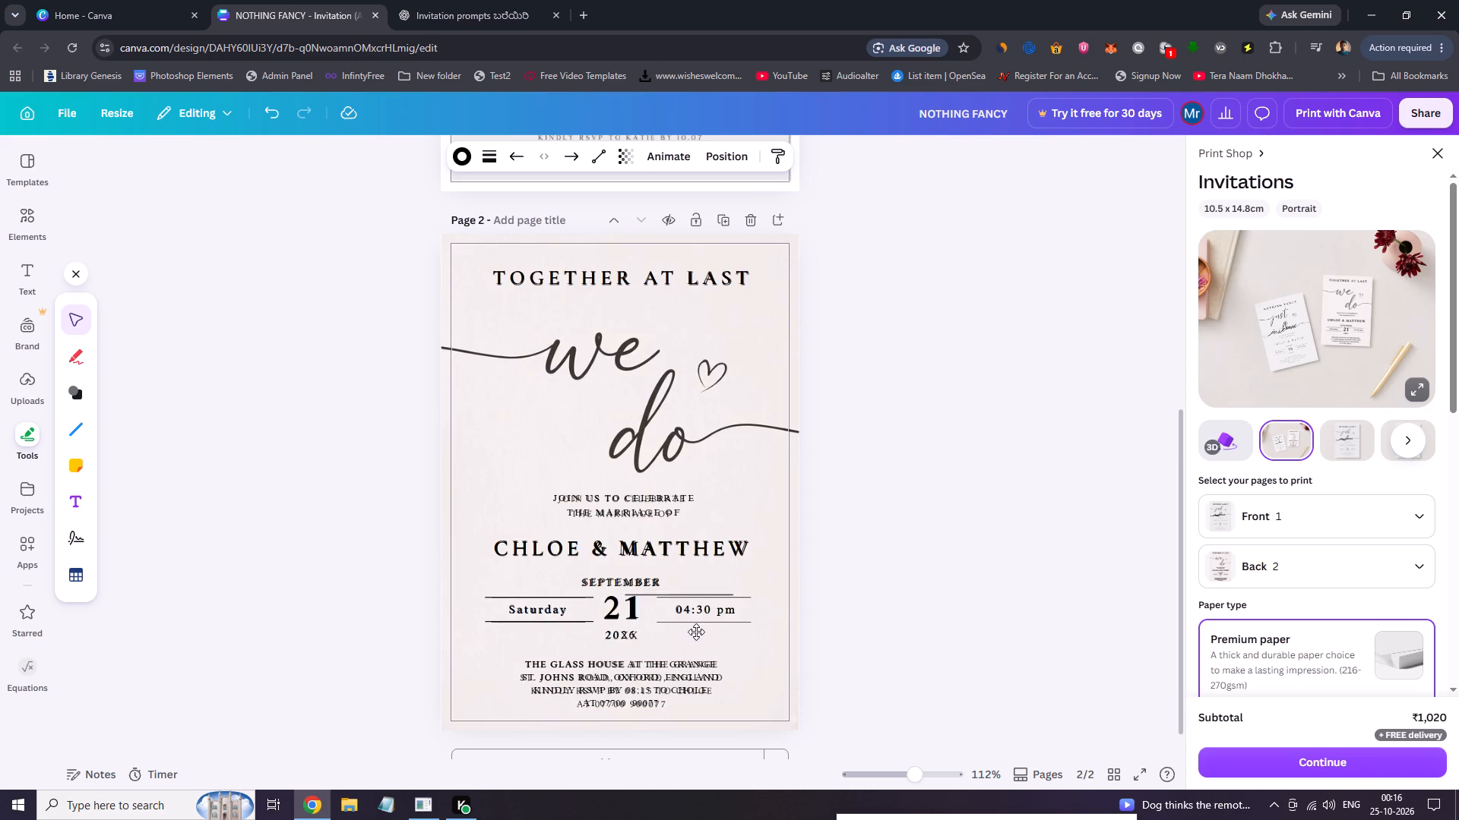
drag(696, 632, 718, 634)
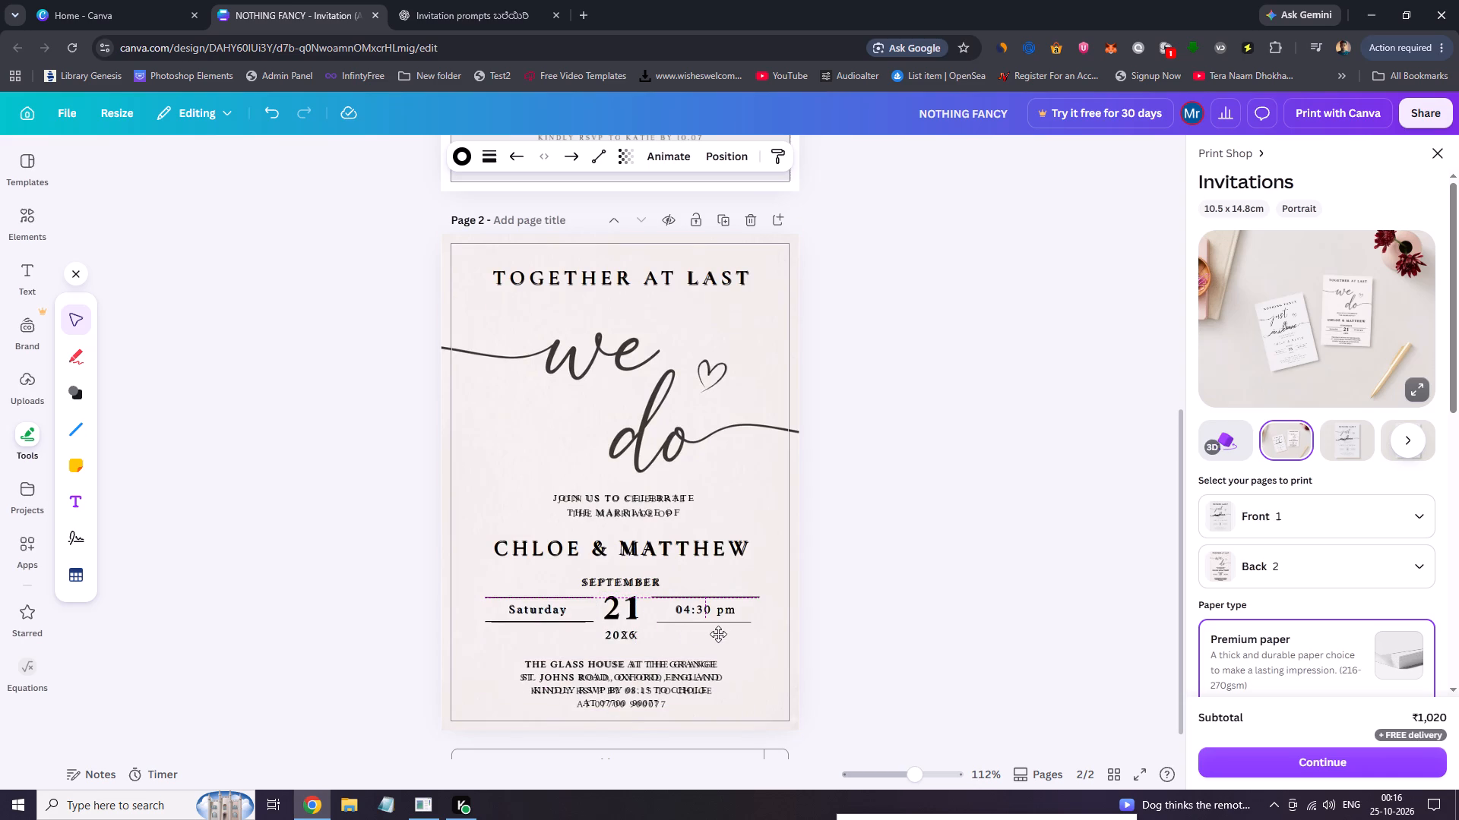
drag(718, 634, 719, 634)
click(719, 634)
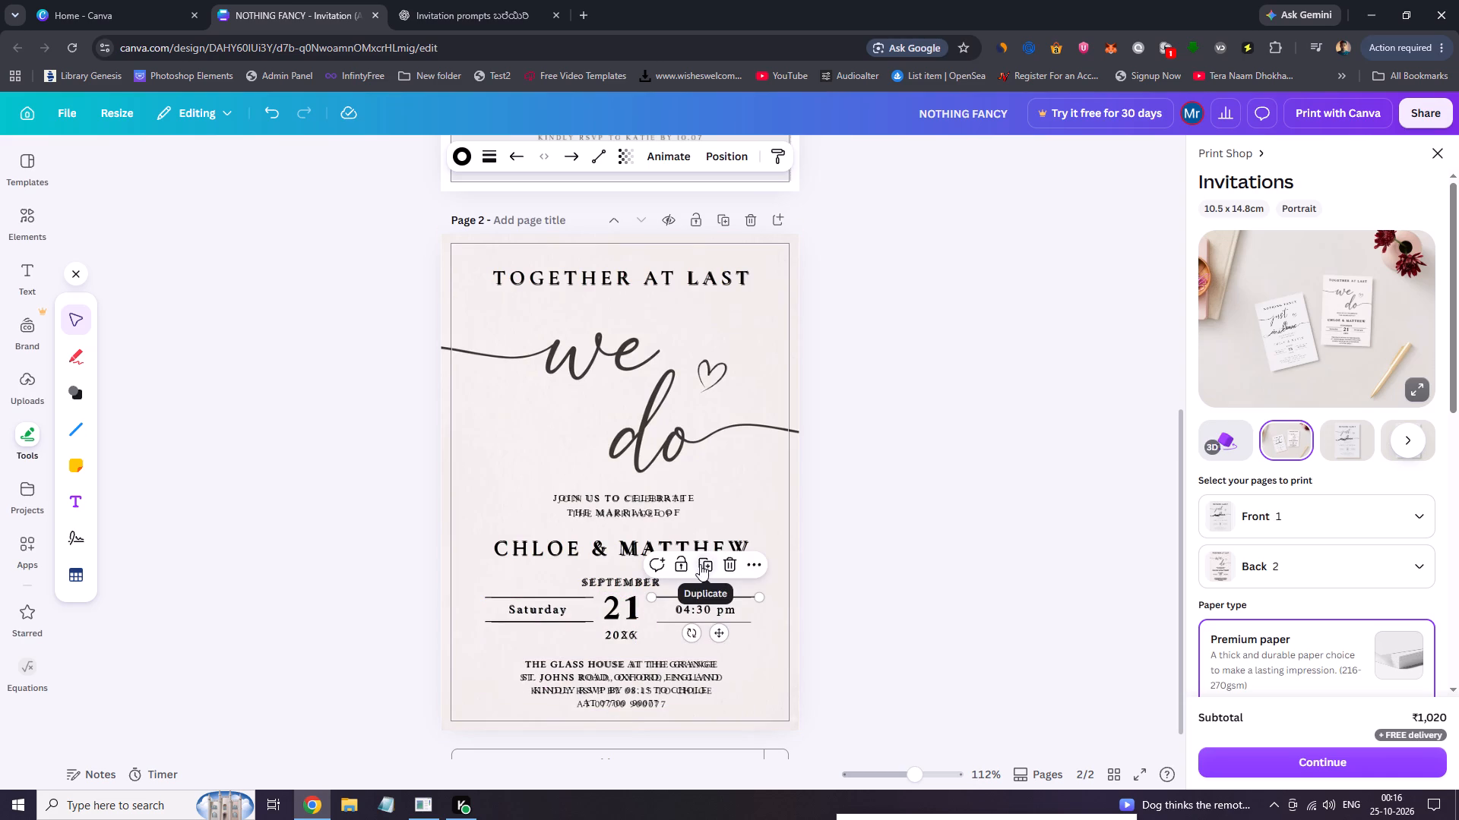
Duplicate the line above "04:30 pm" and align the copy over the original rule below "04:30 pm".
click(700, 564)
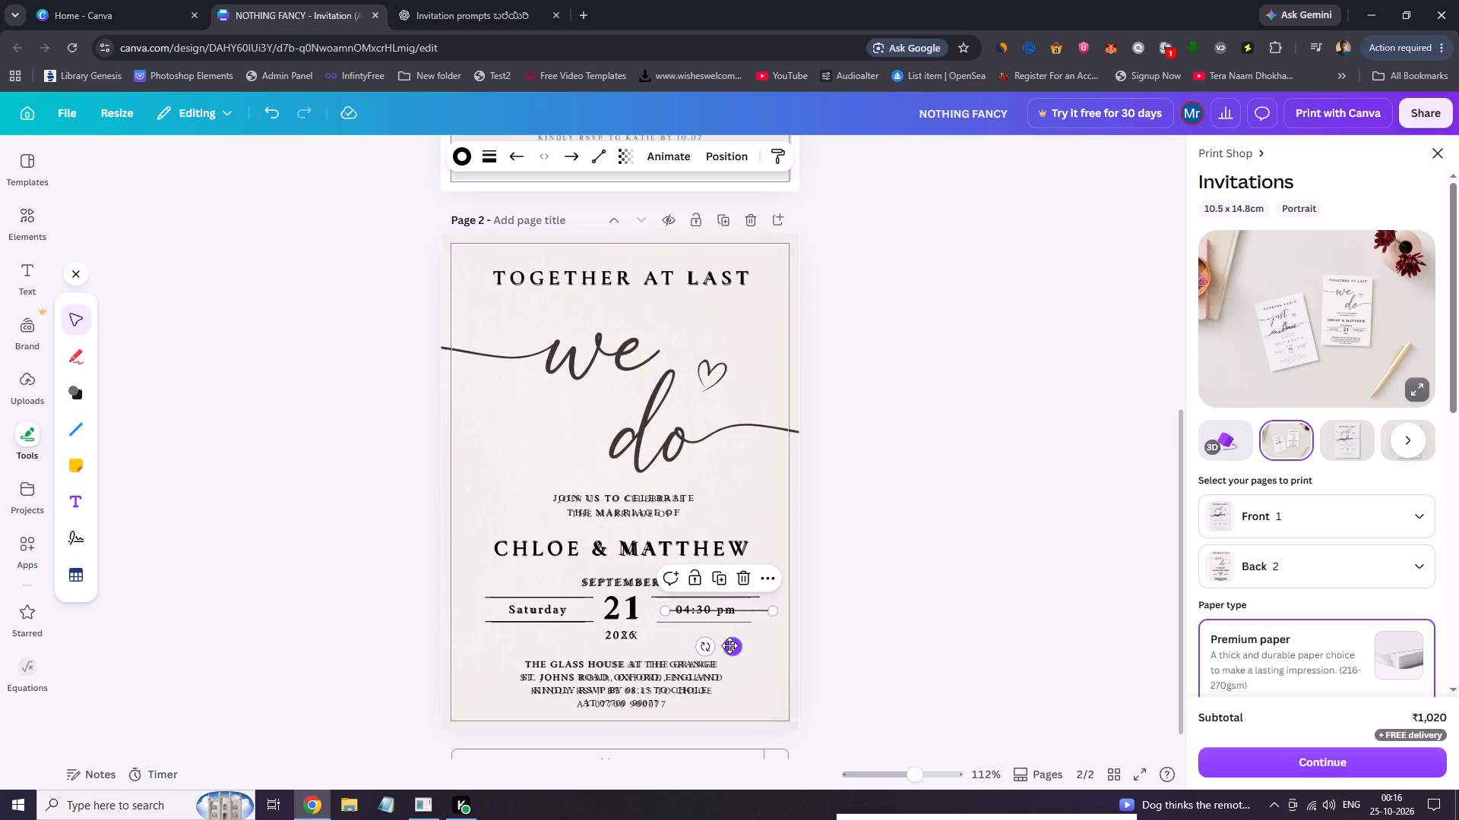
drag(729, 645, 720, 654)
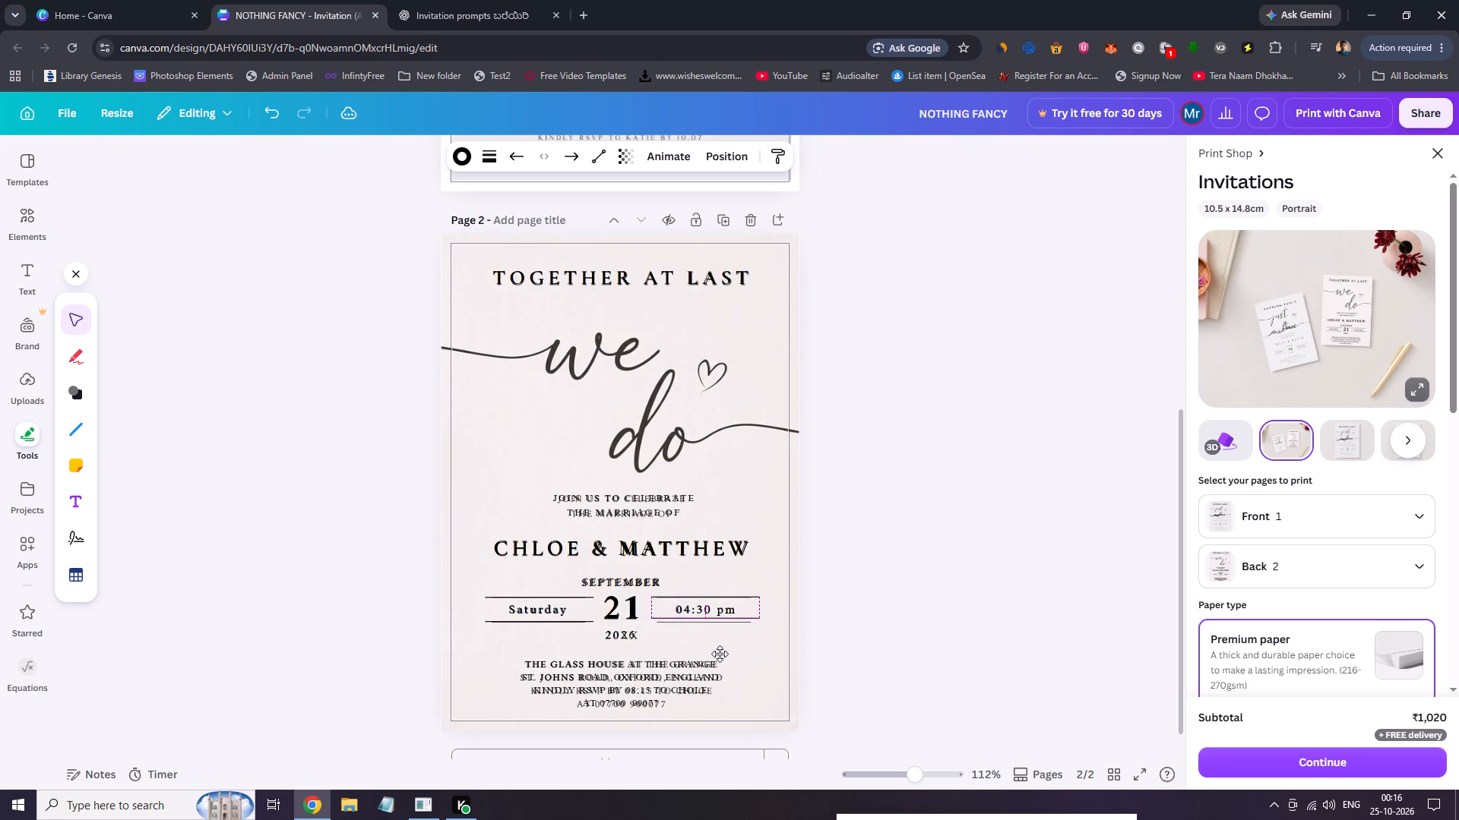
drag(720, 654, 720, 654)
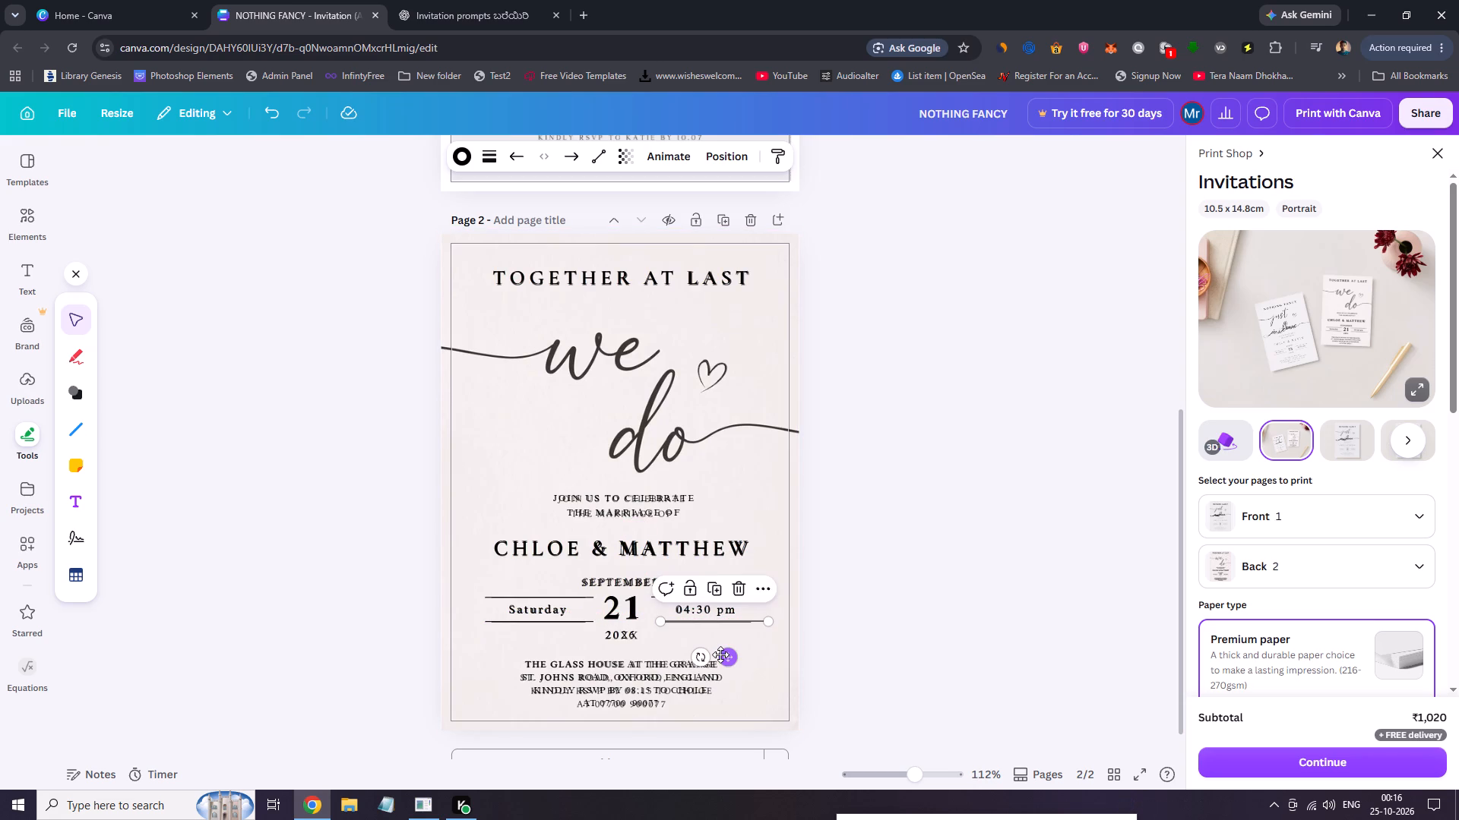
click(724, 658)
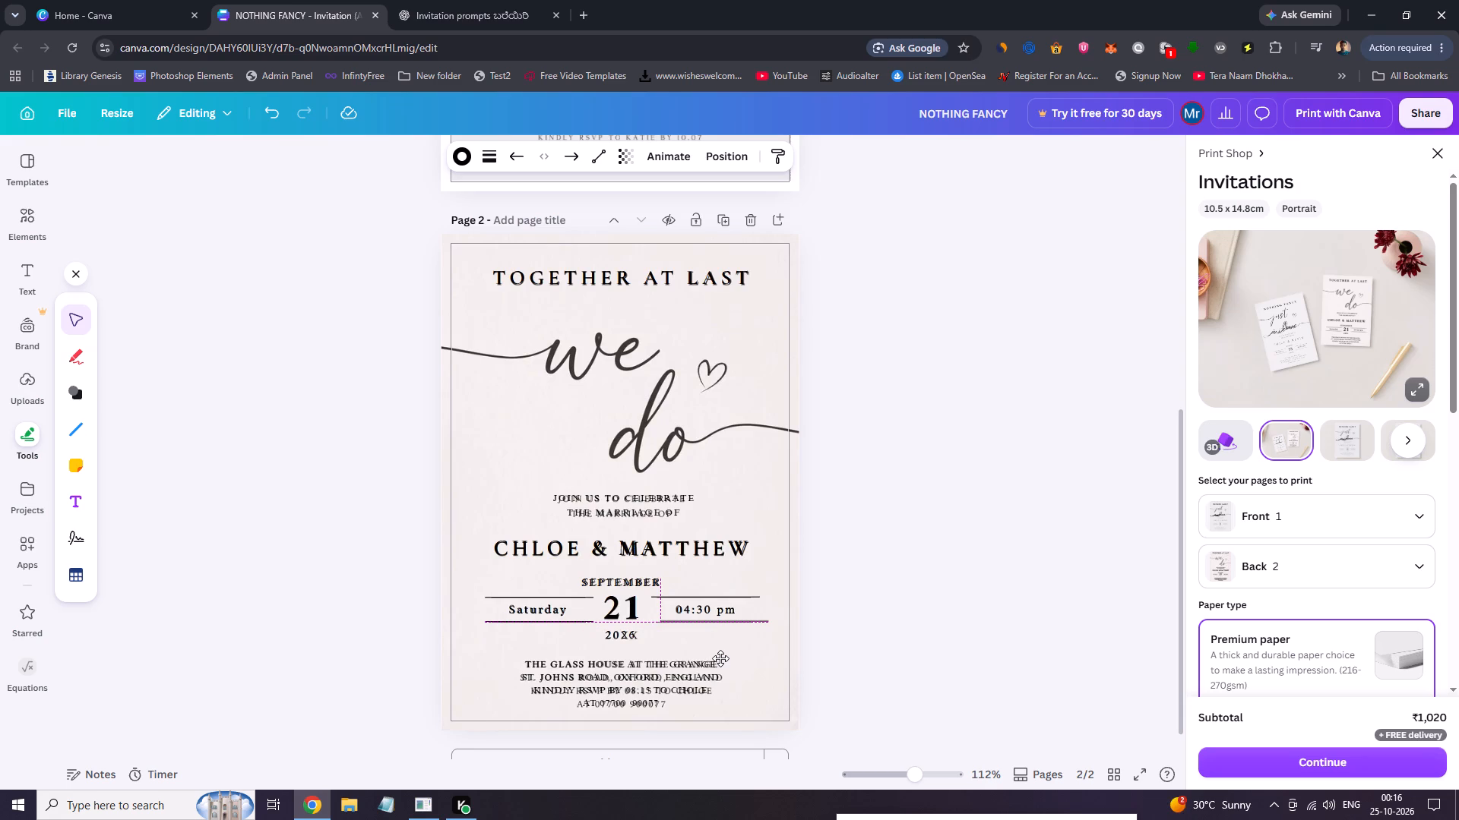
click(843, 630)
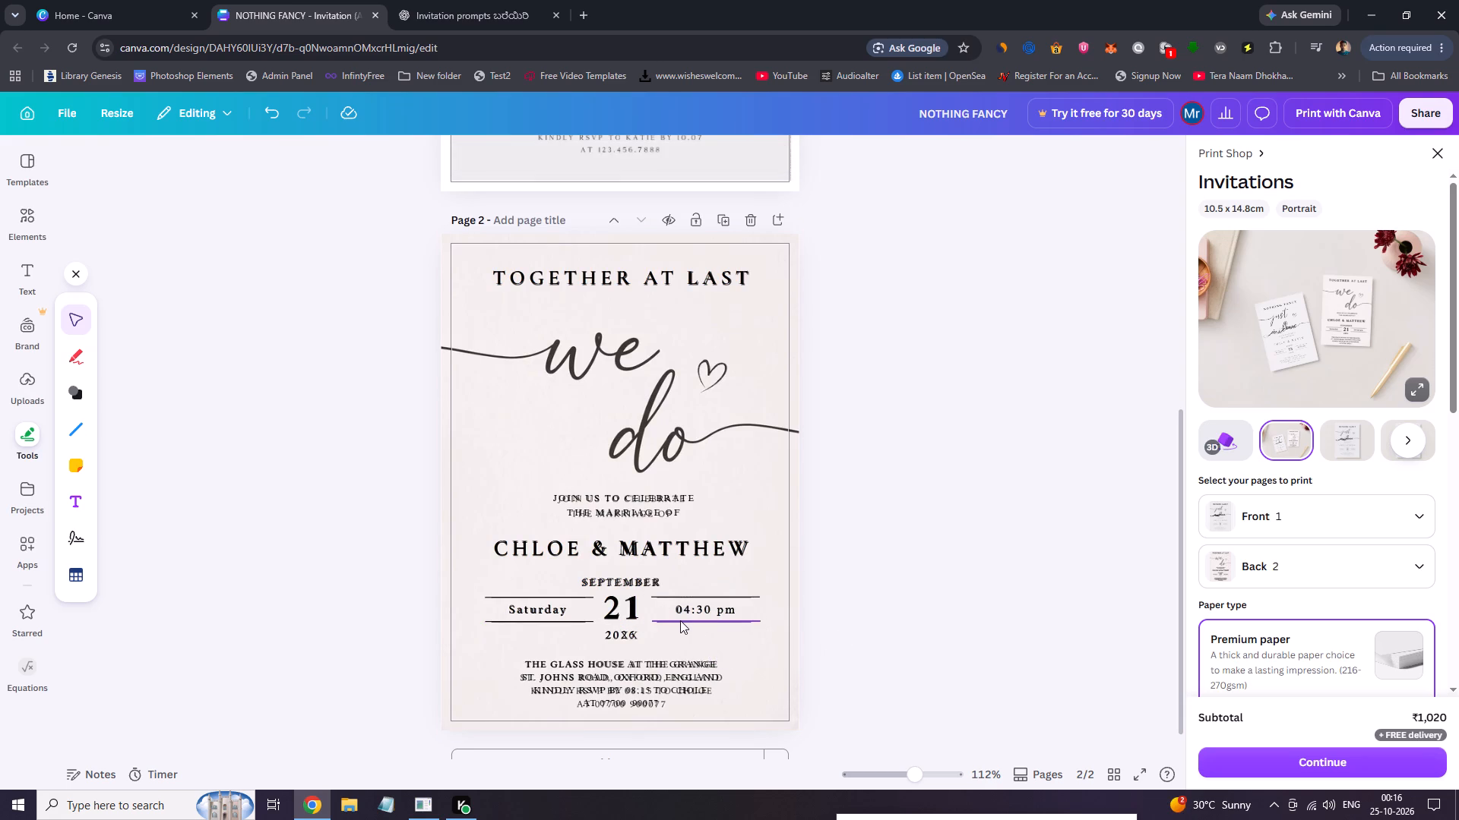
Shorten the line below "Saturday" to about the original rule's length and position it over that rule.
click(590, 620)
click(595, 620)
drag(595, 620, 589, 620)
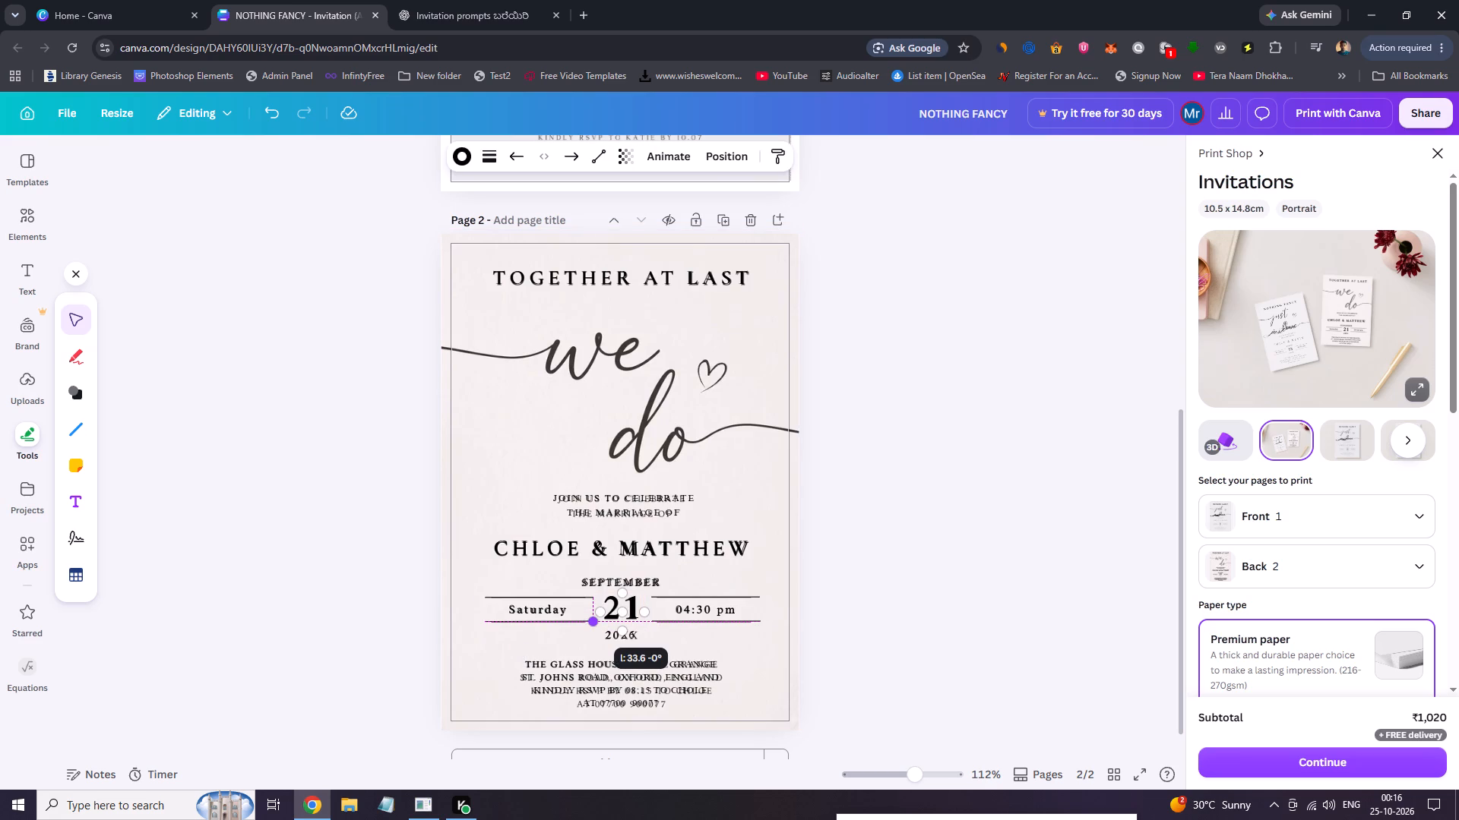
drag(589, 620, 588, 620)
click(862, 611)
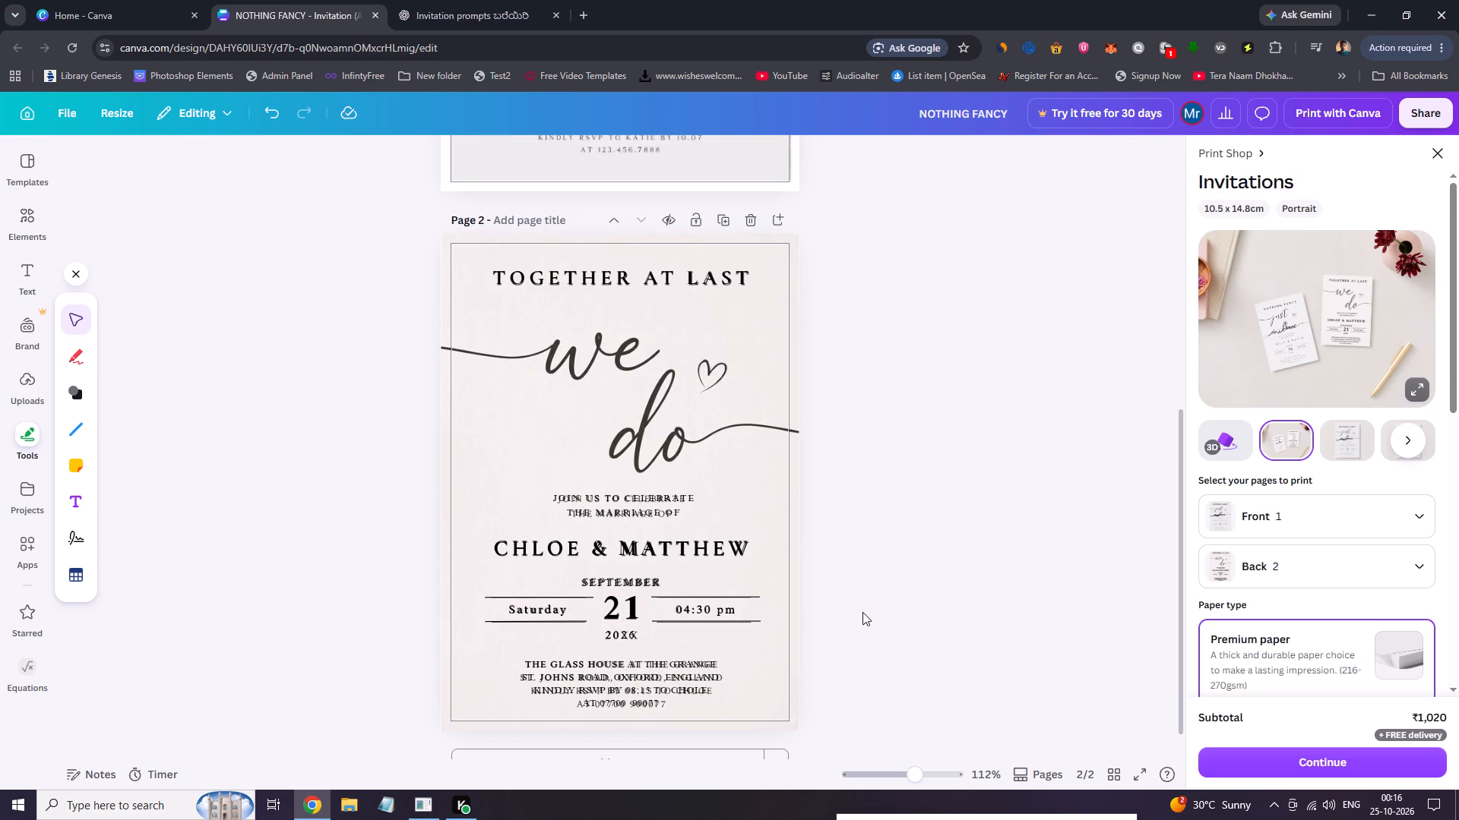
ctrl+click(526, 620)
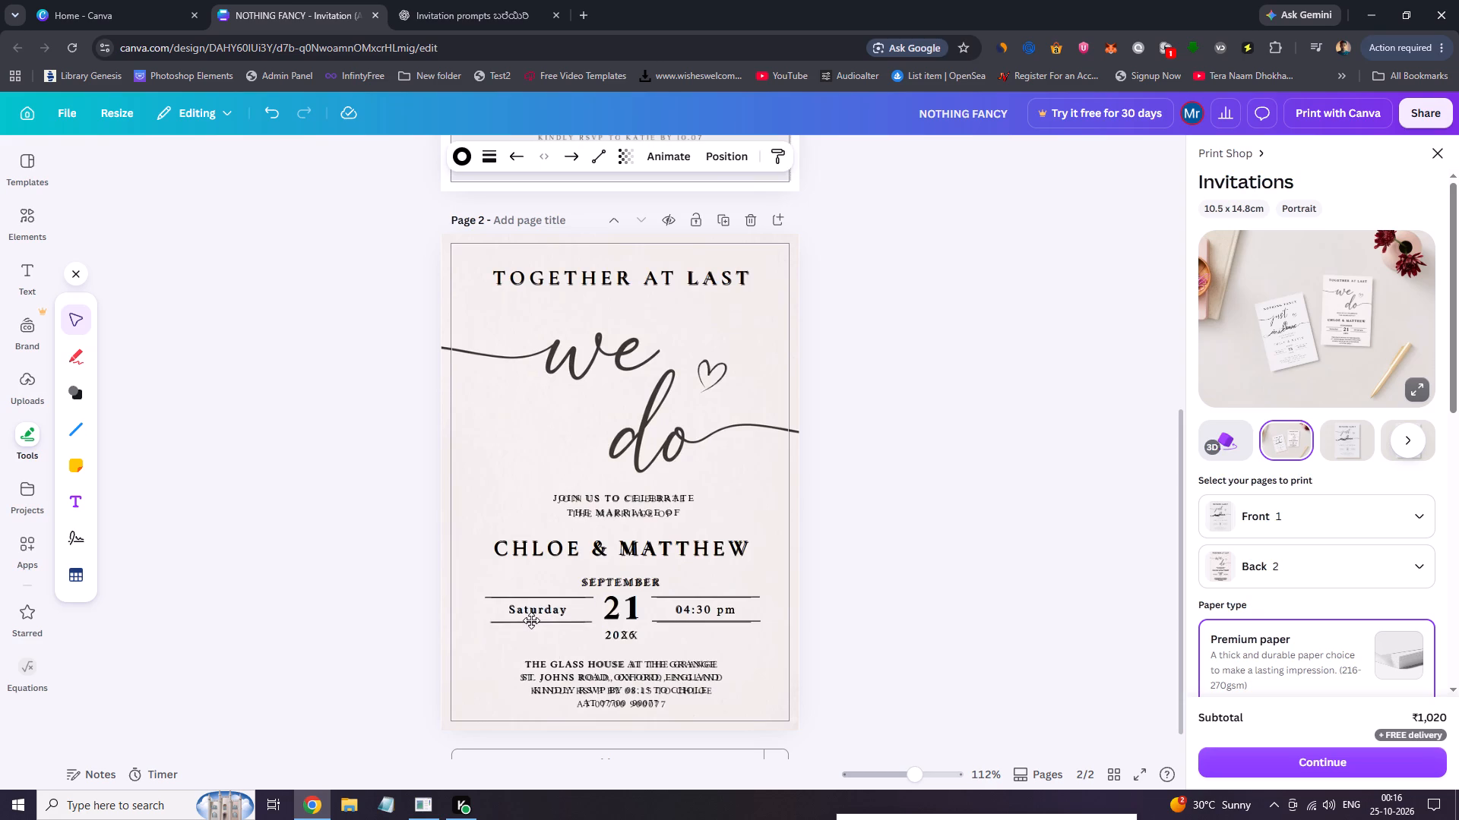
click(591, 620)
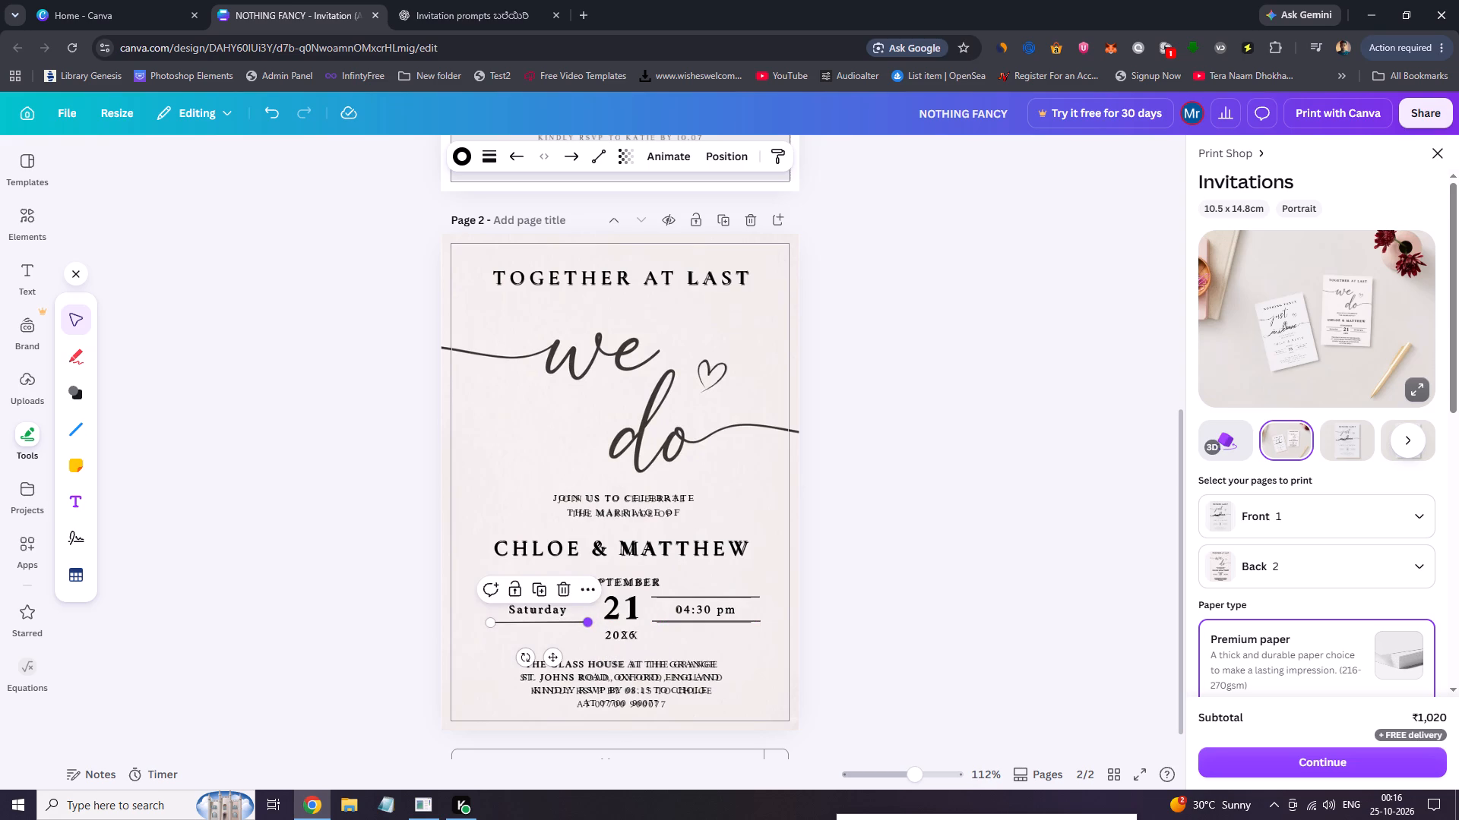
click(825, 595)
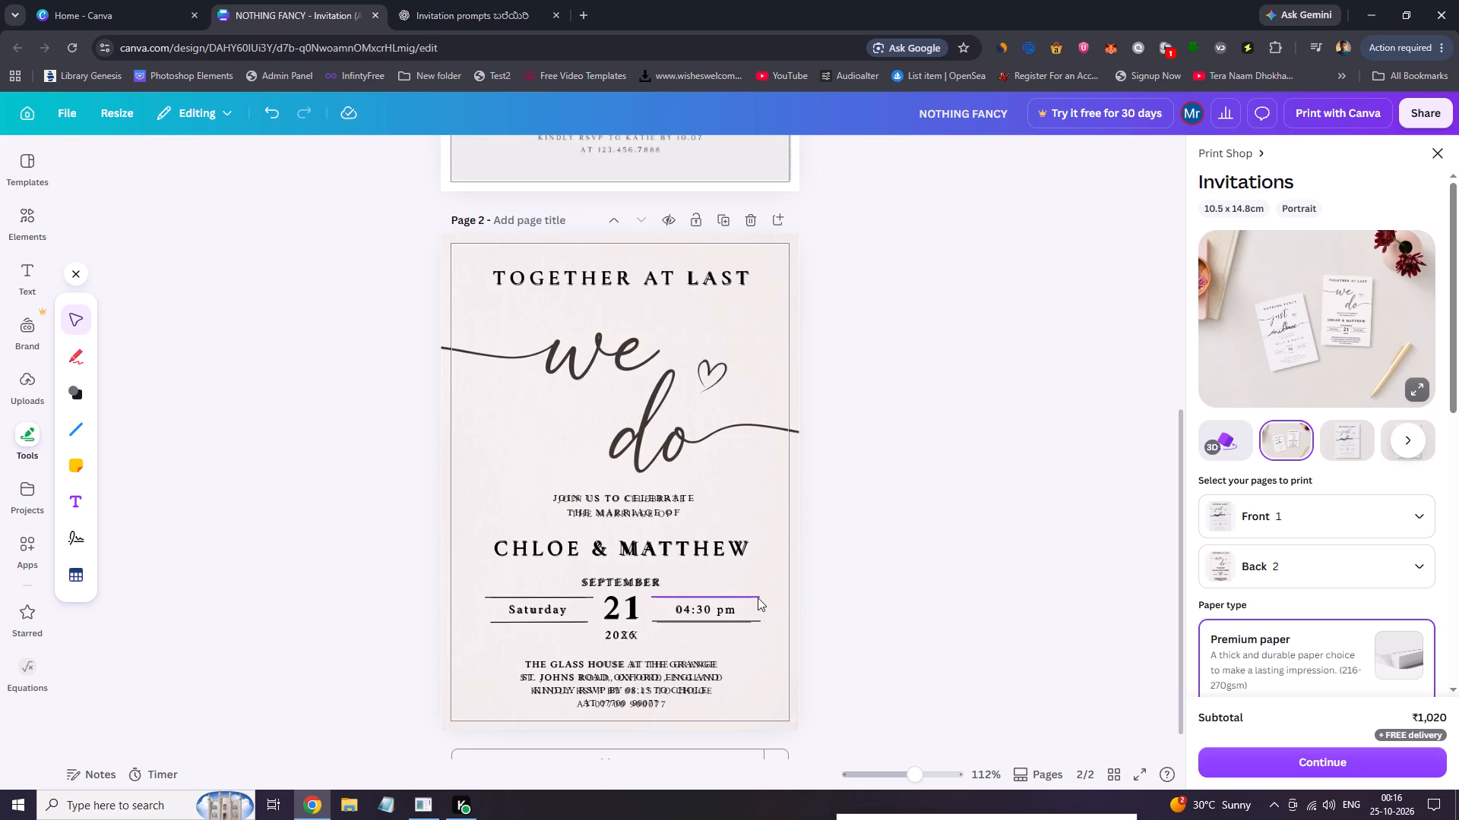
Delete the three overlong lines: above and below "04:30 pm" and above "Saturday".
click(758, 598)
key(Delete)
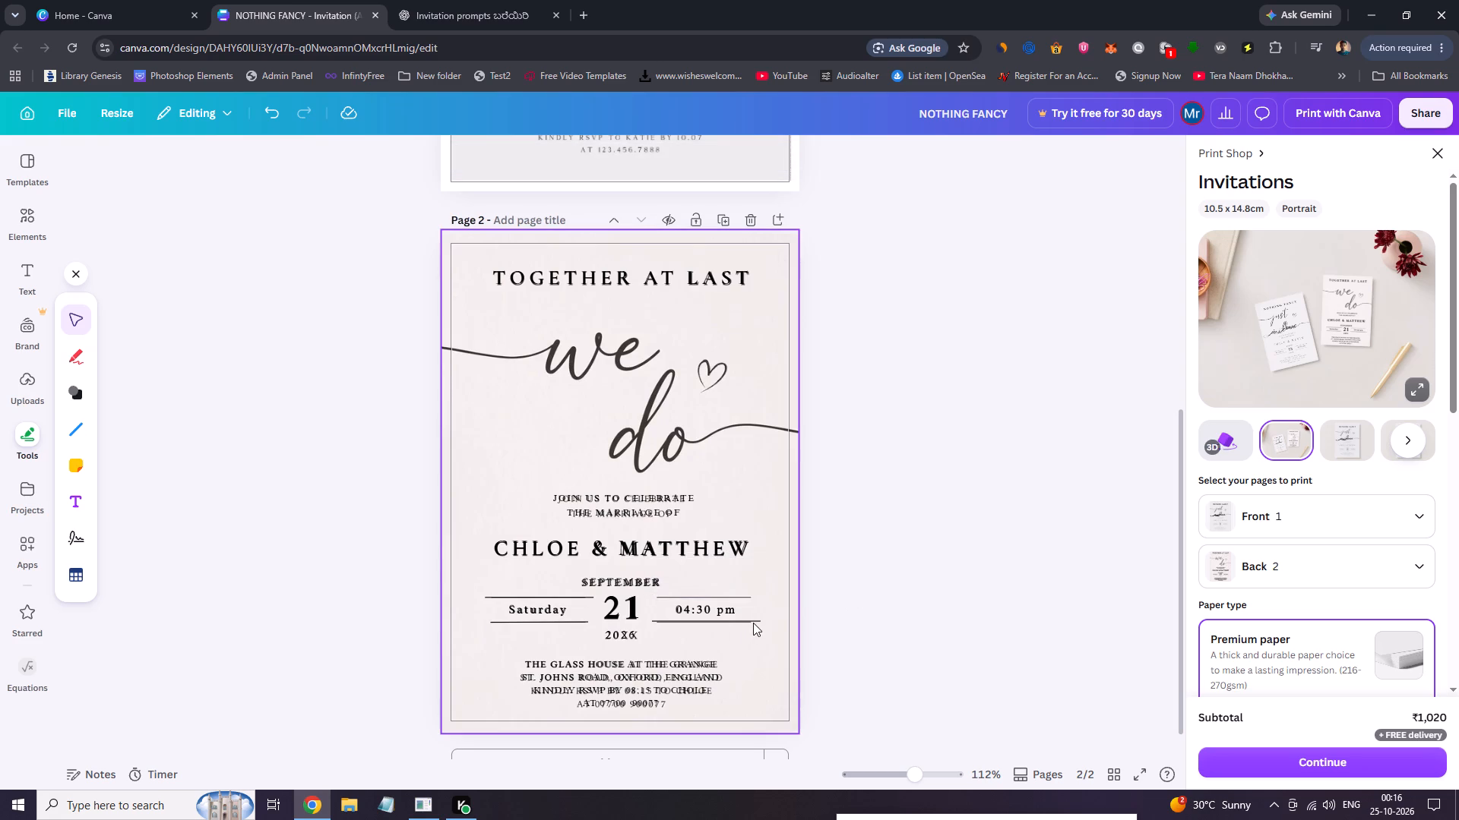
click(753, 623)
key(Delete)
click(567, 597)
key(Delete)
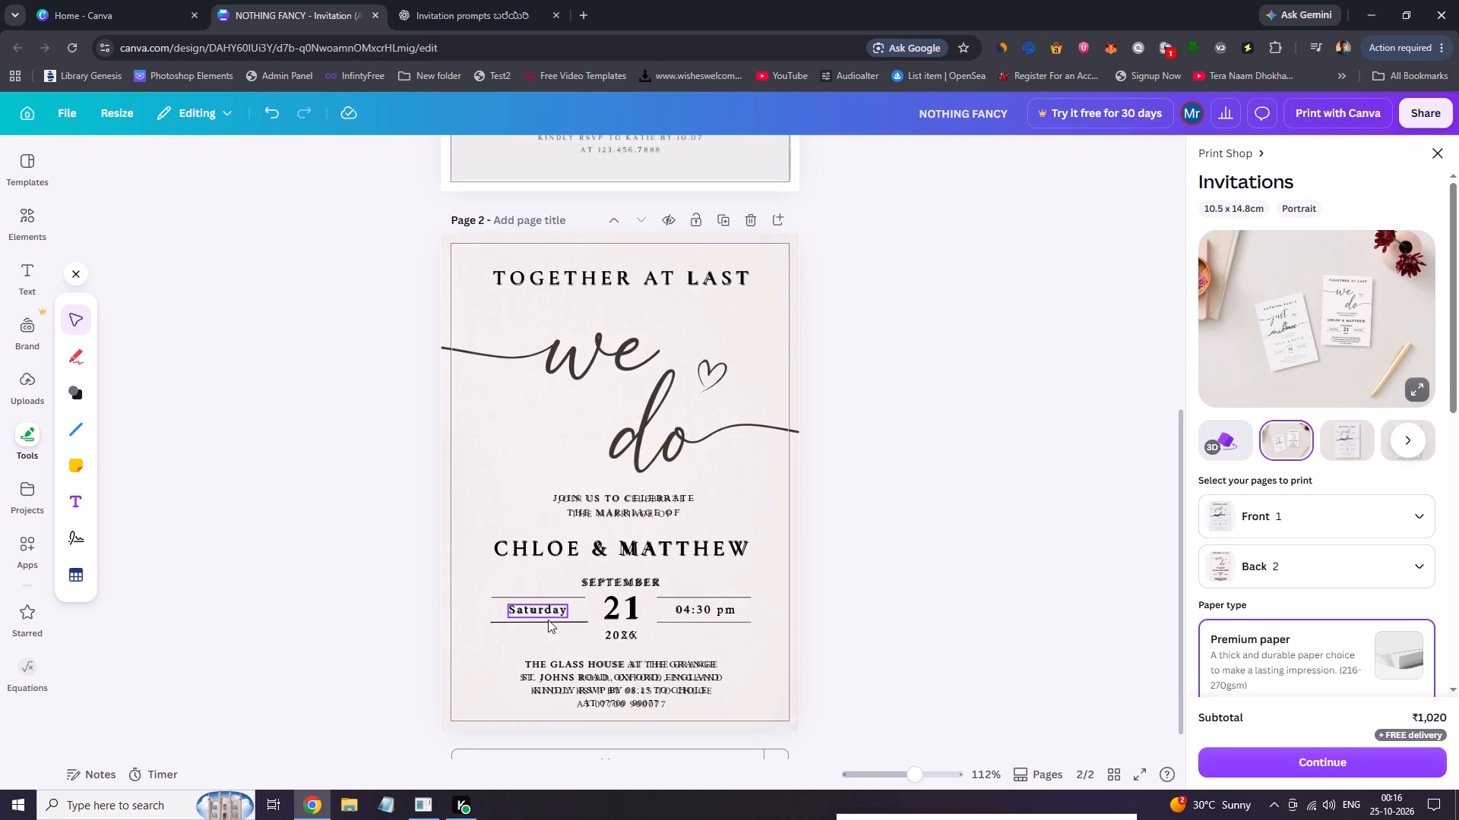
Duplicate the shortened line below "Saturday" and align the copy over the original rule above "Saturday".
click(548, 620)
click(543, 588)
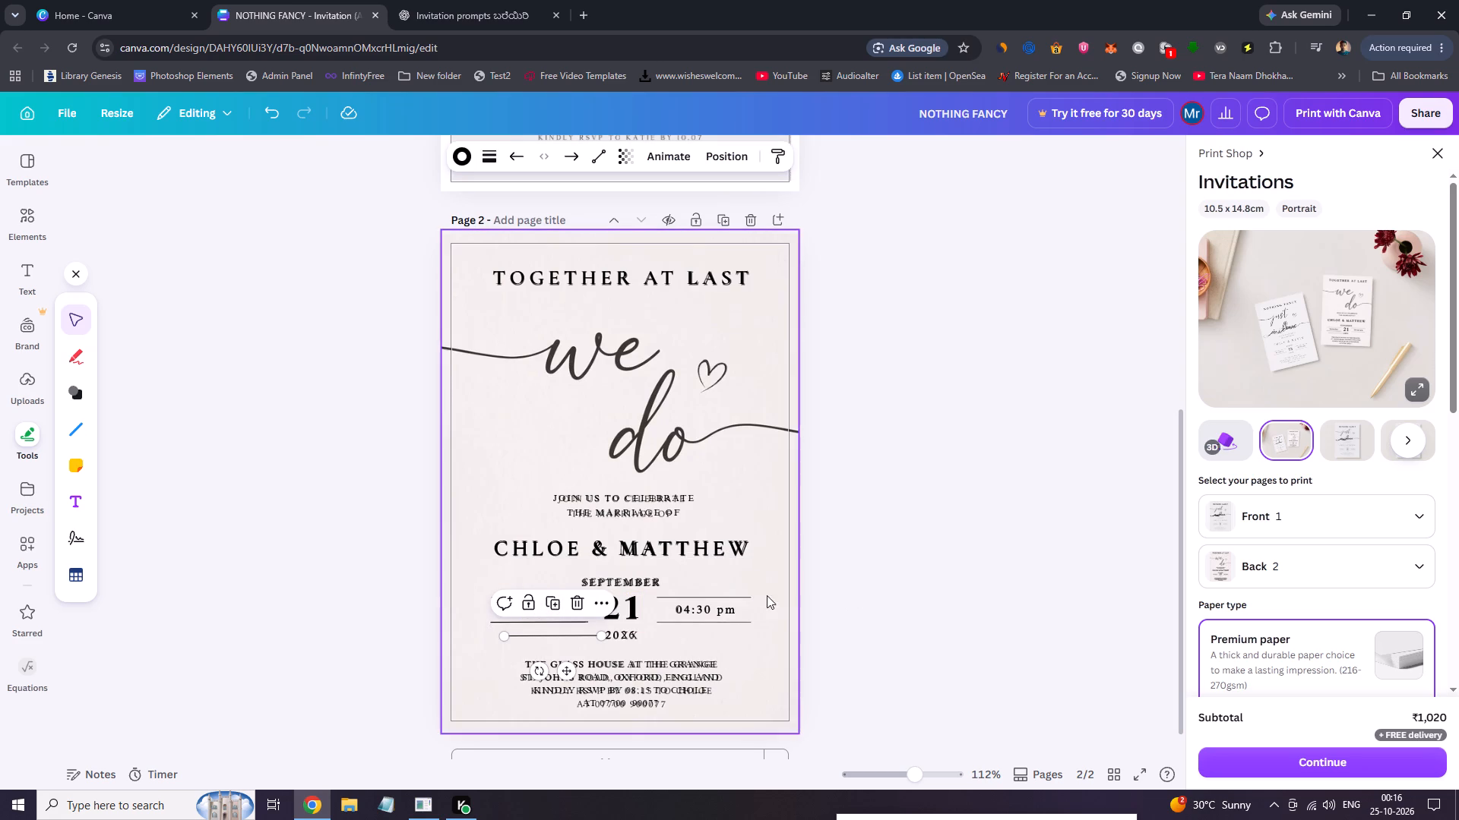
click(568, 667)
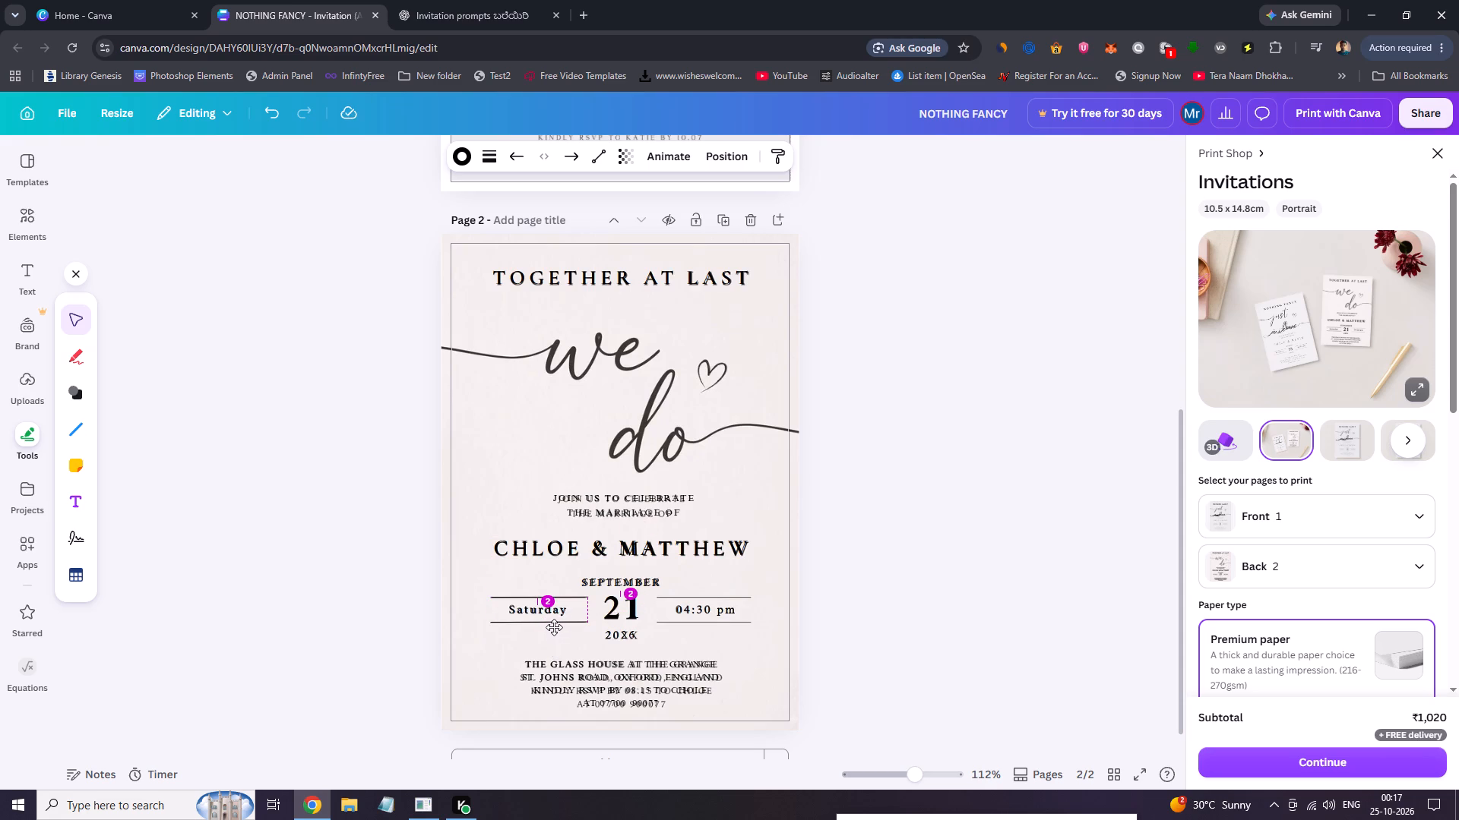
Duplicate the line above "Saturday" and align the copy over the original rule above "04:30 pm".
click(543, 571)
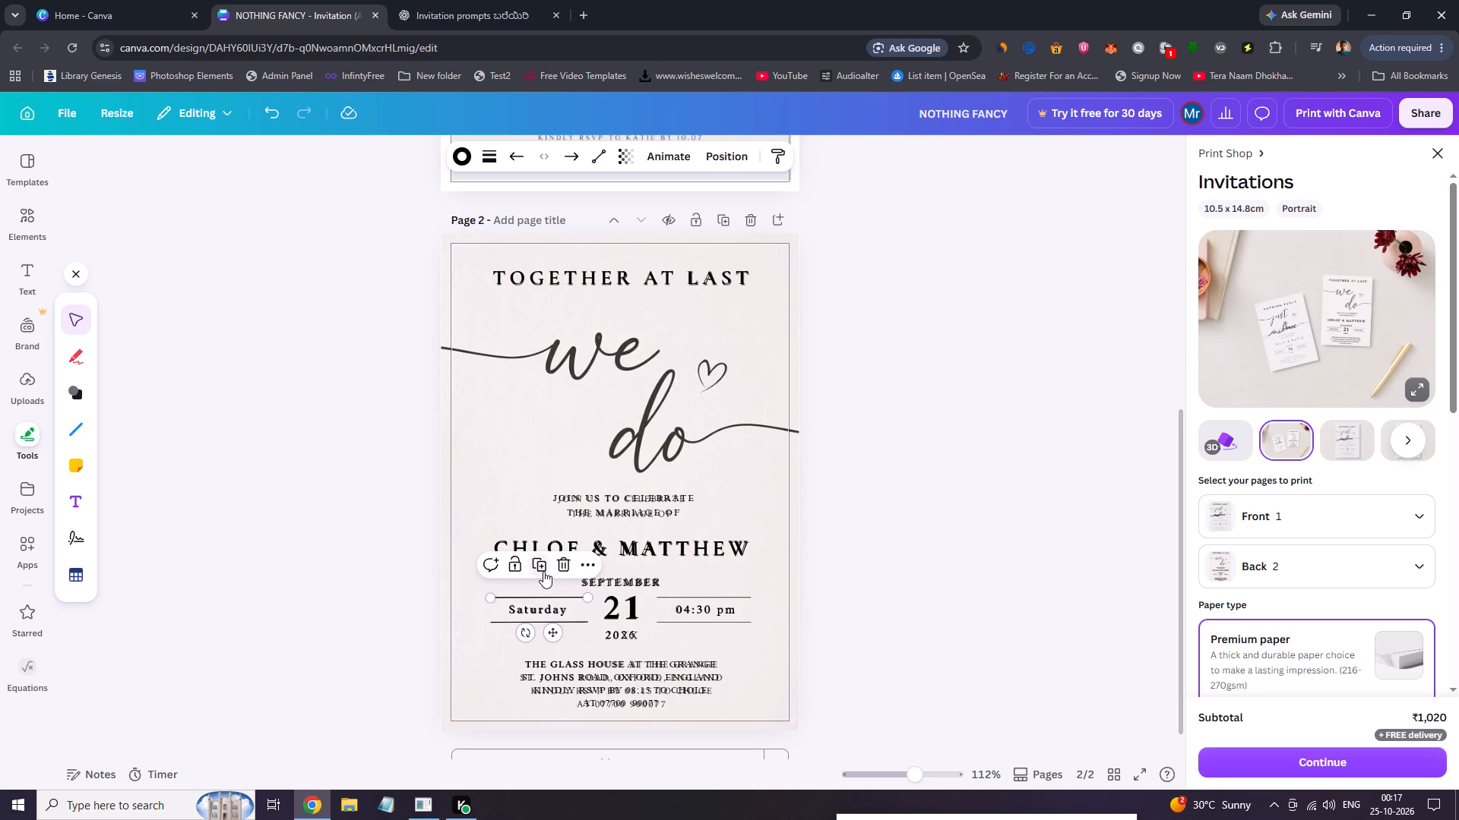
drag(555, 608, 719, 634)
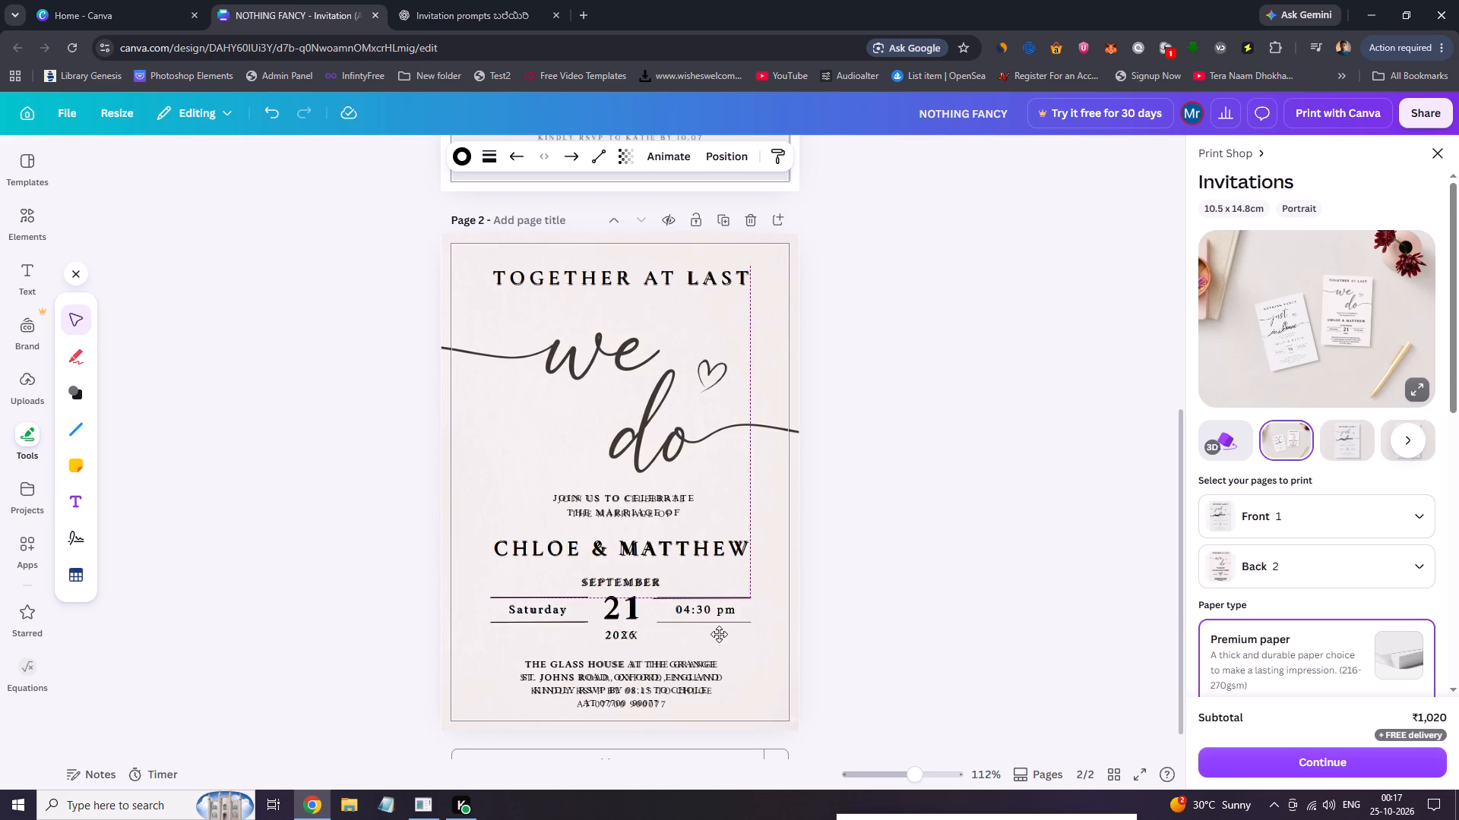
drag(719, 634, 720, 634)
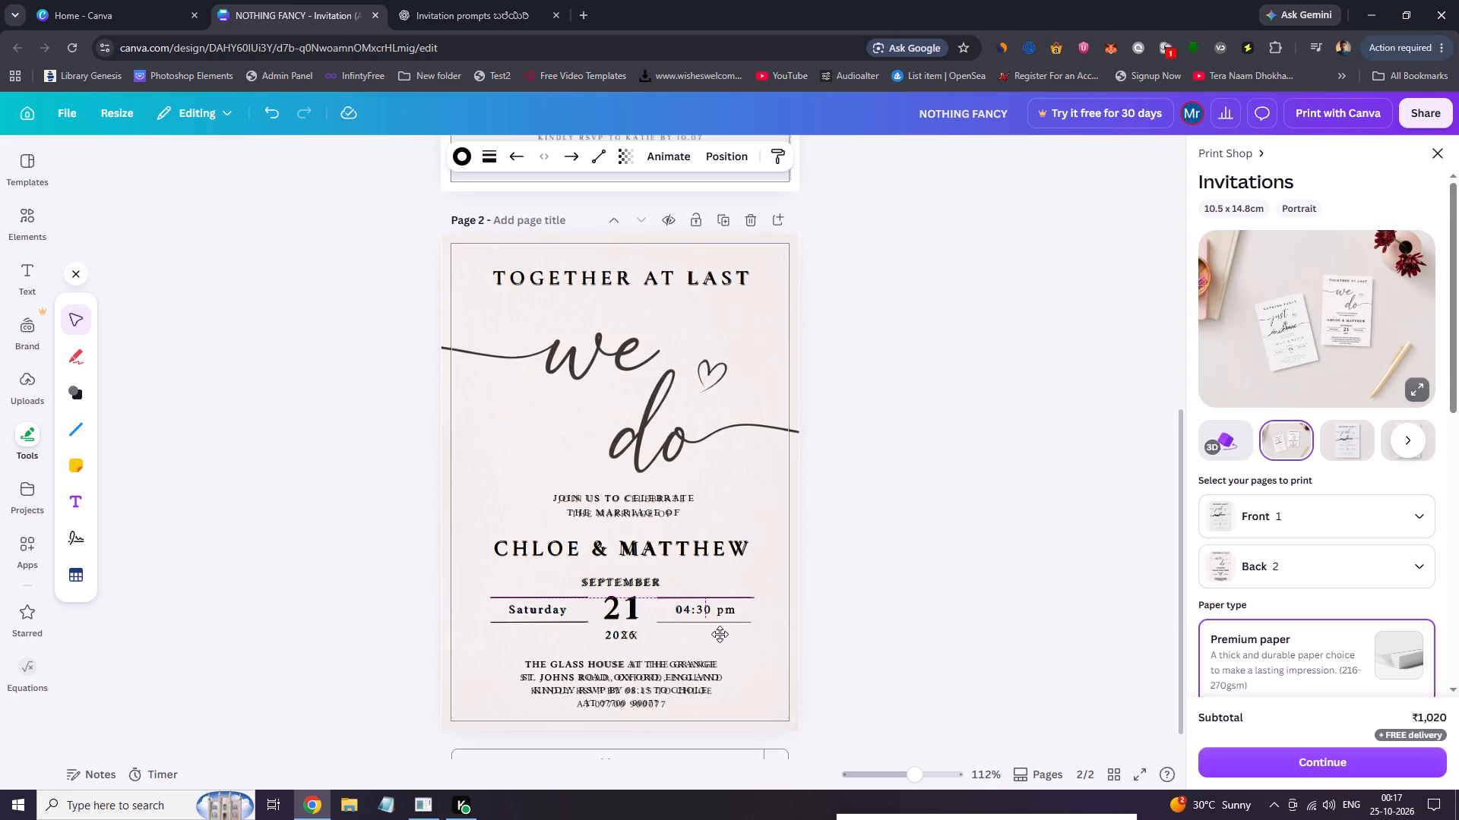
drag(720, 634, 720, 632)
click(720, 632)
Duplicate the line above "04:30 pm" and align the copy over the original rule below "04:30 pm".
click(708, 562)
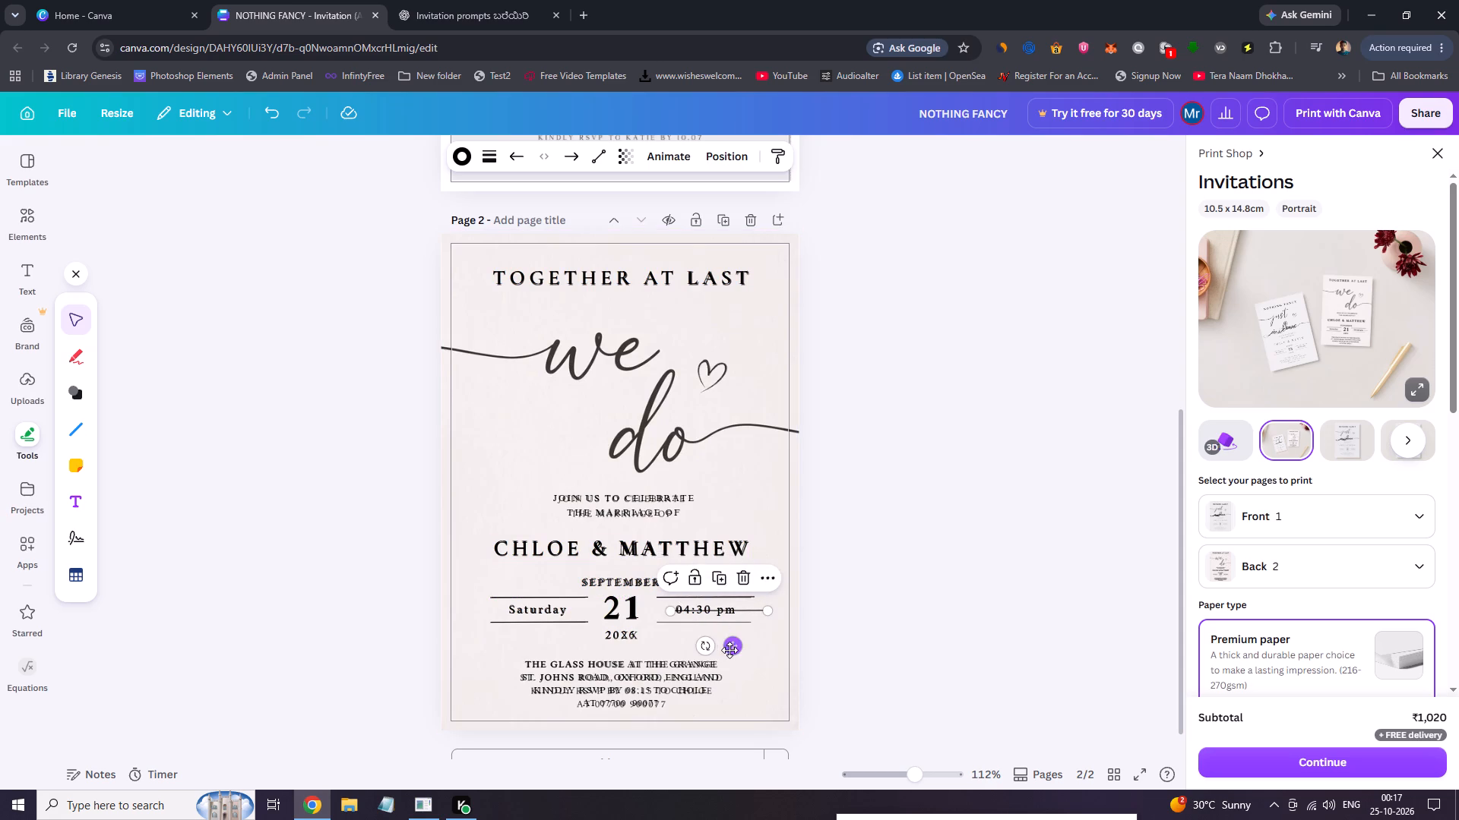
drag(729, 650, 719, 658)
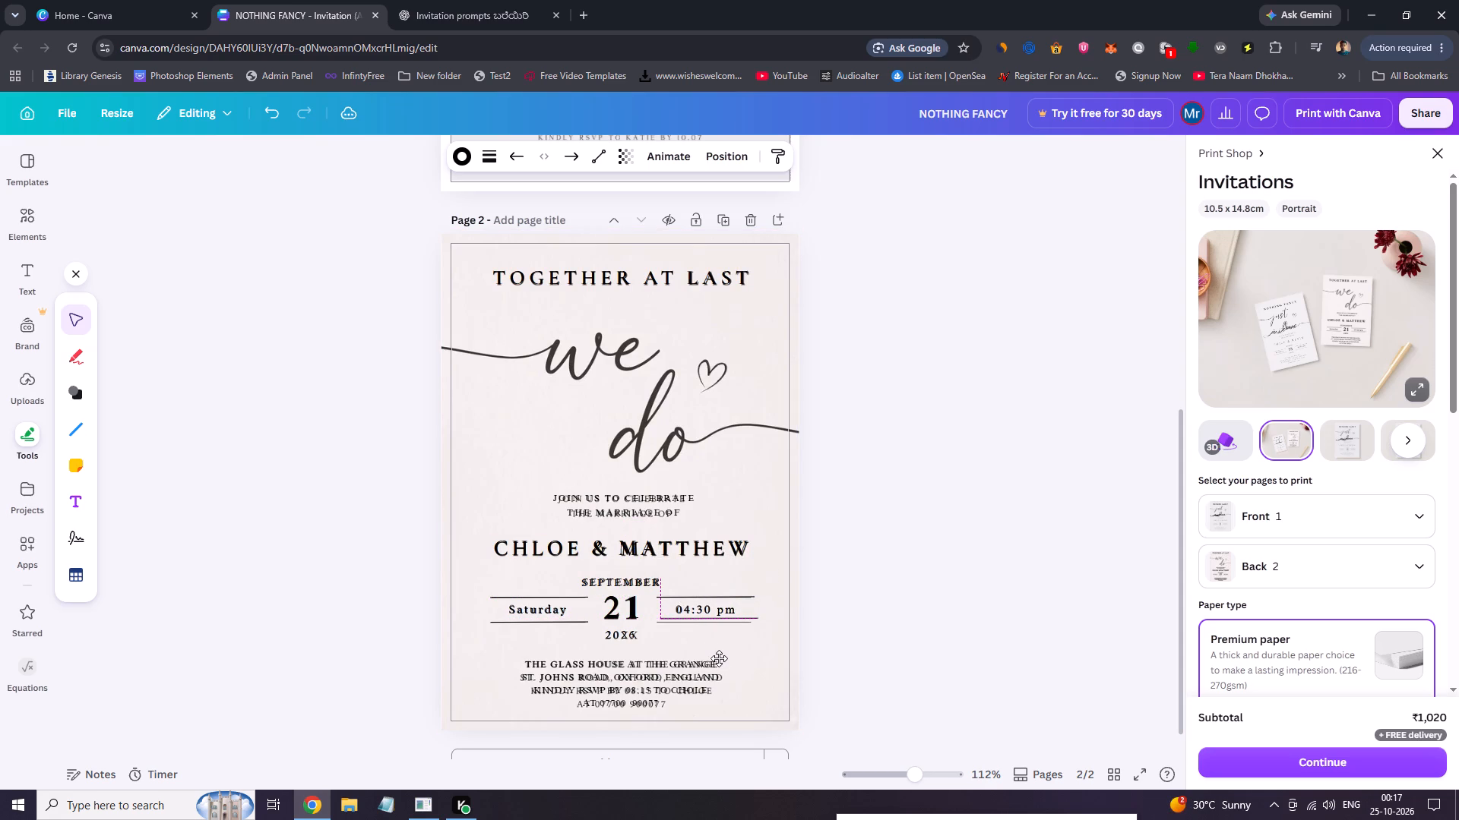
drag(719, 658, 717, 661)
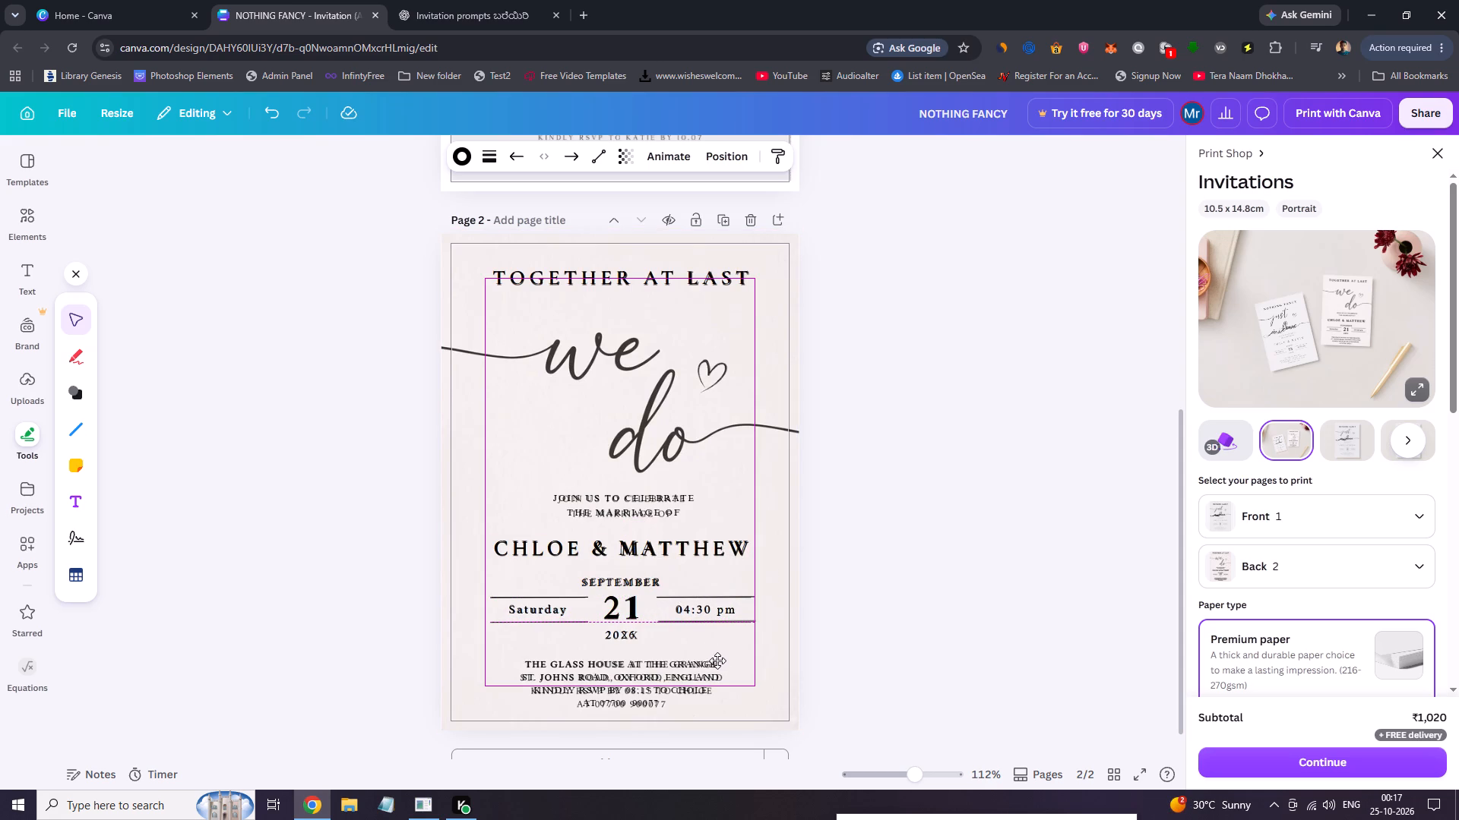
drag(717, 661, 715, 661)
click(715, 661)
click(821, 627)
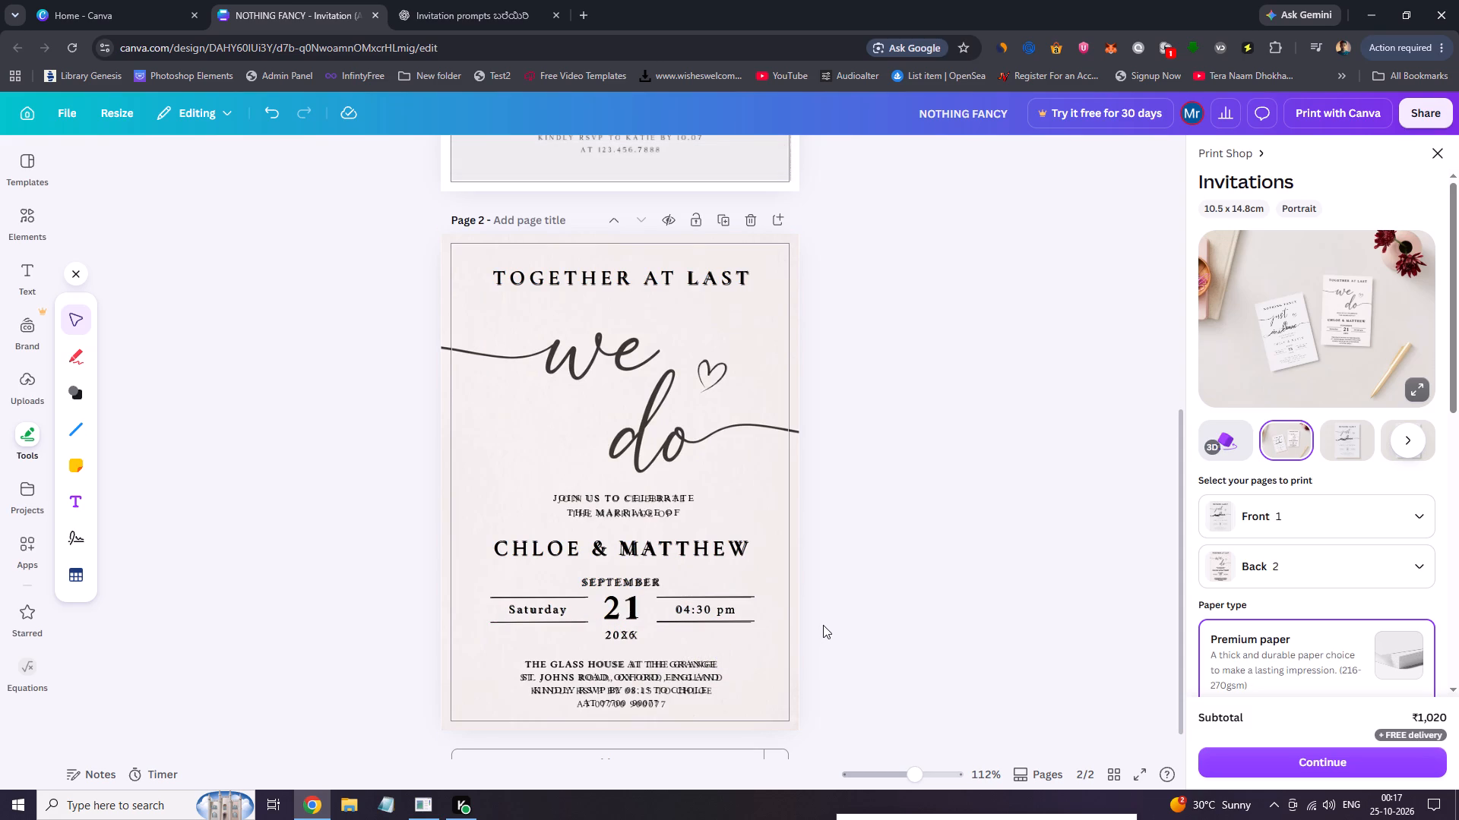
Replace page 2's full-page invitation image with the uploaded "we do" background that has no detail wording.
click(486, 444)
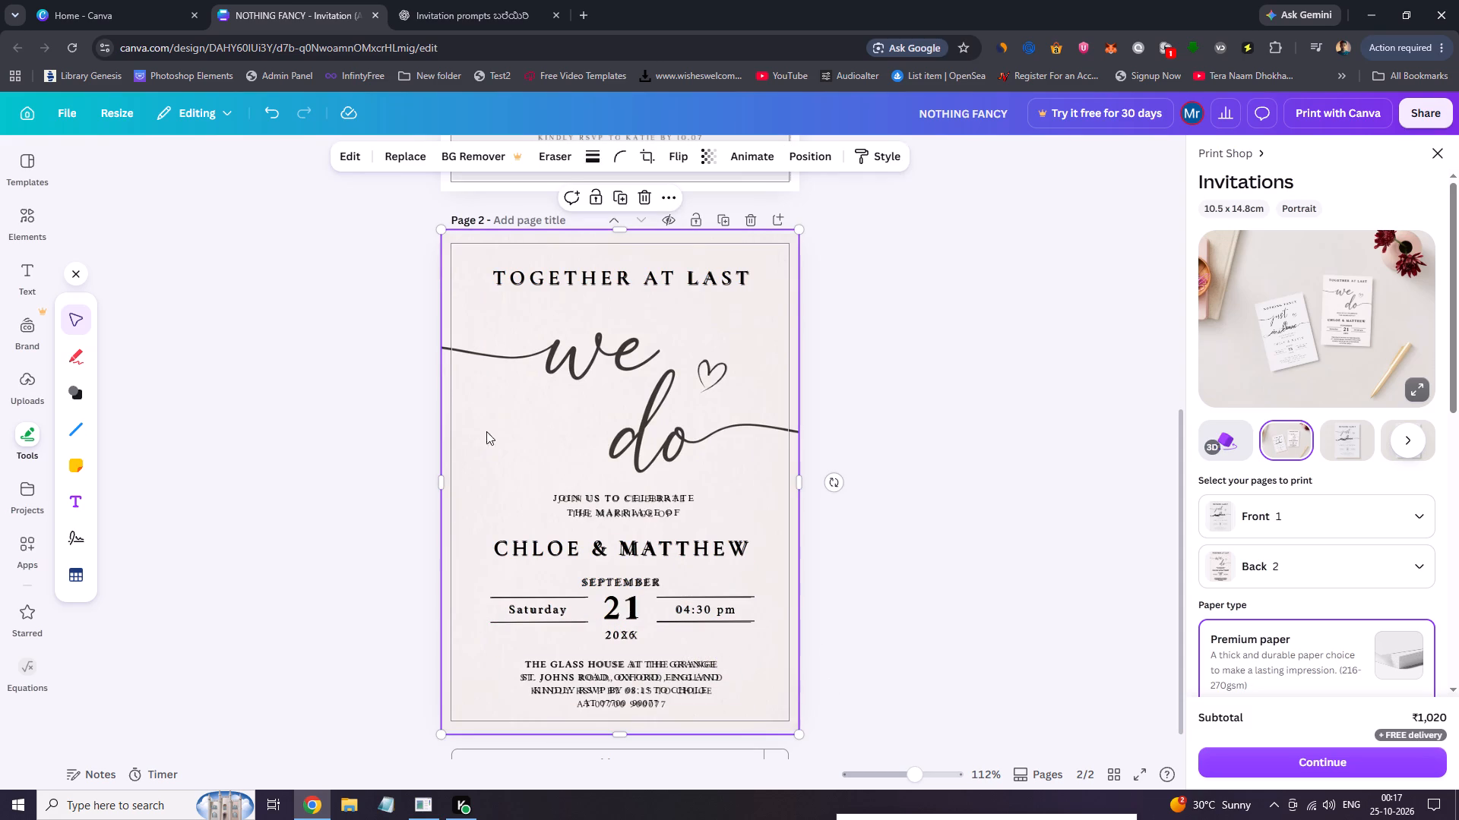
click(390, 156)
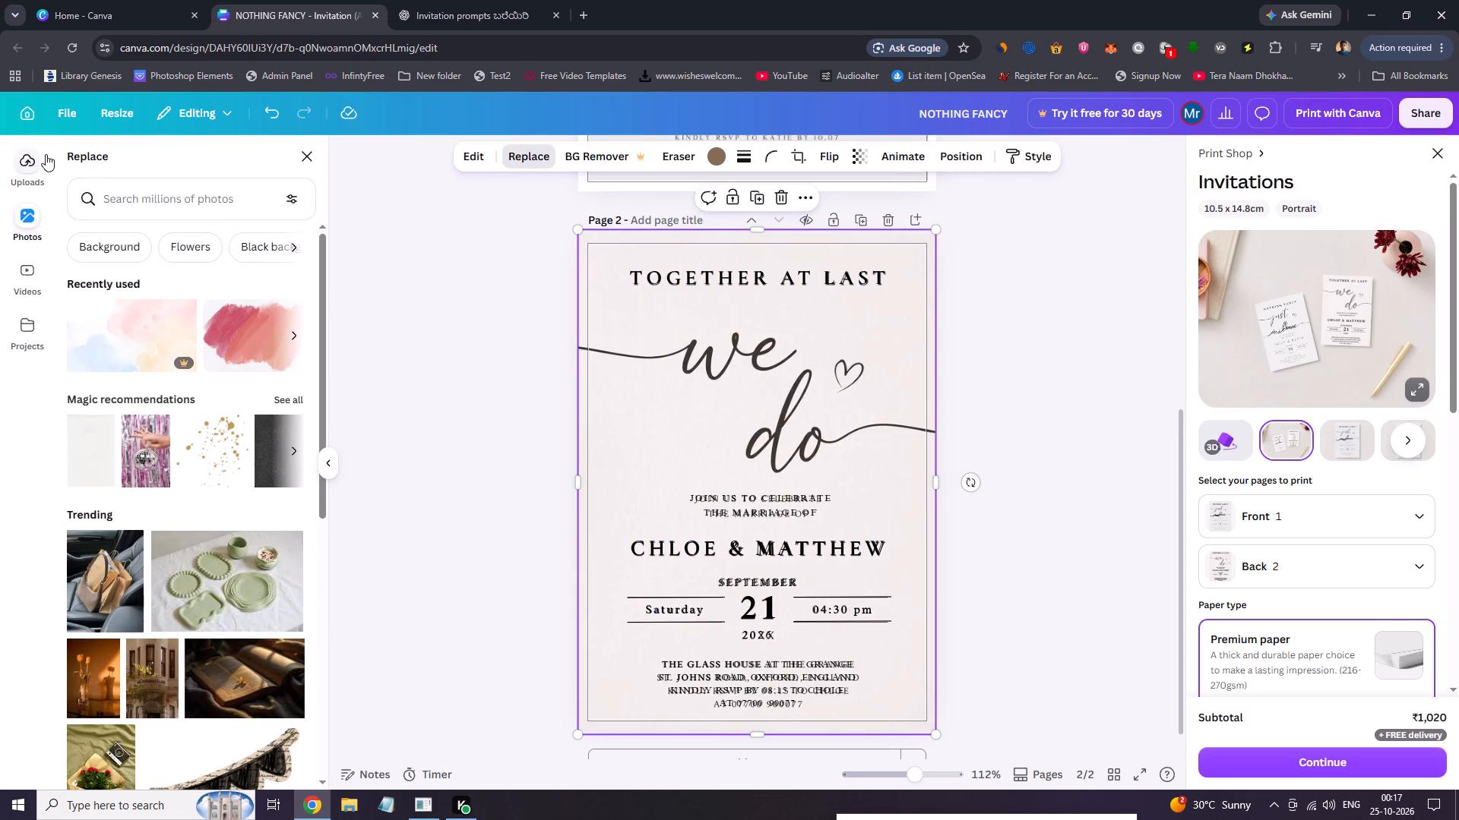
click(34, 159)
click(172, 458)
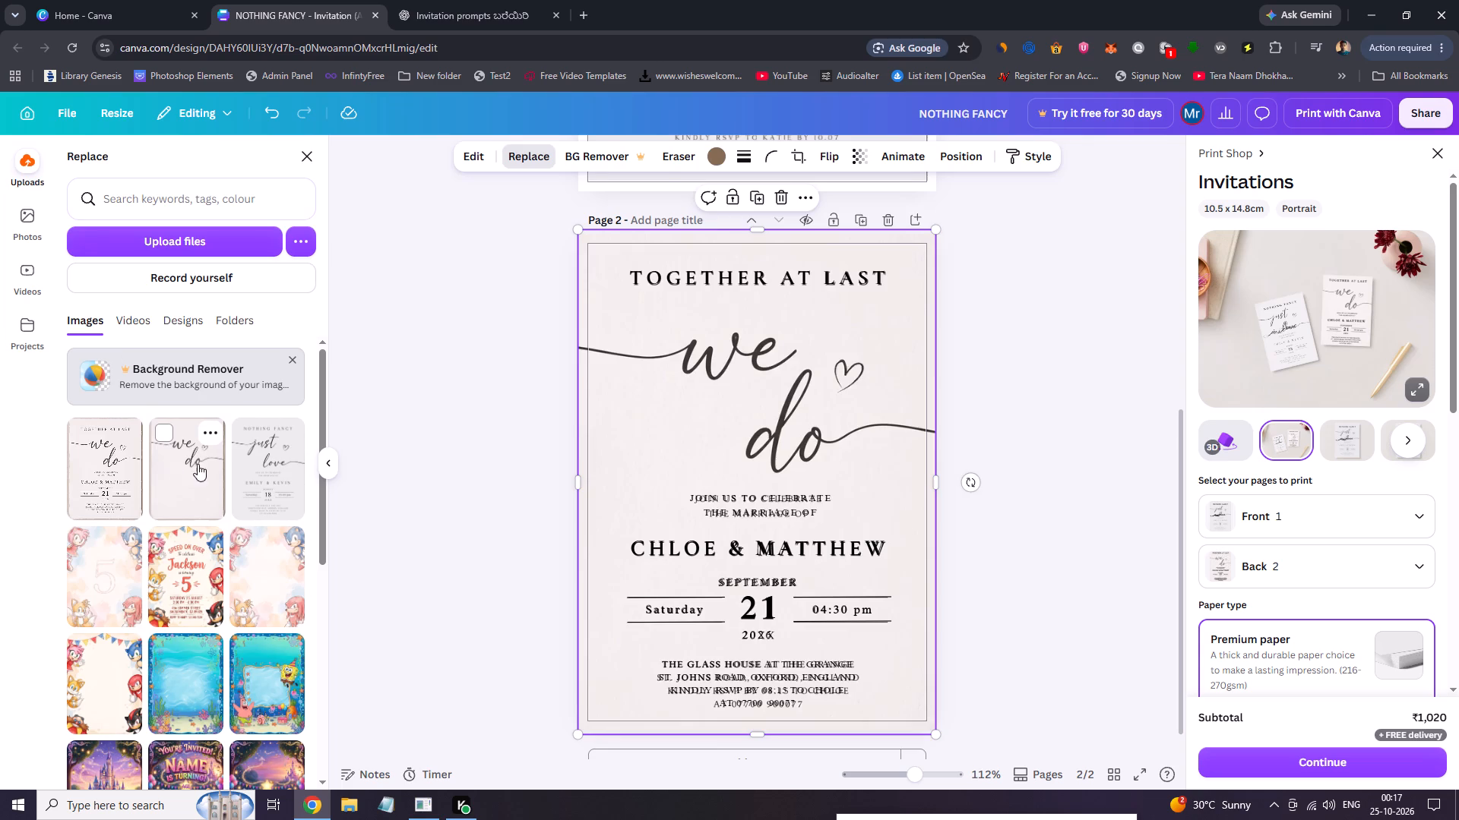
click(992, 626)
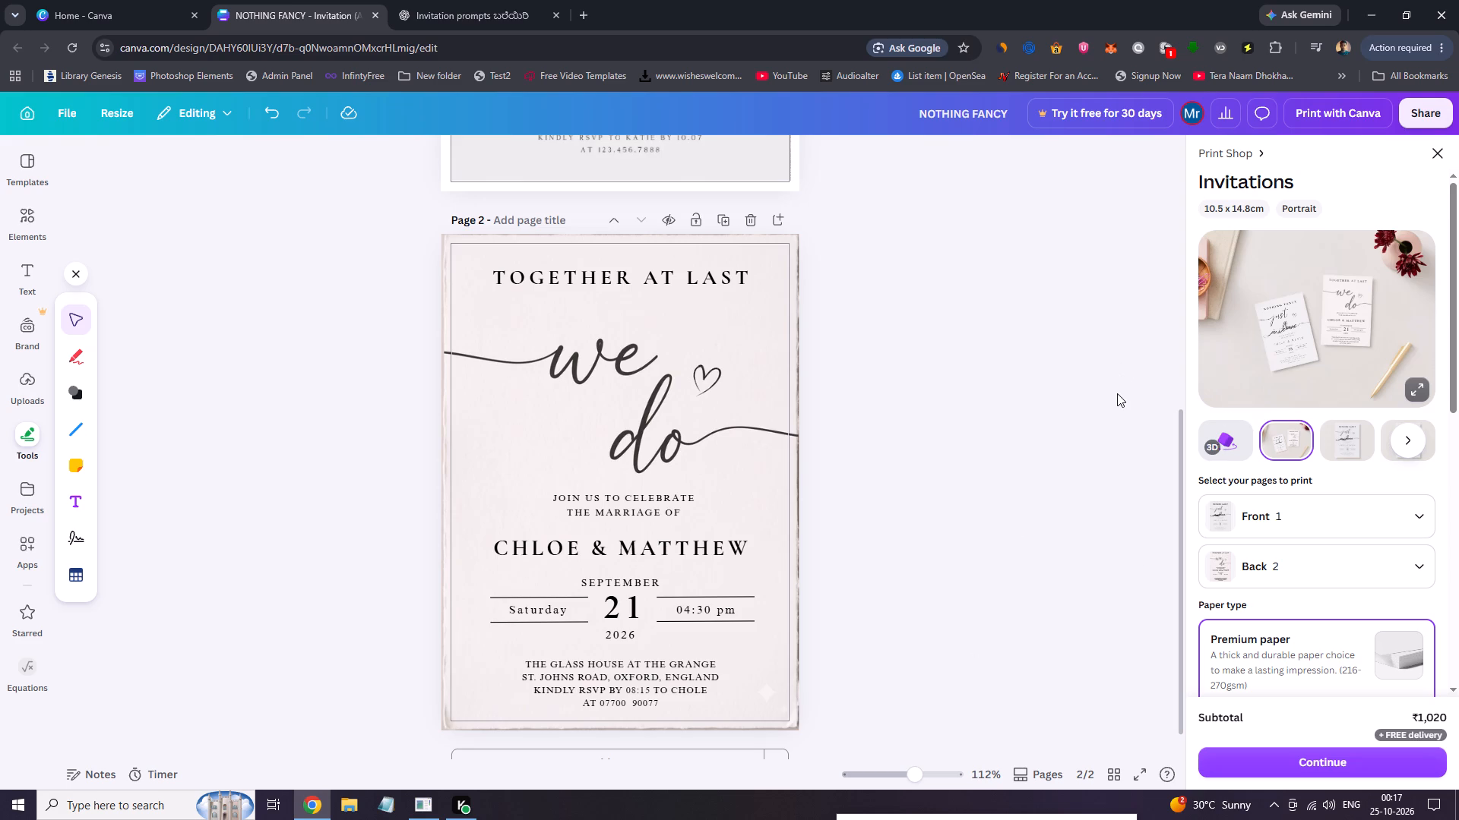
Delete page 1, the old "NOTHING FANCY" invitation.
drag(1182, 465, 1205, 203)
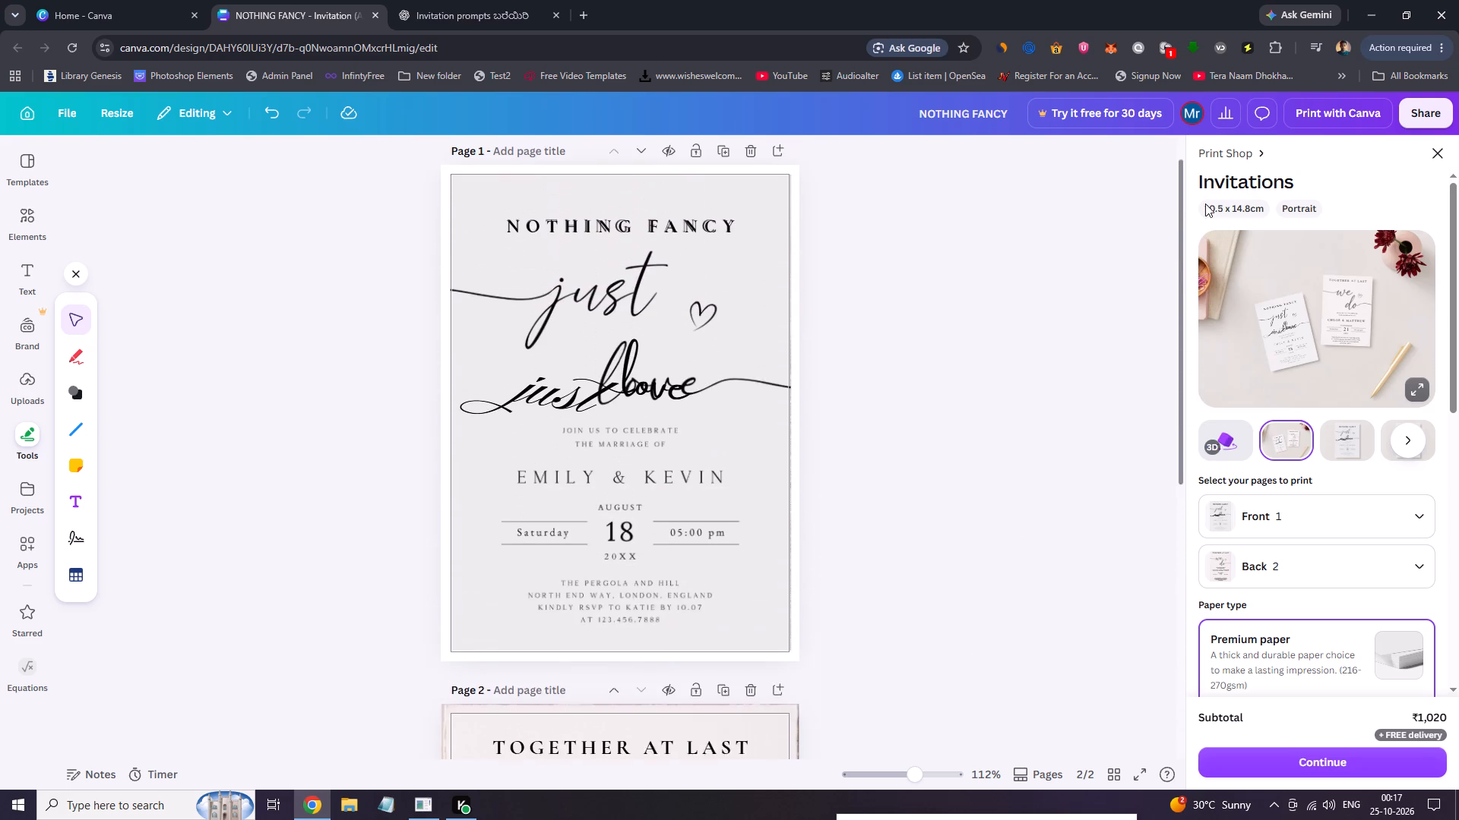
drag(1205, 203, 1206, 181)
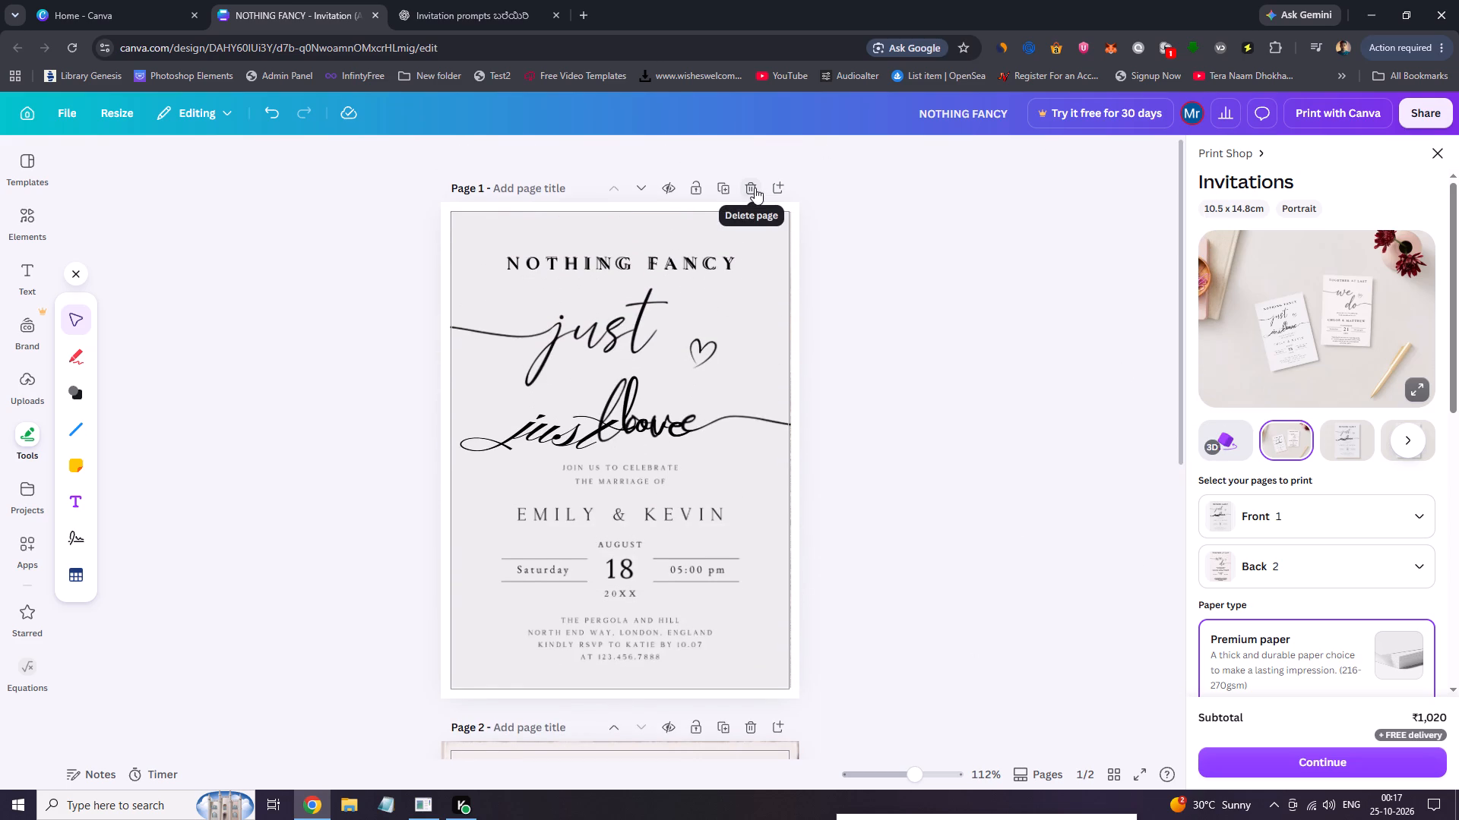
click(755, 188)
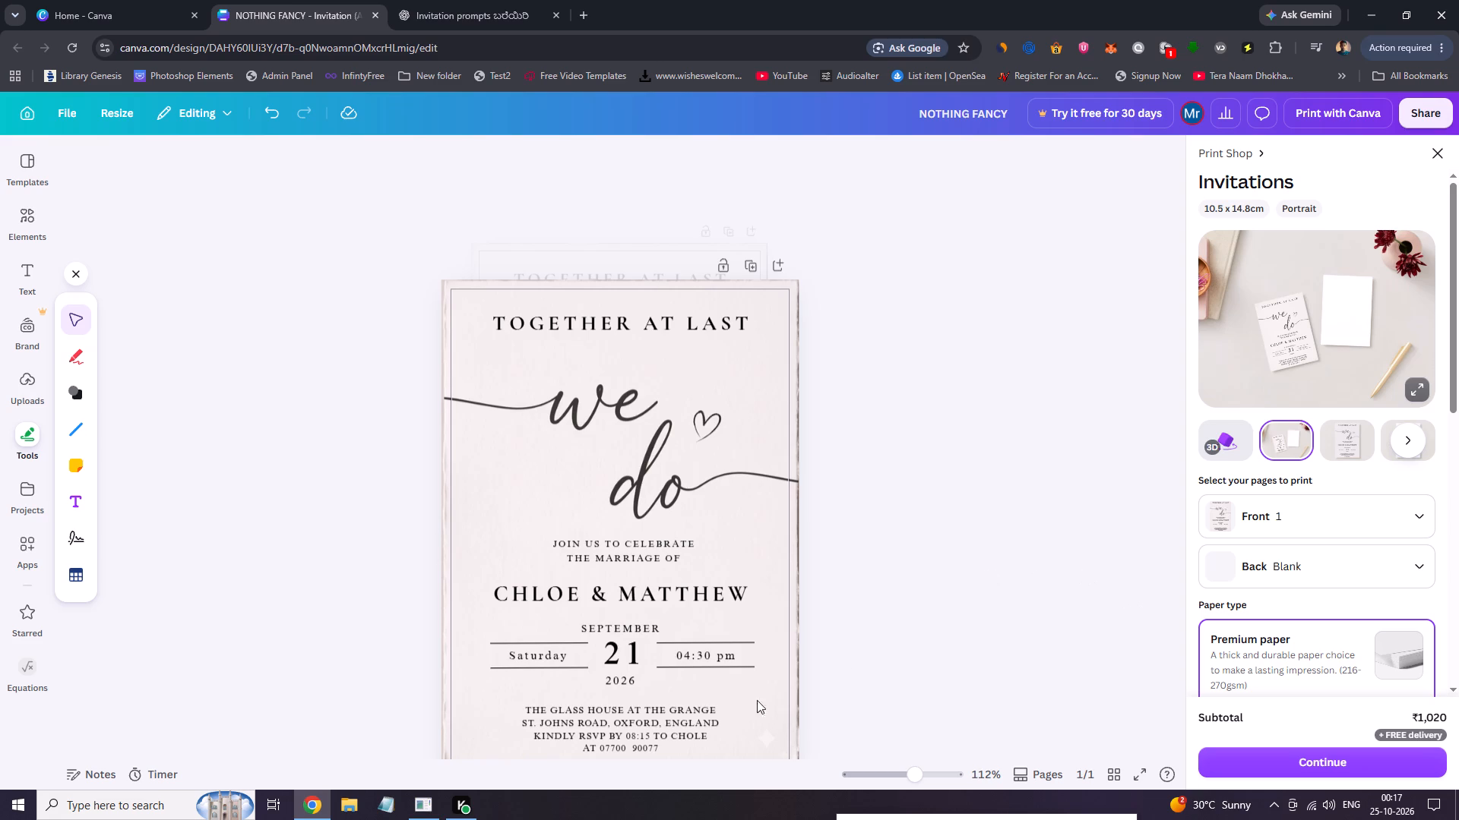
Add a blank page after the invitation and set its background to the pale paper colour sampled from the invitation.
click(685, 729)
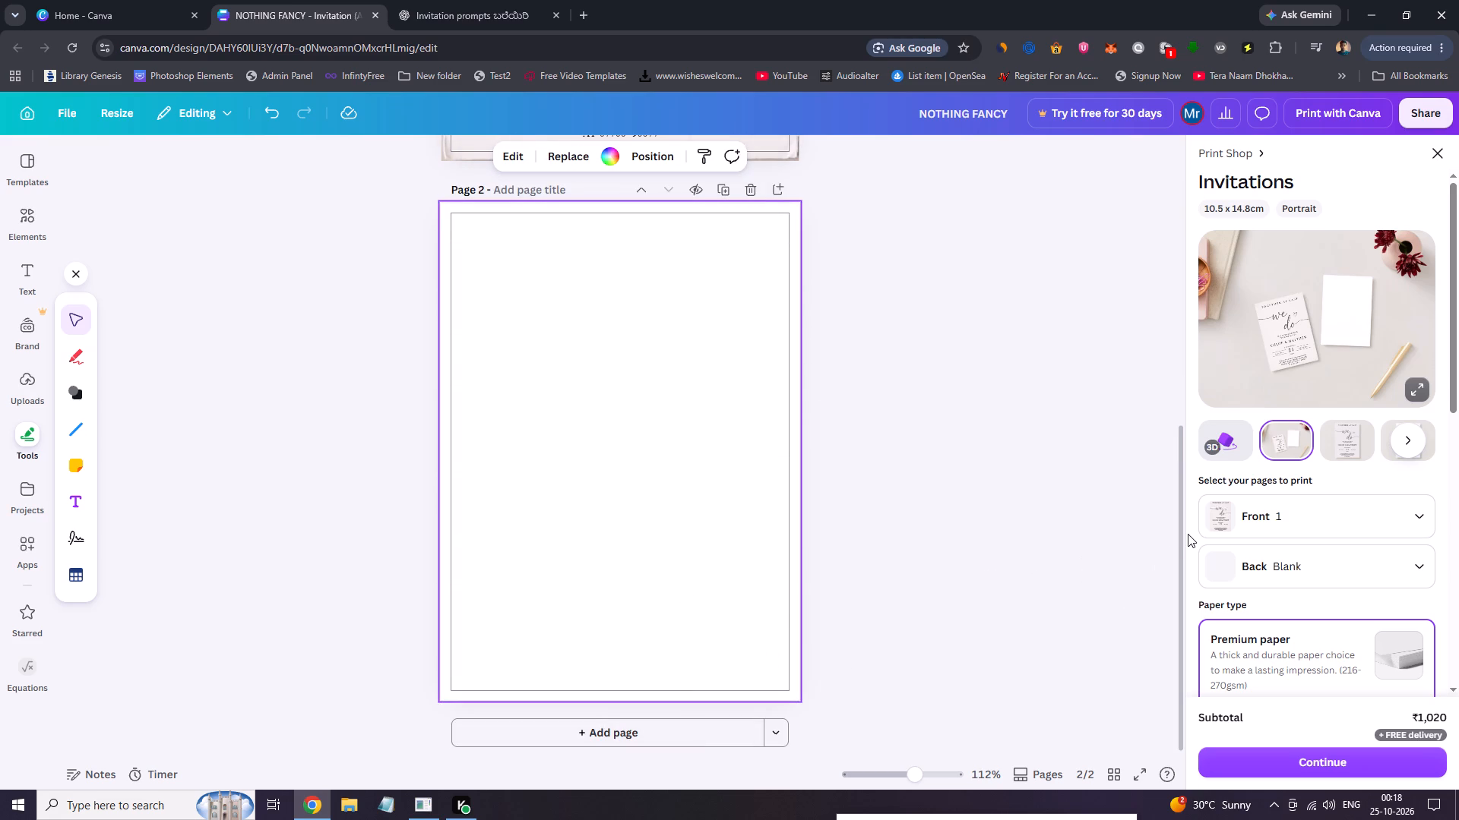
drag(1181, 526, 1192, 379)
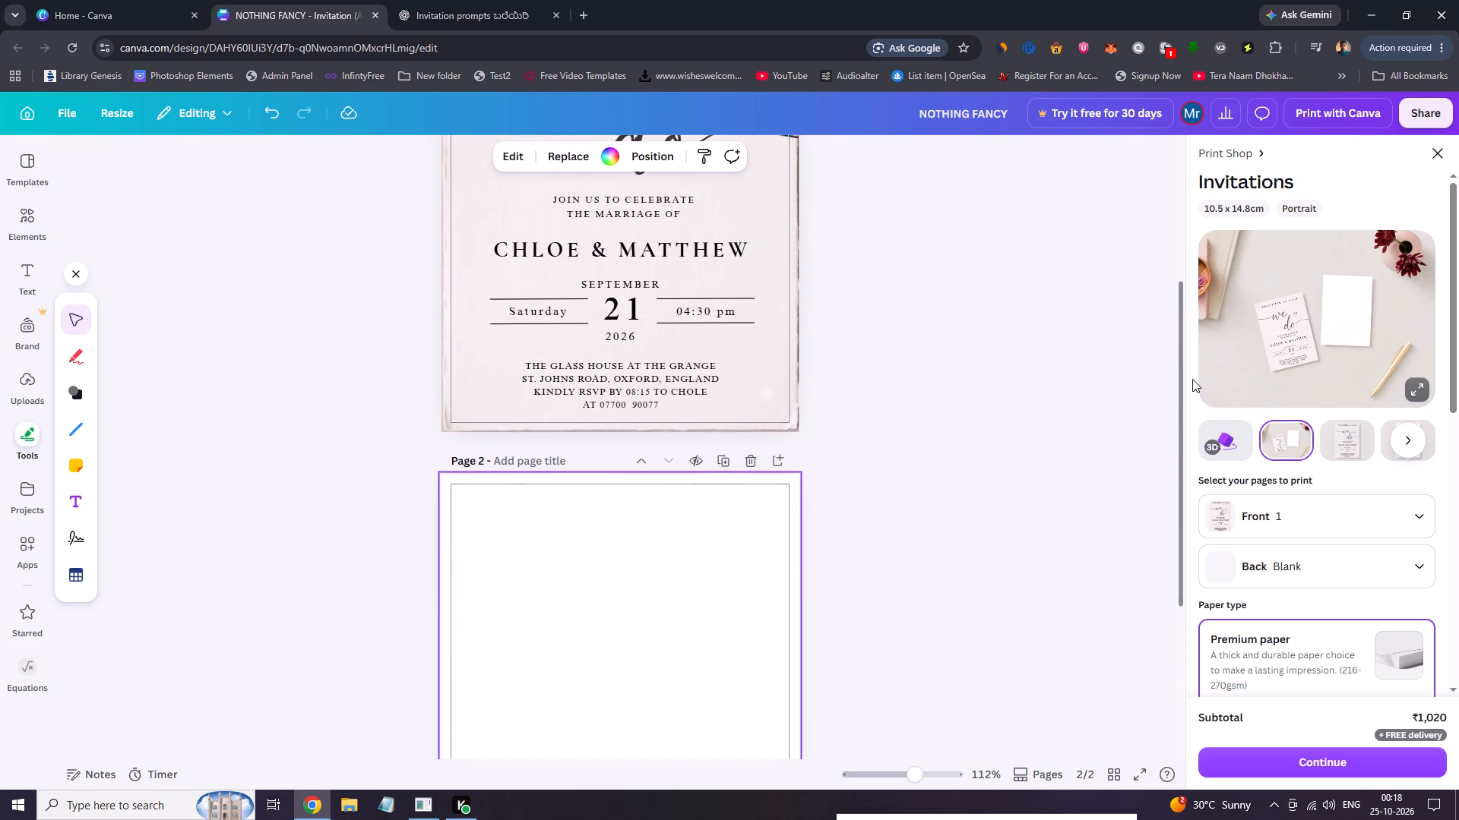
drag(1192, 379, 1192, 378)
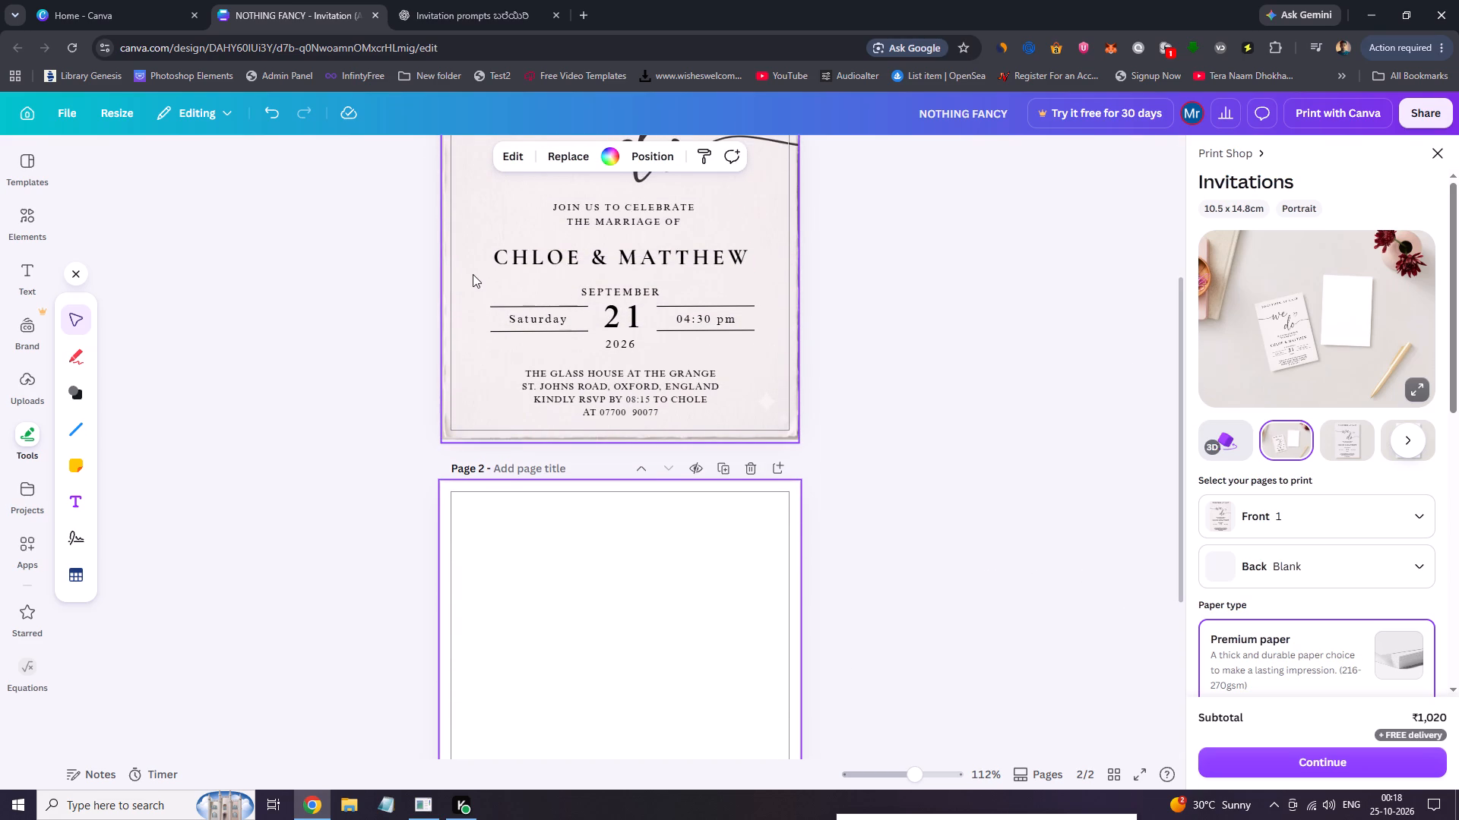
click(567, 596)
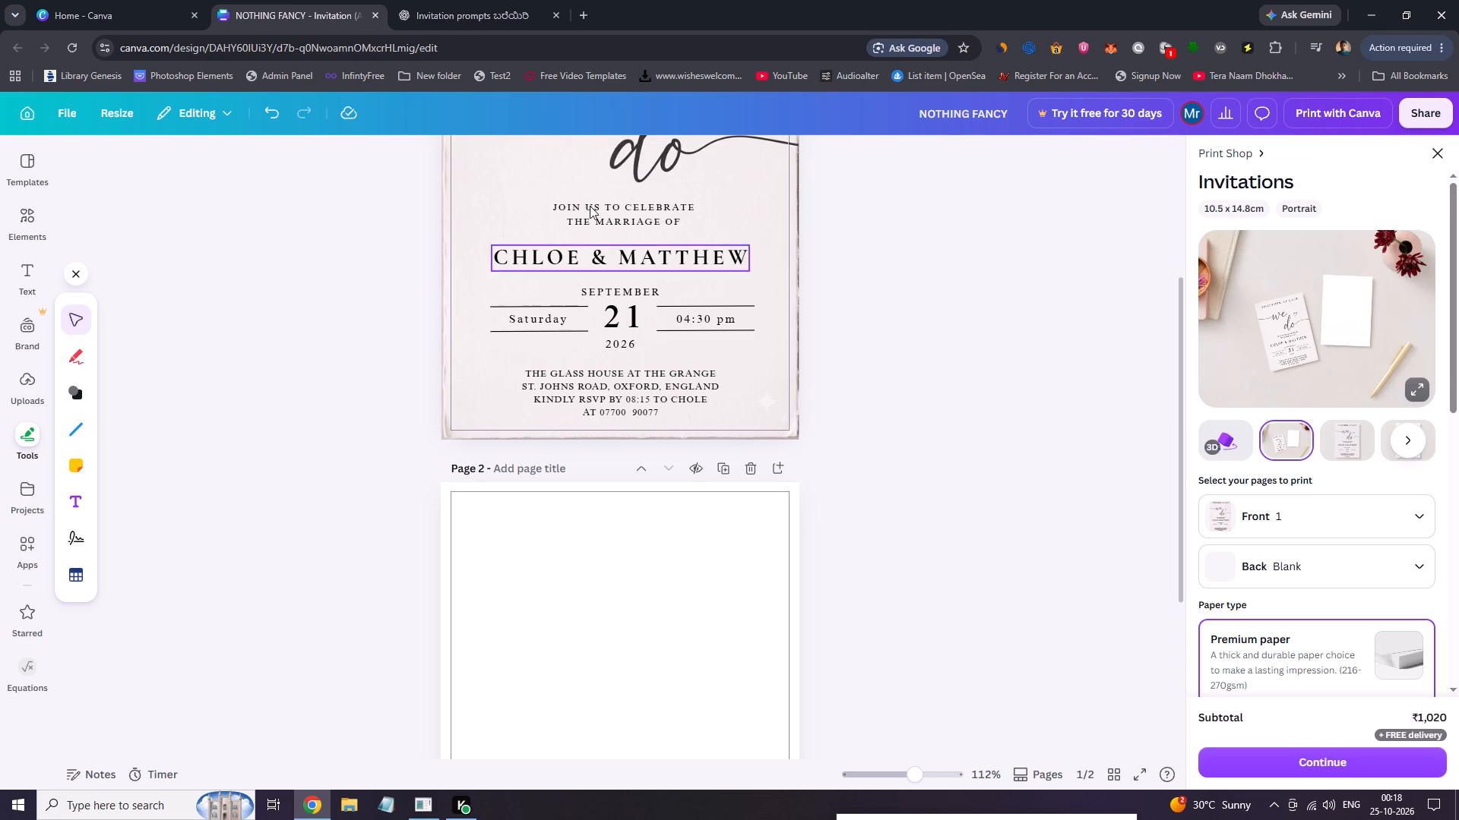
click(556, 581)
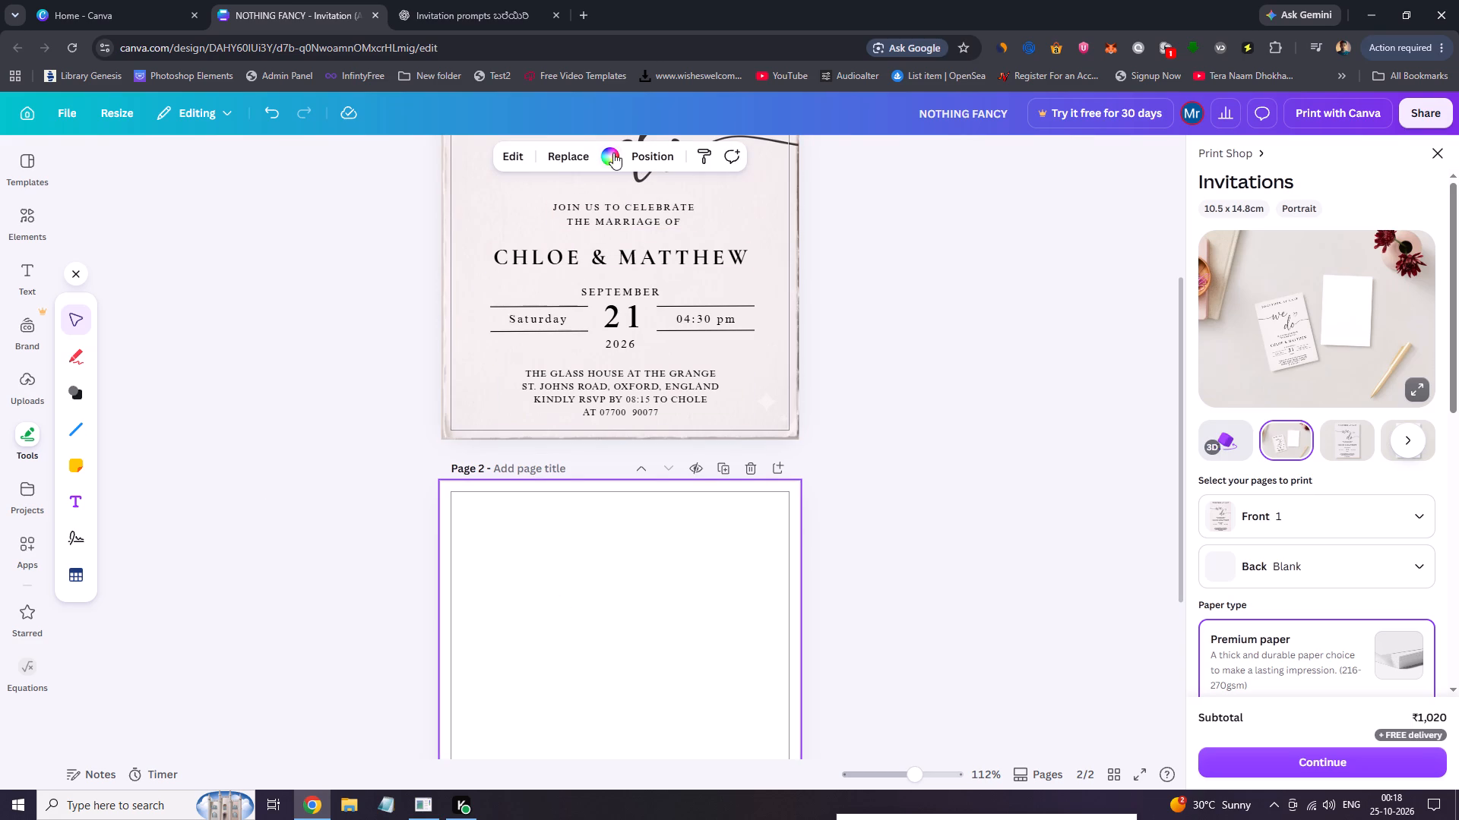
click(613, 153)
click(111, 264)
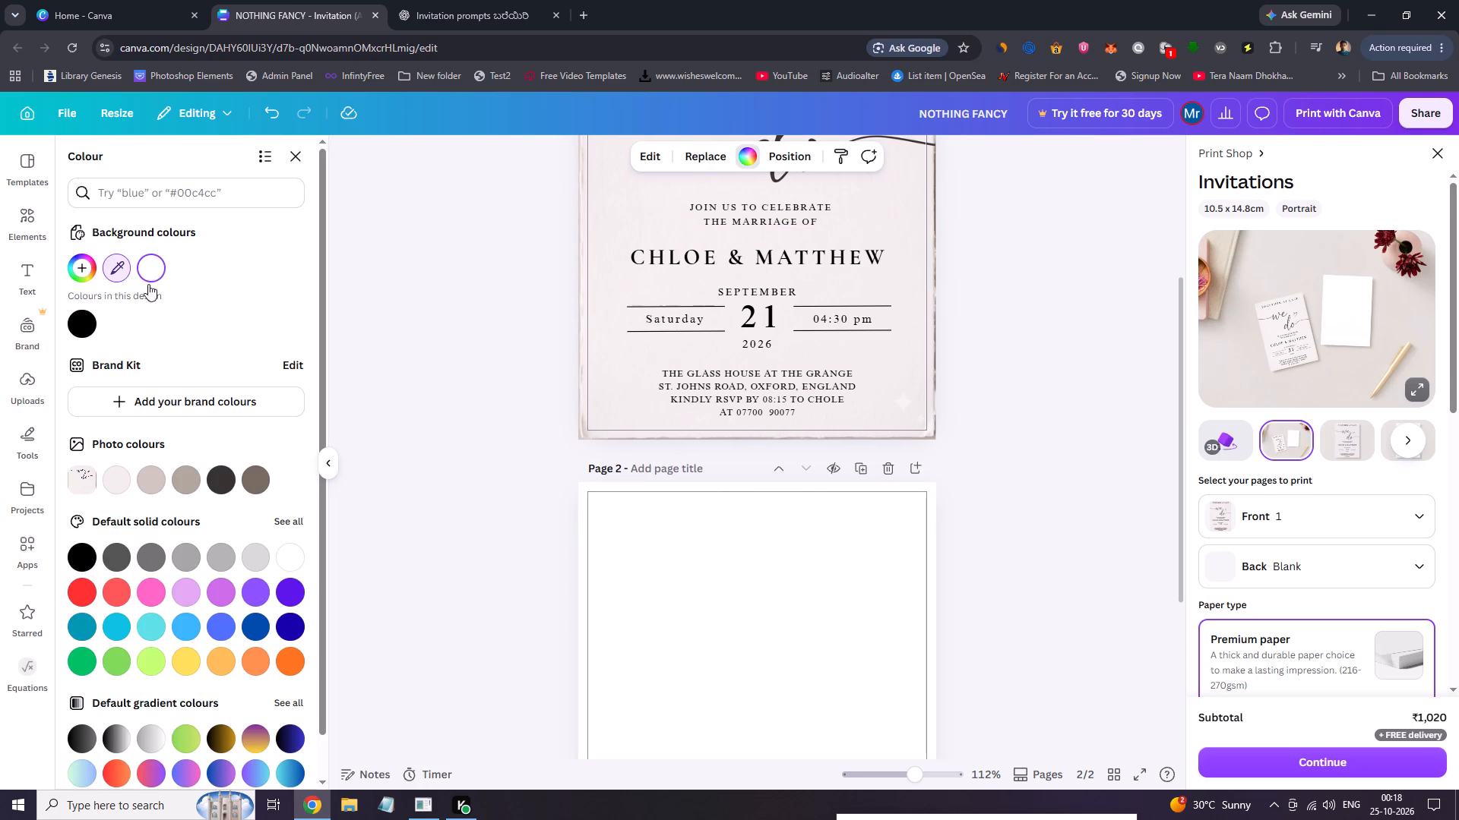
click(625, 219)
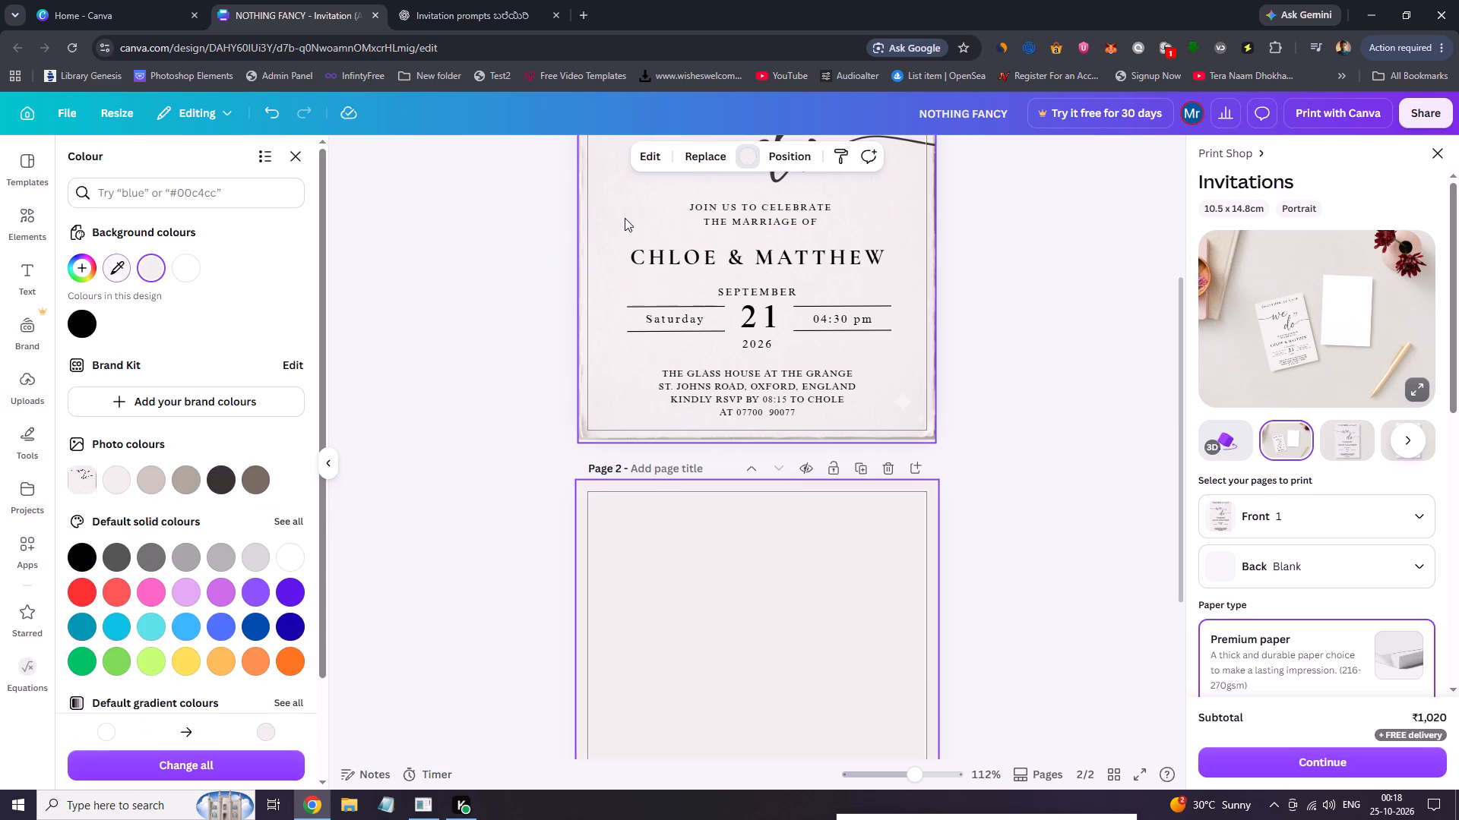
click(1017, 543)
click(1017, 544)
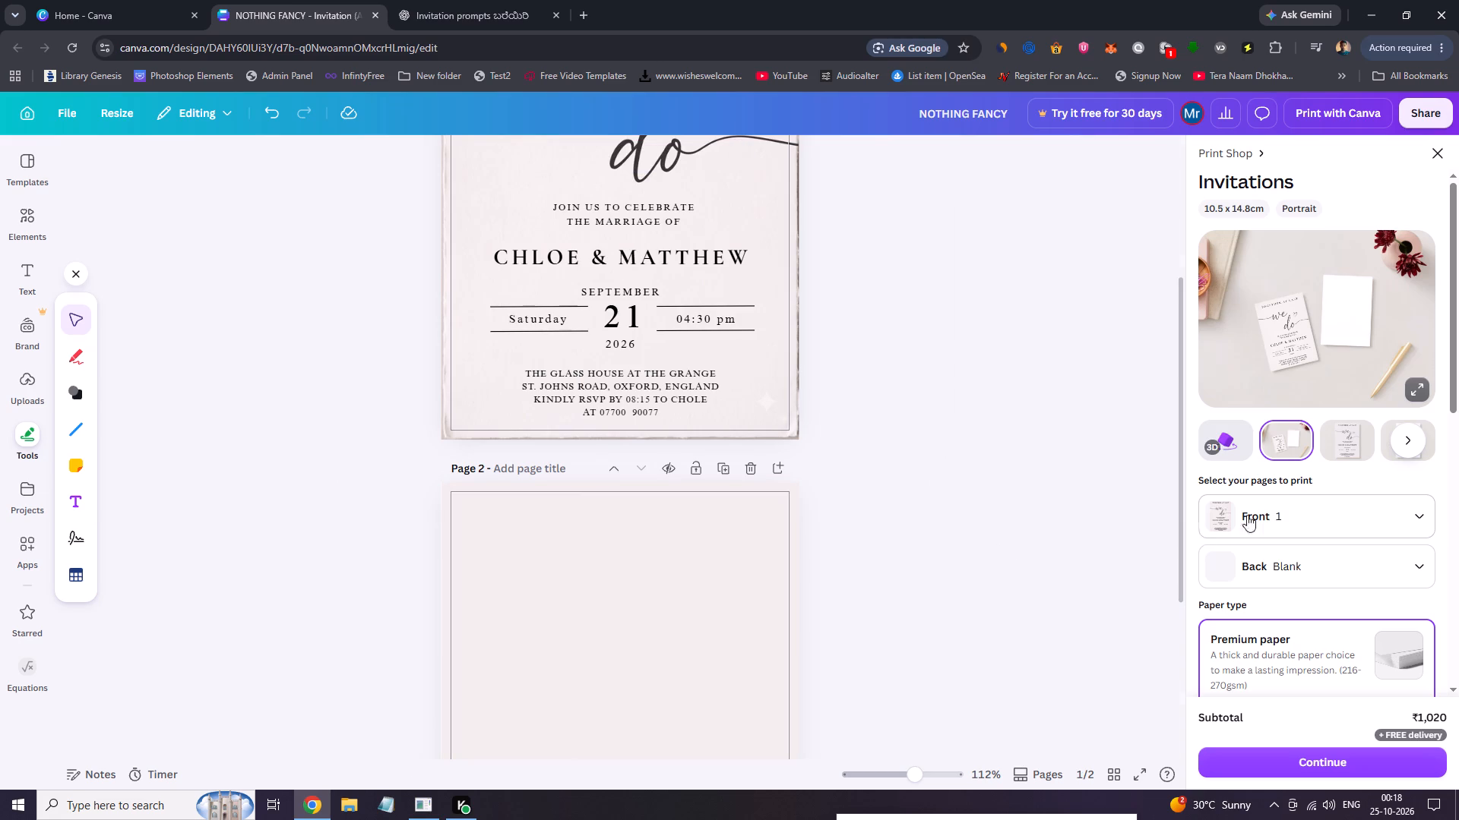
Set the print order's back side to page 2.
click(1245, 559)
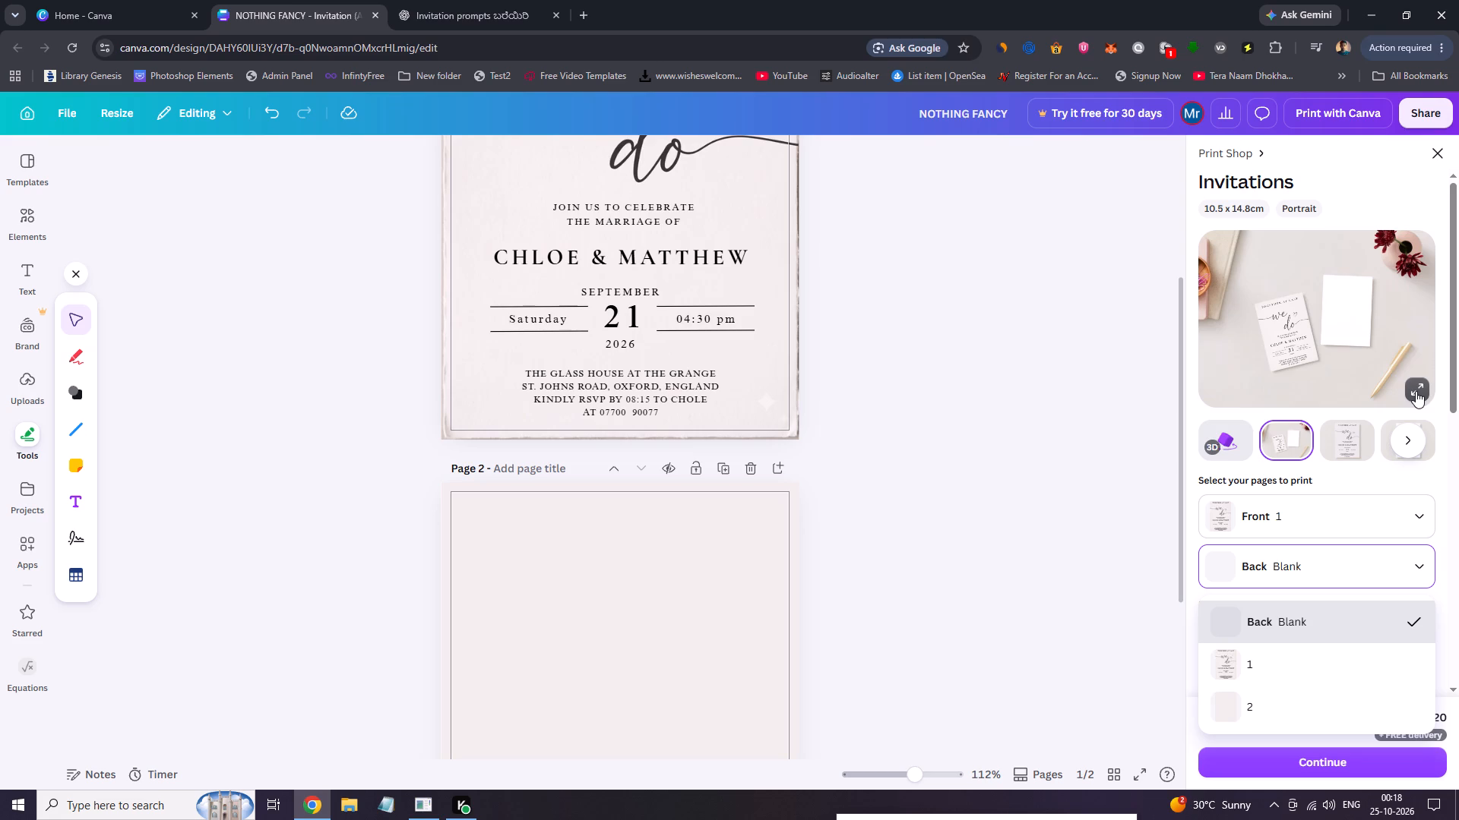
click(1289, 566)
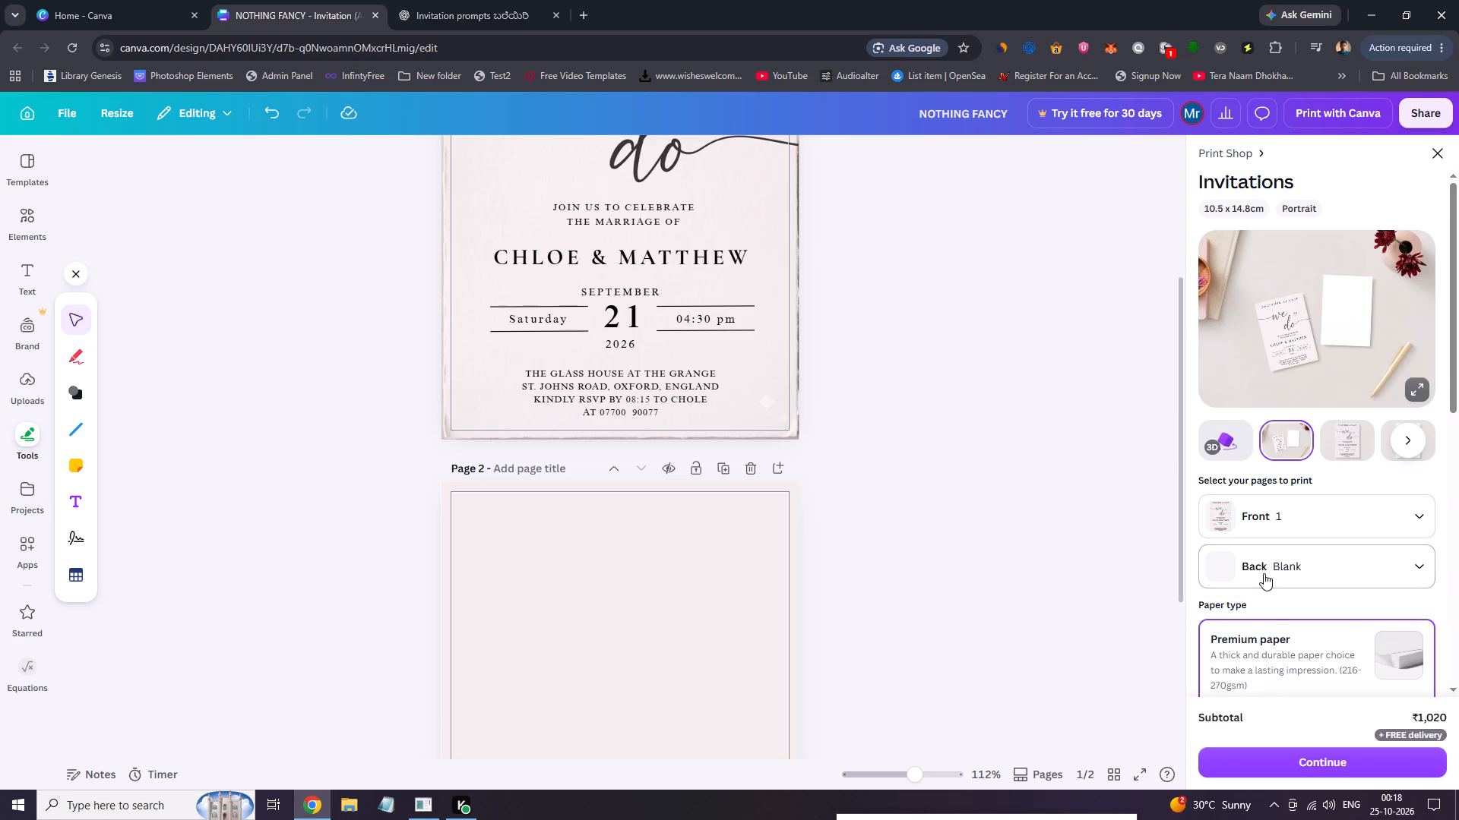
click(1264, 573)
click(1260, 708)
Examine the printed invitation in the enlarged 3D preview, rotating it to check its front and edges.
click(1254, 436)
click(1249, 436)
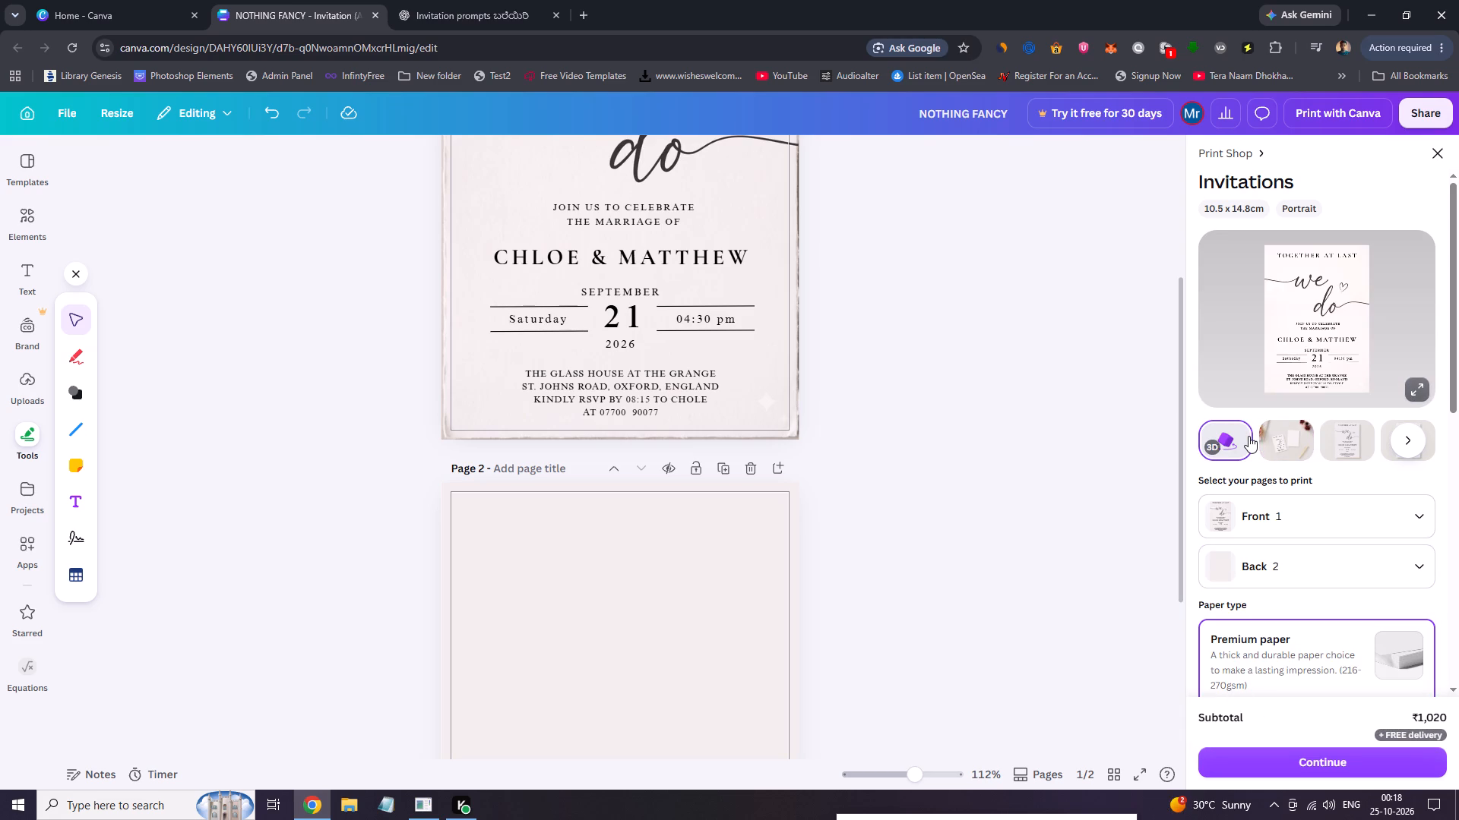
click(1412, 398)
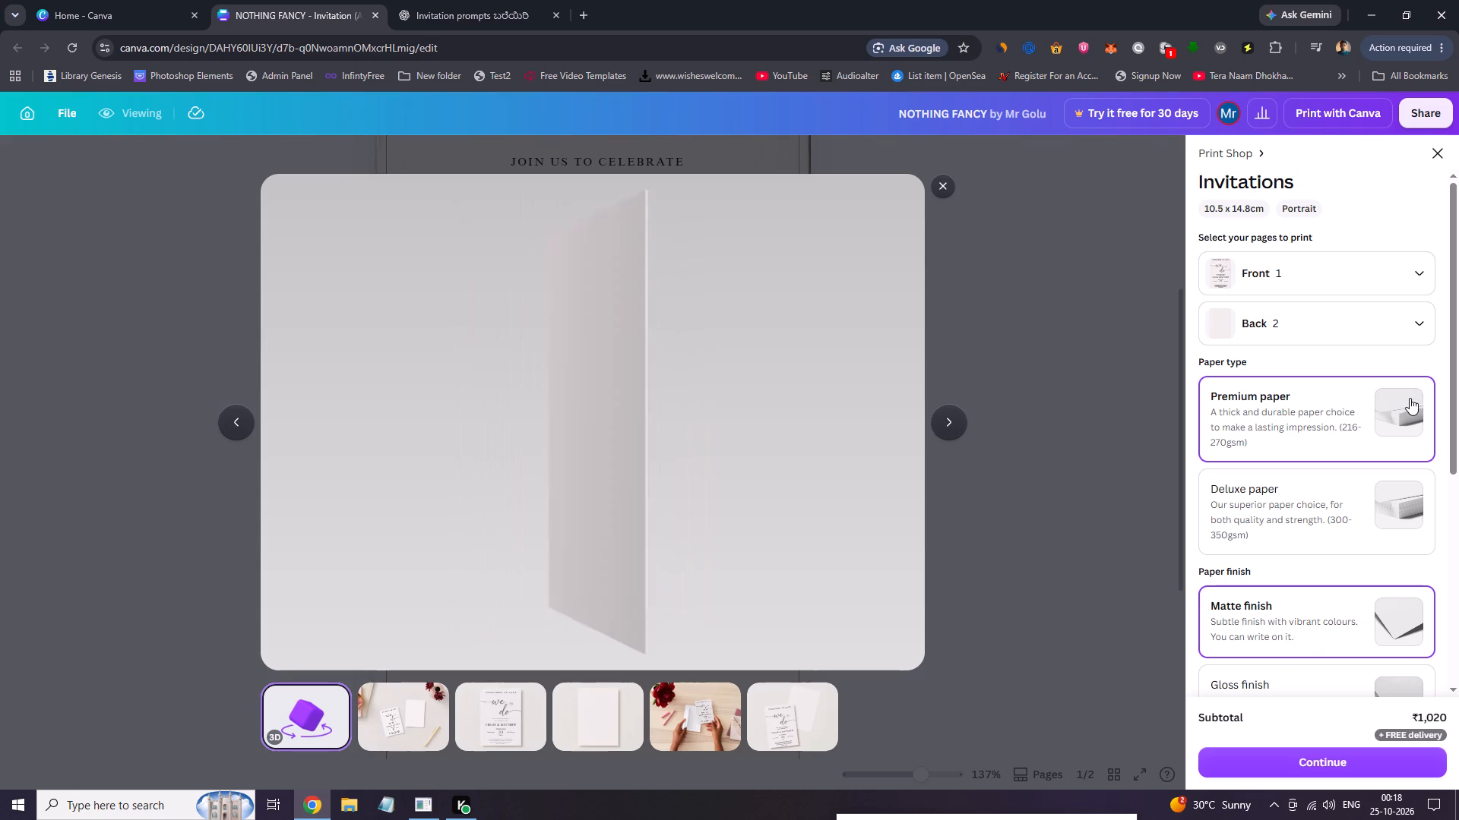
drag(589, 485, 782, 479)
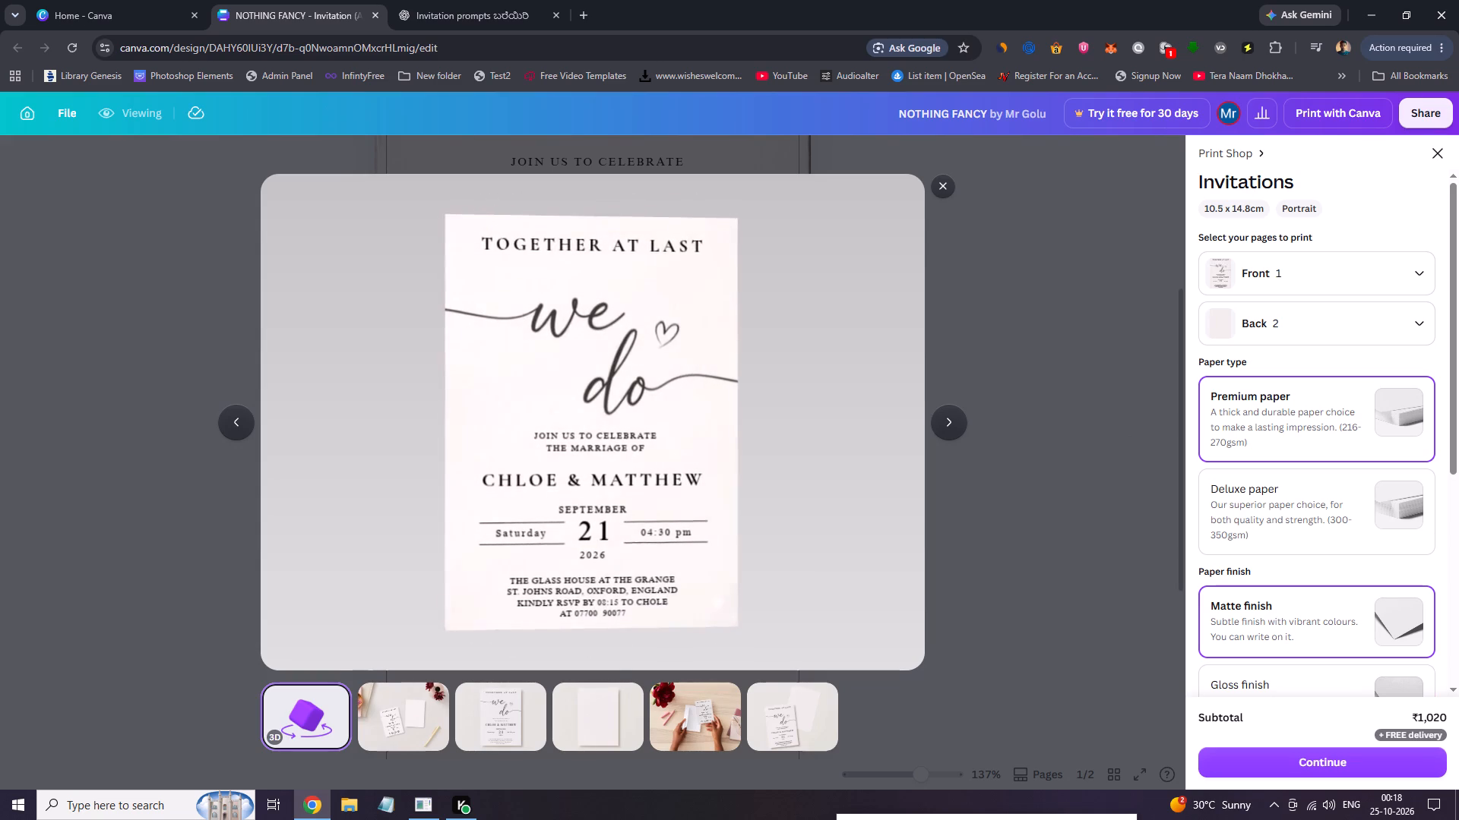
drag(782, 479, 746, 481)
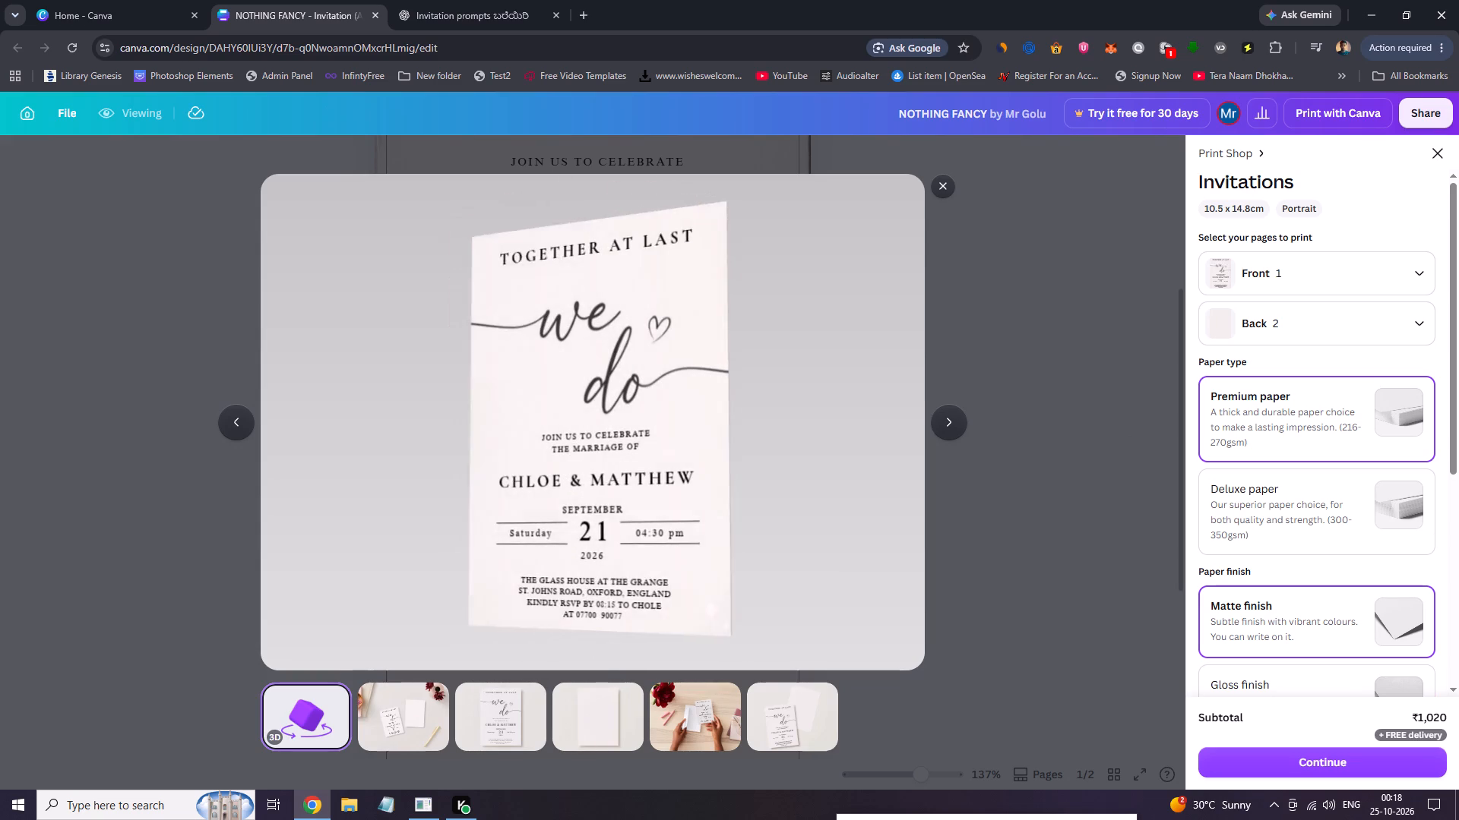
drag(746, 481, 759, 481)
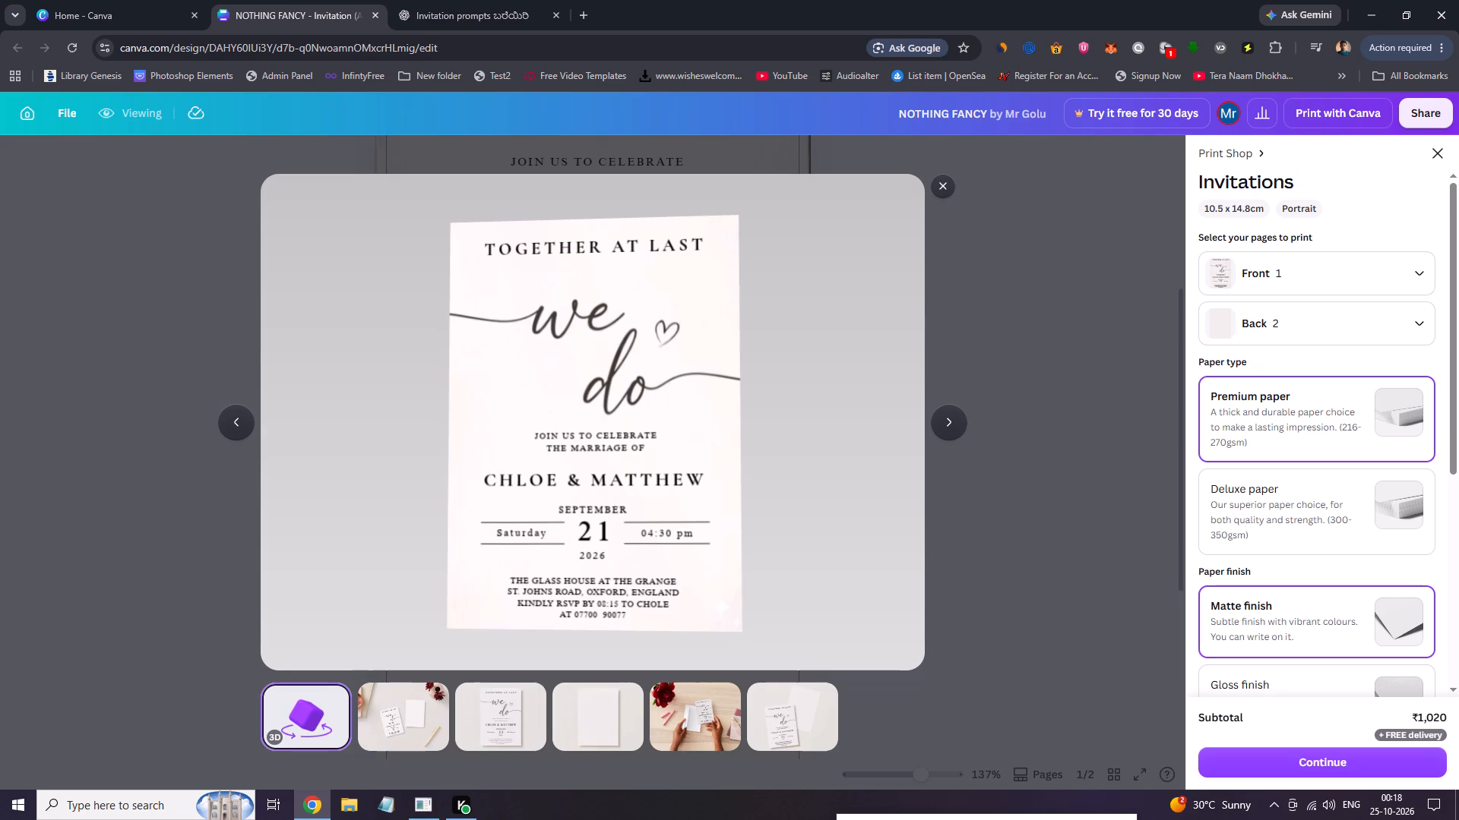
drag(561, 519, 522, 519)
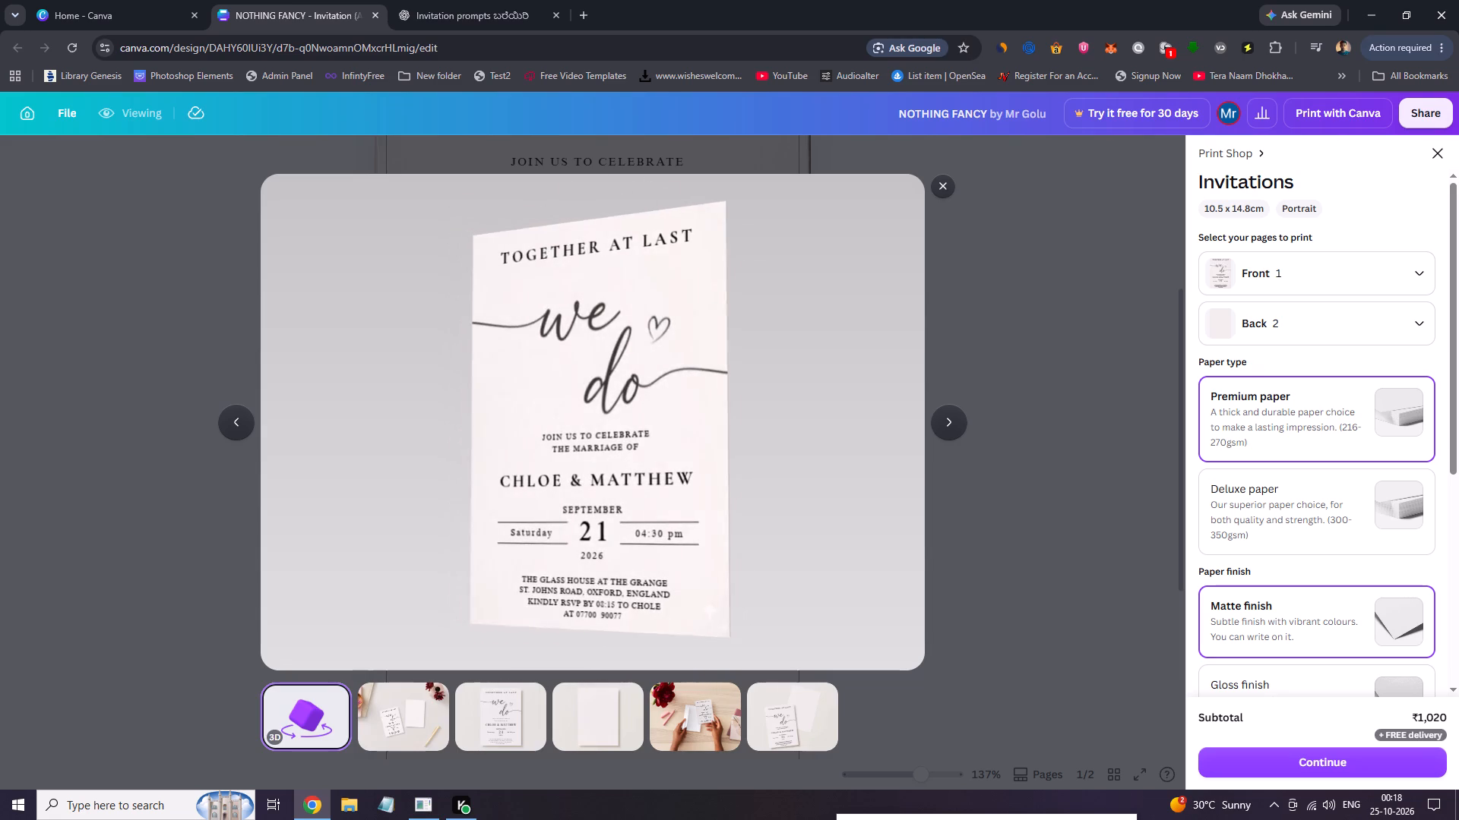
drag(522, 519, 551, 521)
click(945, 194)
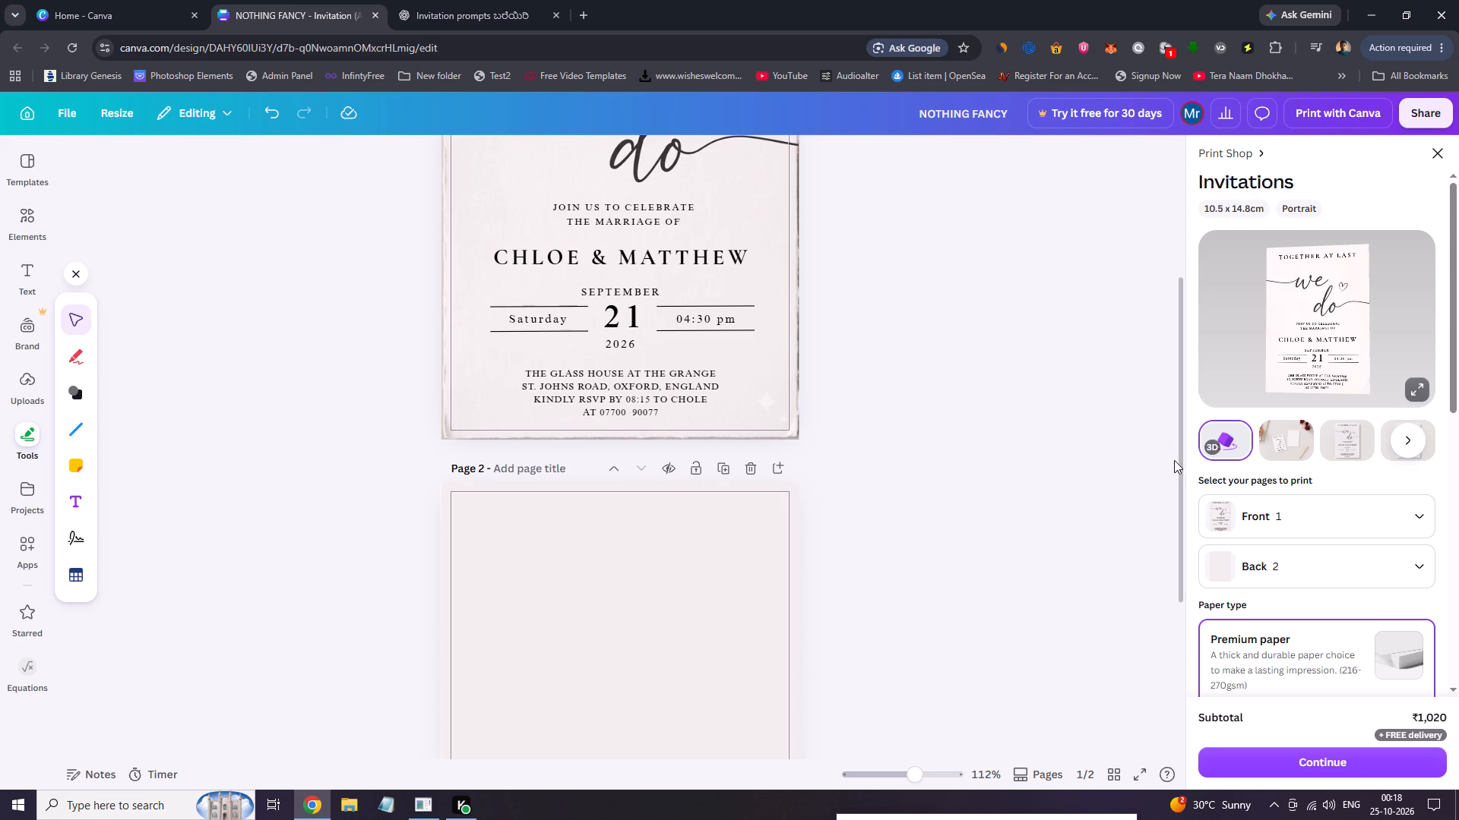
Insert the uploaded "we do" background image without detail wording onto page 2.
drag(1181, 471, 1148, 664)
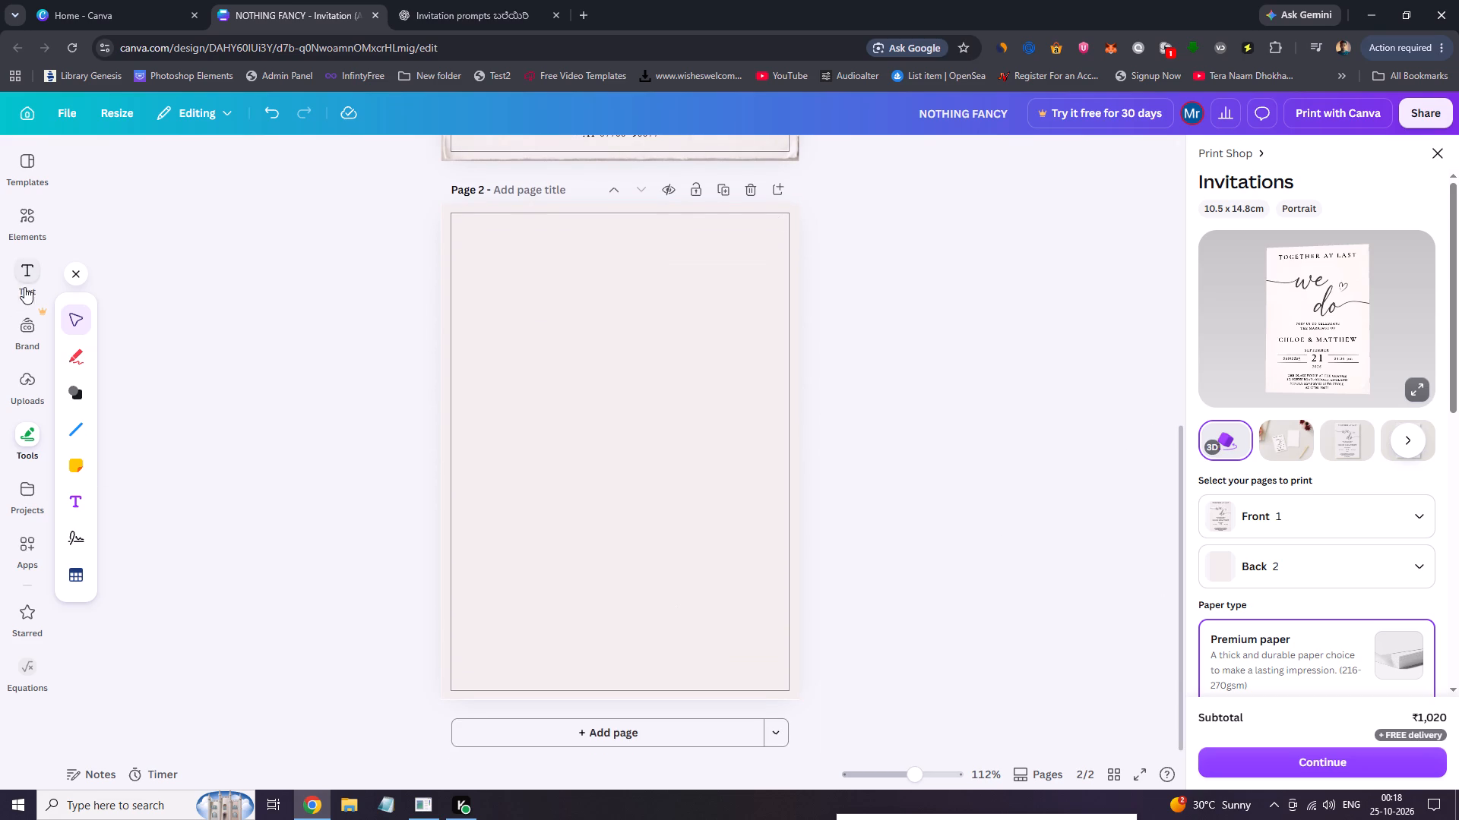
click(19, 394)
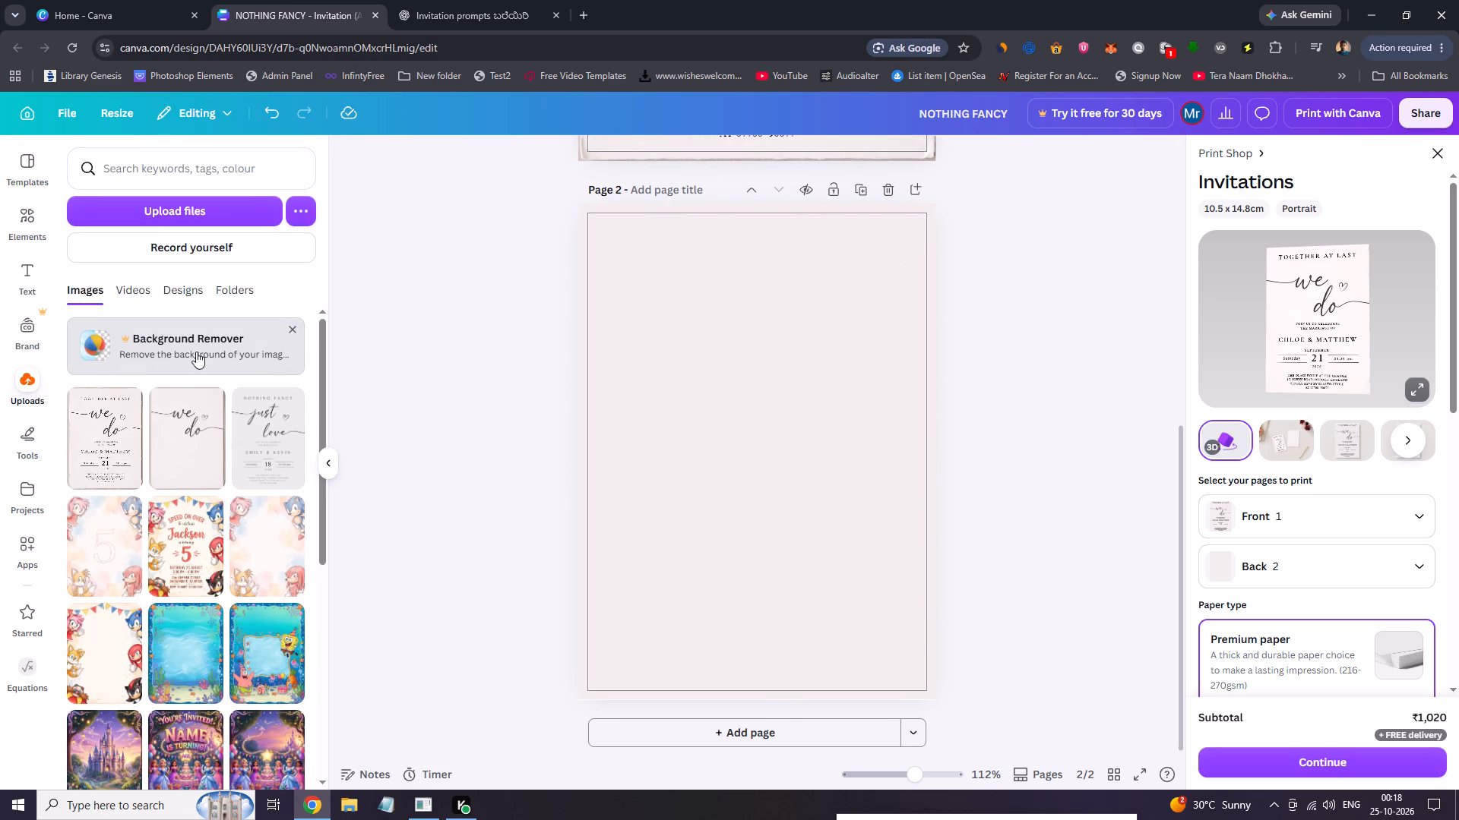
click(174, 441)
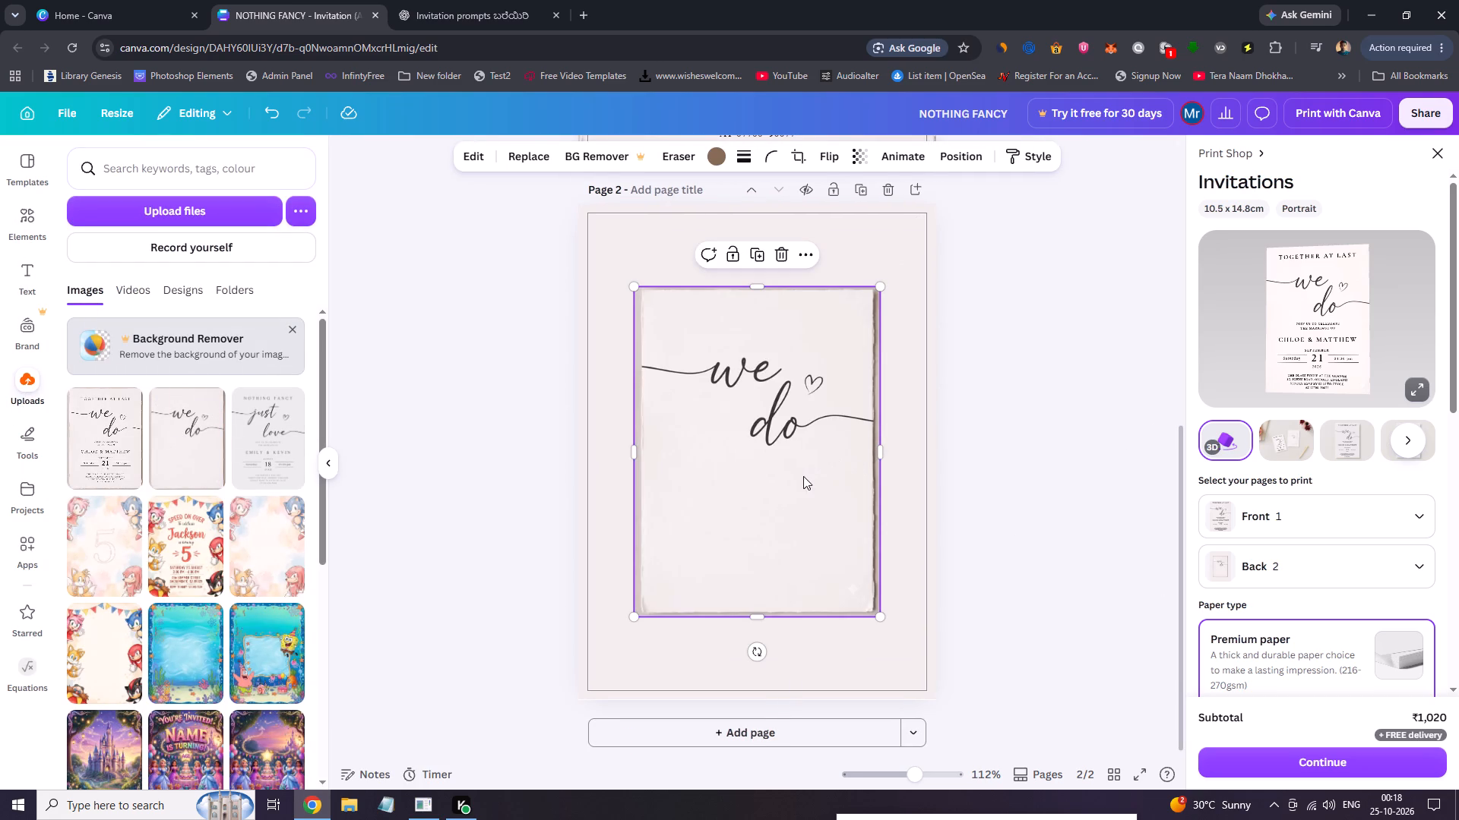
Make the inserted "we do" image the full background of page 2.
right_click(798, 478)
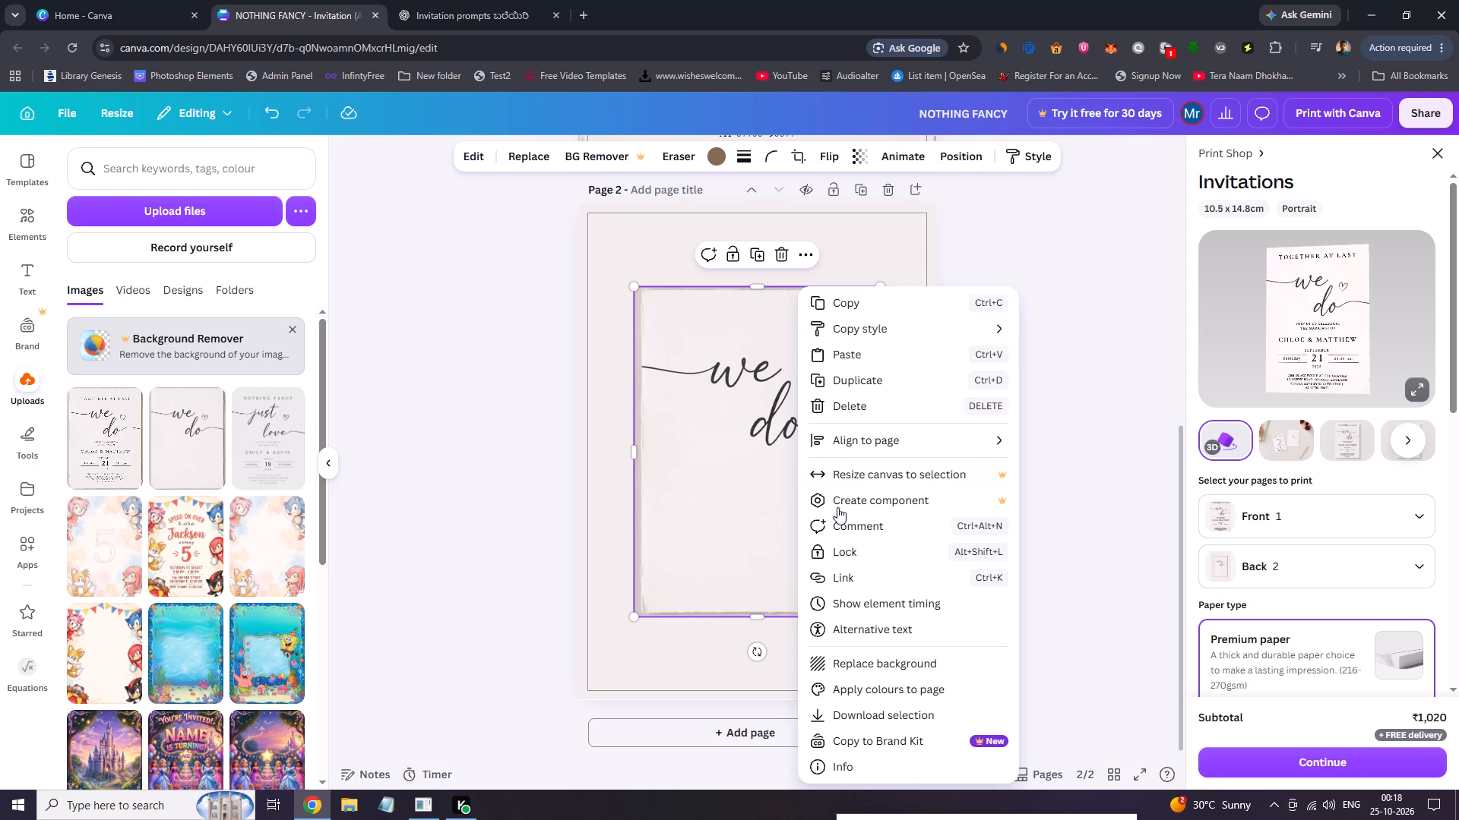
click(856, 664)
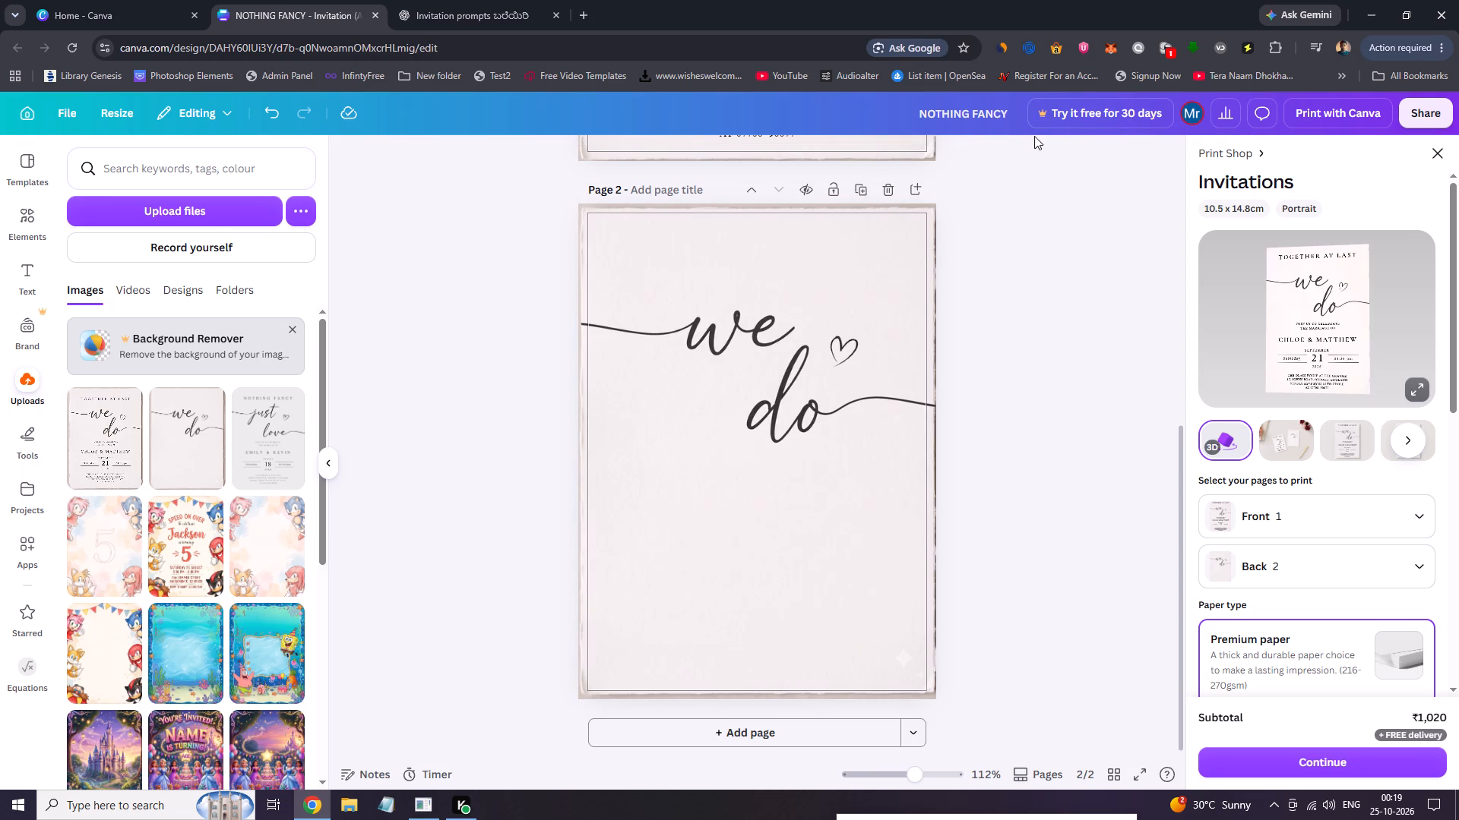
Fade page 2's "we do" background image to a faint watermark with a transparency value of about 10.
click(803, 447)
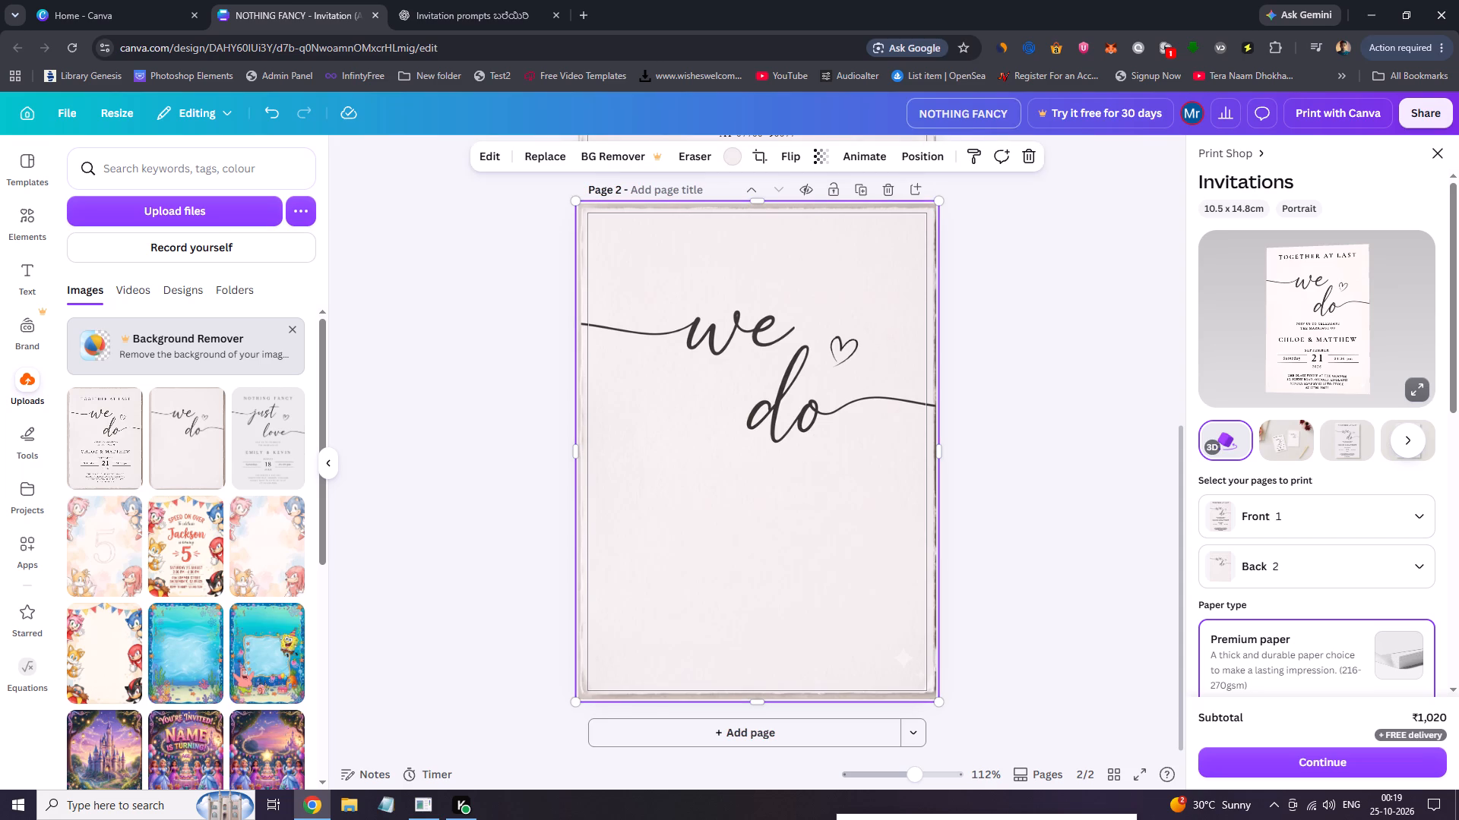
click(822, 159)
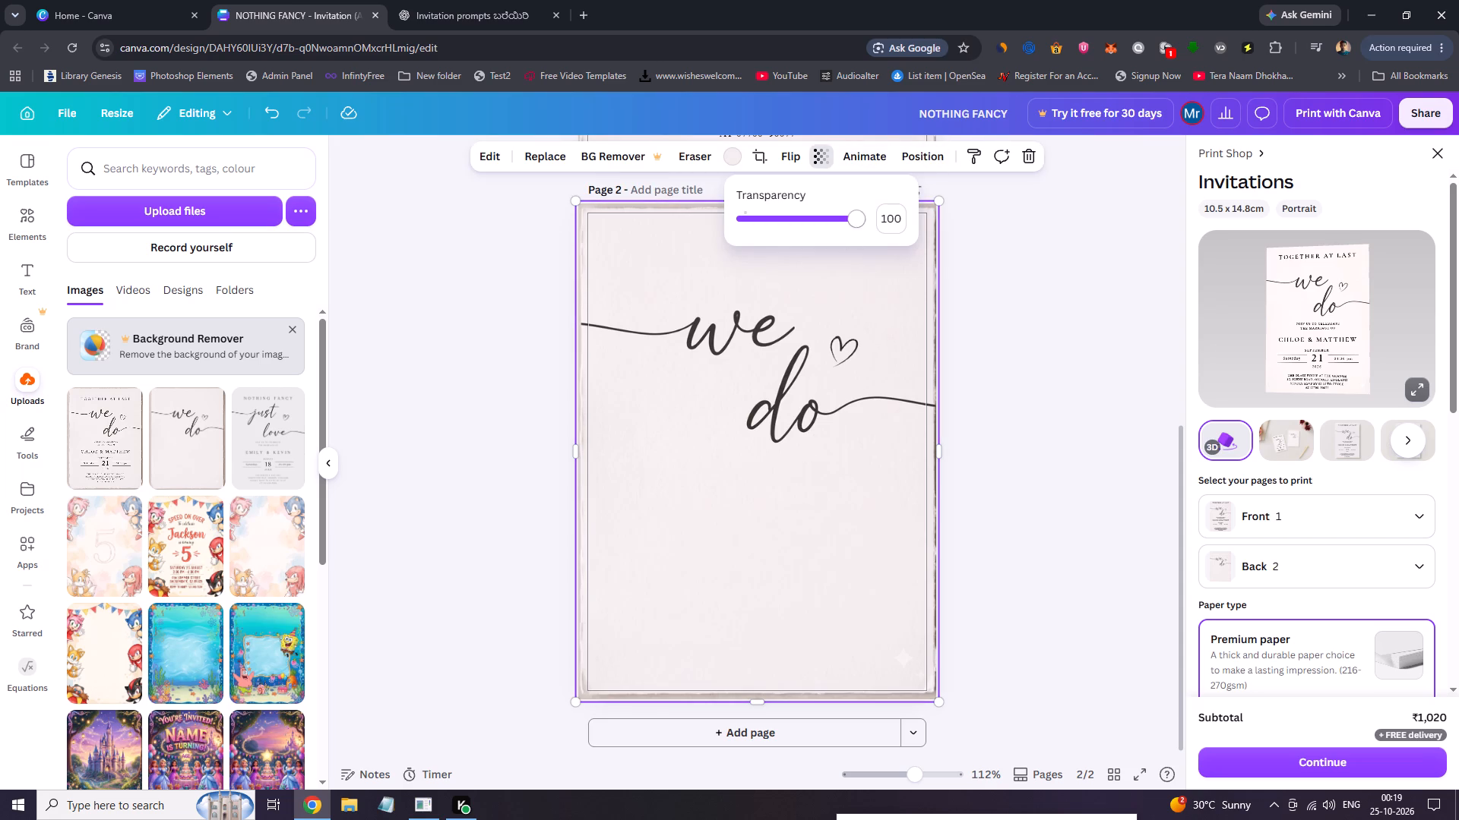
drag(853, 221, 788, 235)
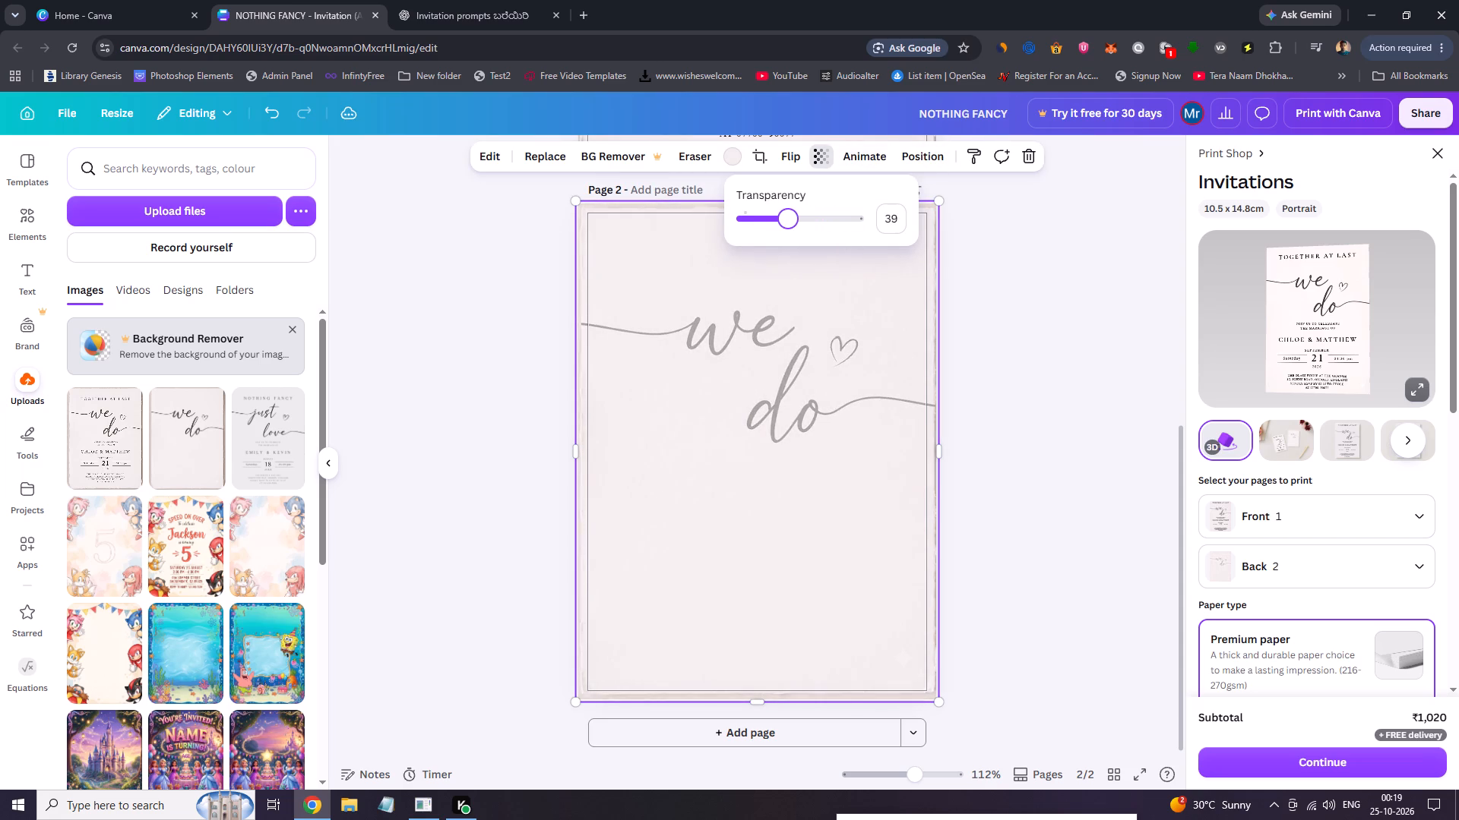
drag(788, 235, 755, 244)
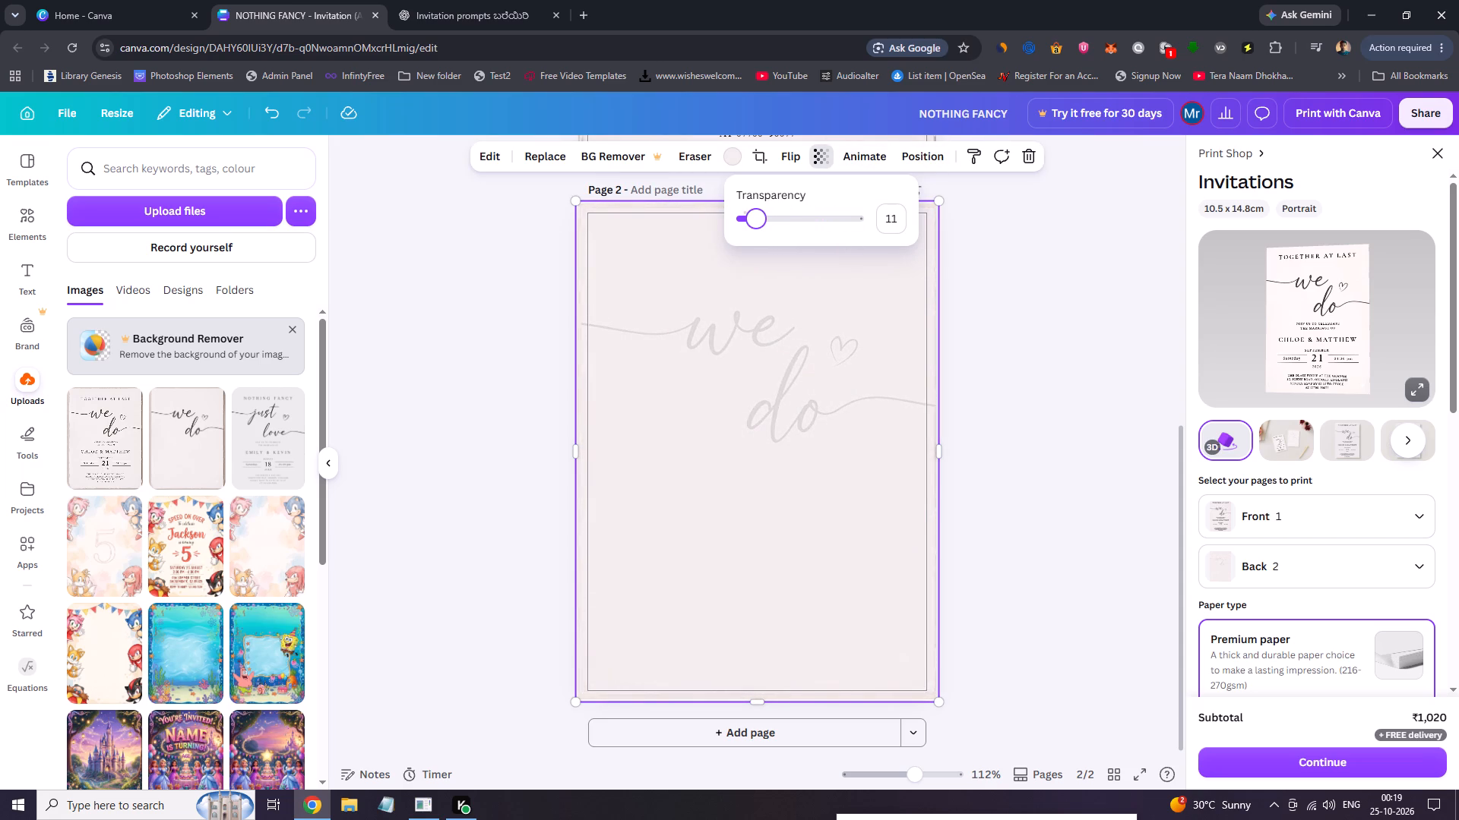
drag(755, 244, 755, 244)
drag(755, 244, 753, 244)
drag(753, 244, 755, 244)
click(1021, 398)
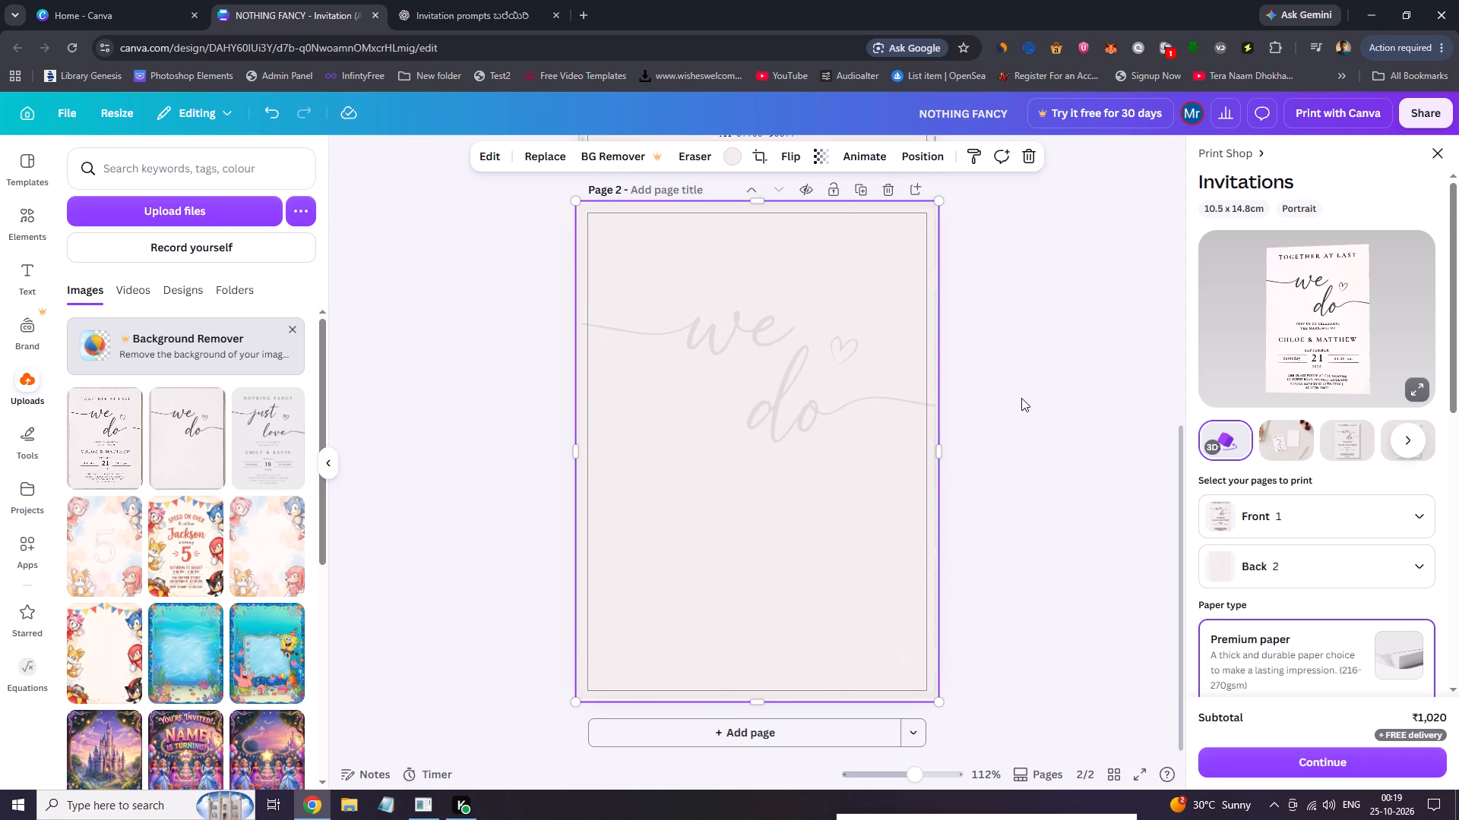
click(1021, 398)
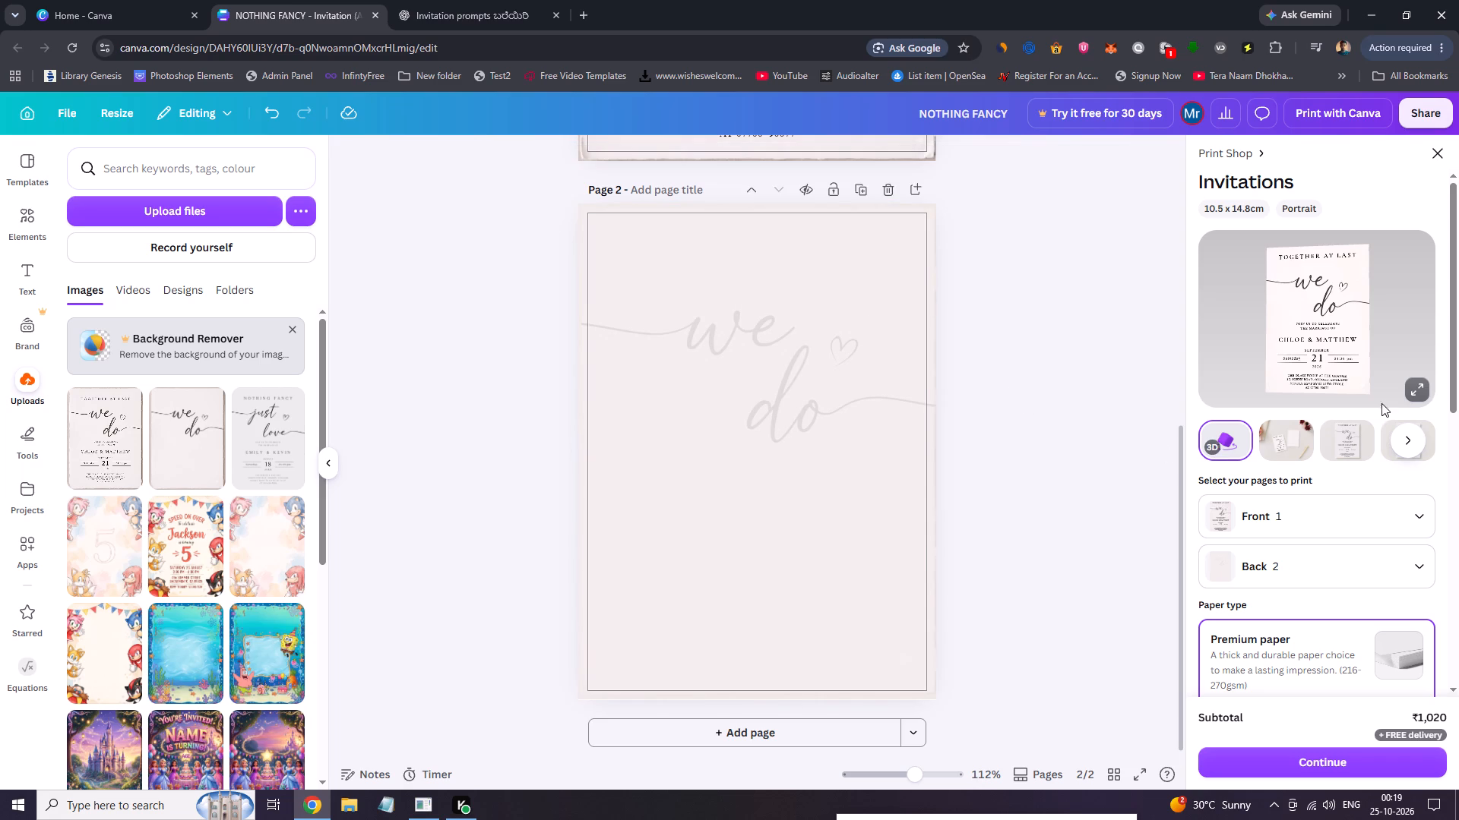
Examine the front and back of the printed invitation by rotating it in the enlarged 3D preview.
click(1416, 380)
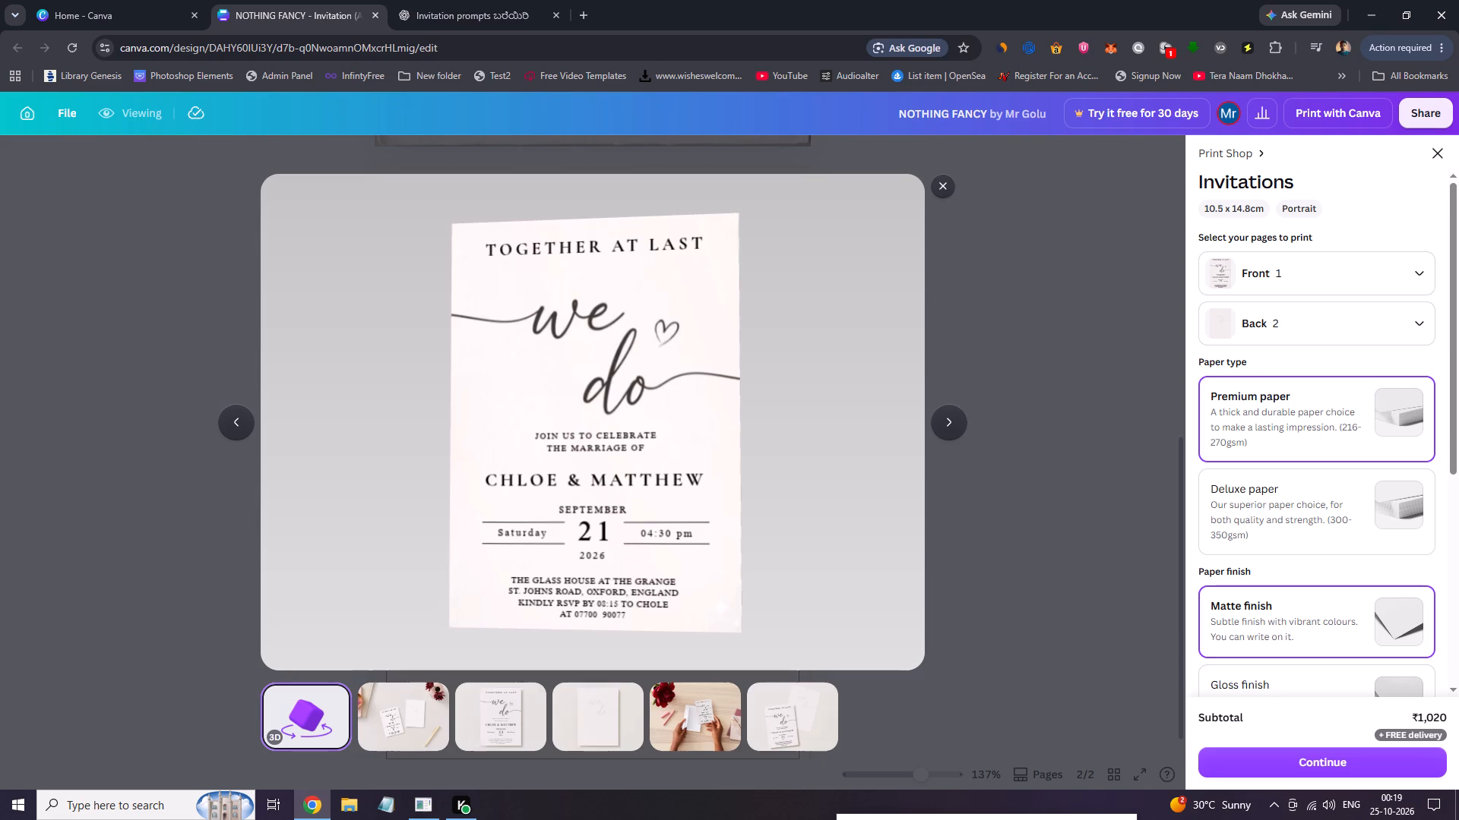
drag(627, 462, 787, 414)
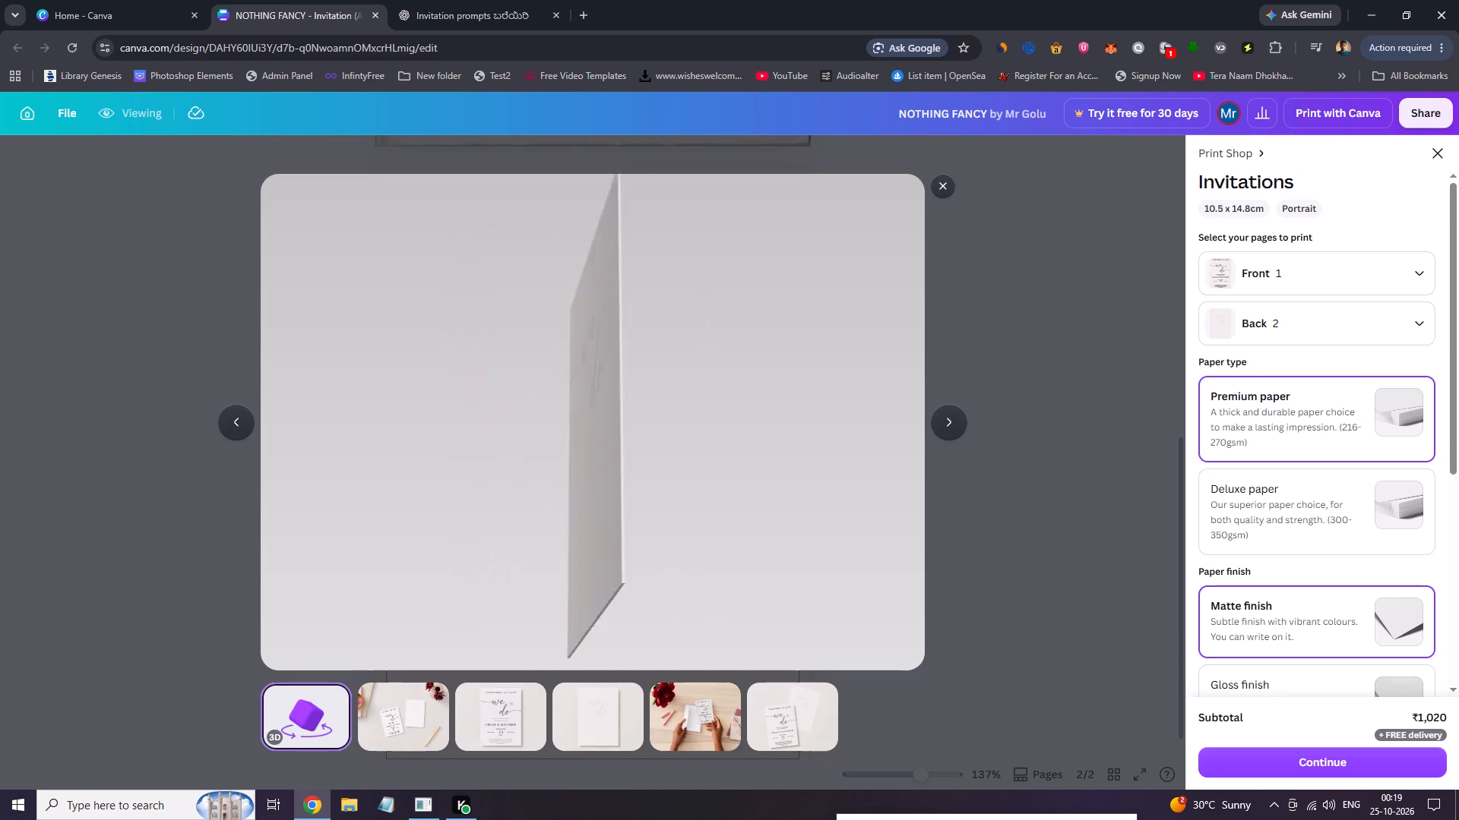
drag(787, 414, 964, 491)
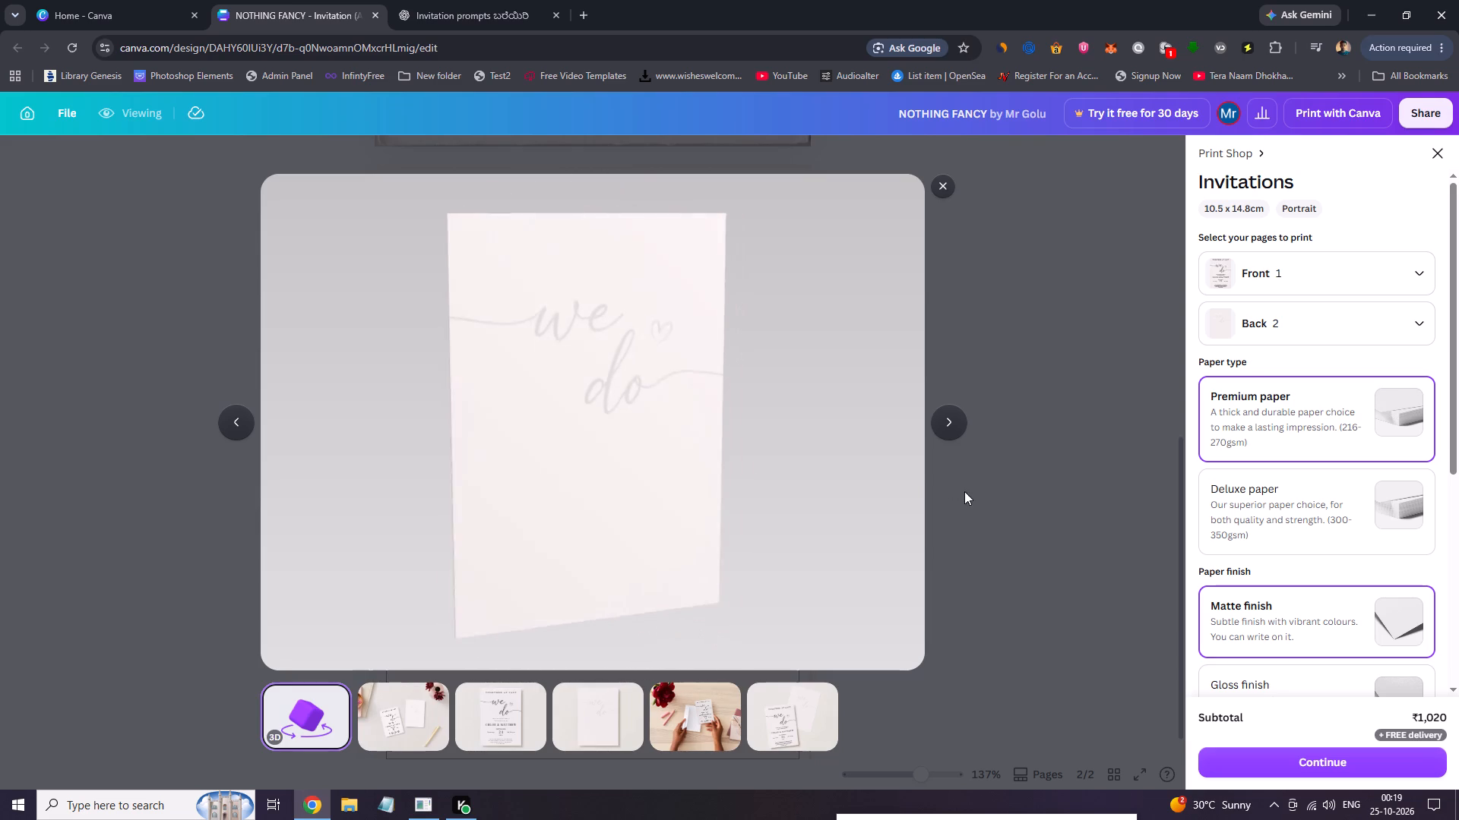
drag(964, 491, 614, 471)
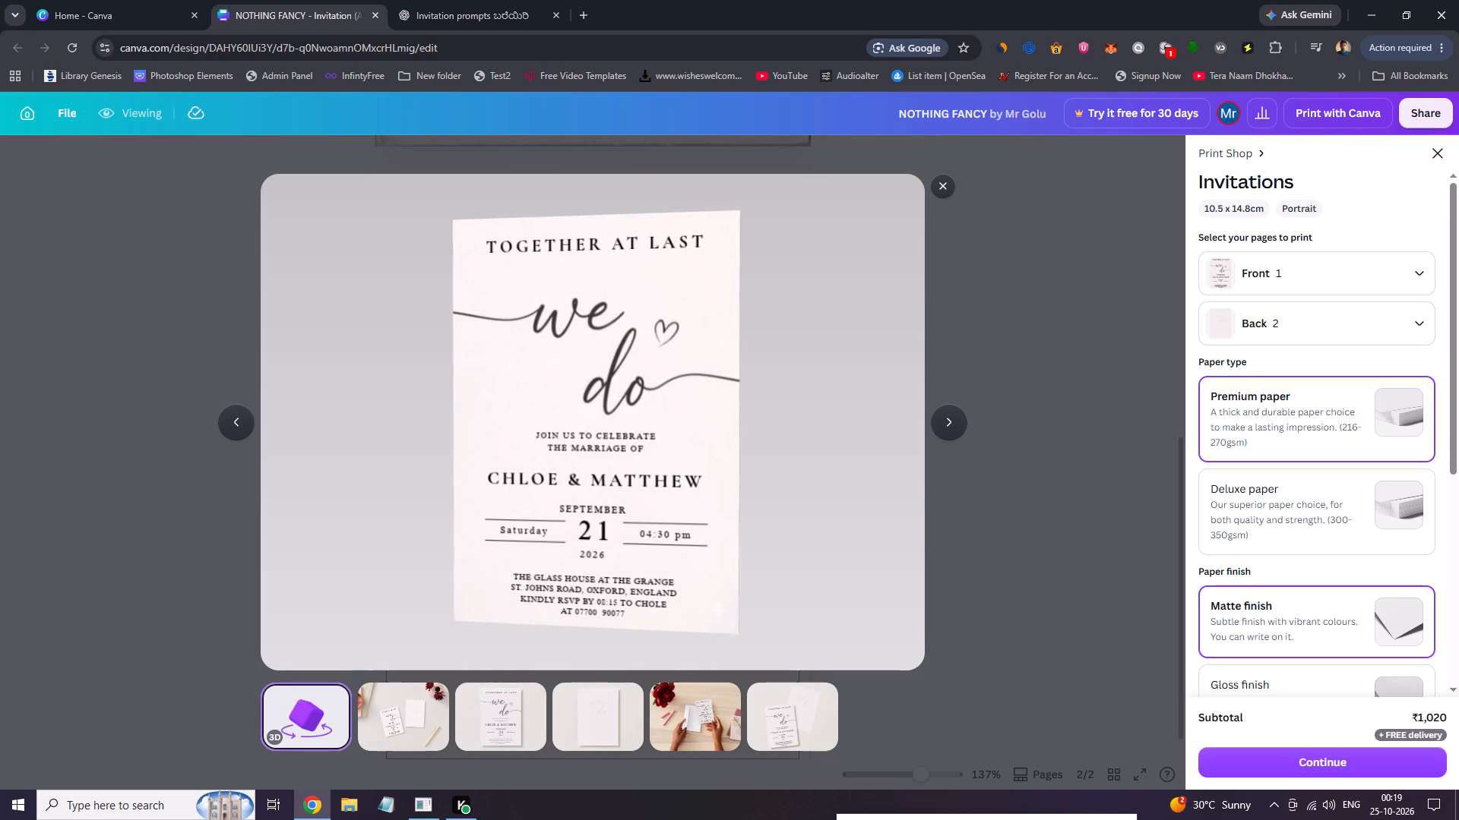
click(698, 595)
drag(692, 592, 503, 588)
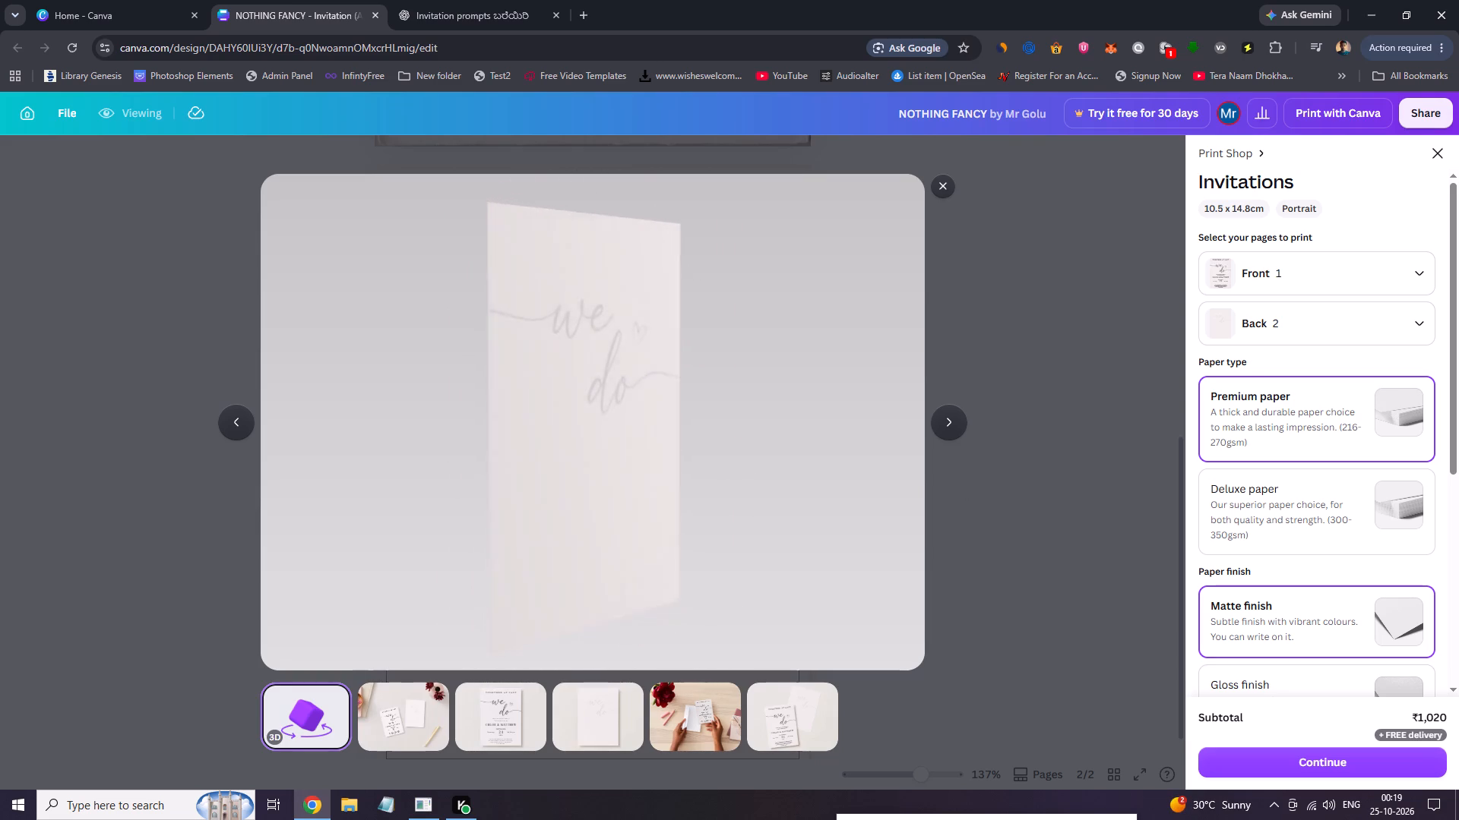
drag(503, 588, 680, 560)
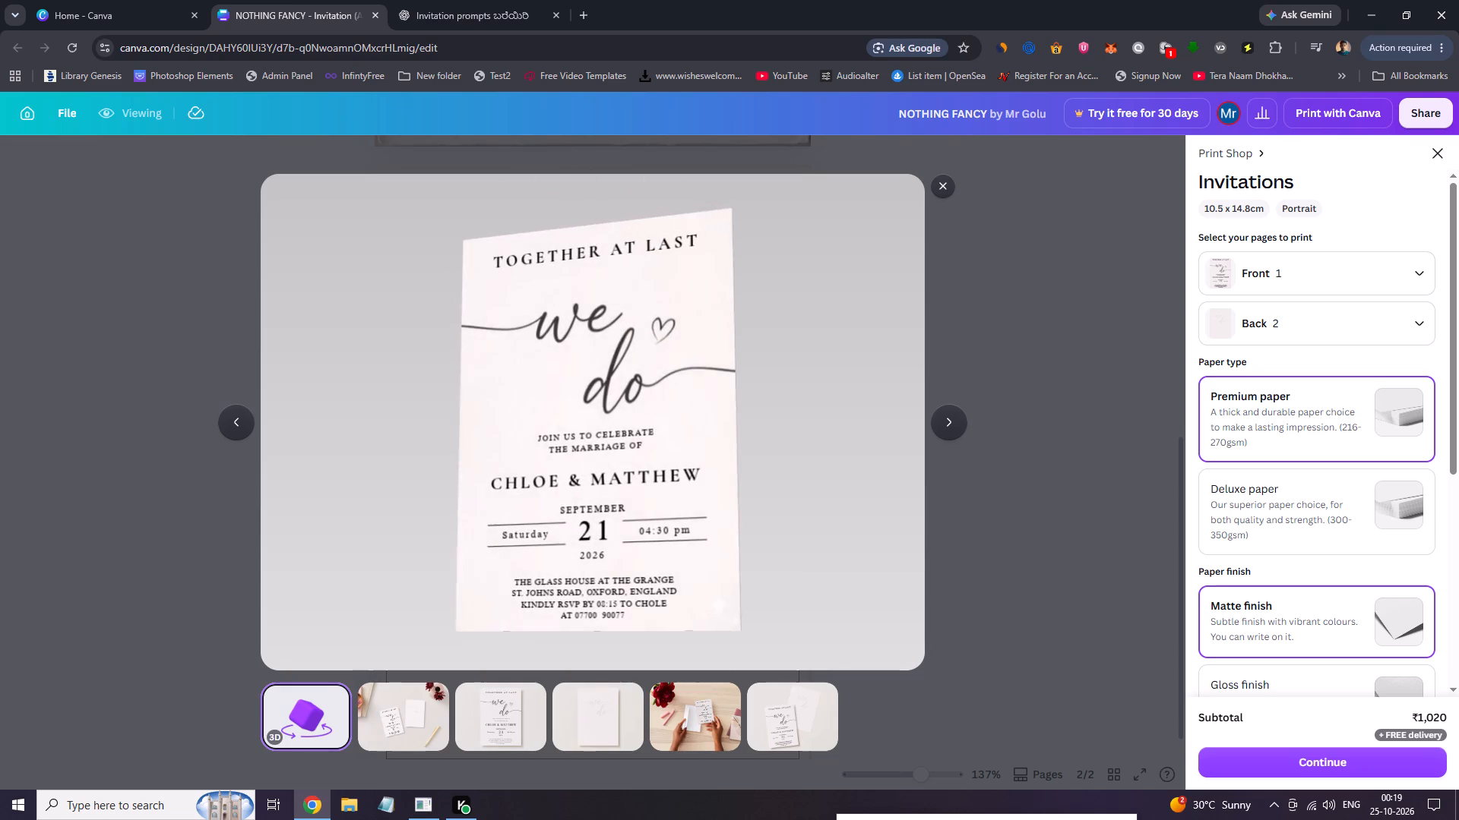
drag(680, 560, 702, 584)
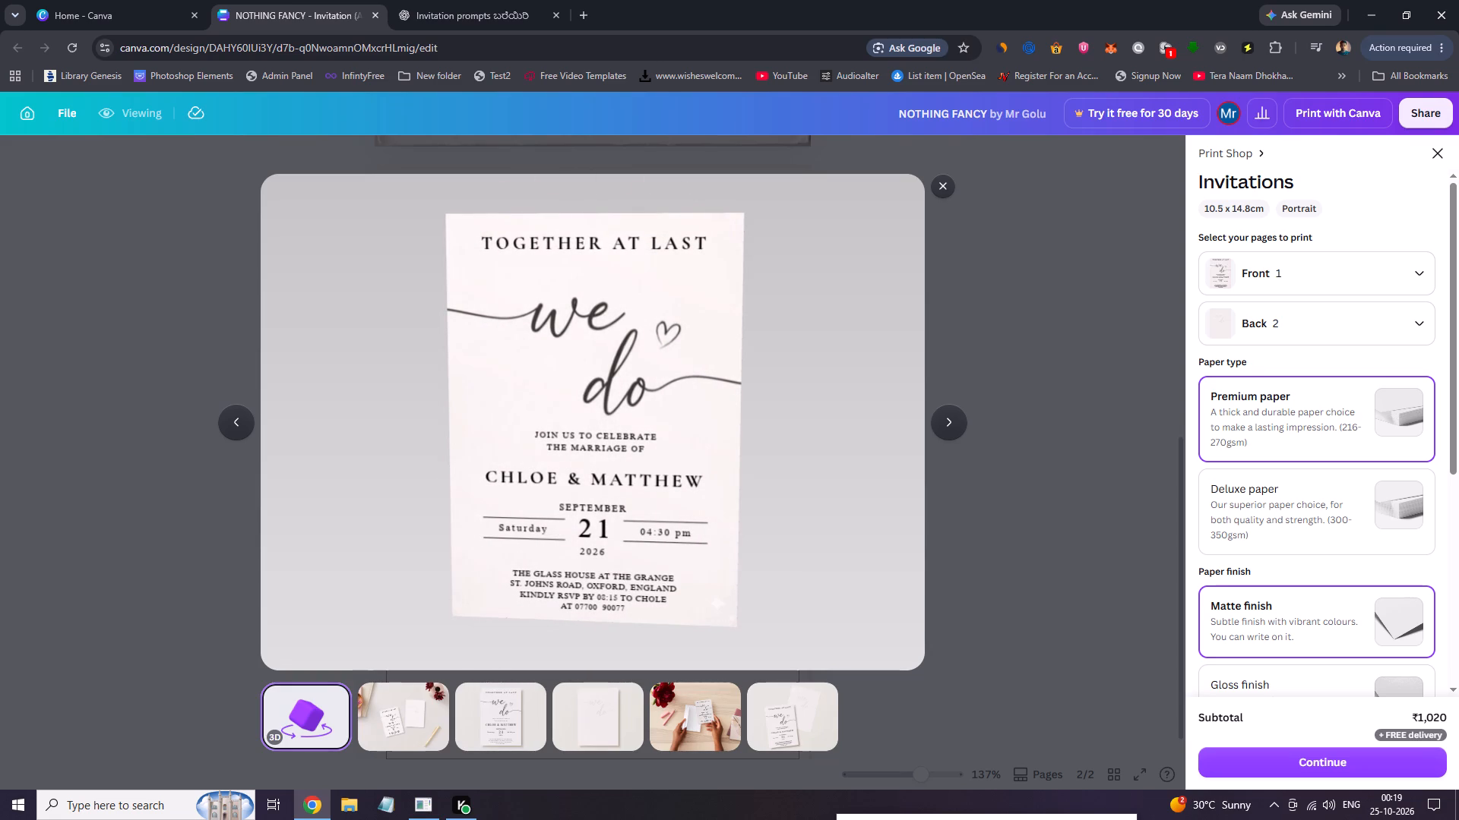
click(945, 190)
Copy the three date texts "SEPTEMBER", "21" and "2026" together from page 1.
drag(1182, 475, 1182, 473)
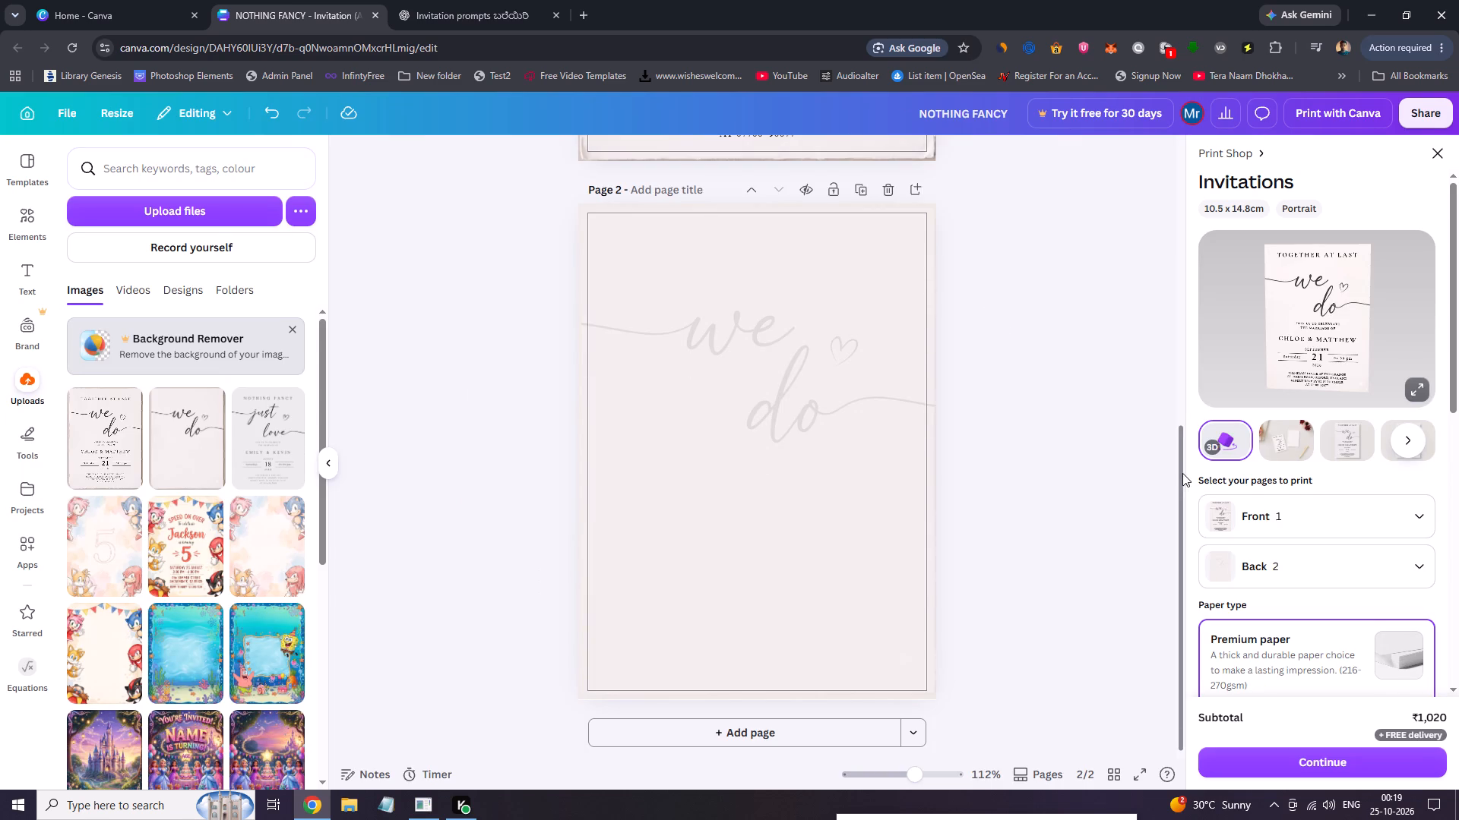
drag(1182, 473, 1183, 448)
drag(1185, 424, 1185, 290)
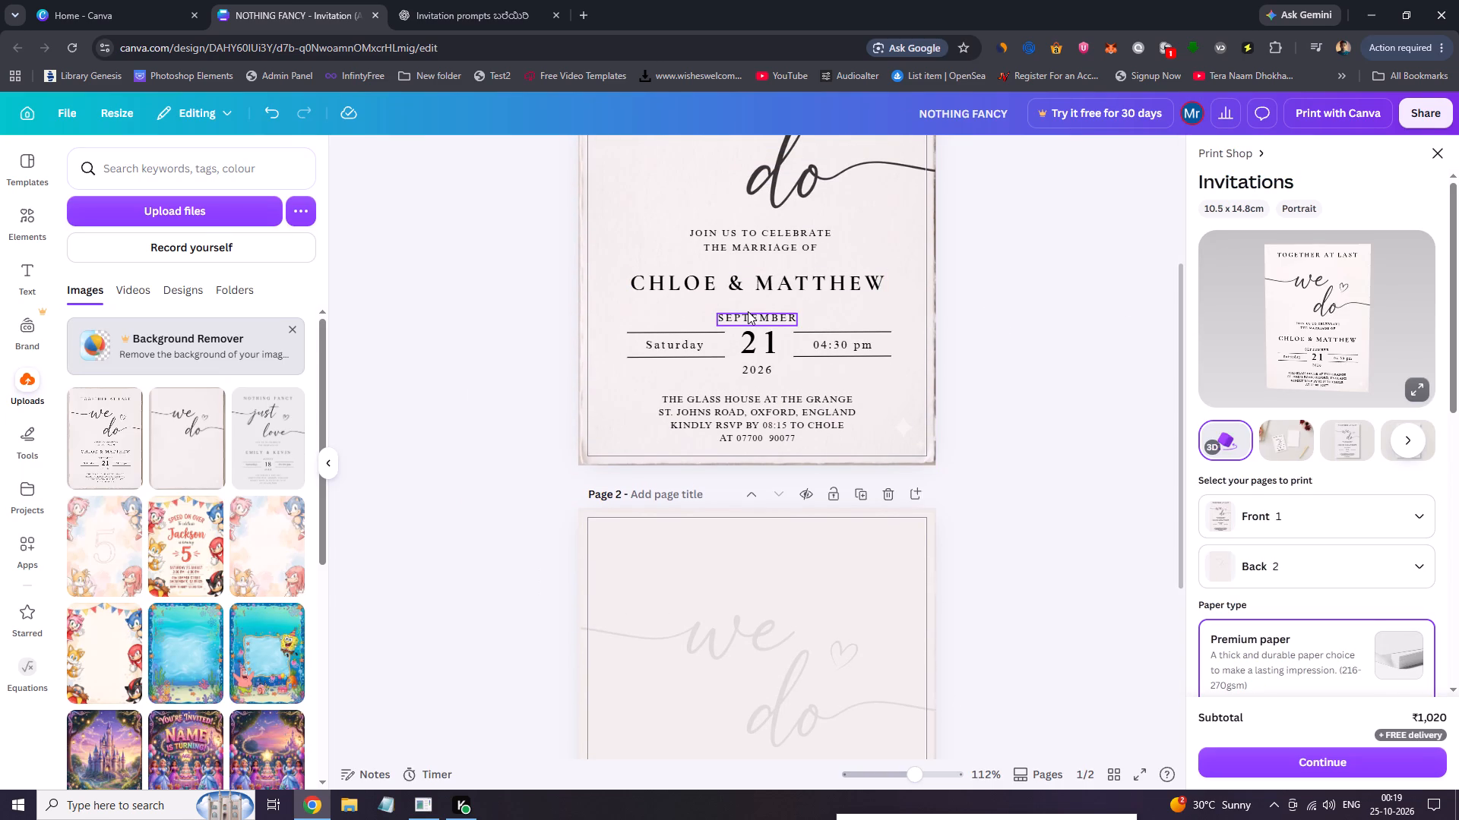
click(748, 311)
shift+click(758, 343)
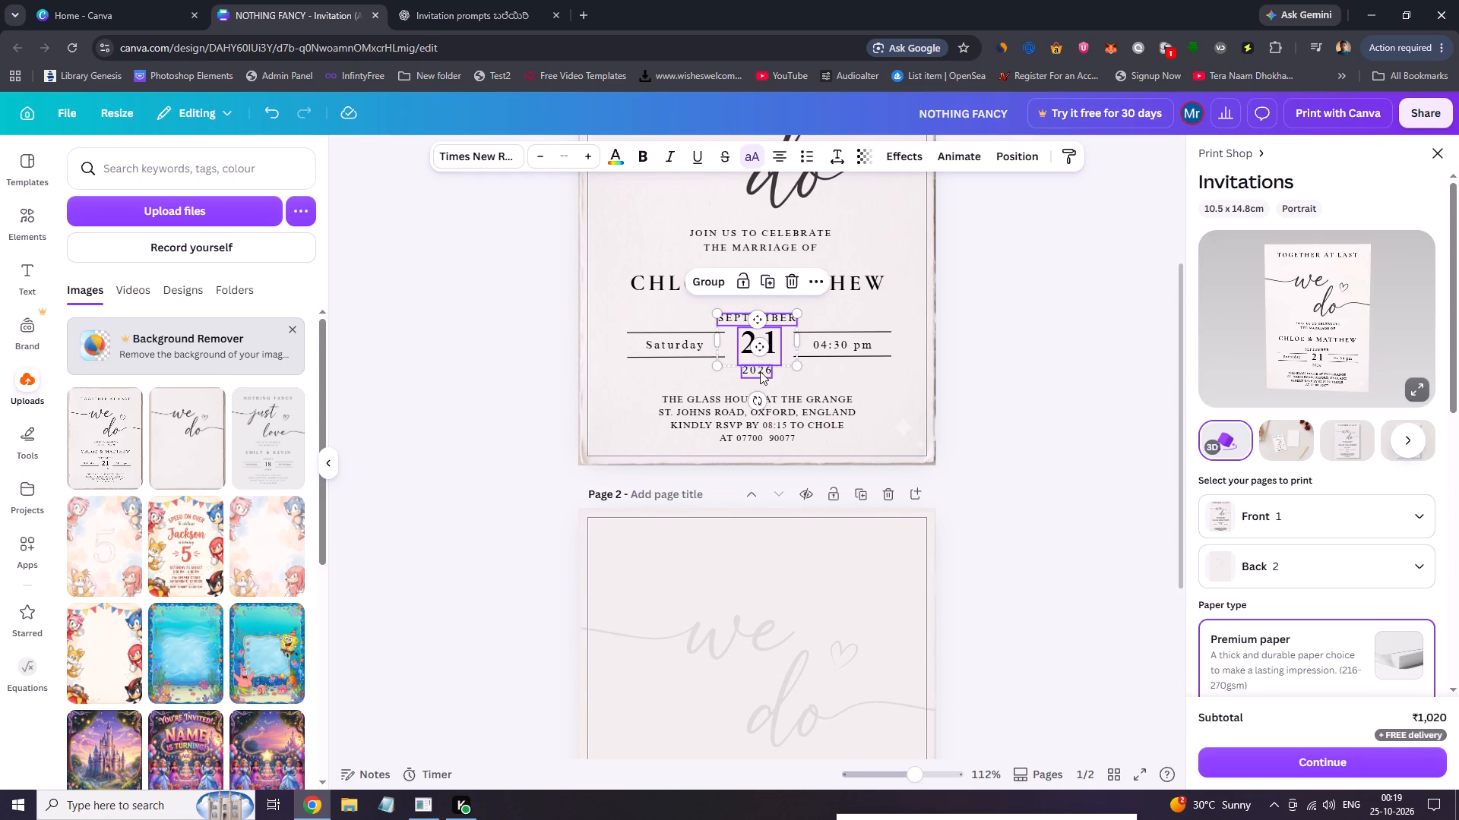
shift+click(760, 371)
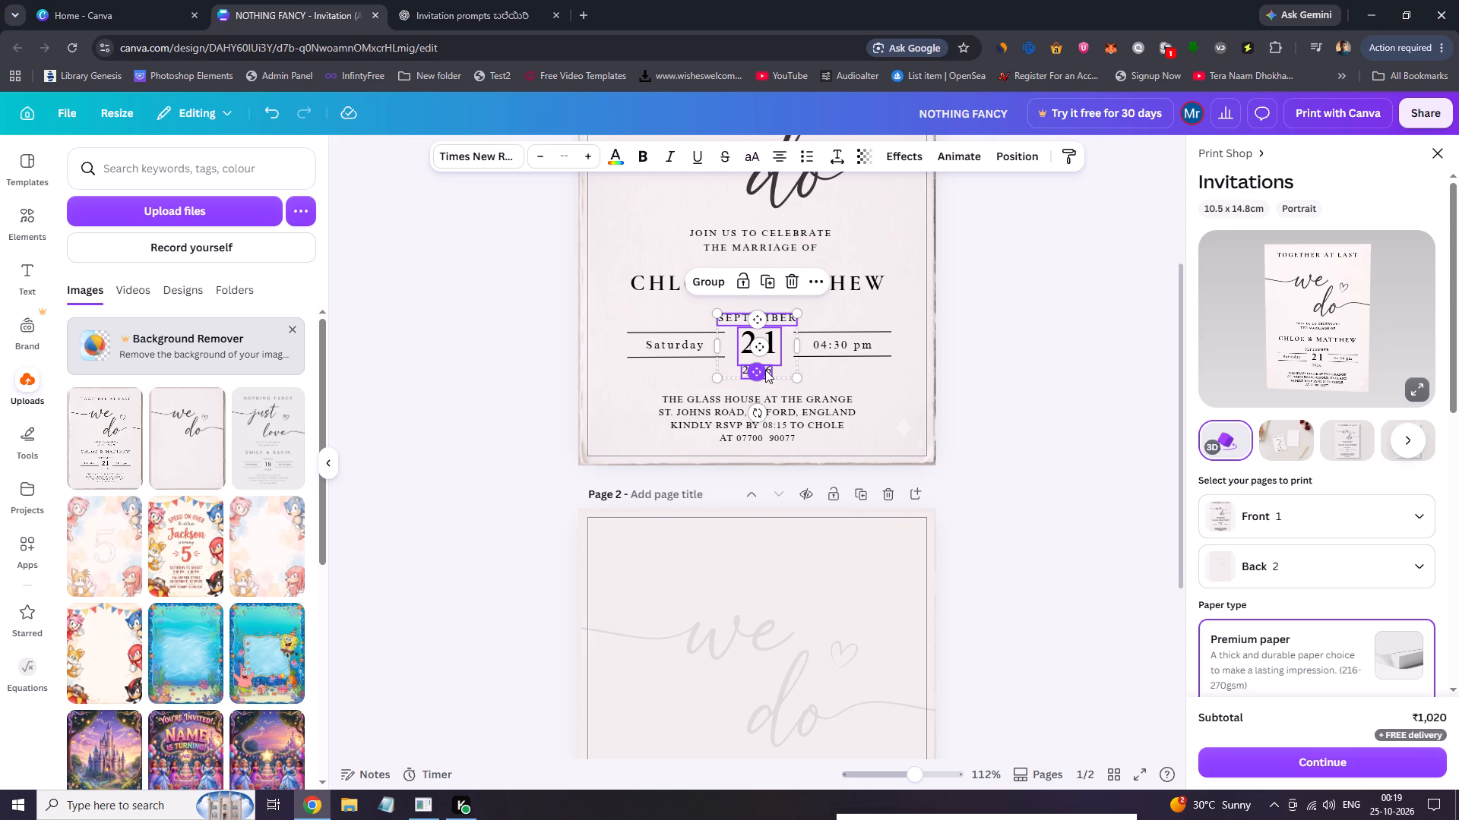
key(ctrl+c)
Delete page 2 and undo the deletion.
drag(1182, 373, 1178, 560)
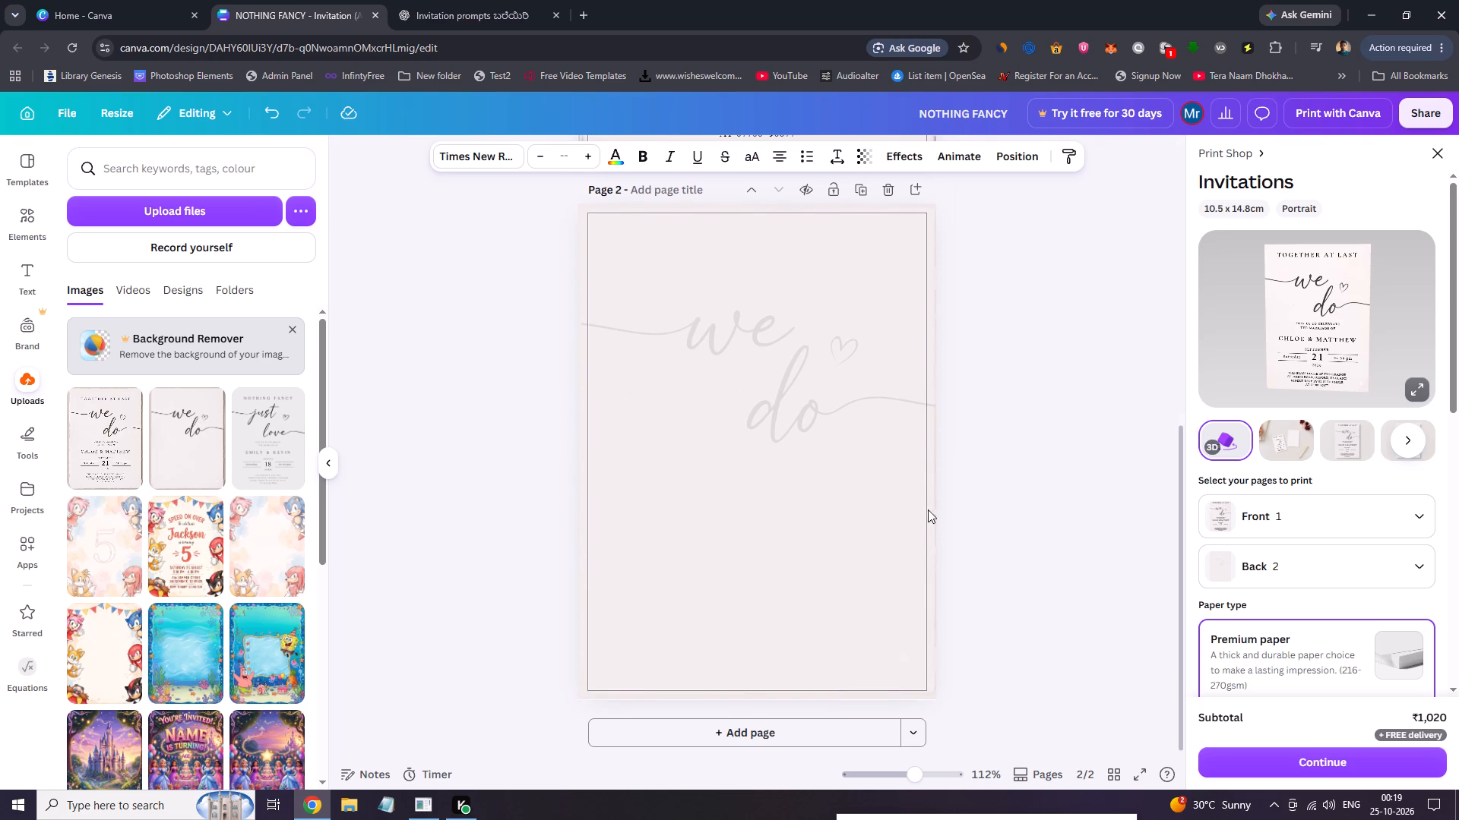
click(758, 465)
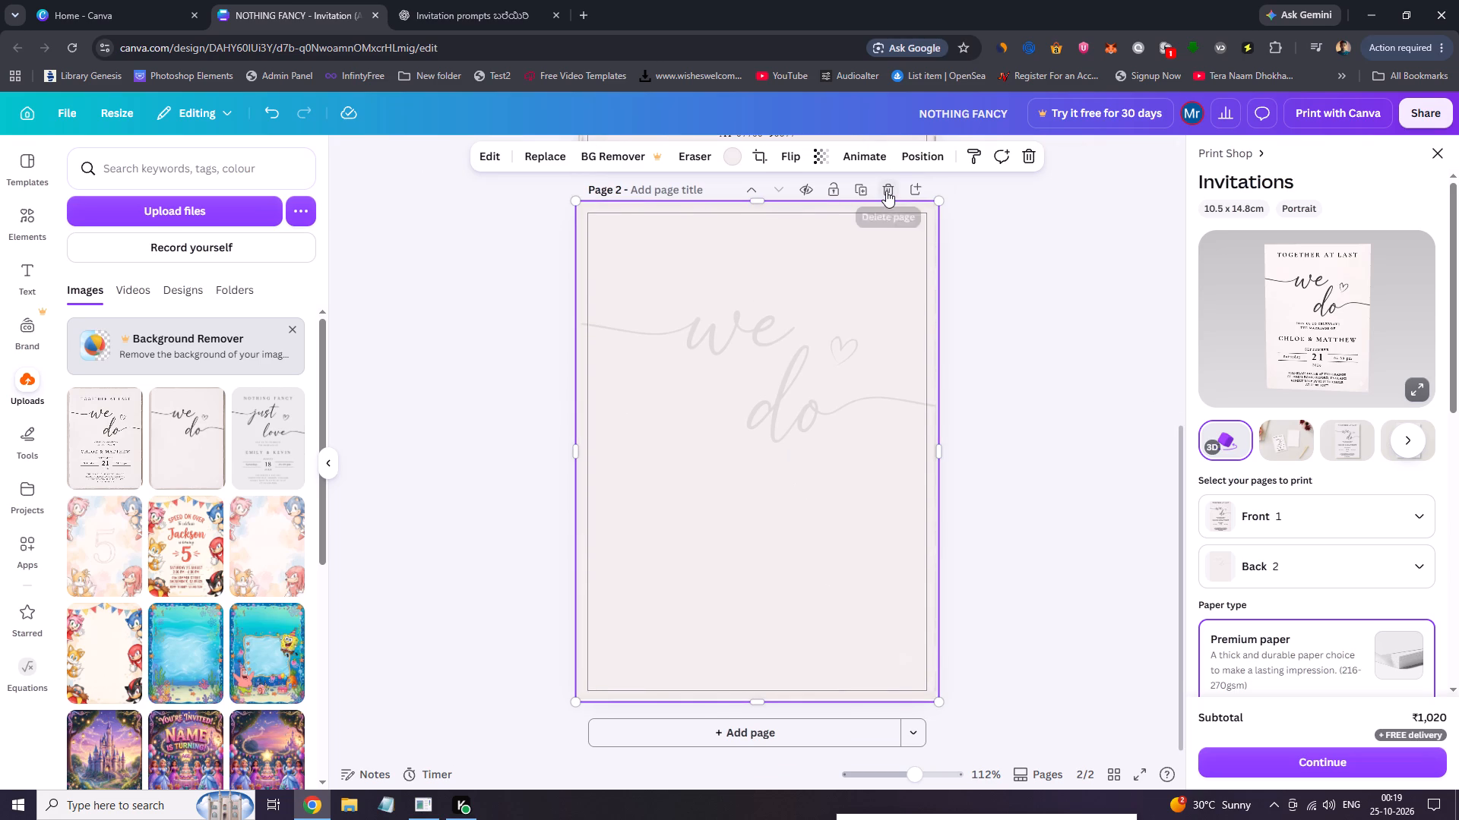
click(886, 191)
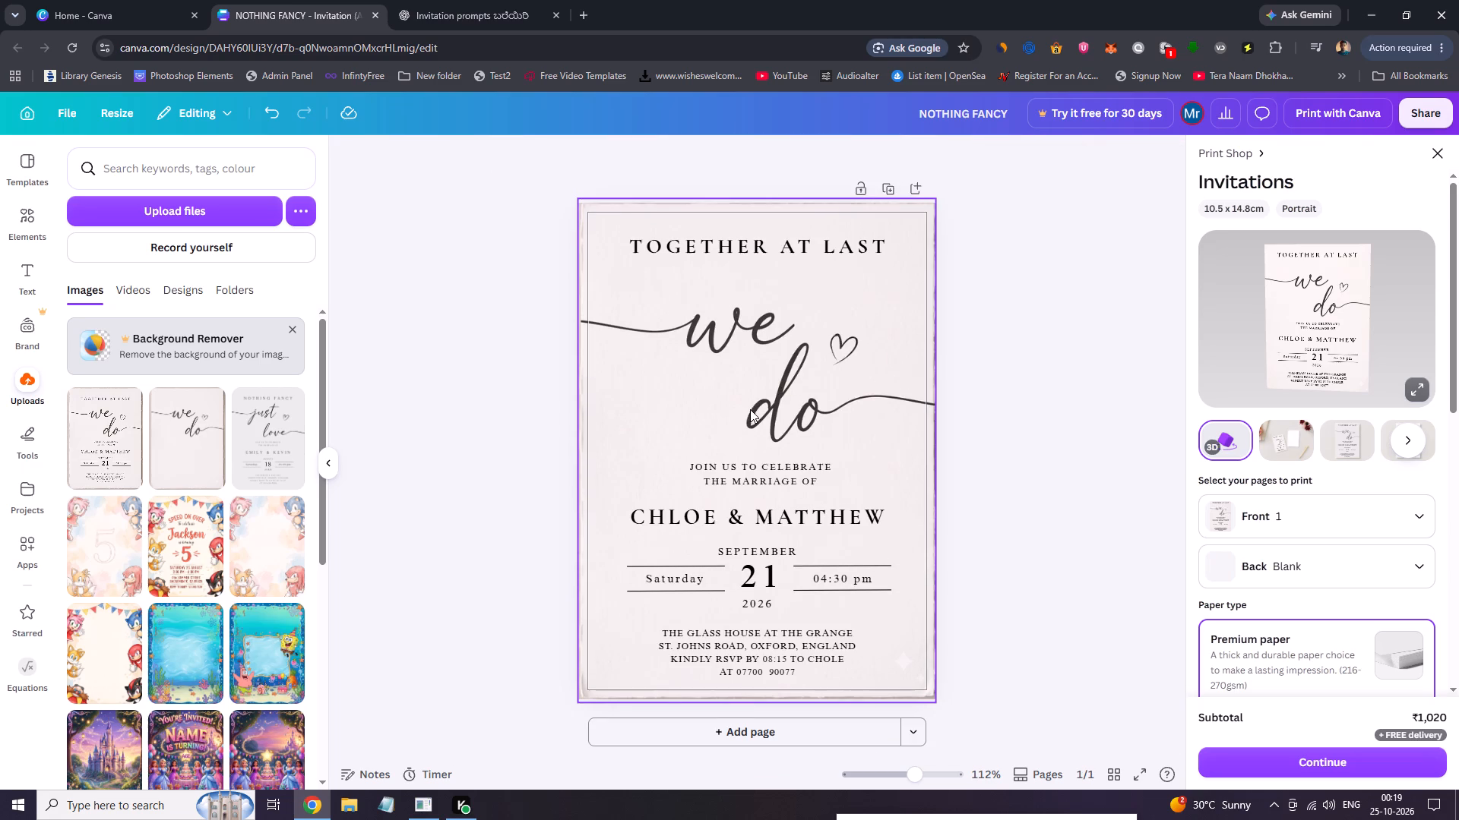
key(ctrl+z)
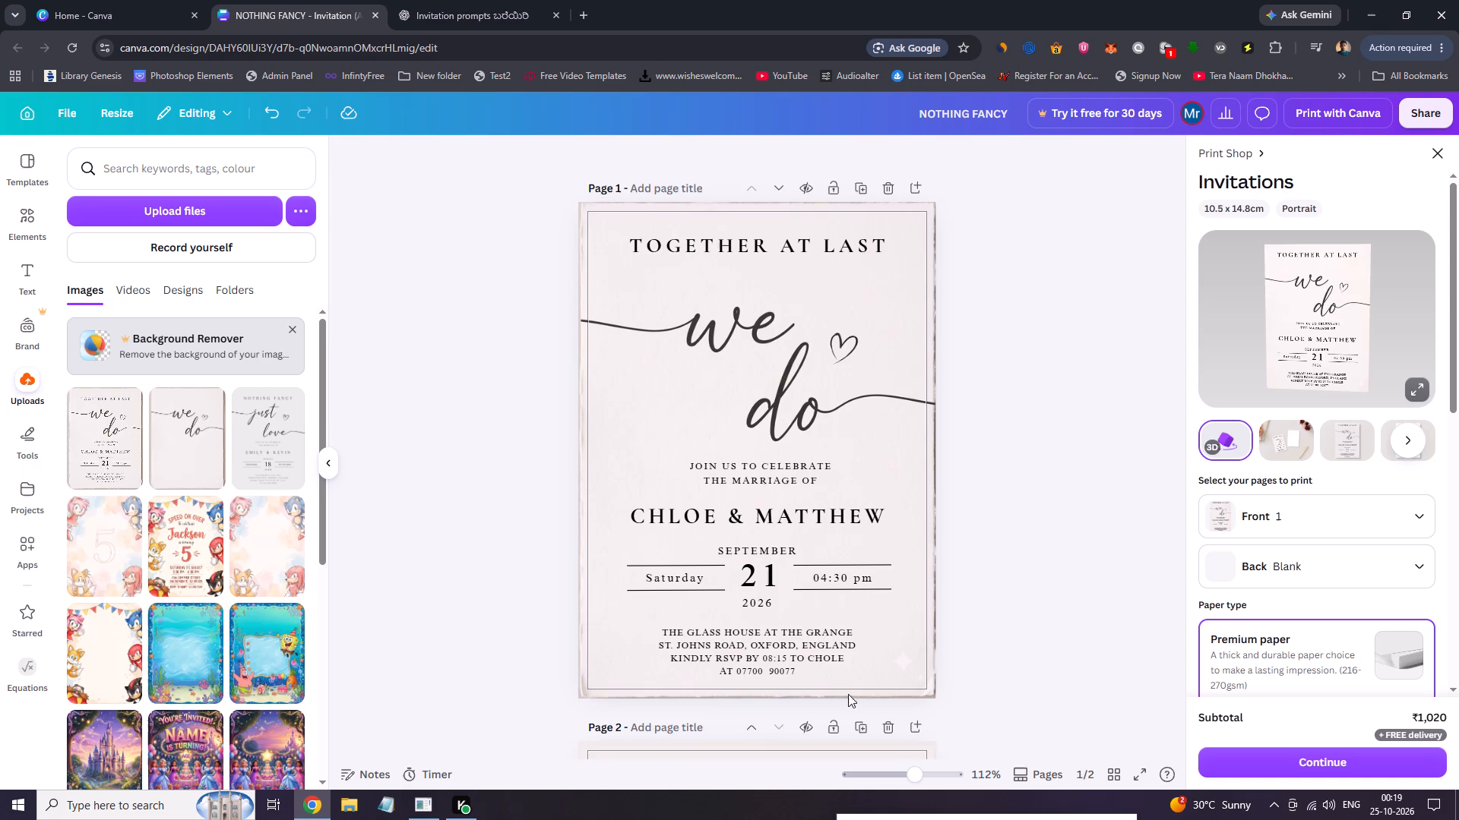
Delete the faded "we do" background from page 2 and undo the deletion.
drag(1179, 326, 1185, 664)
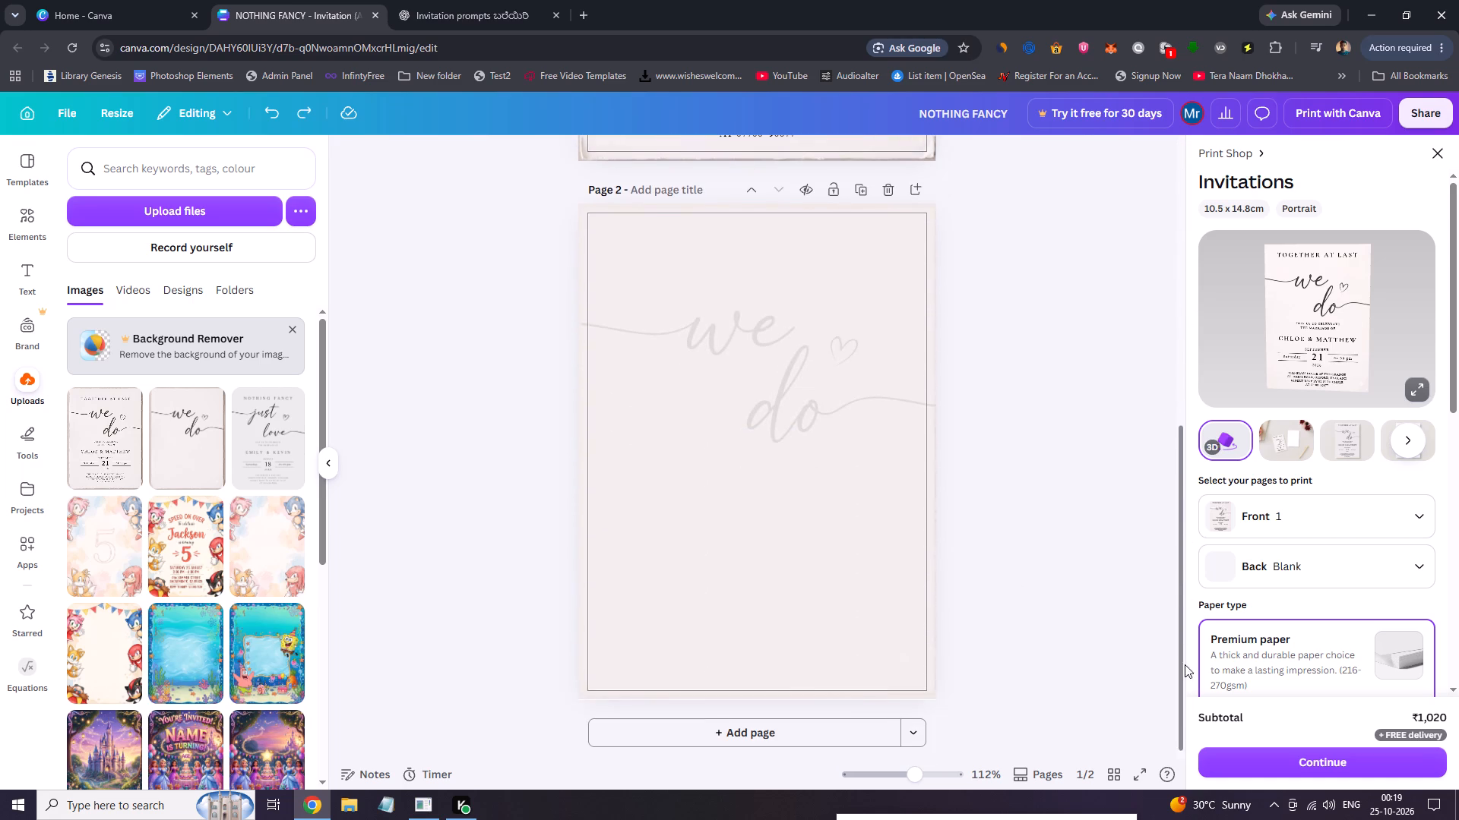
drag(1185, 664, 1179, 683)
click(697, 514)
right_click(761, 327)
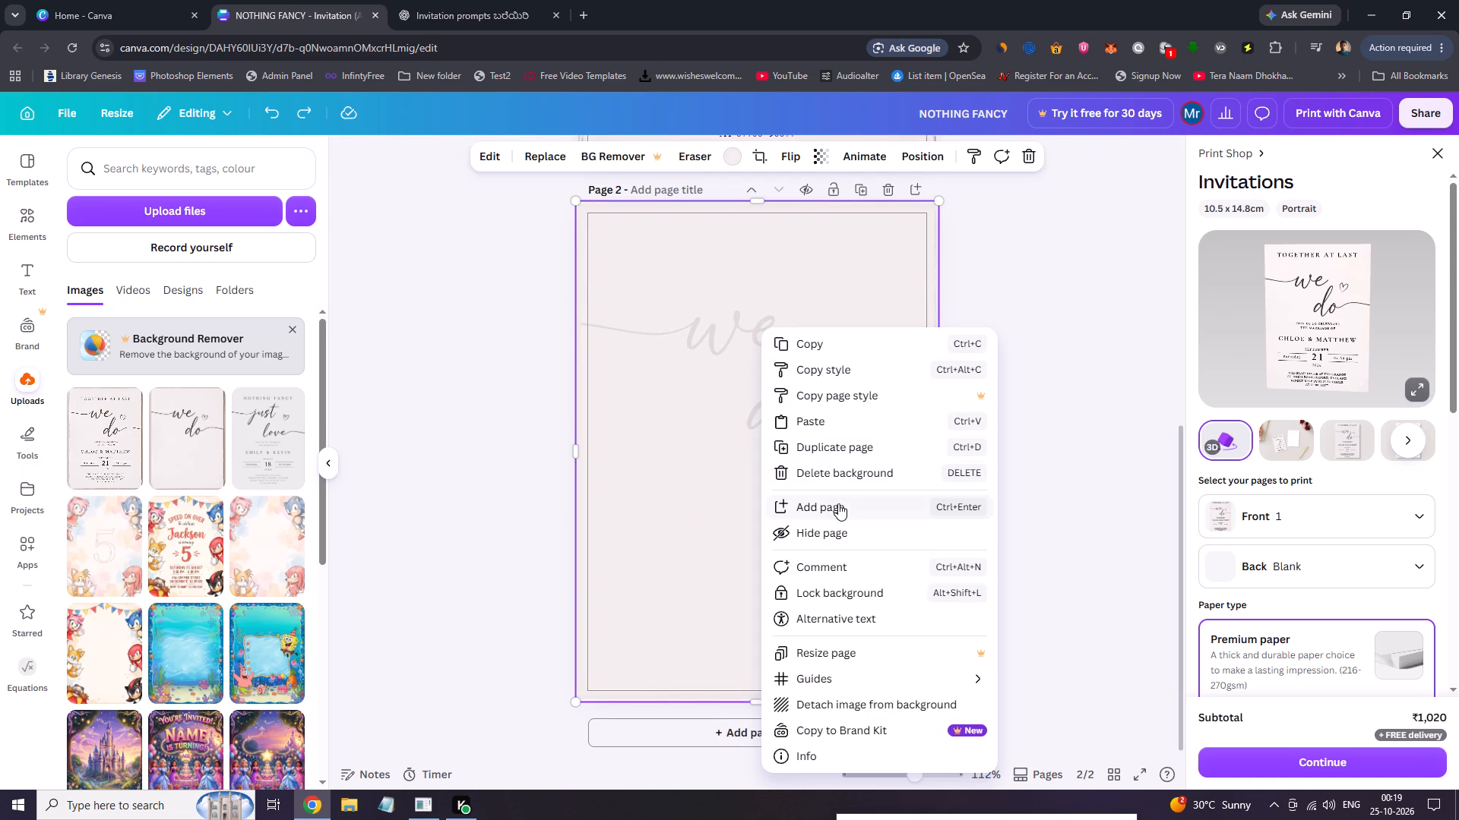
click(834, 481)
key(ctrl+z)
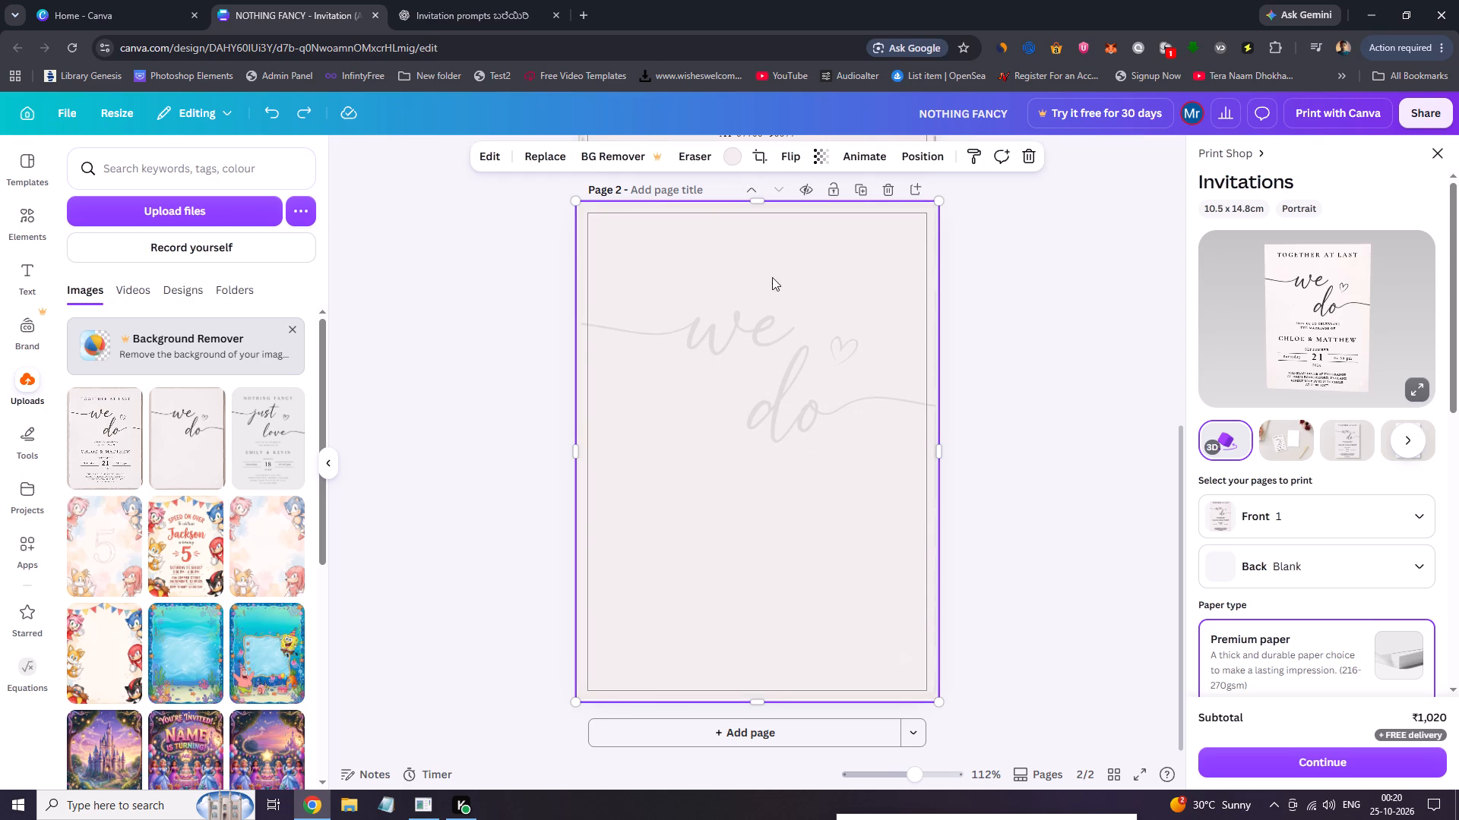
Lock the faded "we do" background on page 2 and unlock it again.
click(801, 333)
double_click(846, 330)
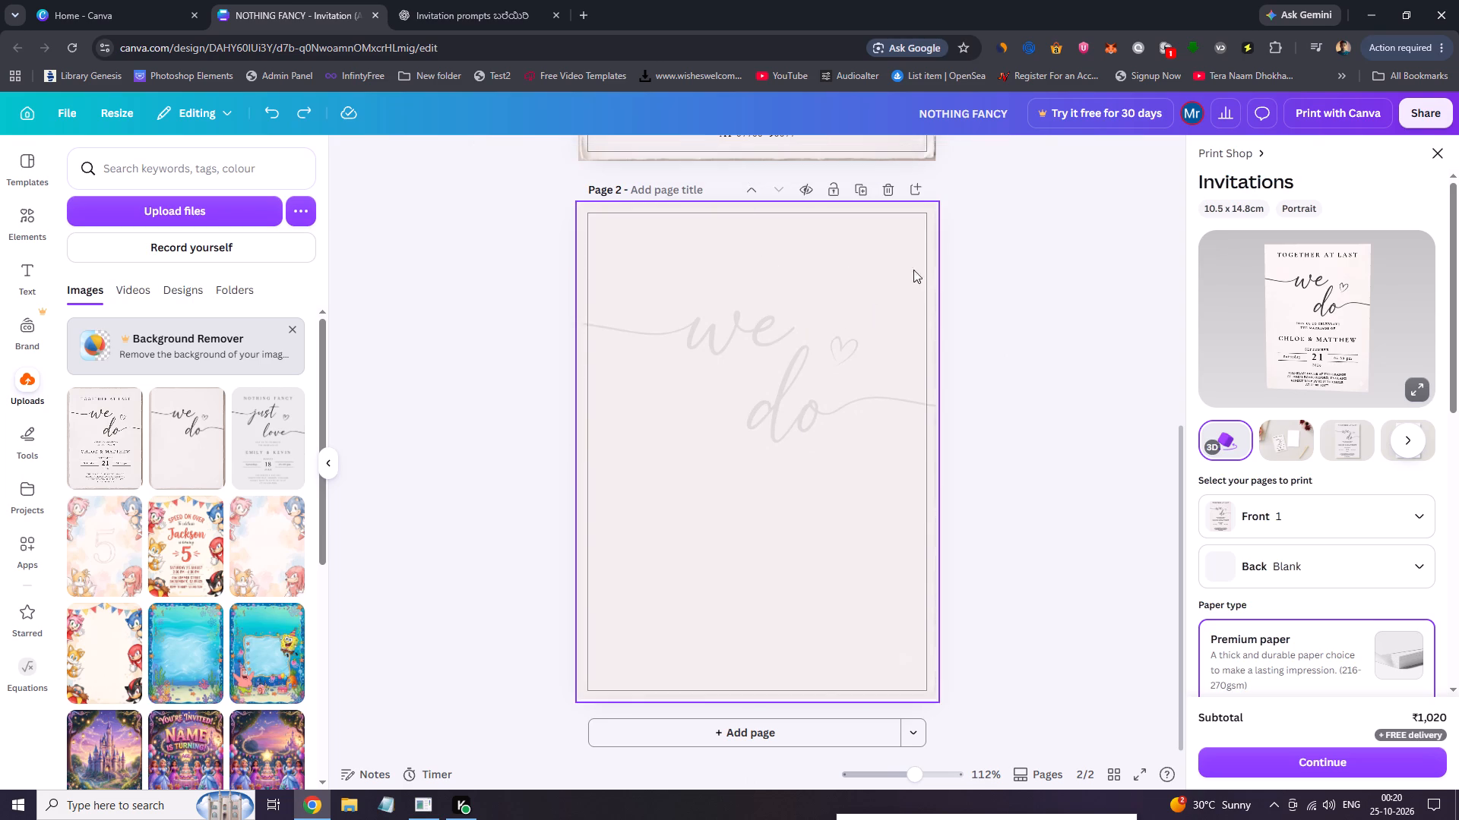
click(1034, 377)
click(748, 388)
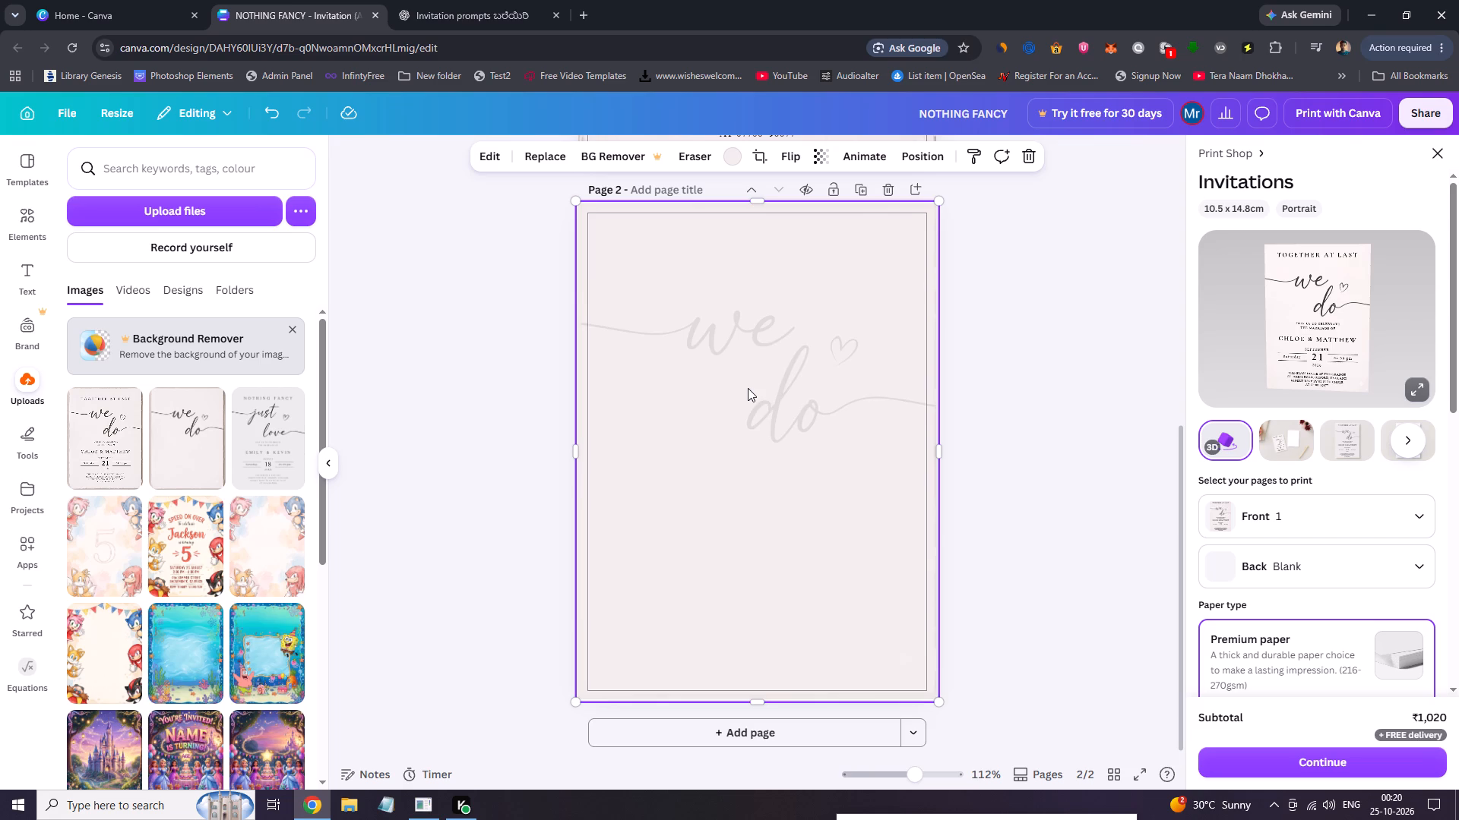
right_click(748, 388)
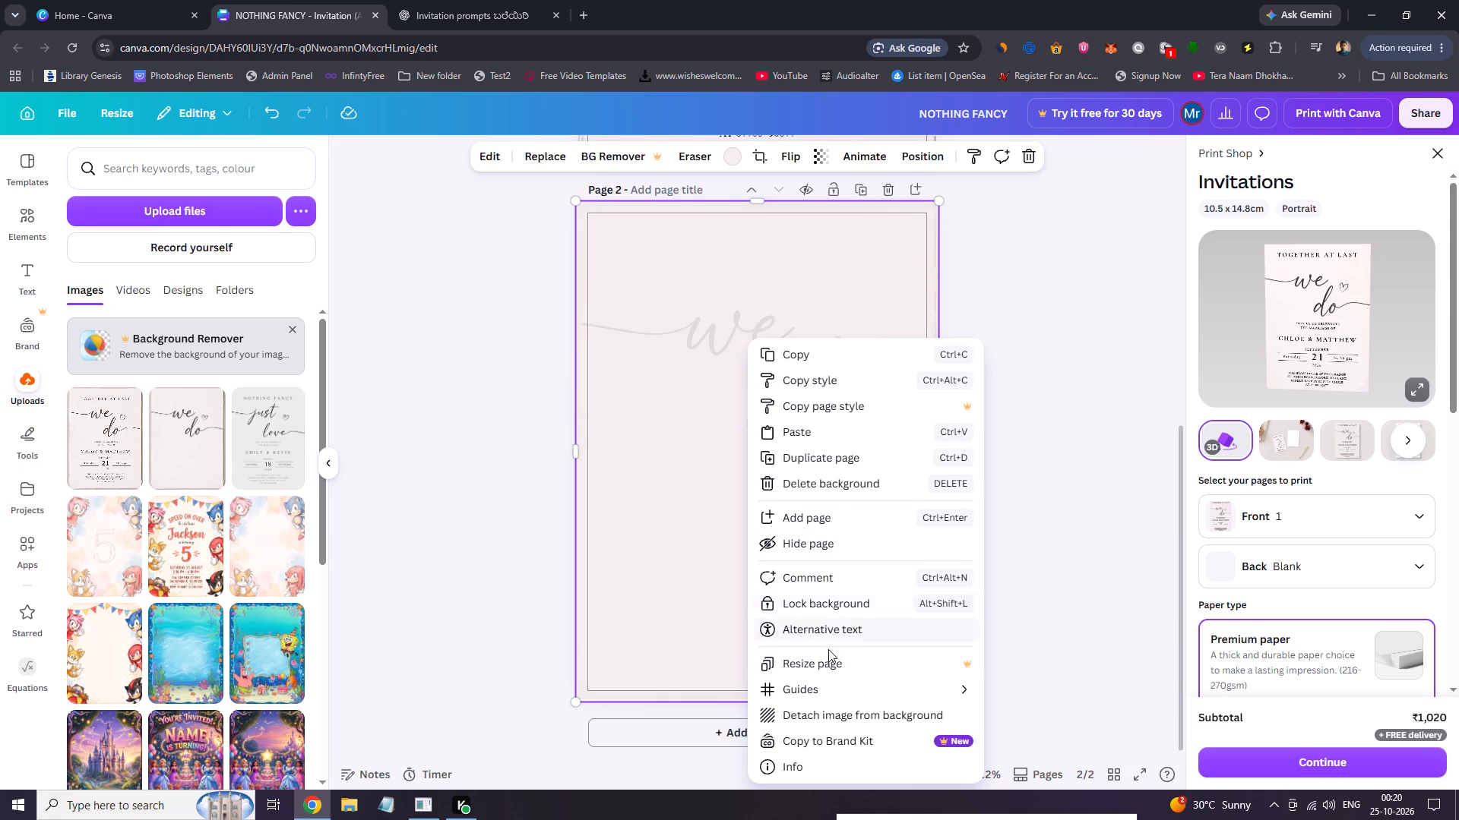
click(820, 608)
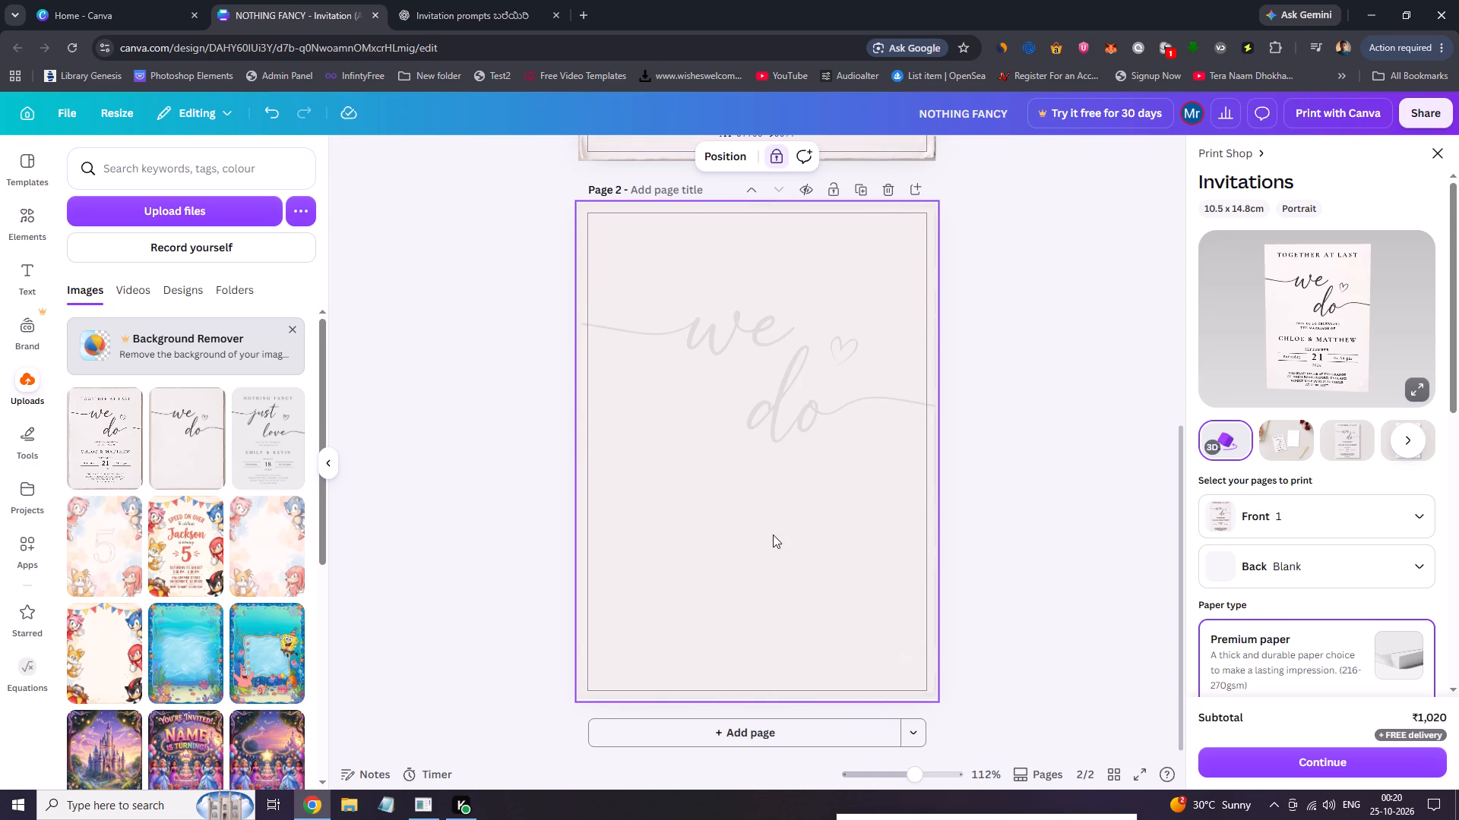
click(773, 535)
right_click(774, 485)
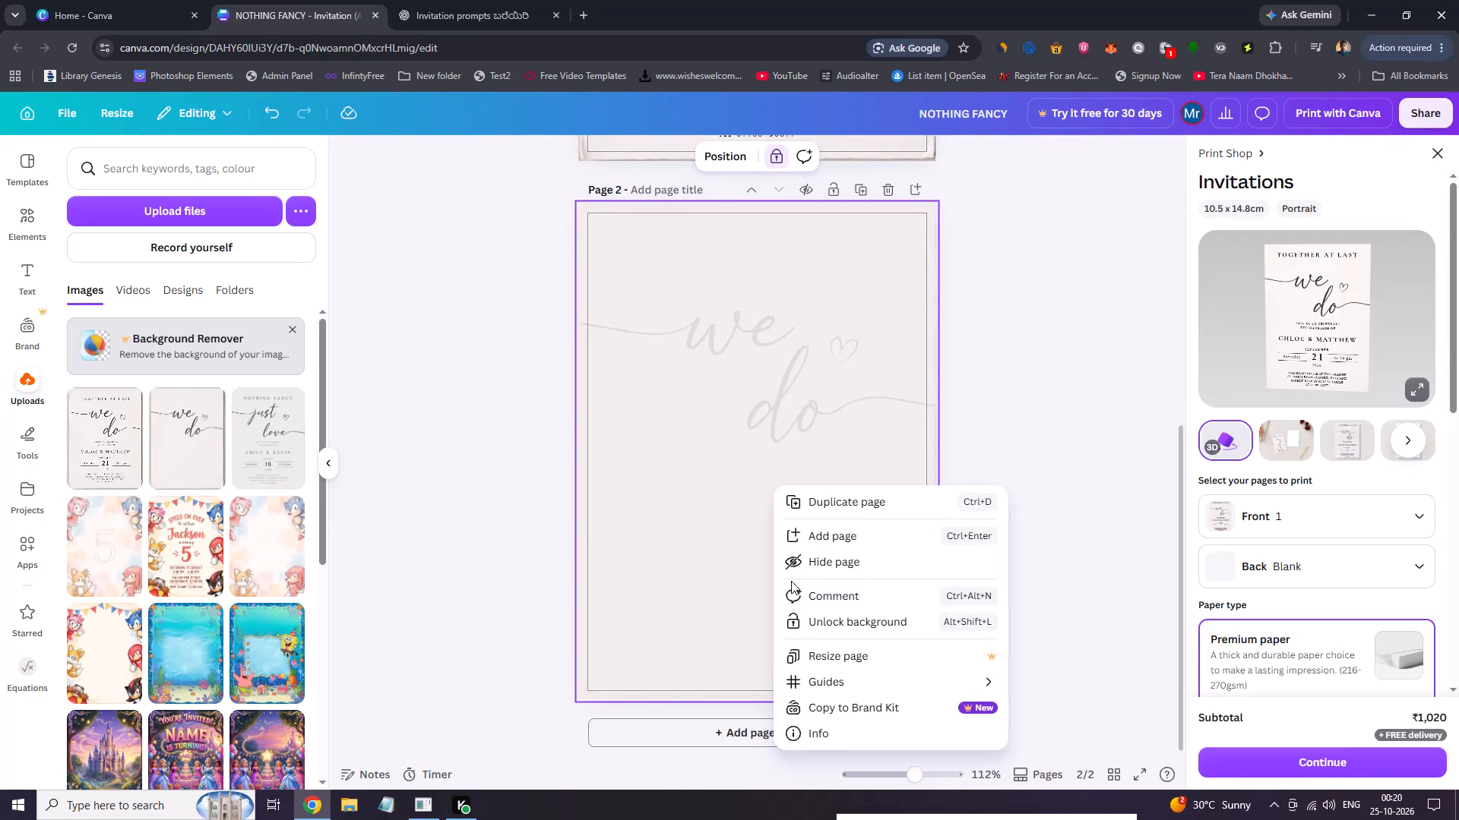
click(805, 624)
Shrink the "we do" image on page 2 and delete it, leaving the plain pale page.
drag(939, 200, 872, 294)
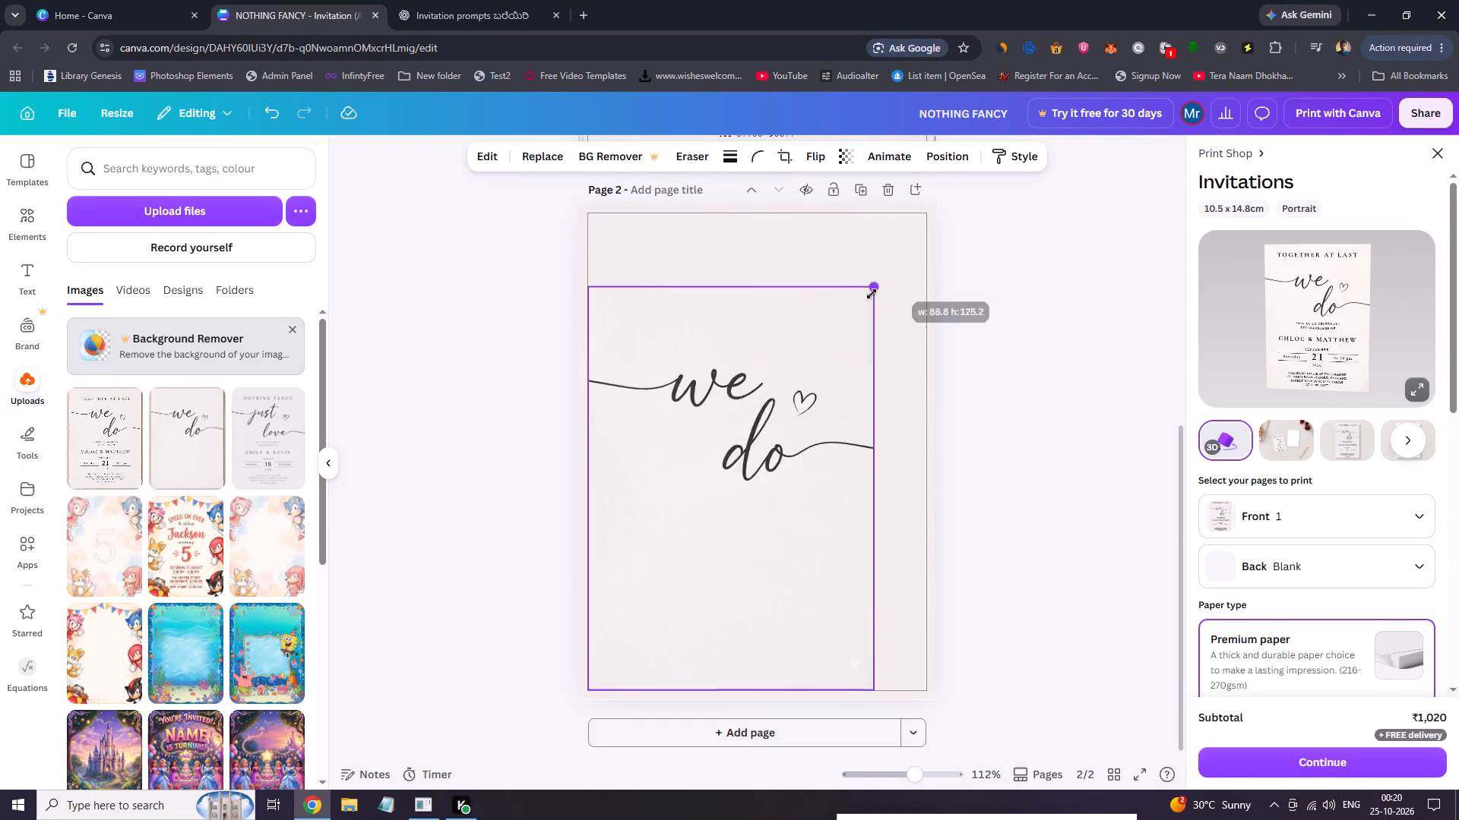
drag(872, 294, 822, 345)
drag(718, 487, 768, 453)
click(780, 312)
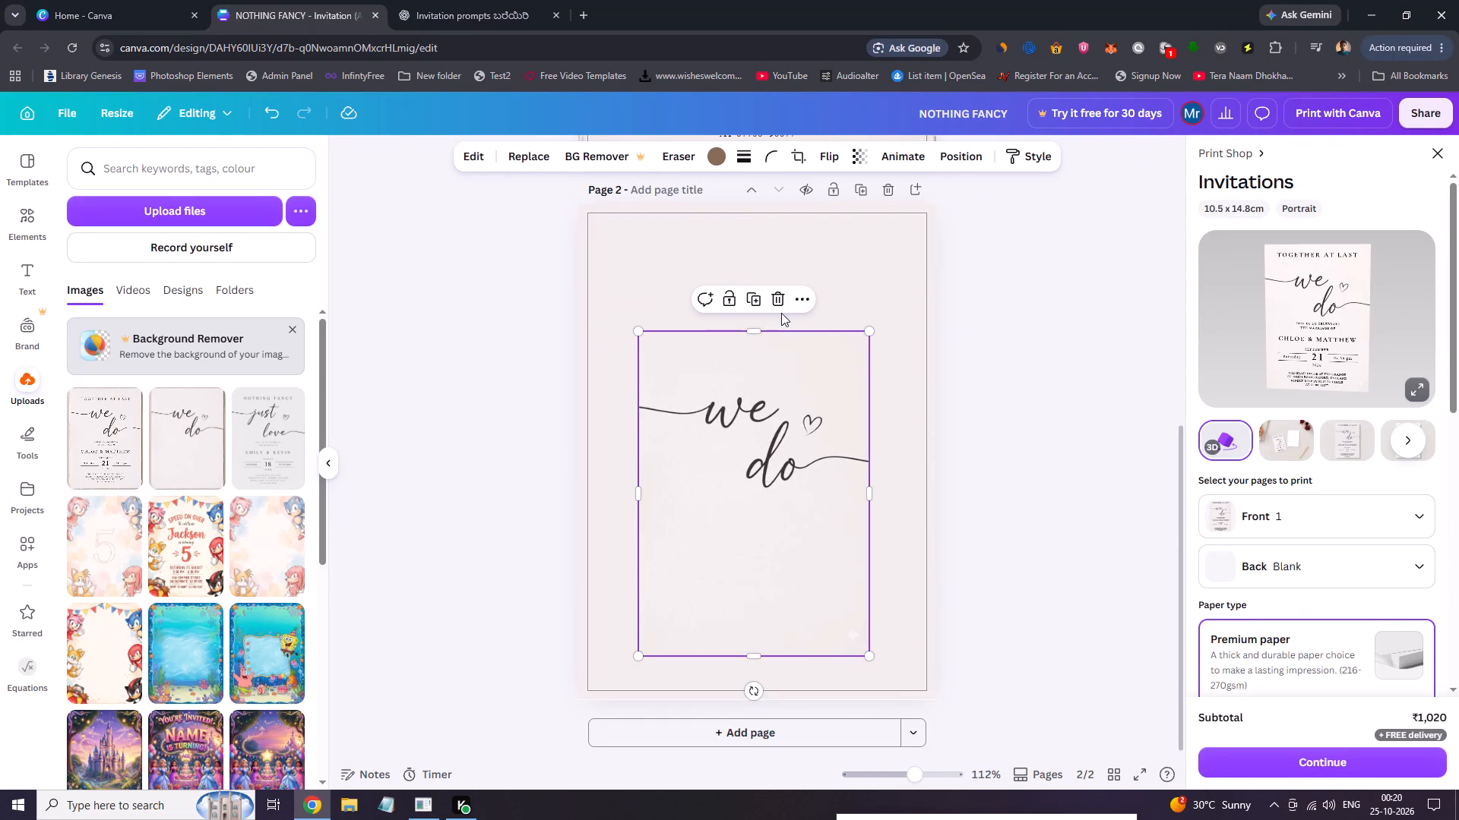
click(781, 301)
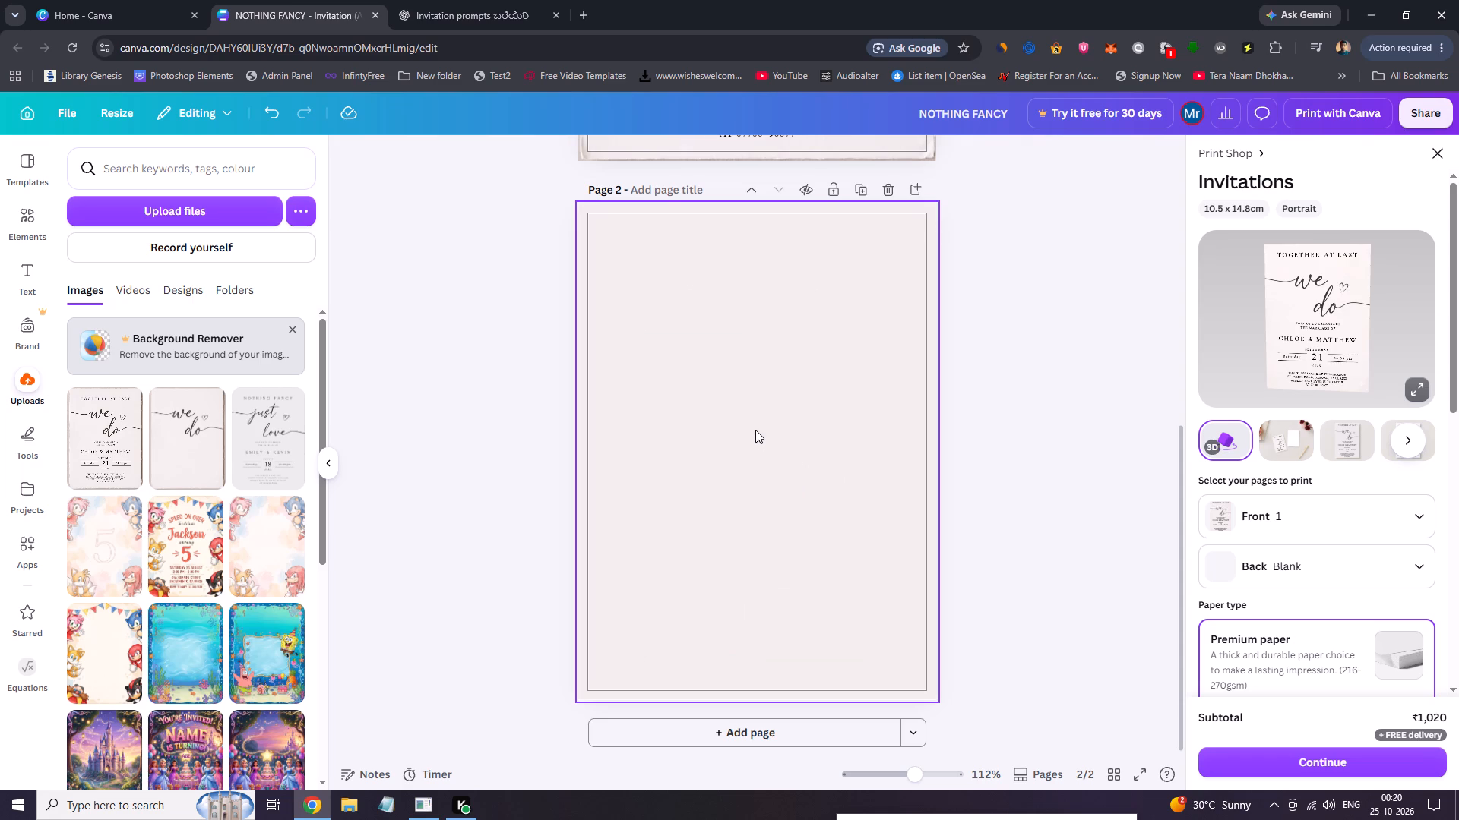
Paste the three date texts onto page 2, enlarge them together to about 70 × 57 mm and centre them on the page.
click(755, 430)
key(ctrl+v)
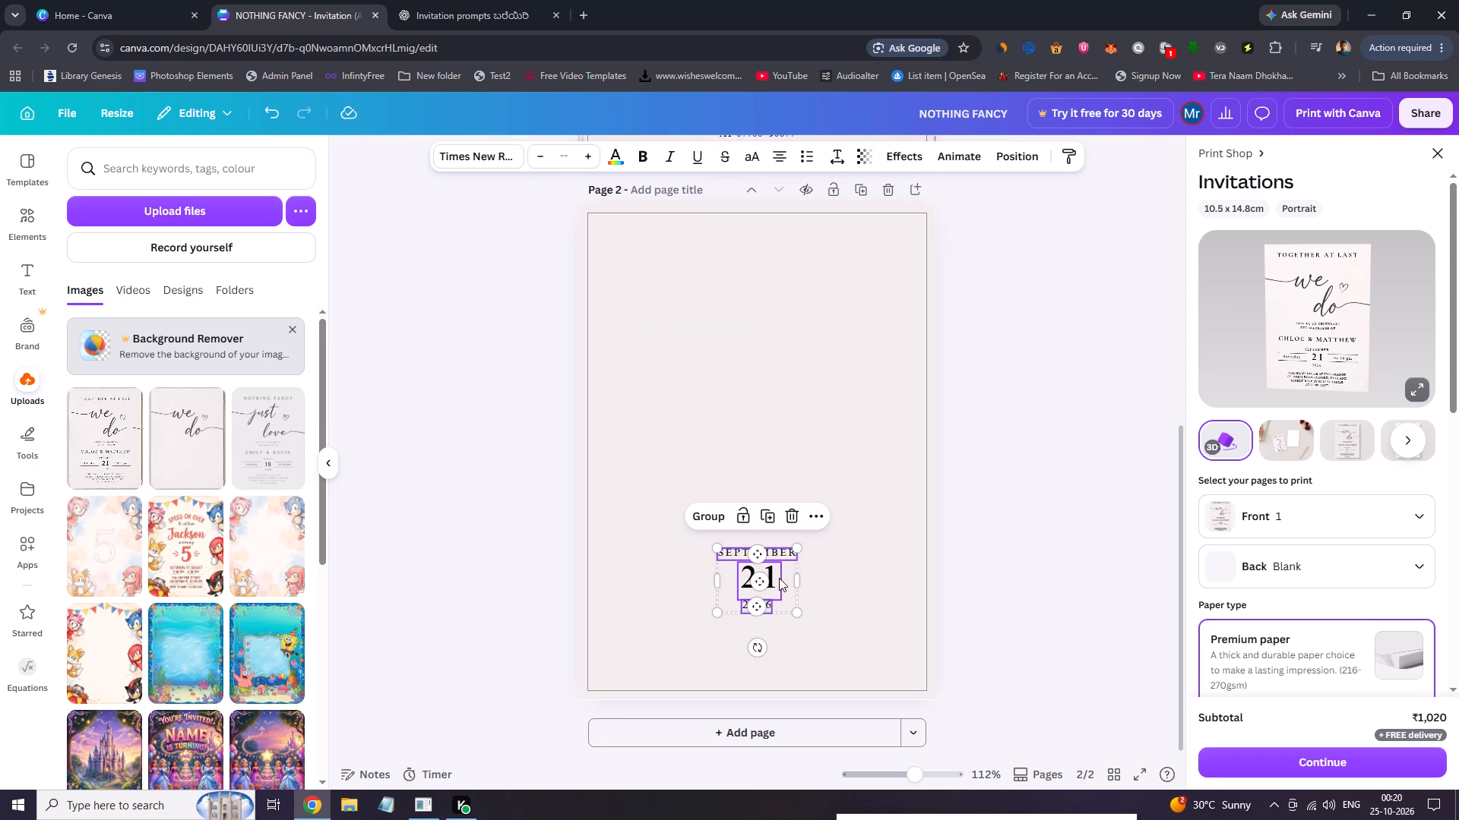
drag(778, 579, 772, 440)
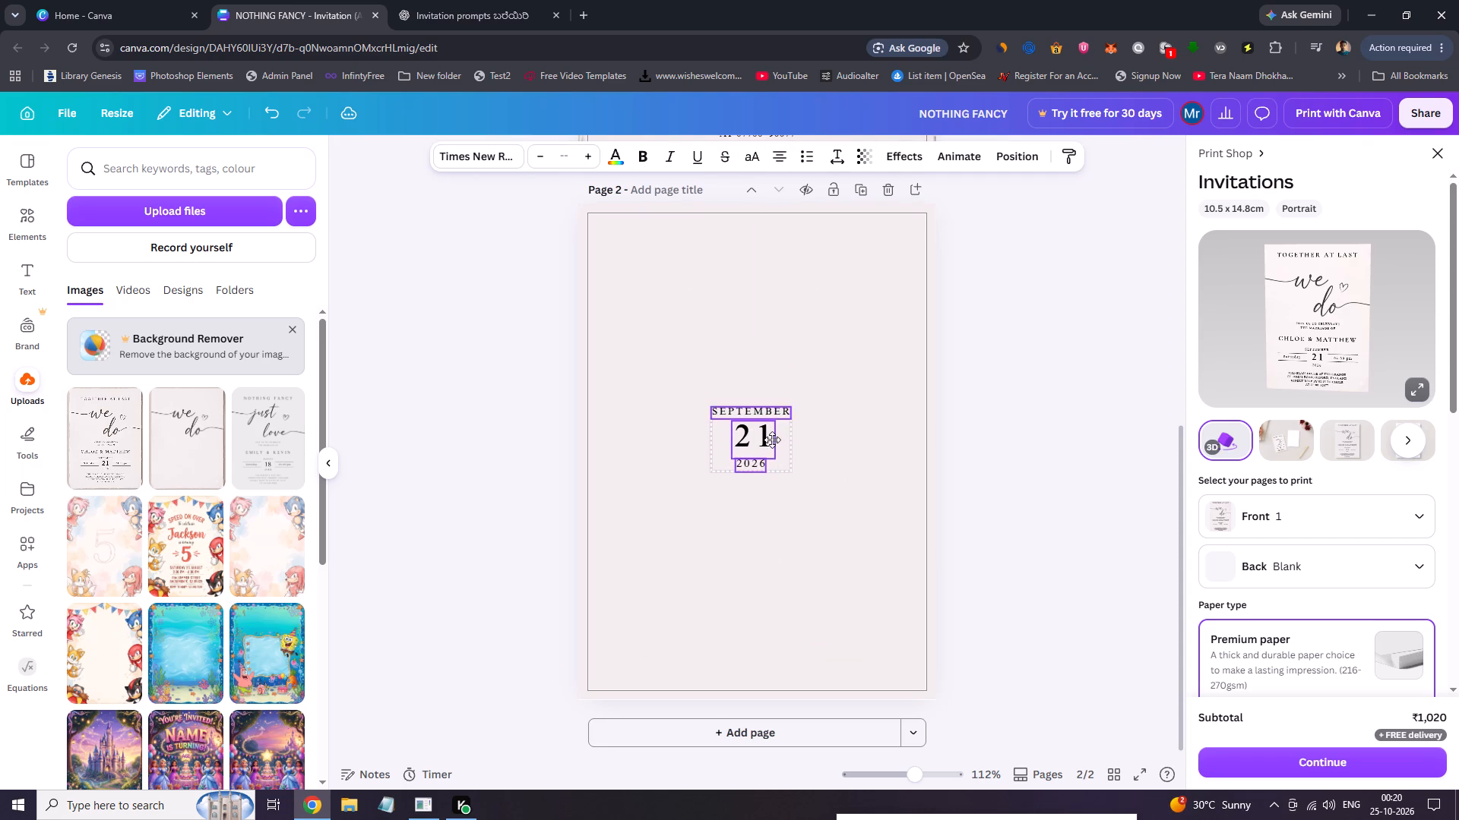
drag(772, 440, 779, 451)
drag(797, 486, 945, 602)
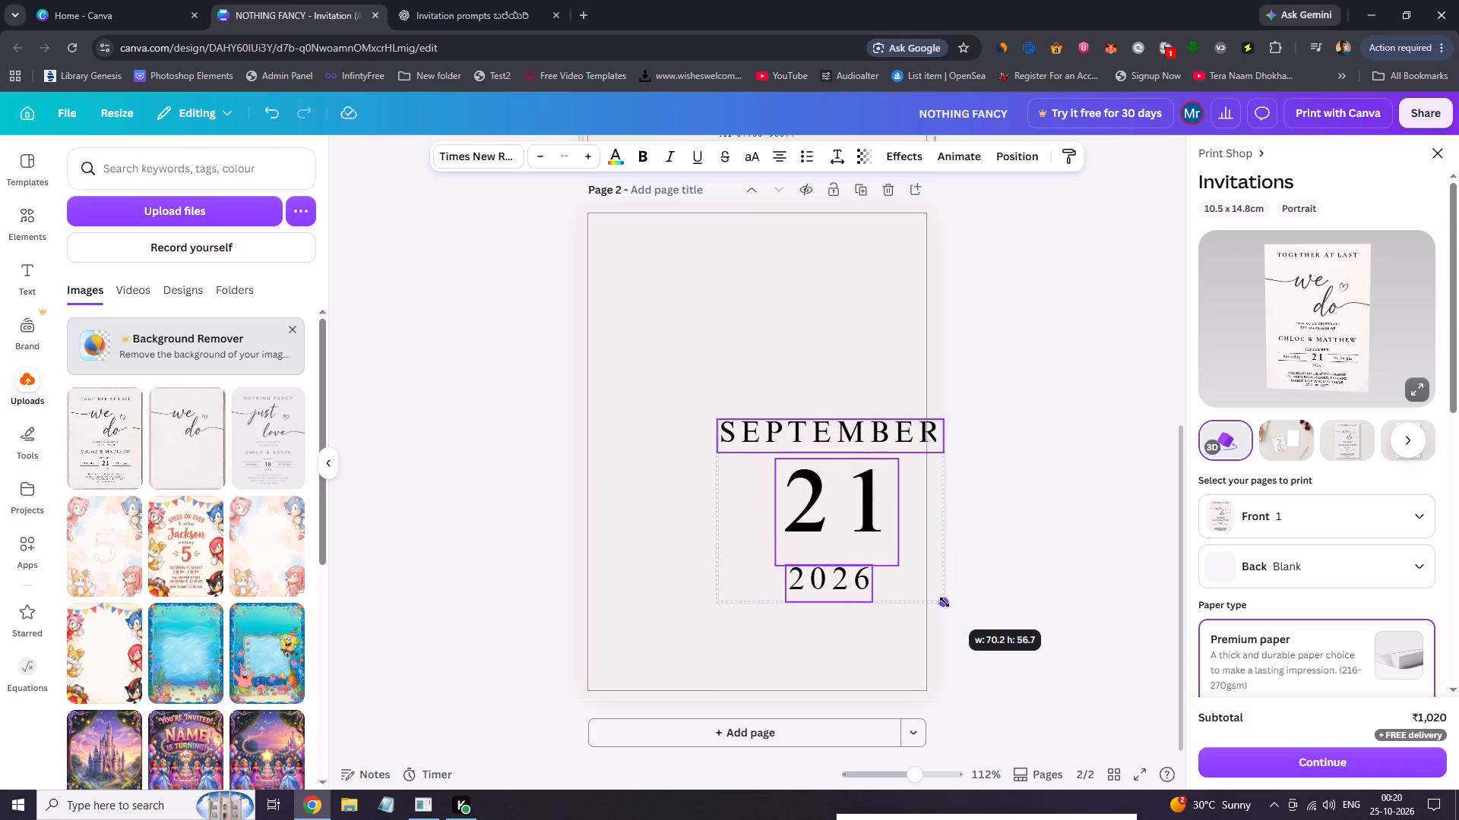
drag(945, 602, 945, 602)
drag(855, 525, 790, 459)
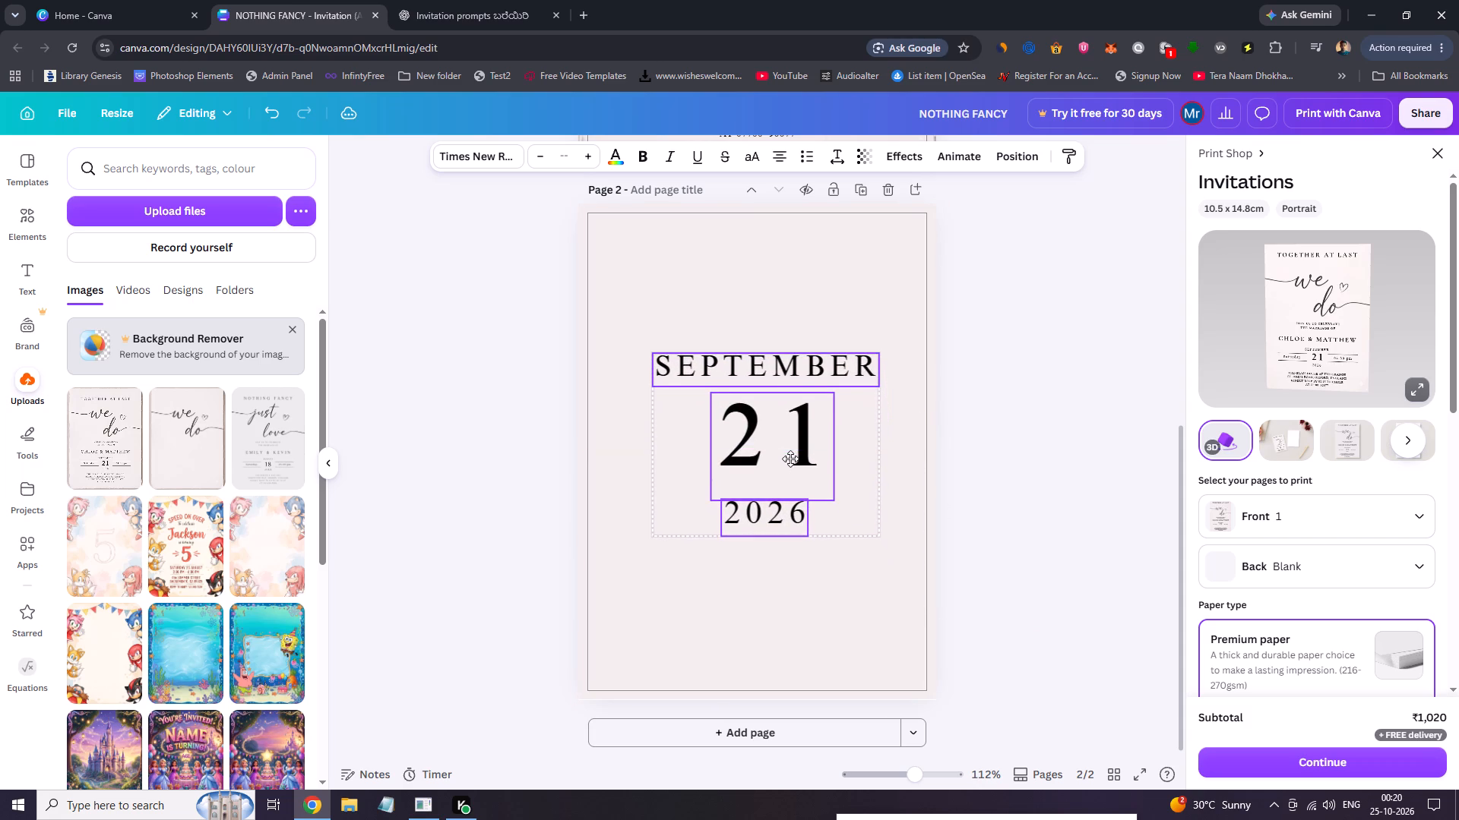
drag(790, 459, 783, 468)
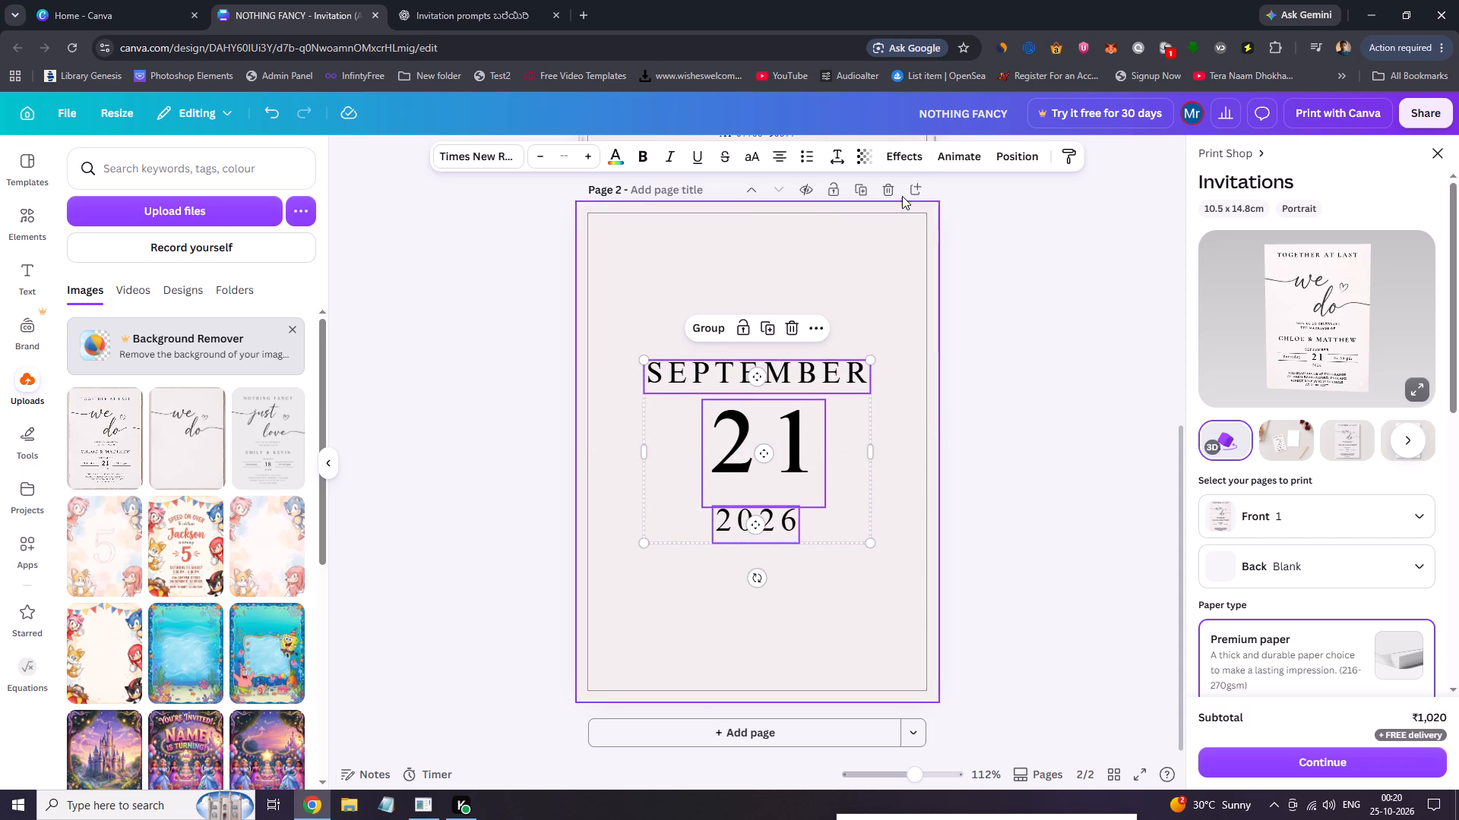
Fade the three date texts on page 2 to a transparency of about 13.
click(856, 159)
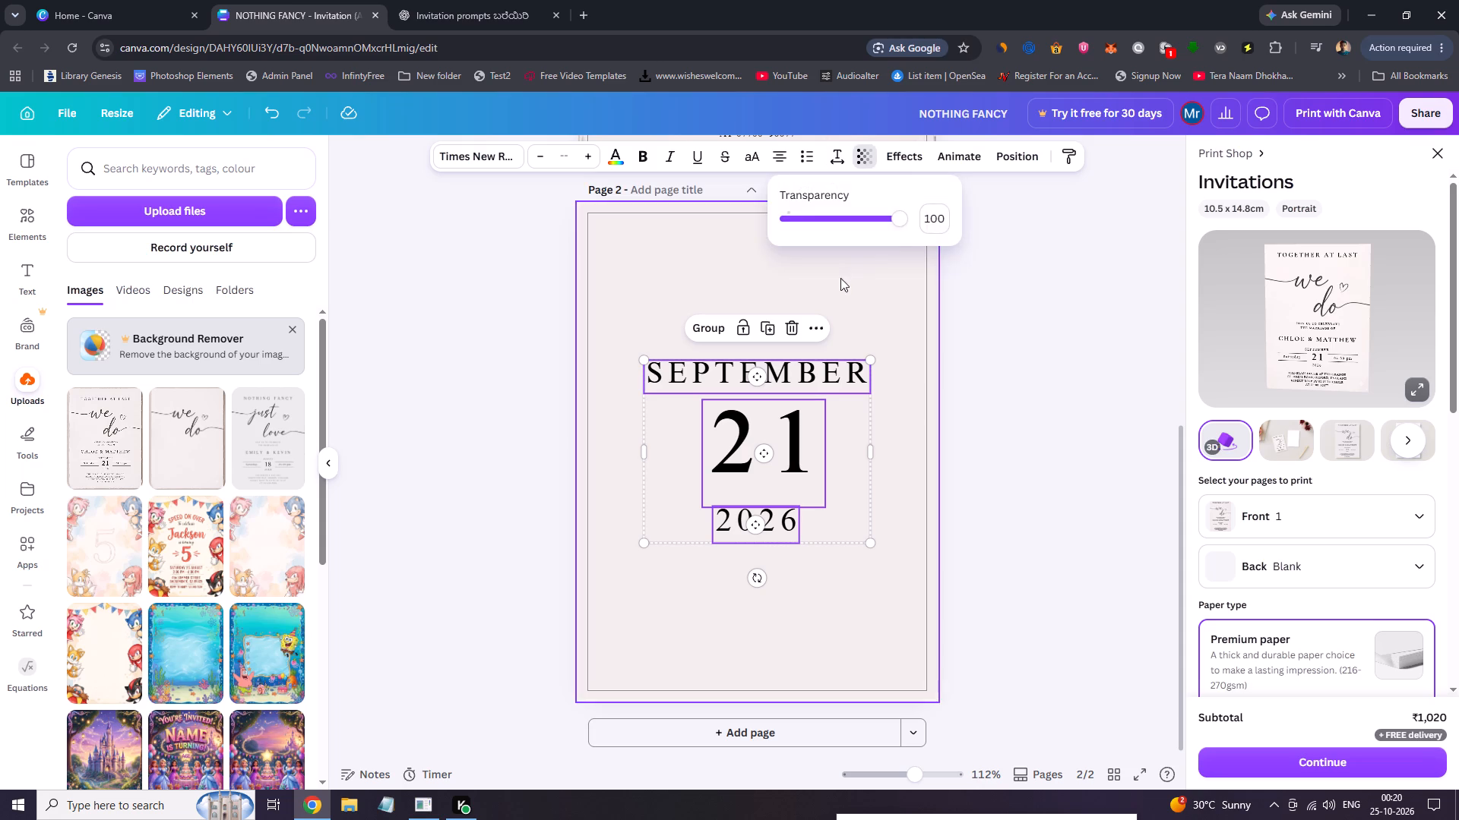
drag(899, 229, 808, 236)
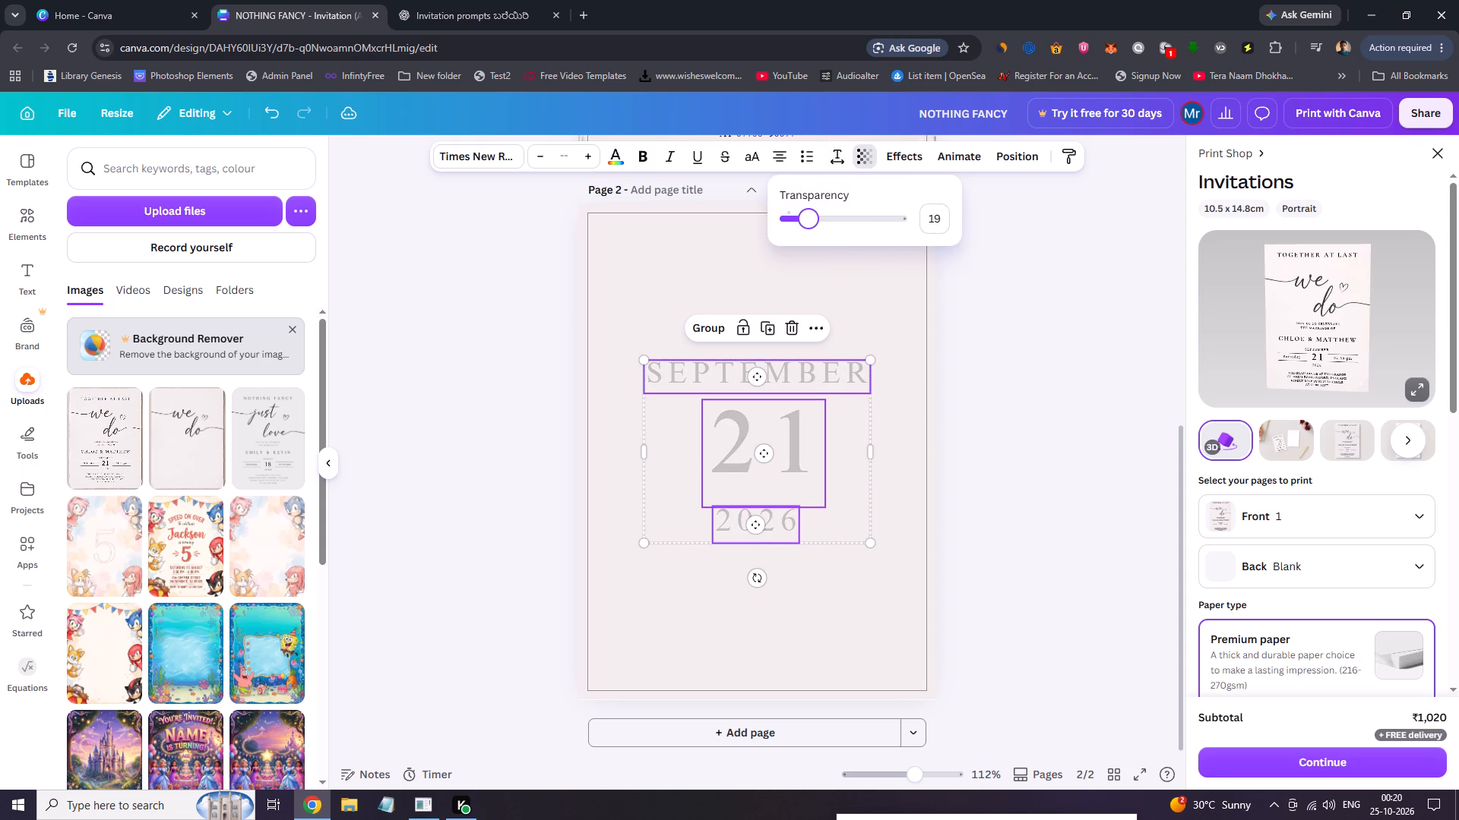
drag(808, 236, 799, 236)
drag(799, 236, 801, 236)
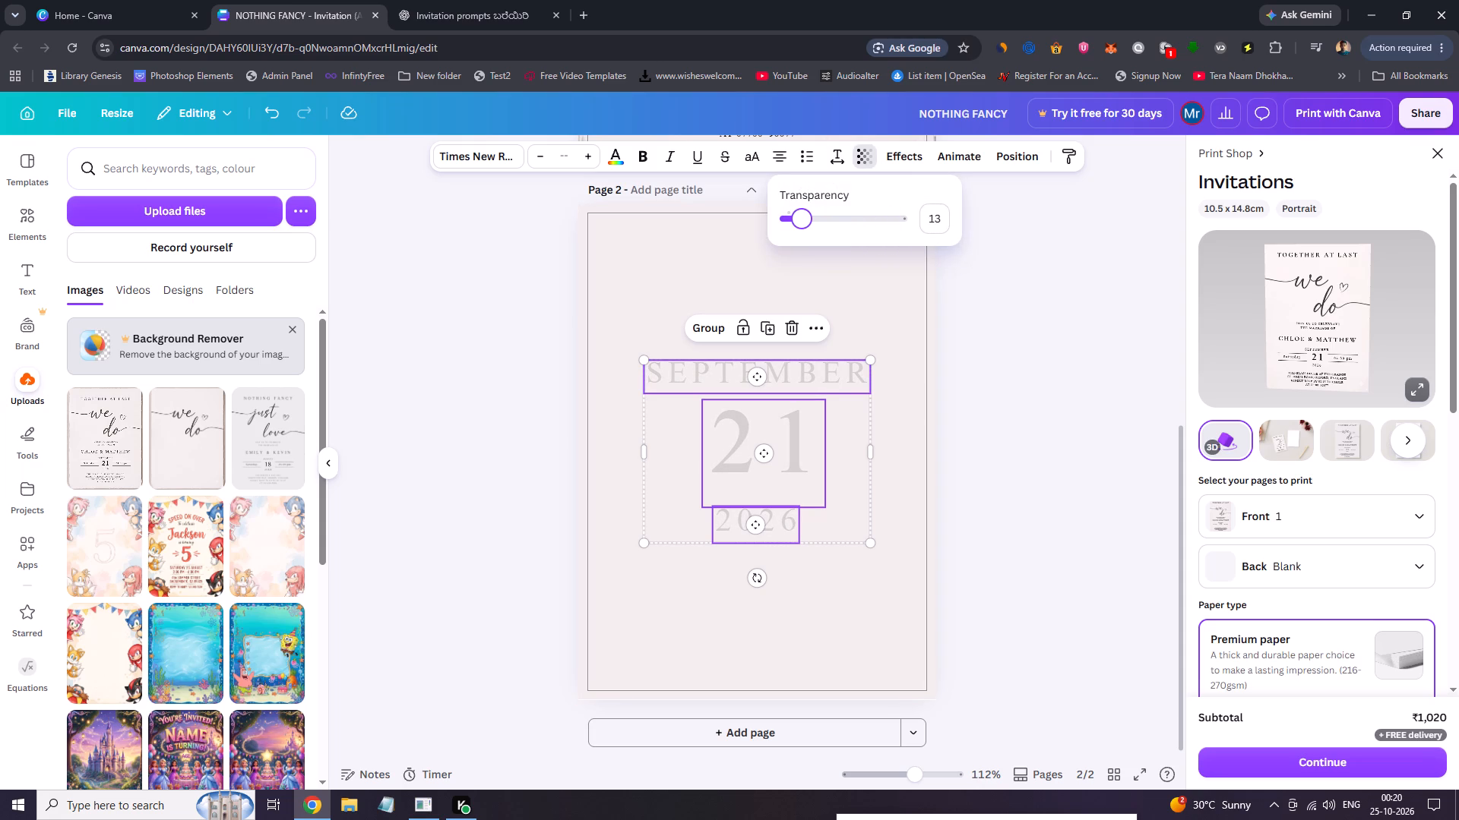
drag(801, 236, 802, 236)
drag(802, 236, 801, 236)
click(964, 402)
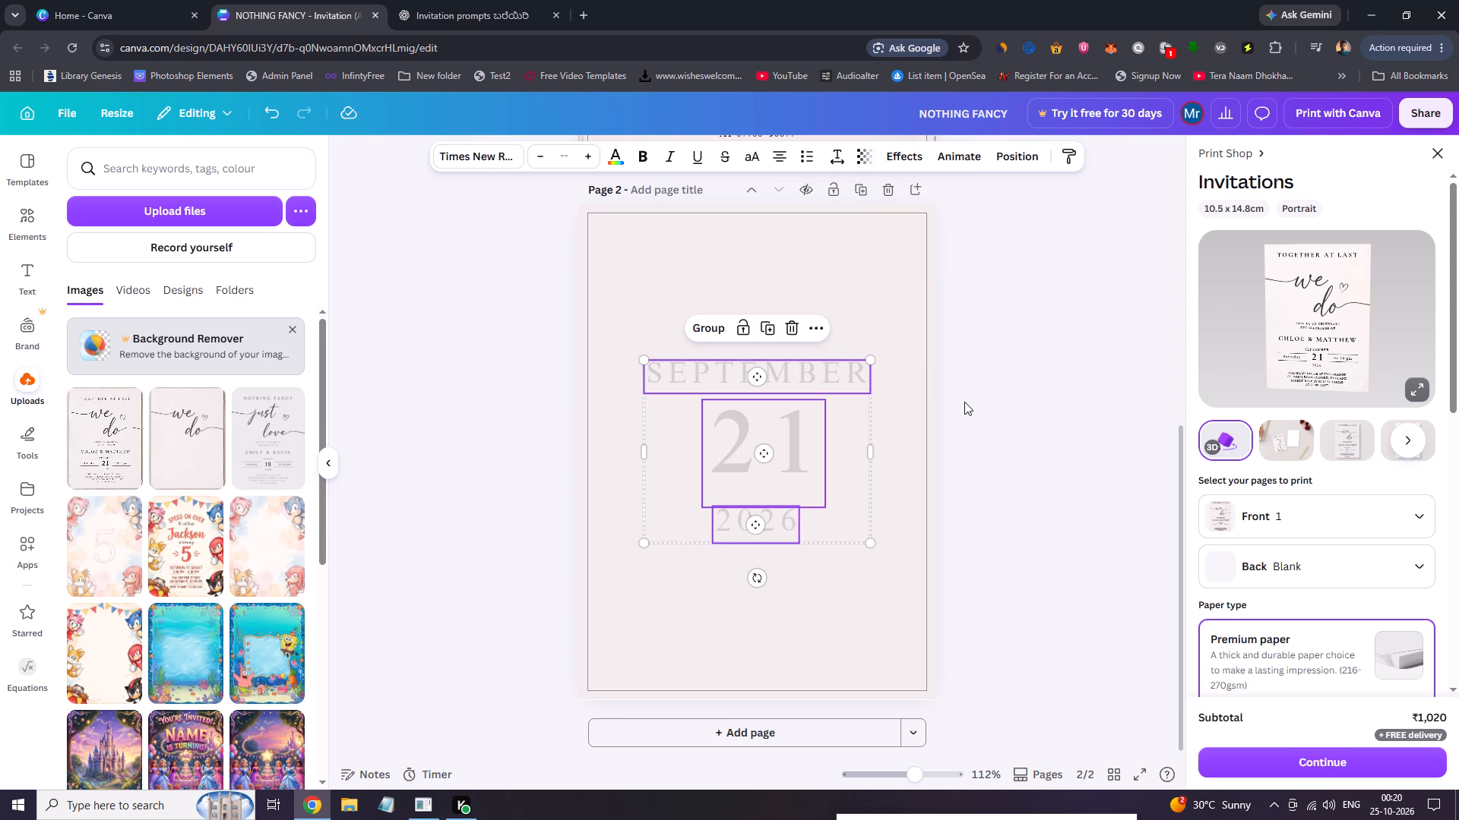
click(1022, 409)
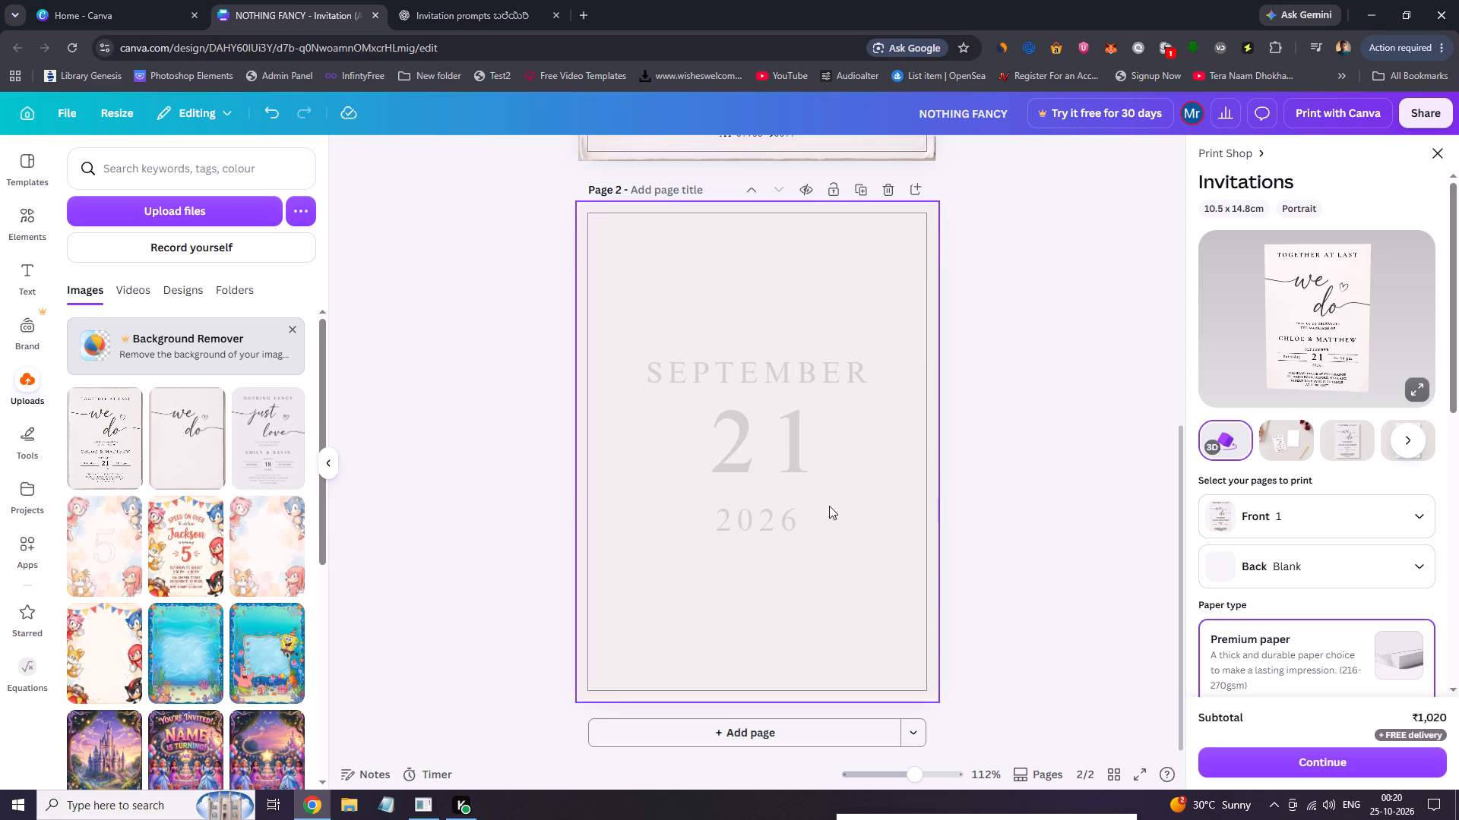
Align "SEPTEMBER", "21" and "2026" individually on the vertical centre line of page 2.
click(750, 365)
click(750, 367)
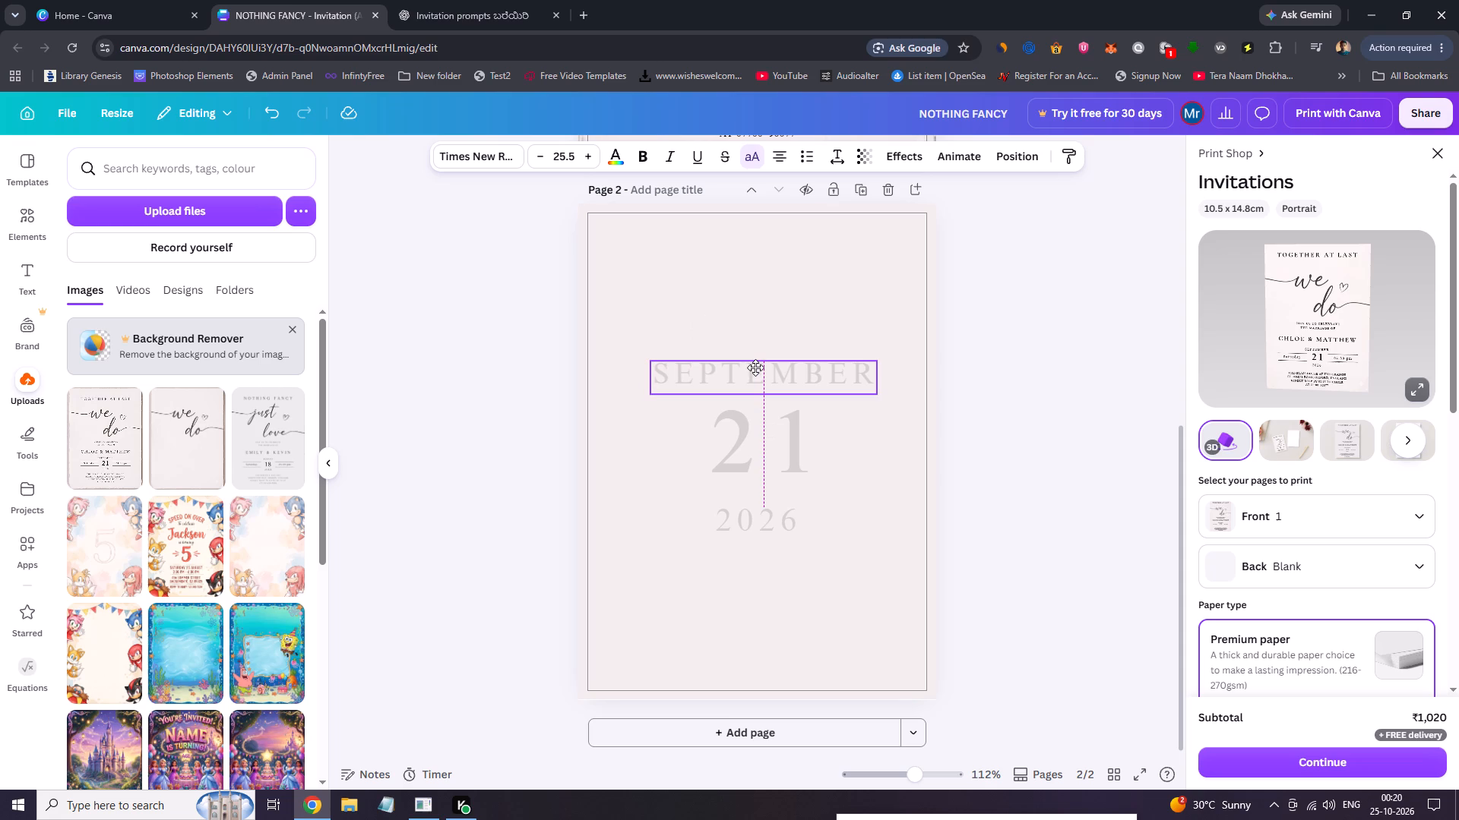
triple_click(757, 454)
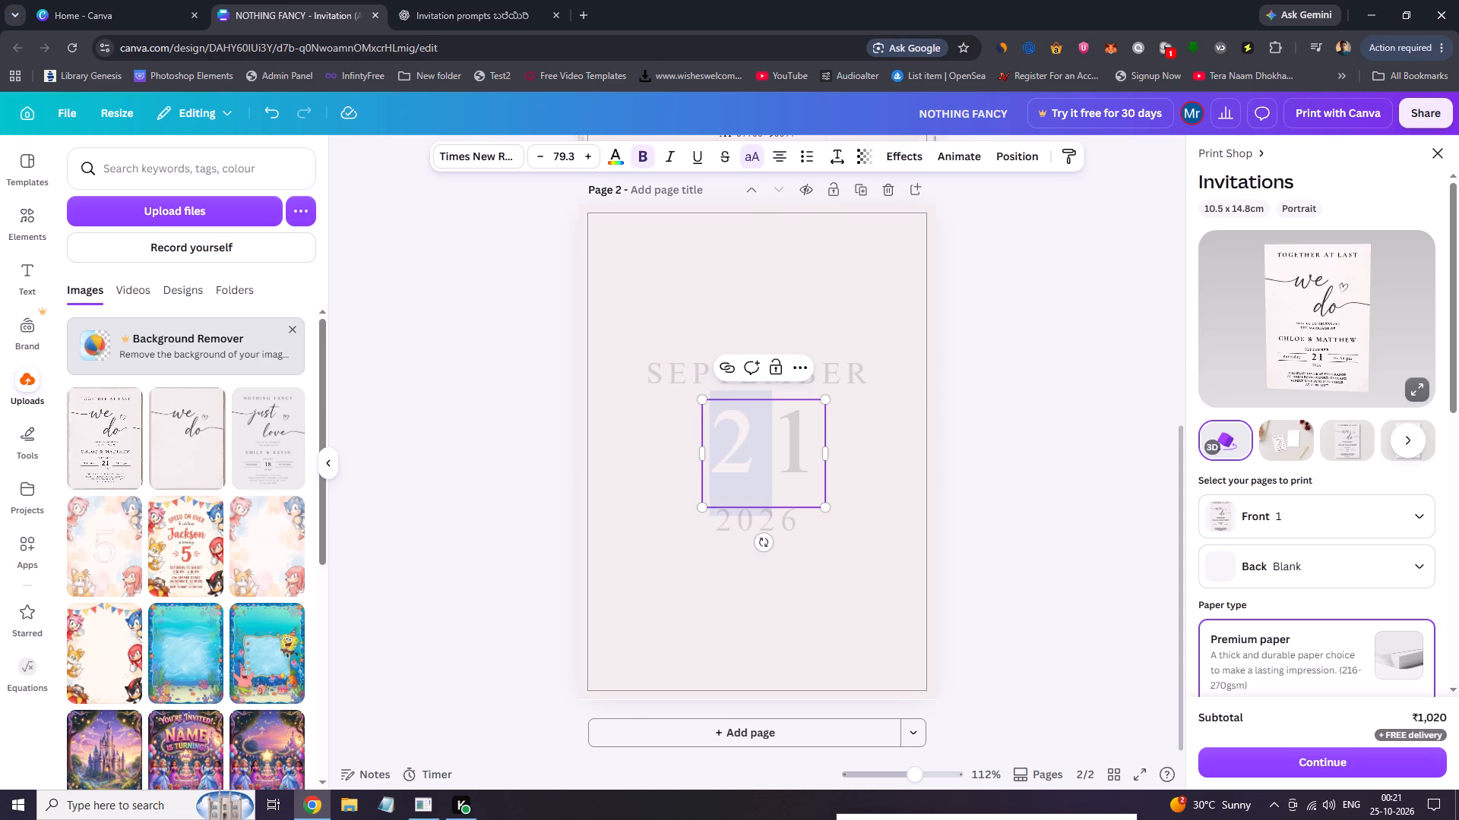
click(878, 458)
click(803, 446)
click(815, 446)
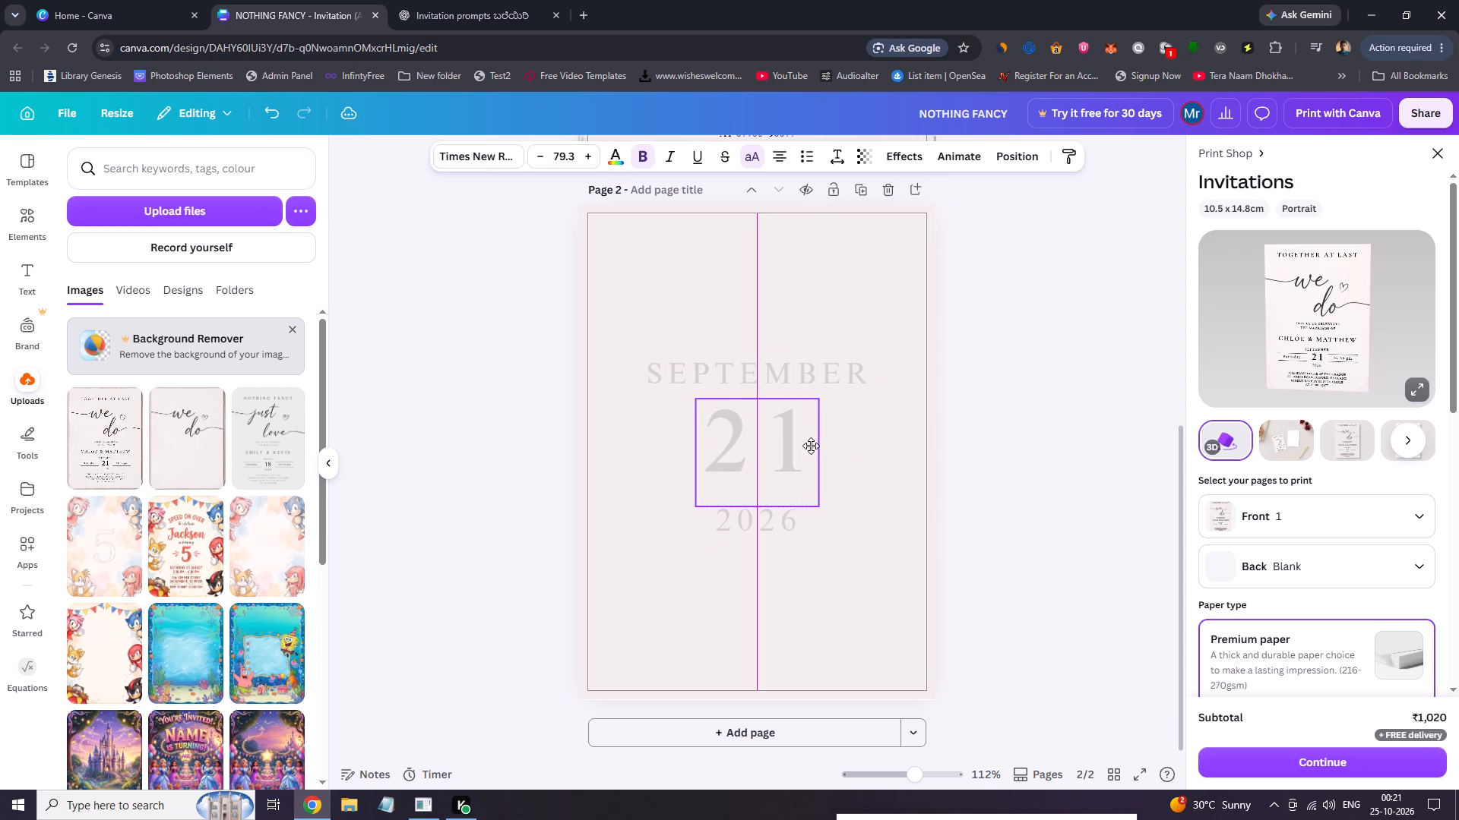
click(764, 521)
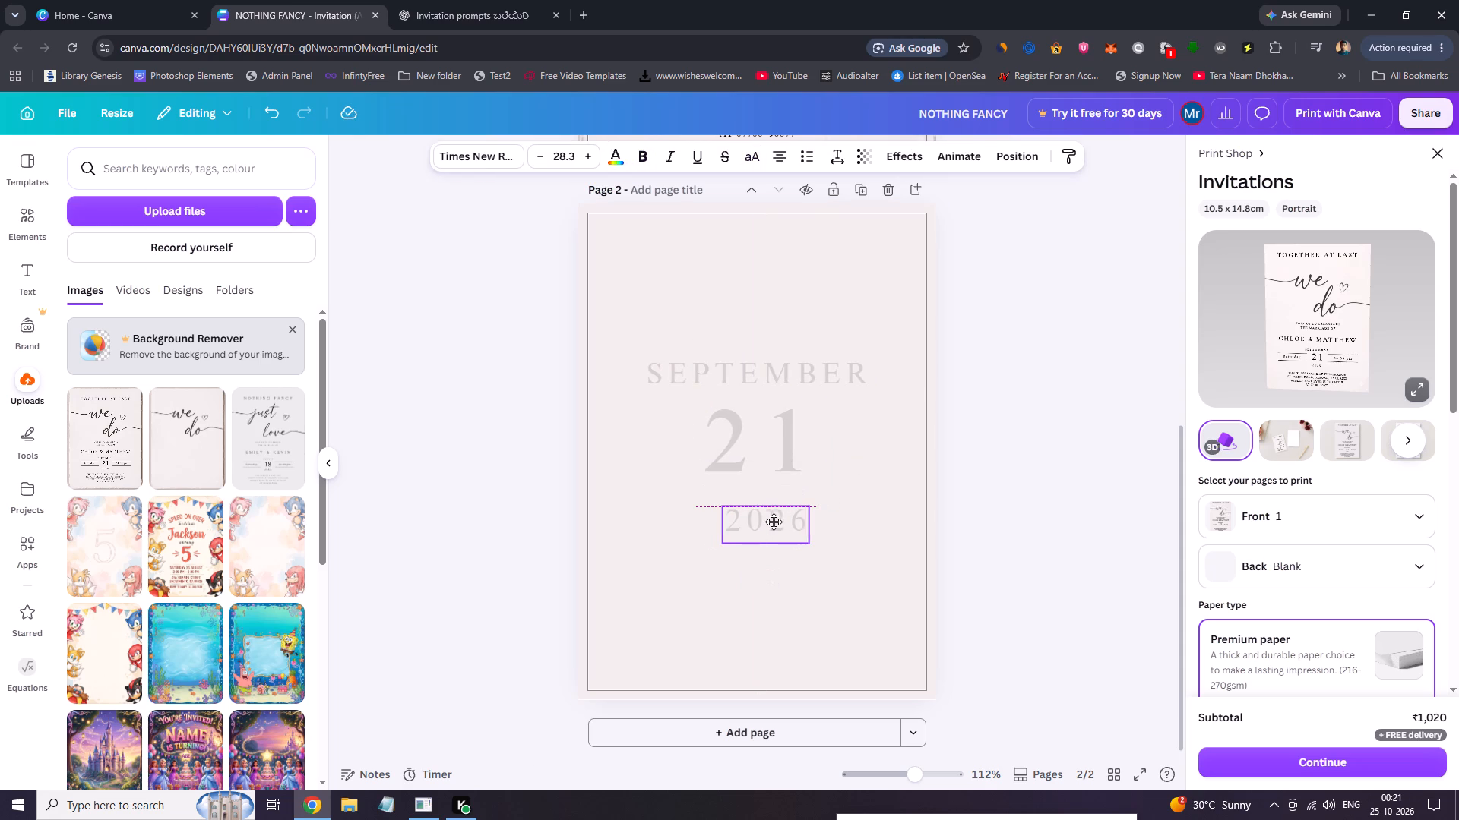
click(1046, 466)
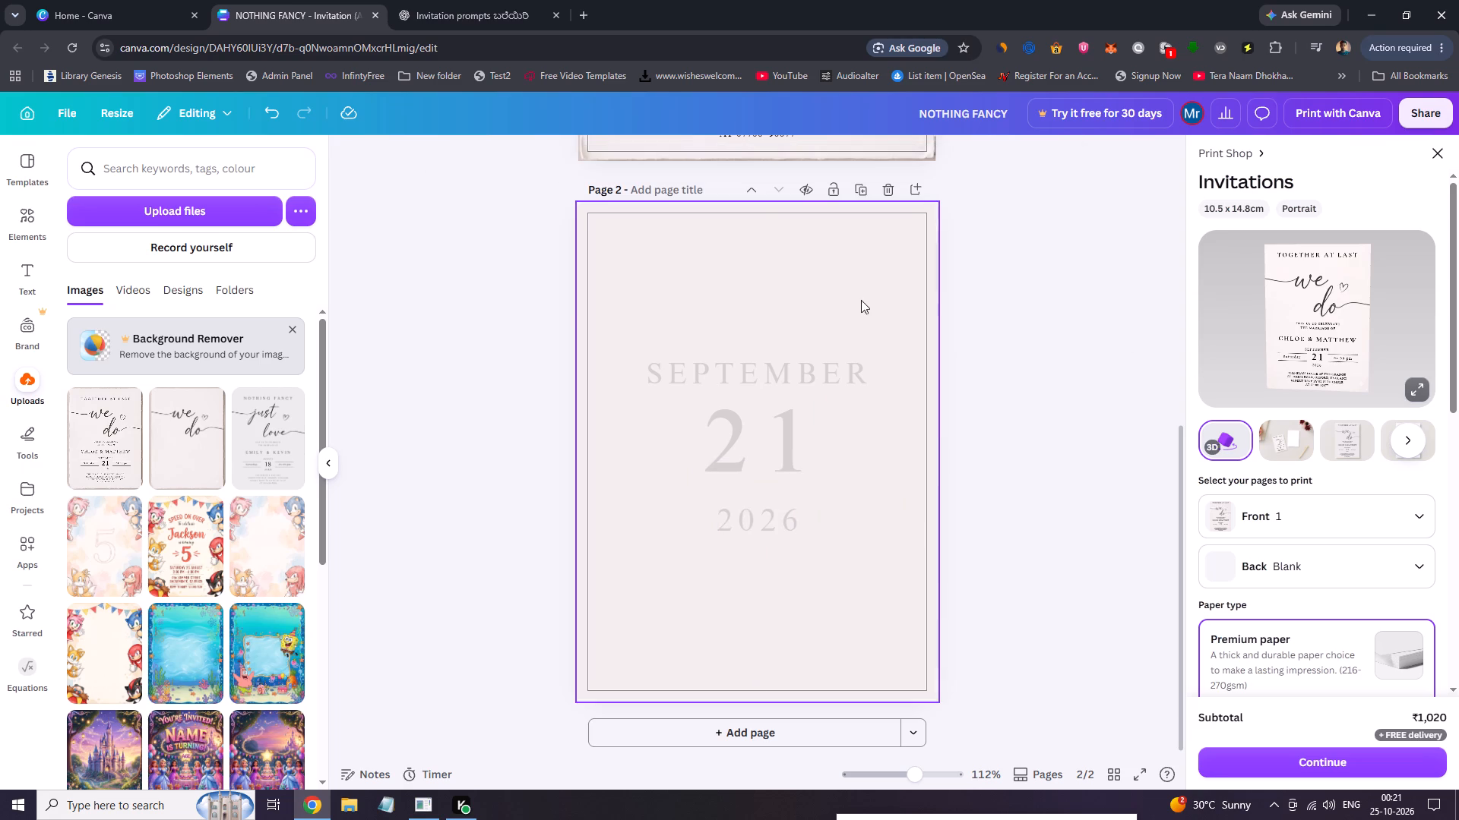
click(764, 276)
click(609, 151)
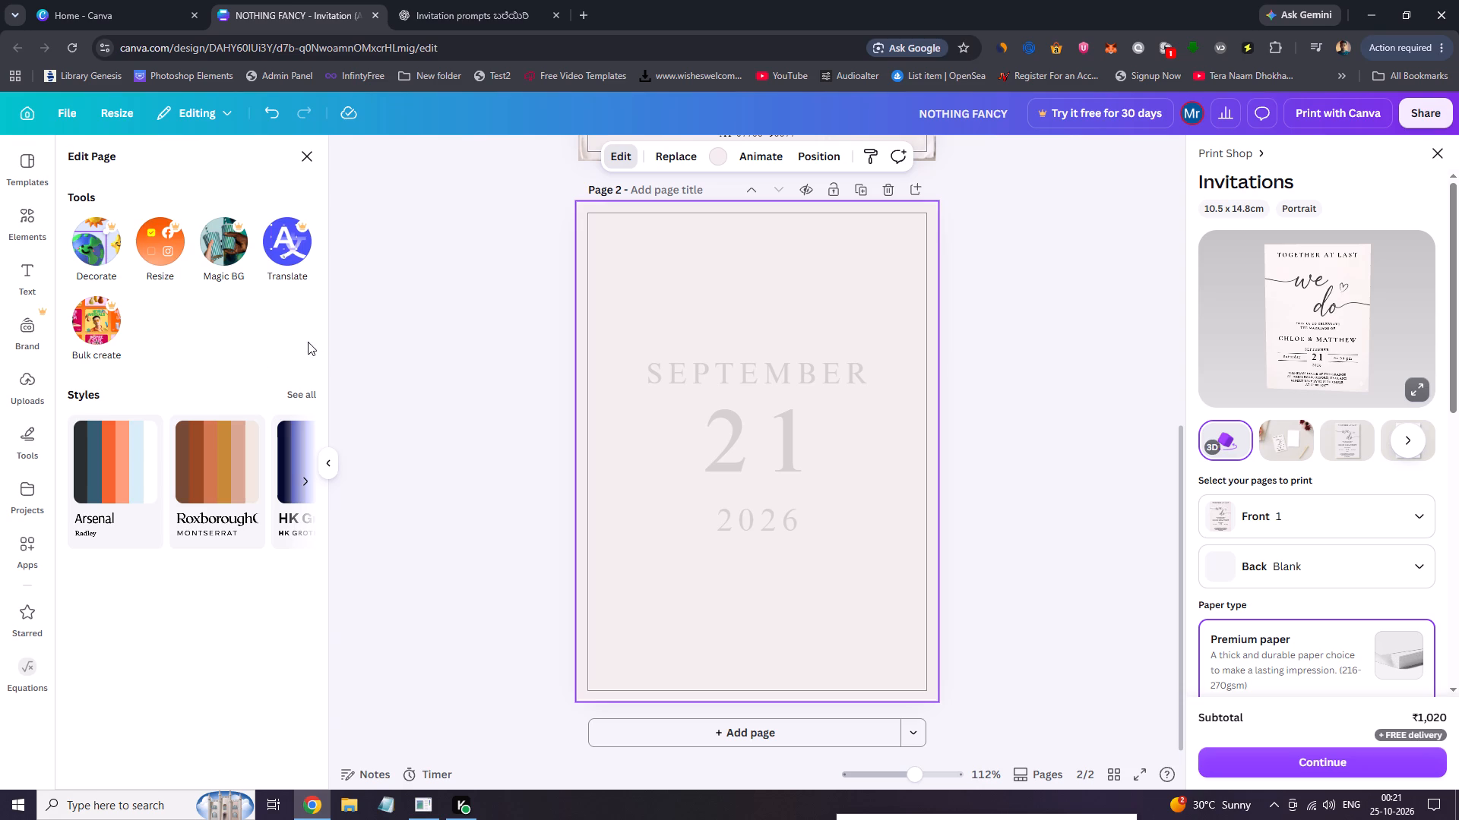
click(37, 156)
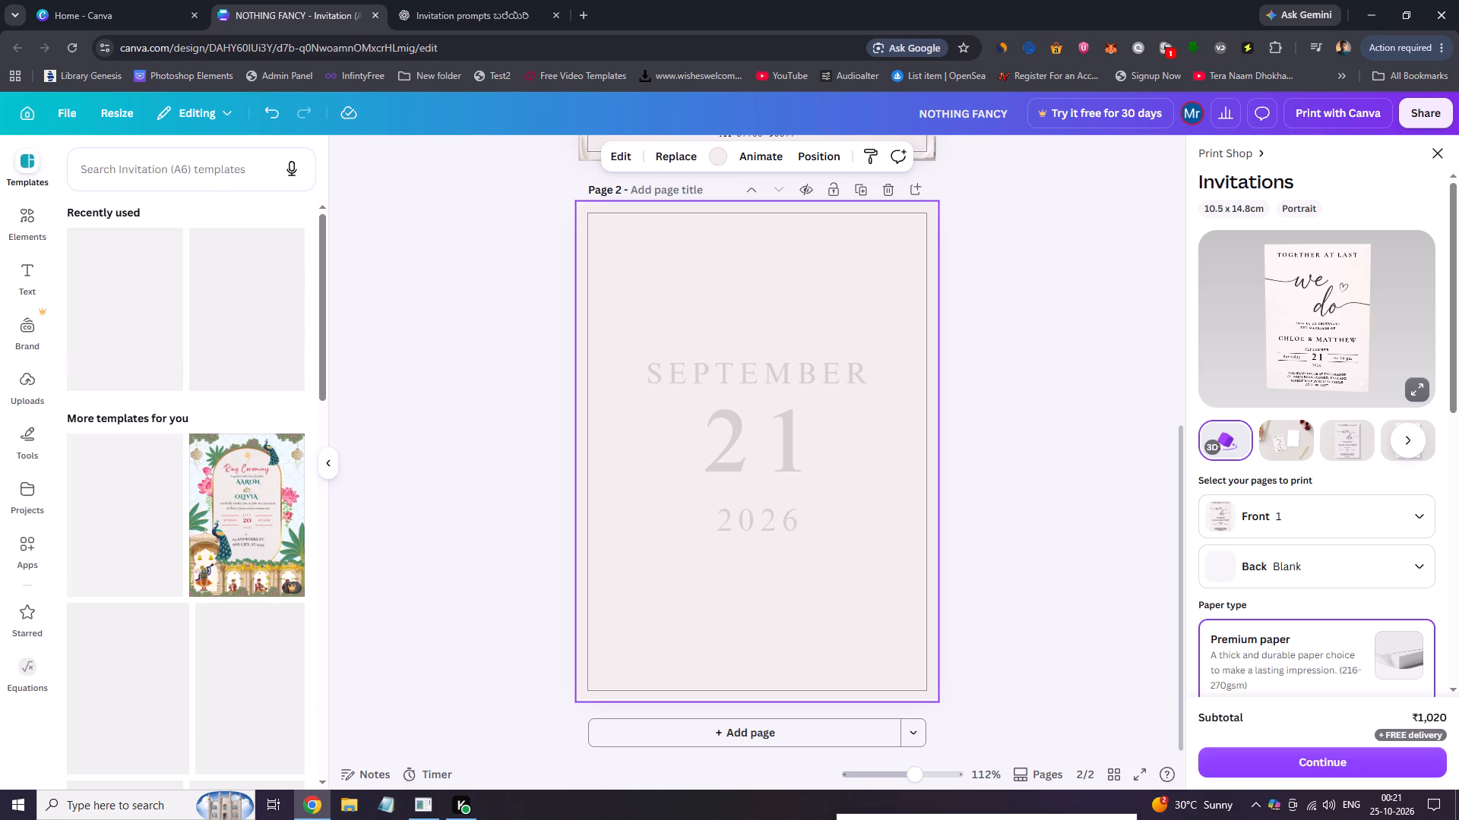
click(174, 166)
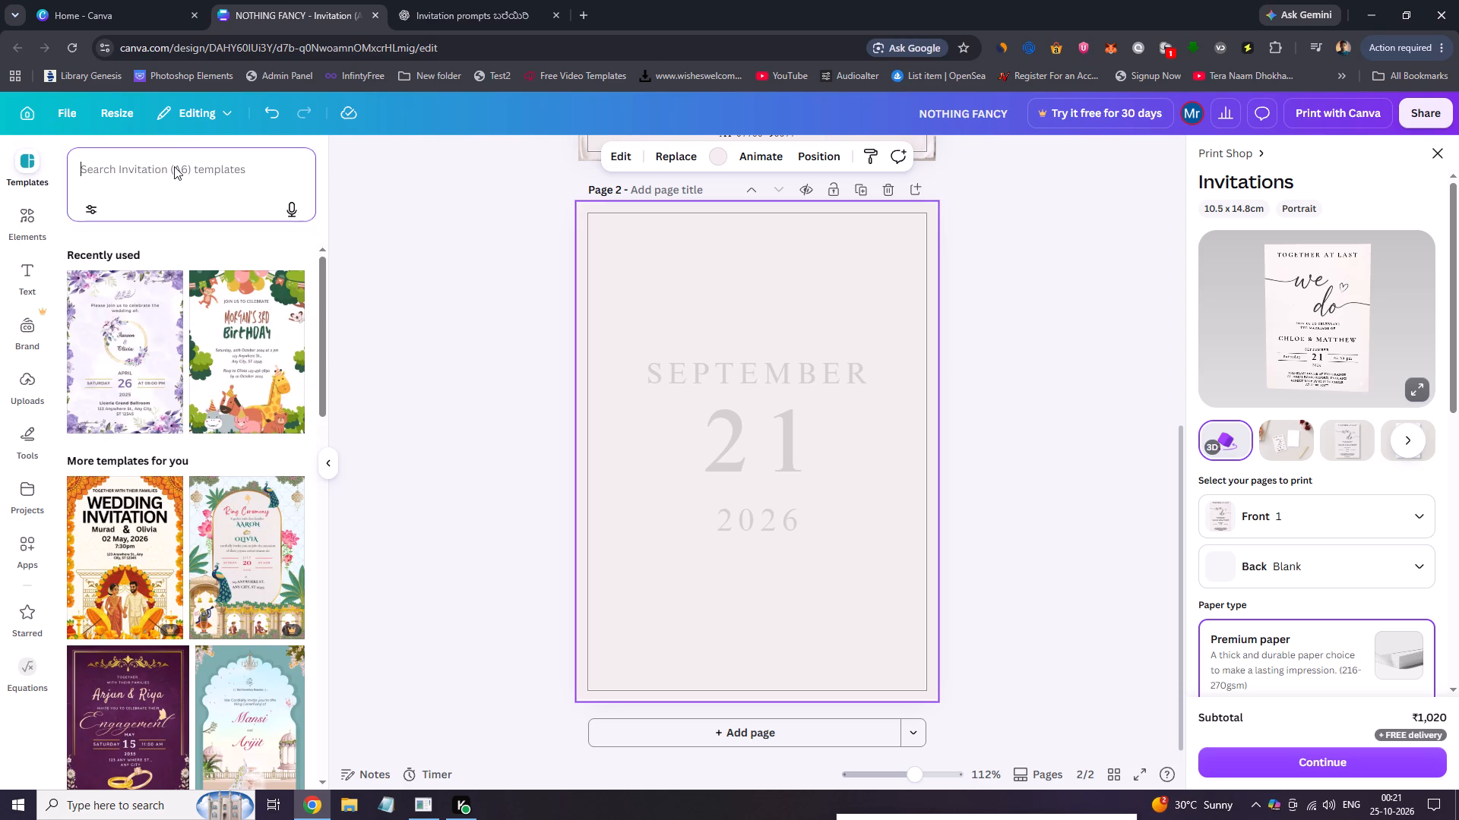
Search the elements for "rough paper" and show only graphics.
click(14, 222)
click(142, 178)
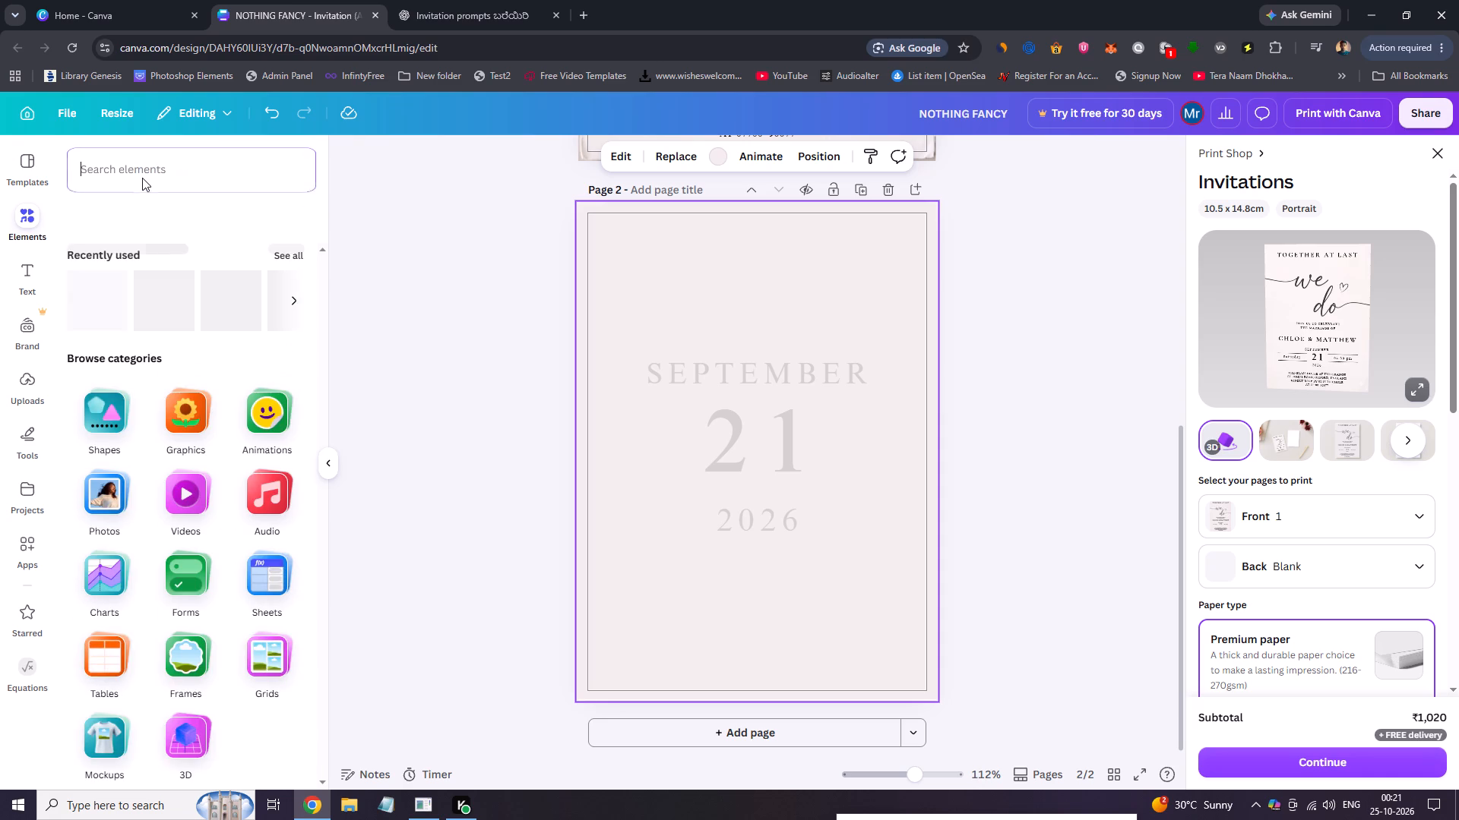
text(rou)
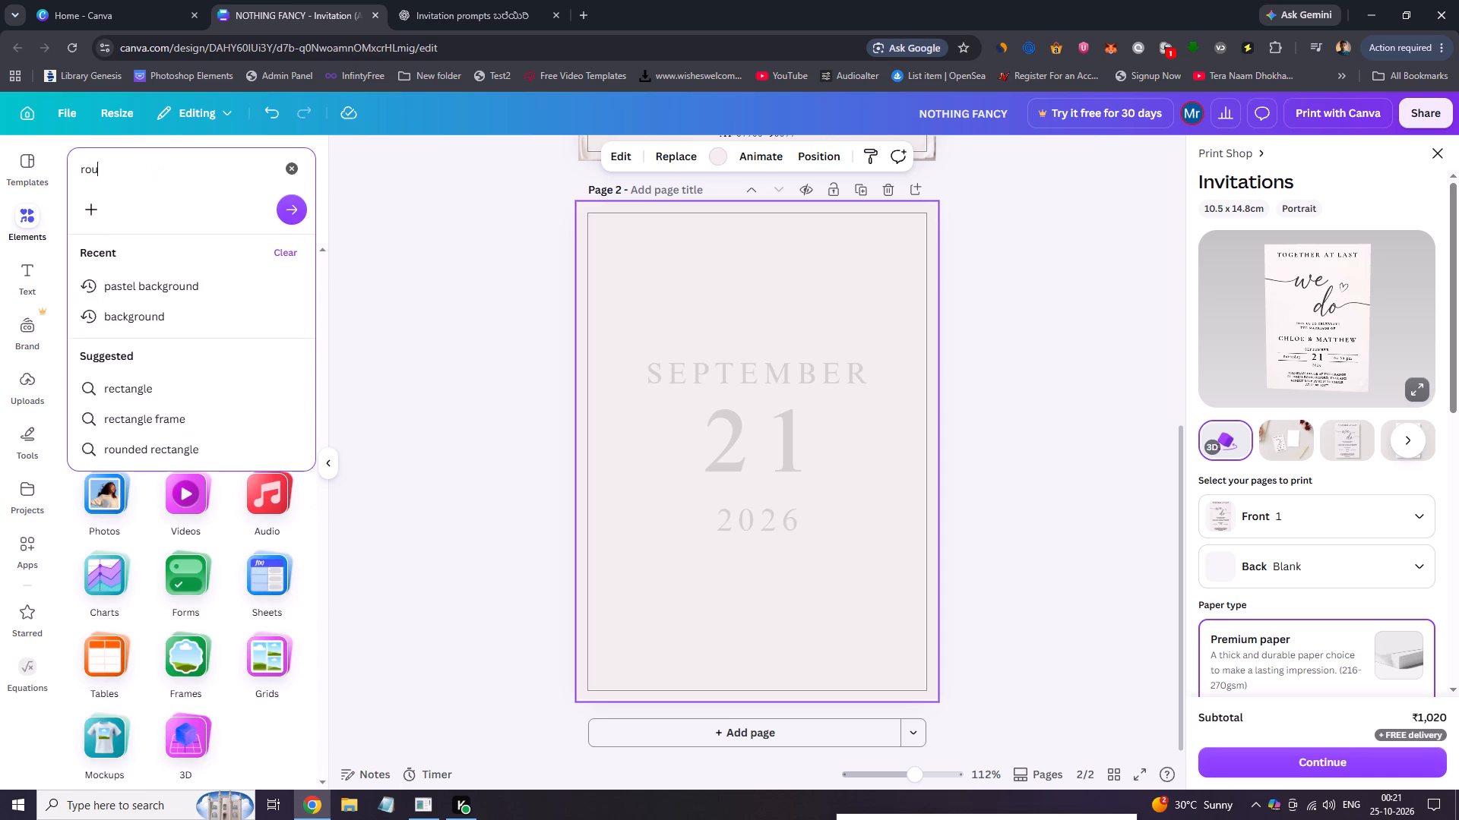
text(gh)
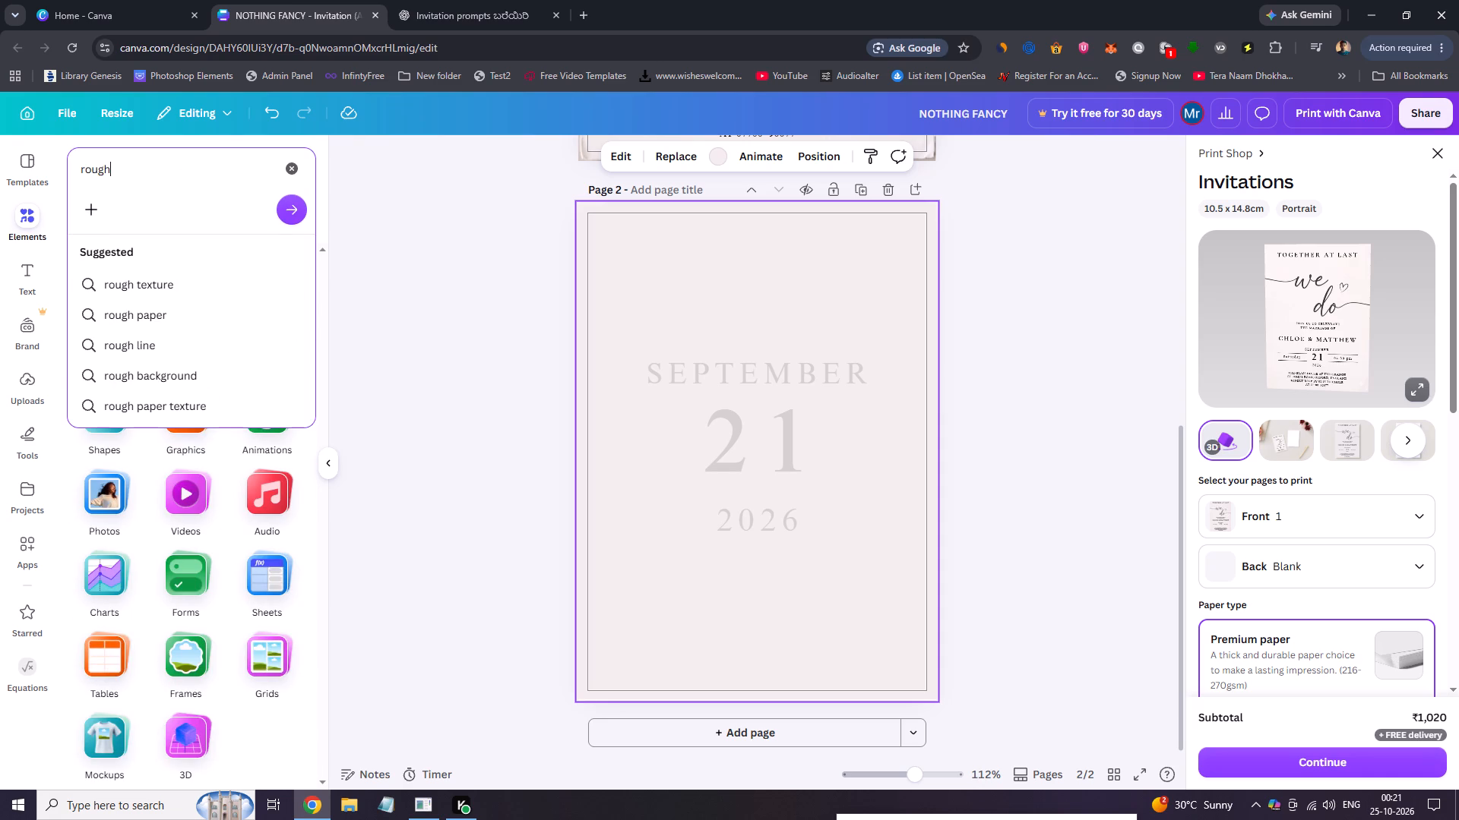
key(Down)
key(Down)
key(Down)
key(Up)
key(Return)
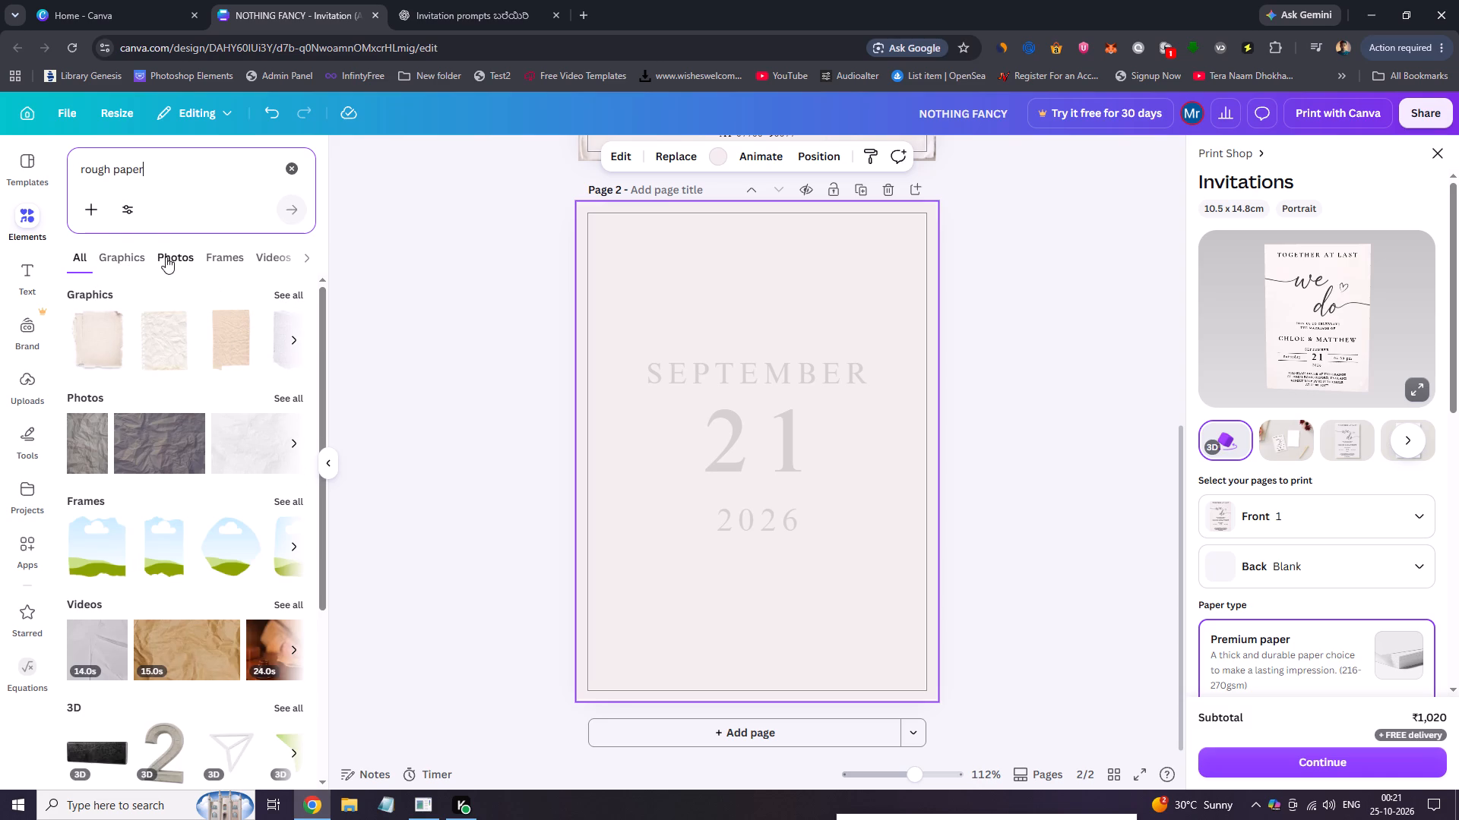
click(126, 258)
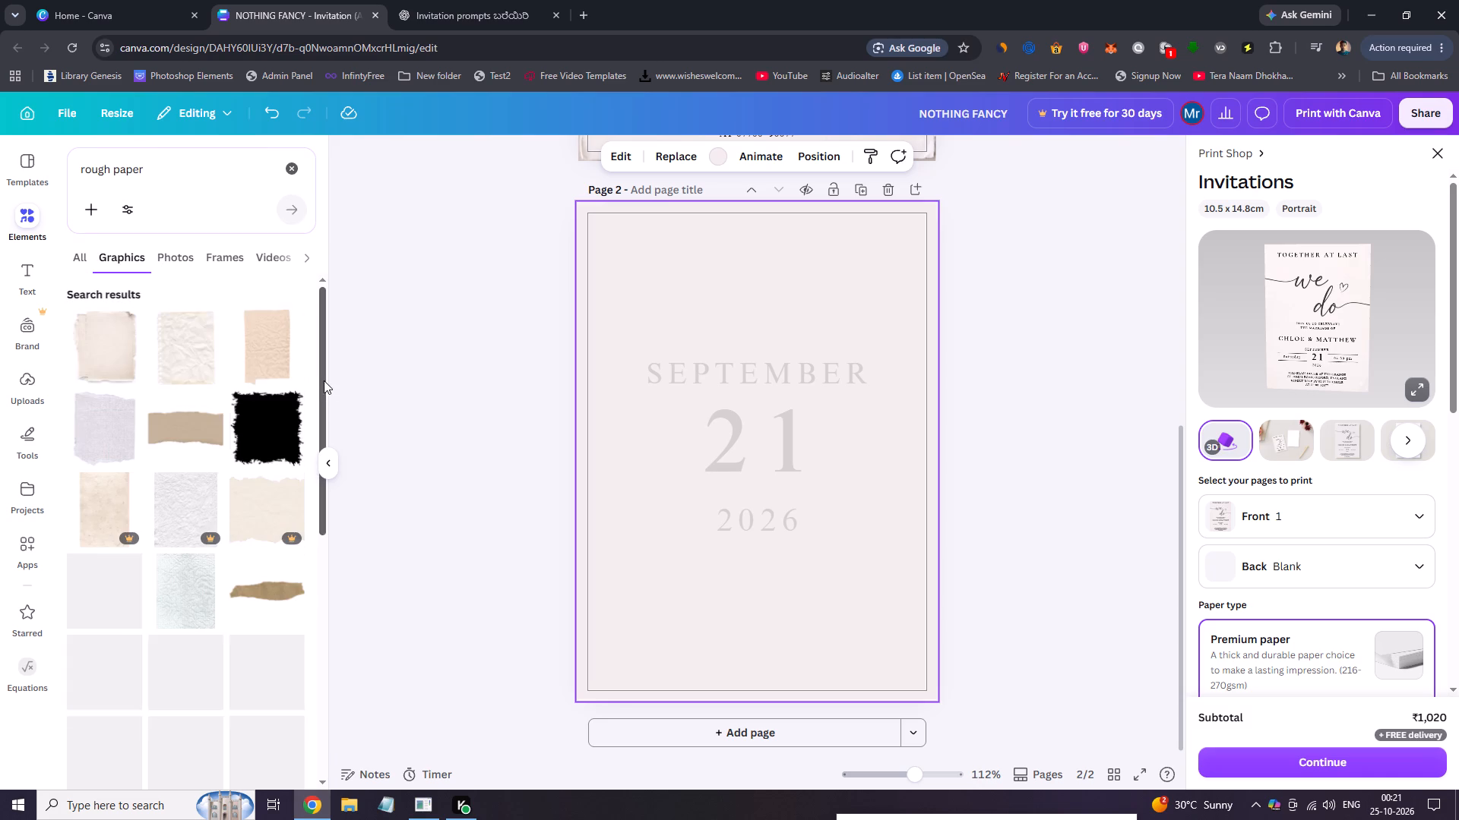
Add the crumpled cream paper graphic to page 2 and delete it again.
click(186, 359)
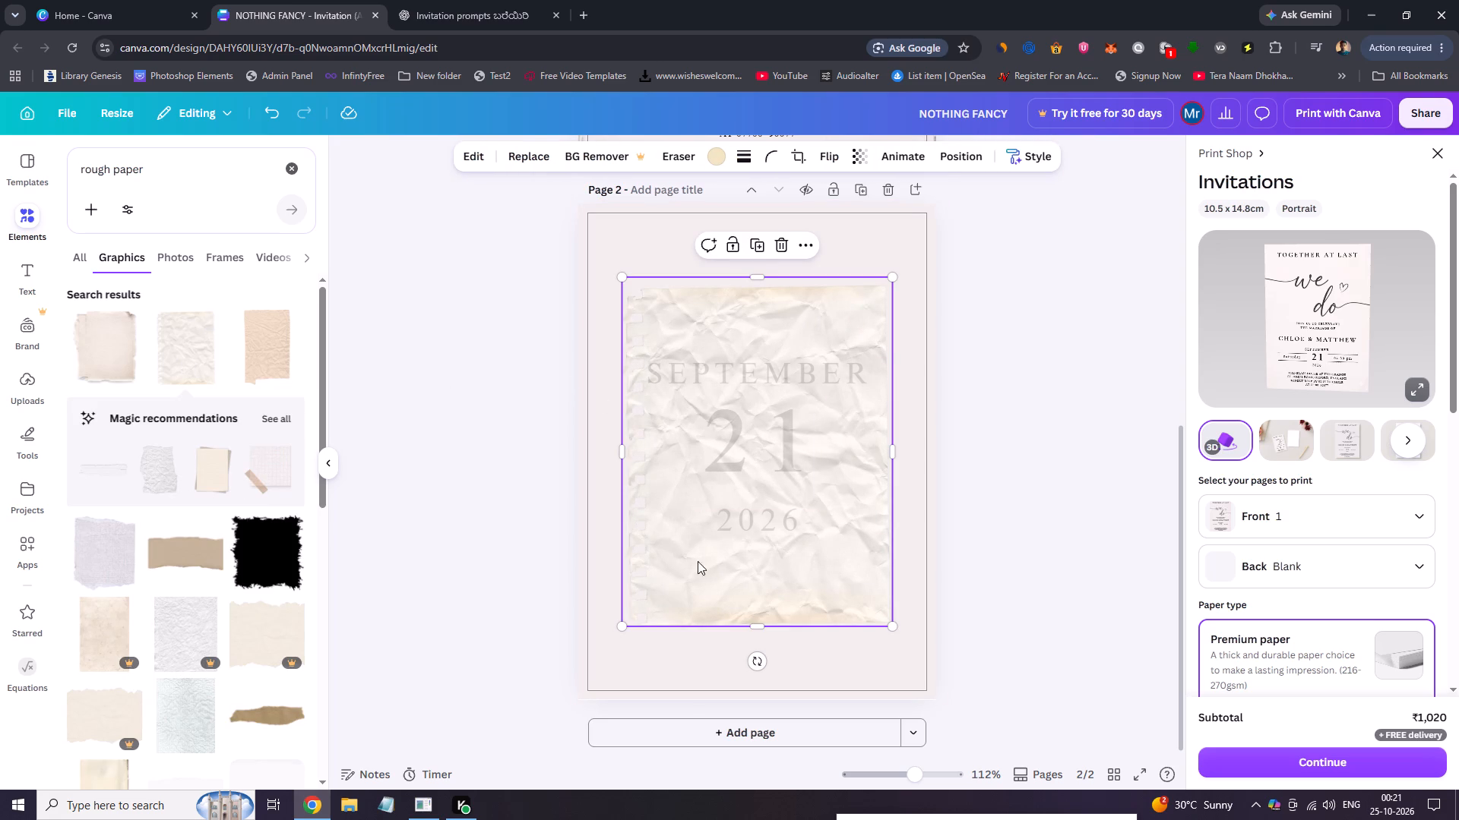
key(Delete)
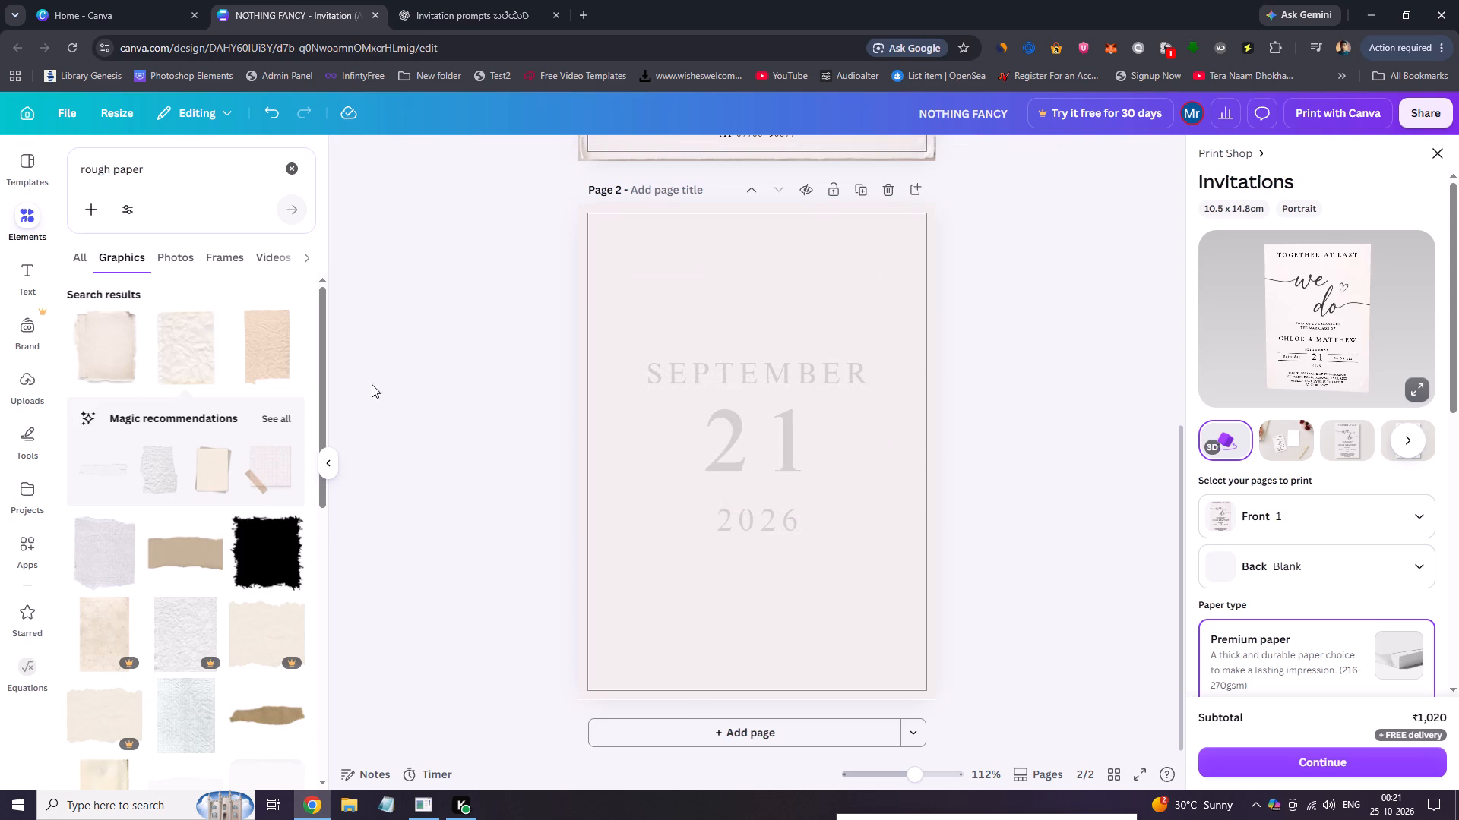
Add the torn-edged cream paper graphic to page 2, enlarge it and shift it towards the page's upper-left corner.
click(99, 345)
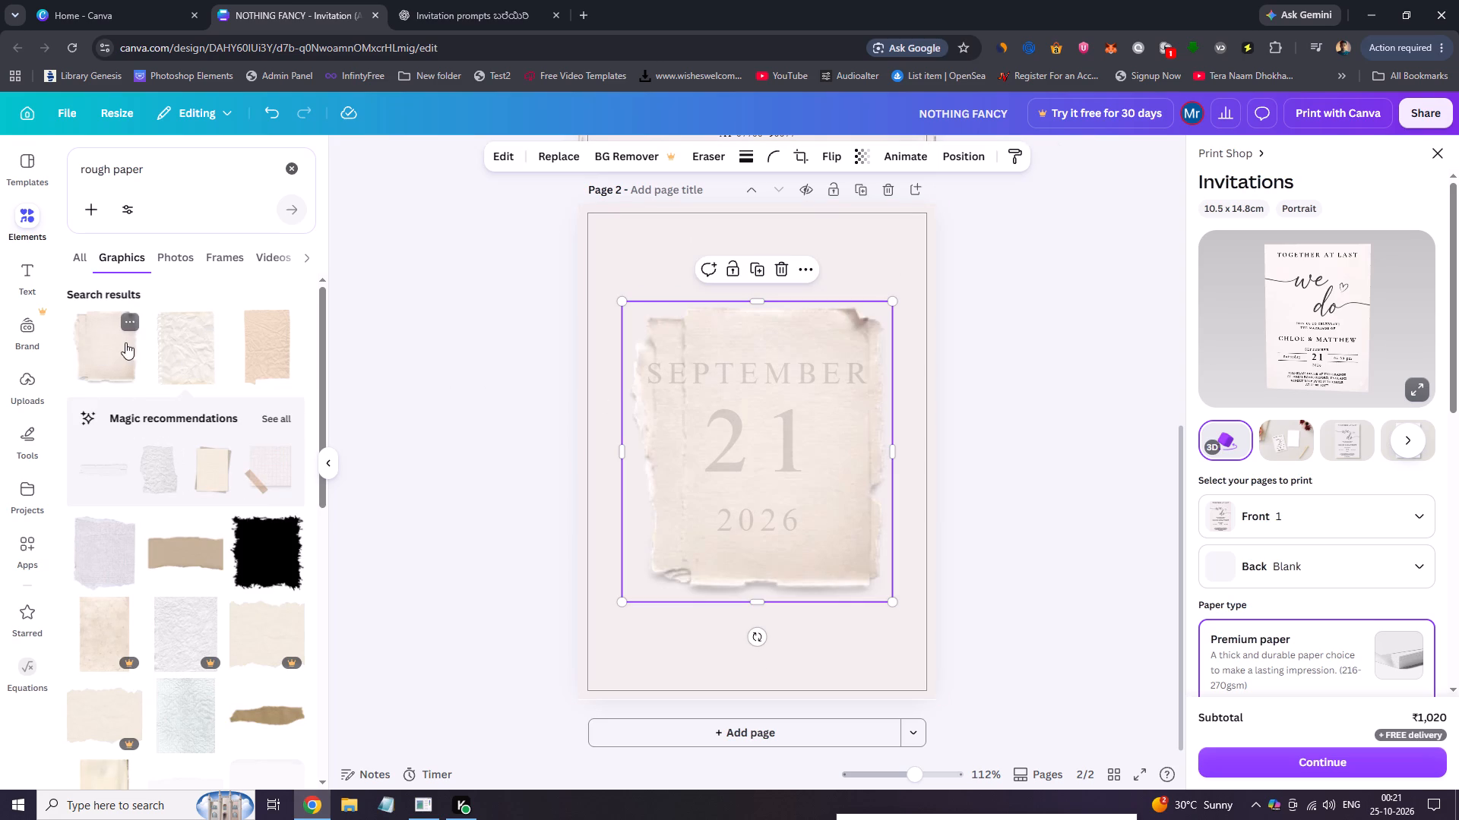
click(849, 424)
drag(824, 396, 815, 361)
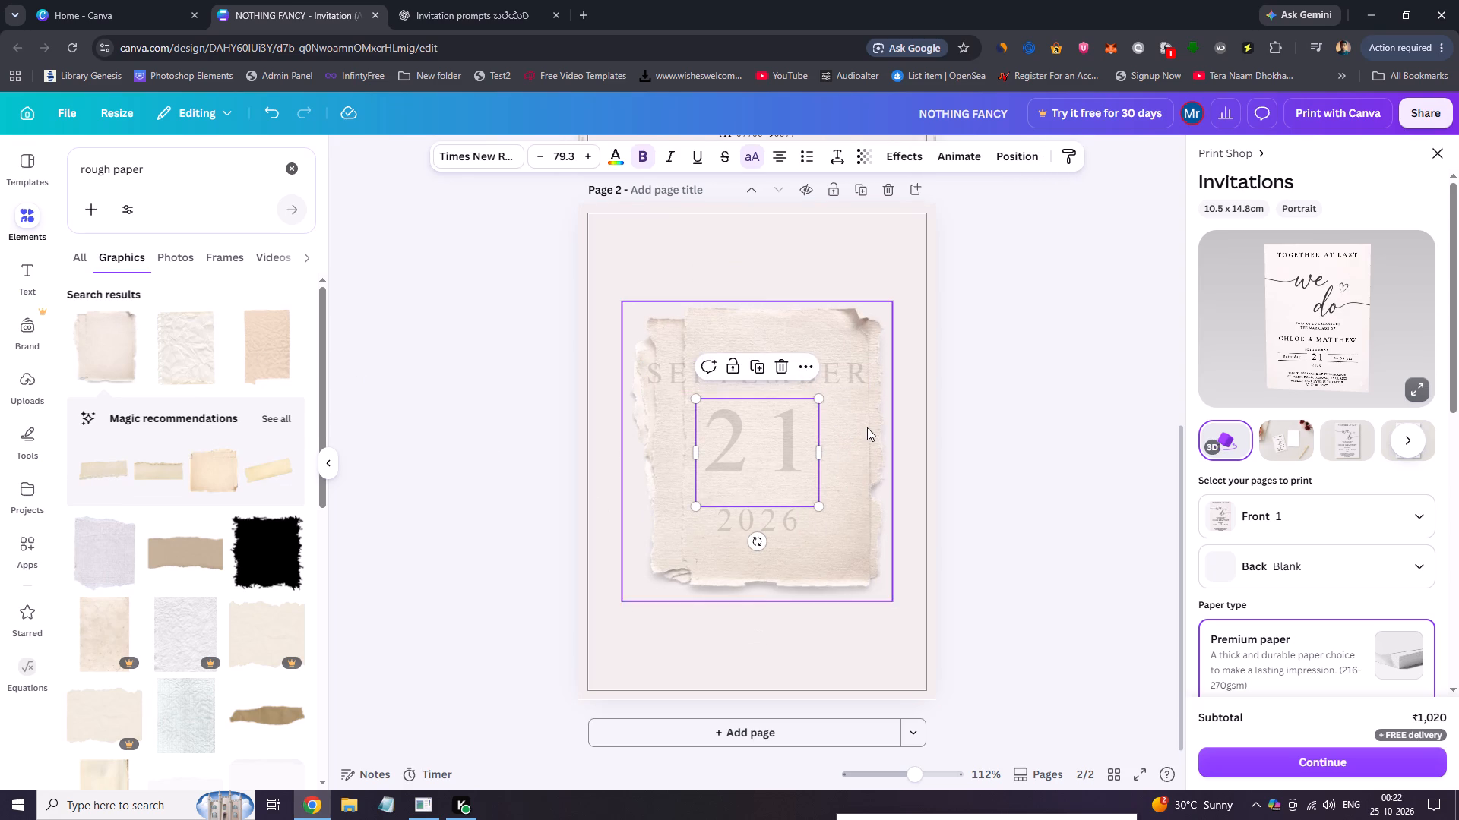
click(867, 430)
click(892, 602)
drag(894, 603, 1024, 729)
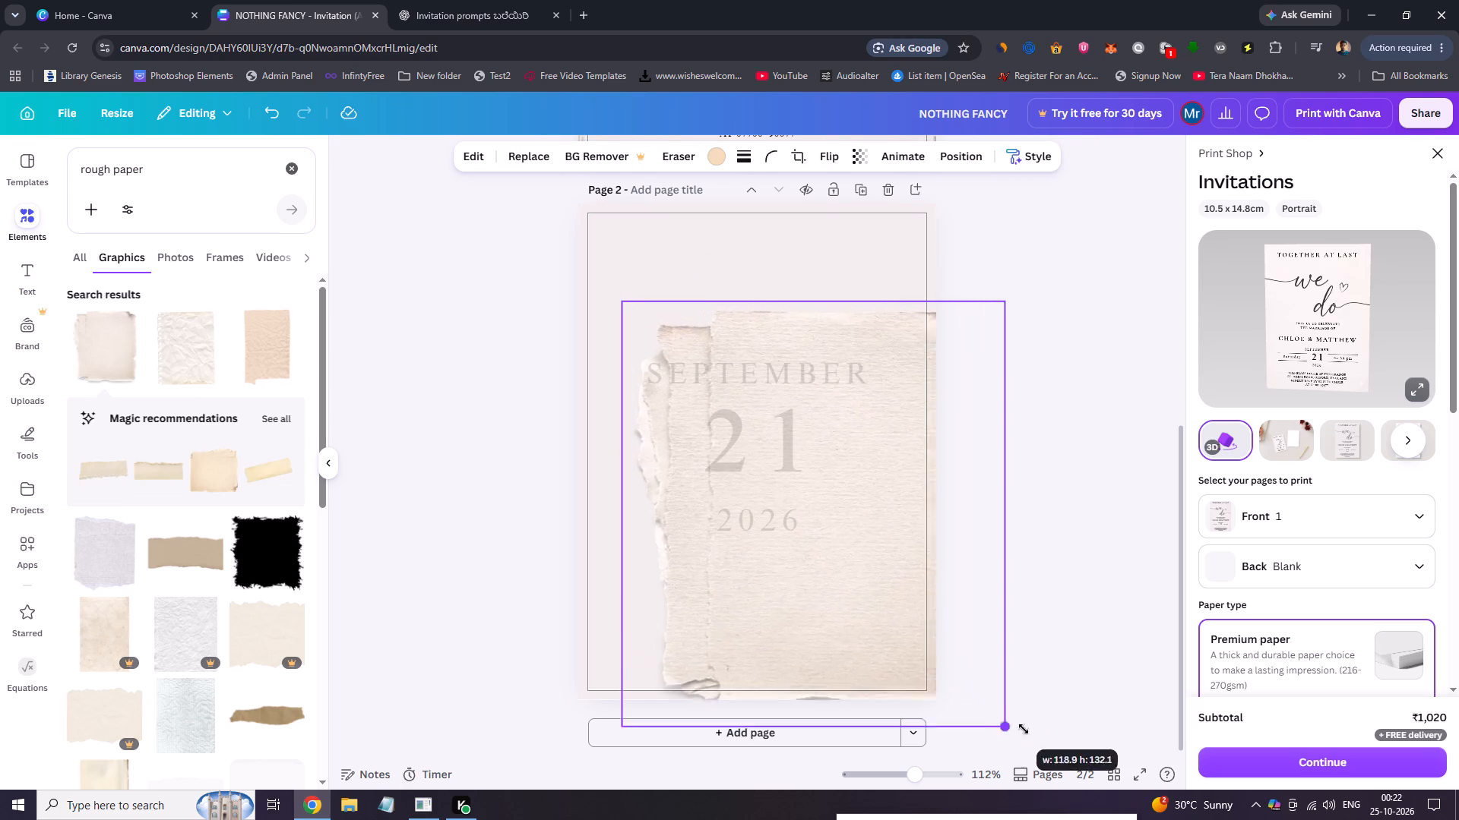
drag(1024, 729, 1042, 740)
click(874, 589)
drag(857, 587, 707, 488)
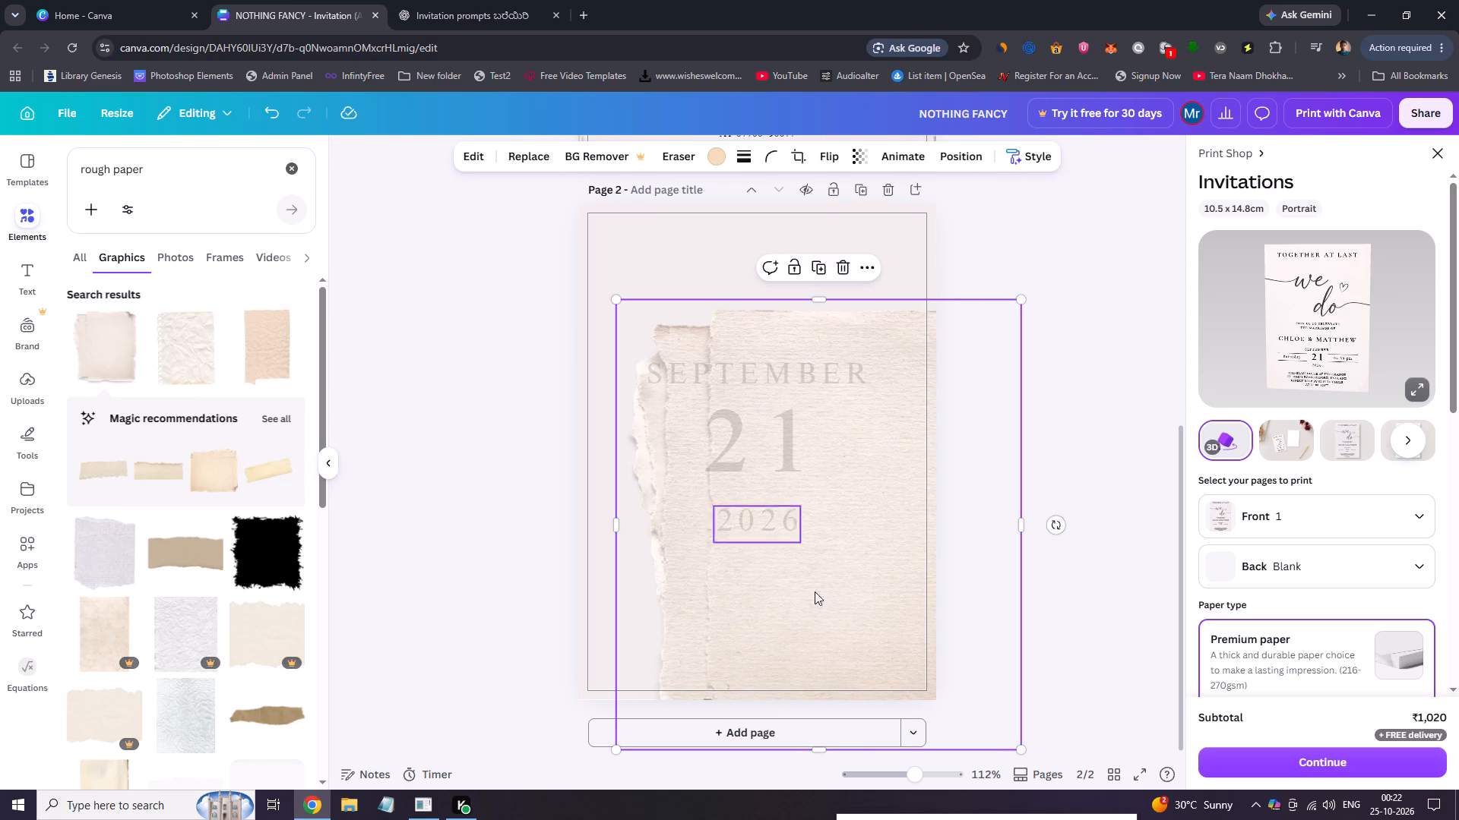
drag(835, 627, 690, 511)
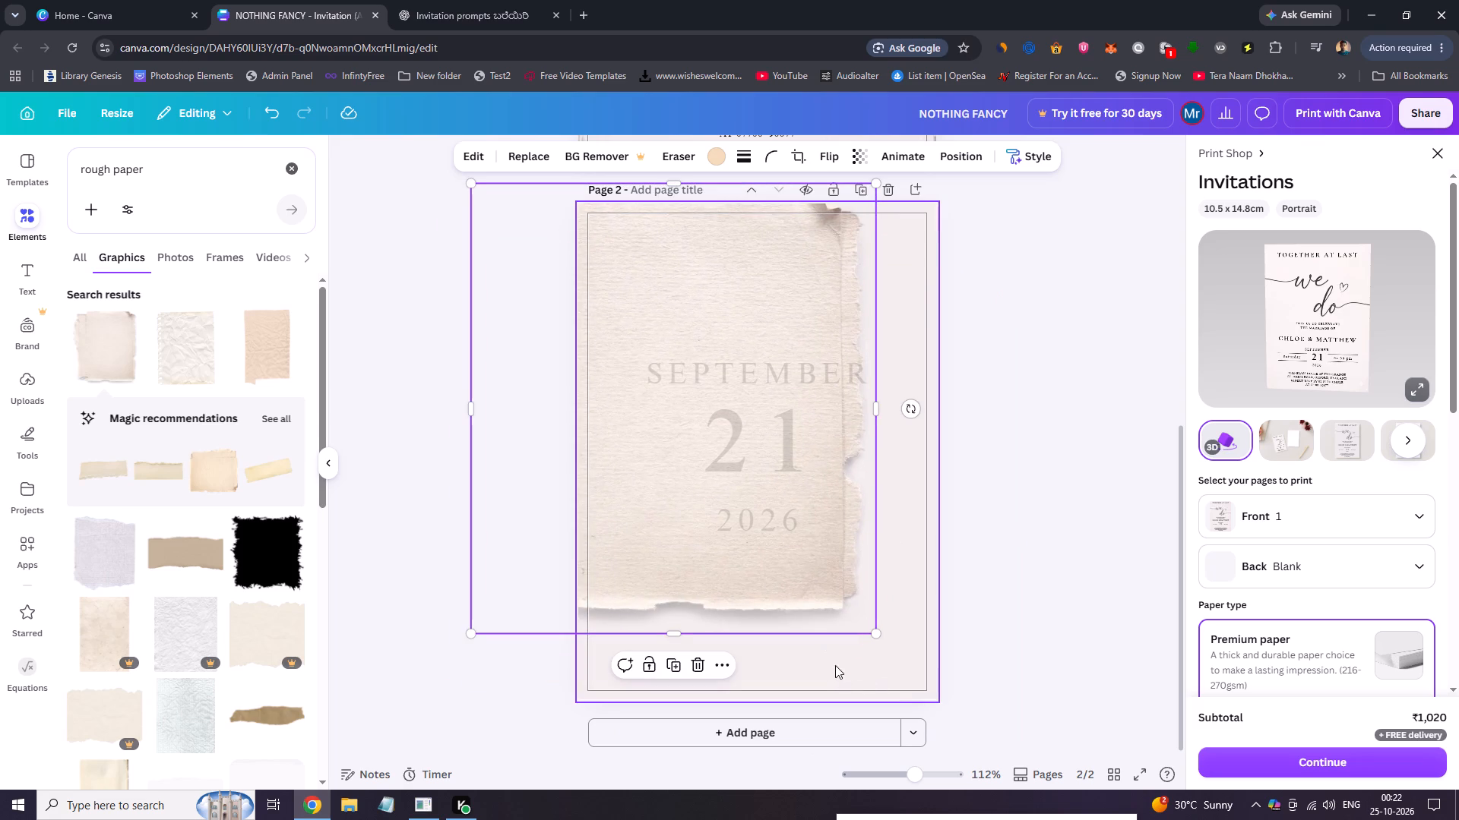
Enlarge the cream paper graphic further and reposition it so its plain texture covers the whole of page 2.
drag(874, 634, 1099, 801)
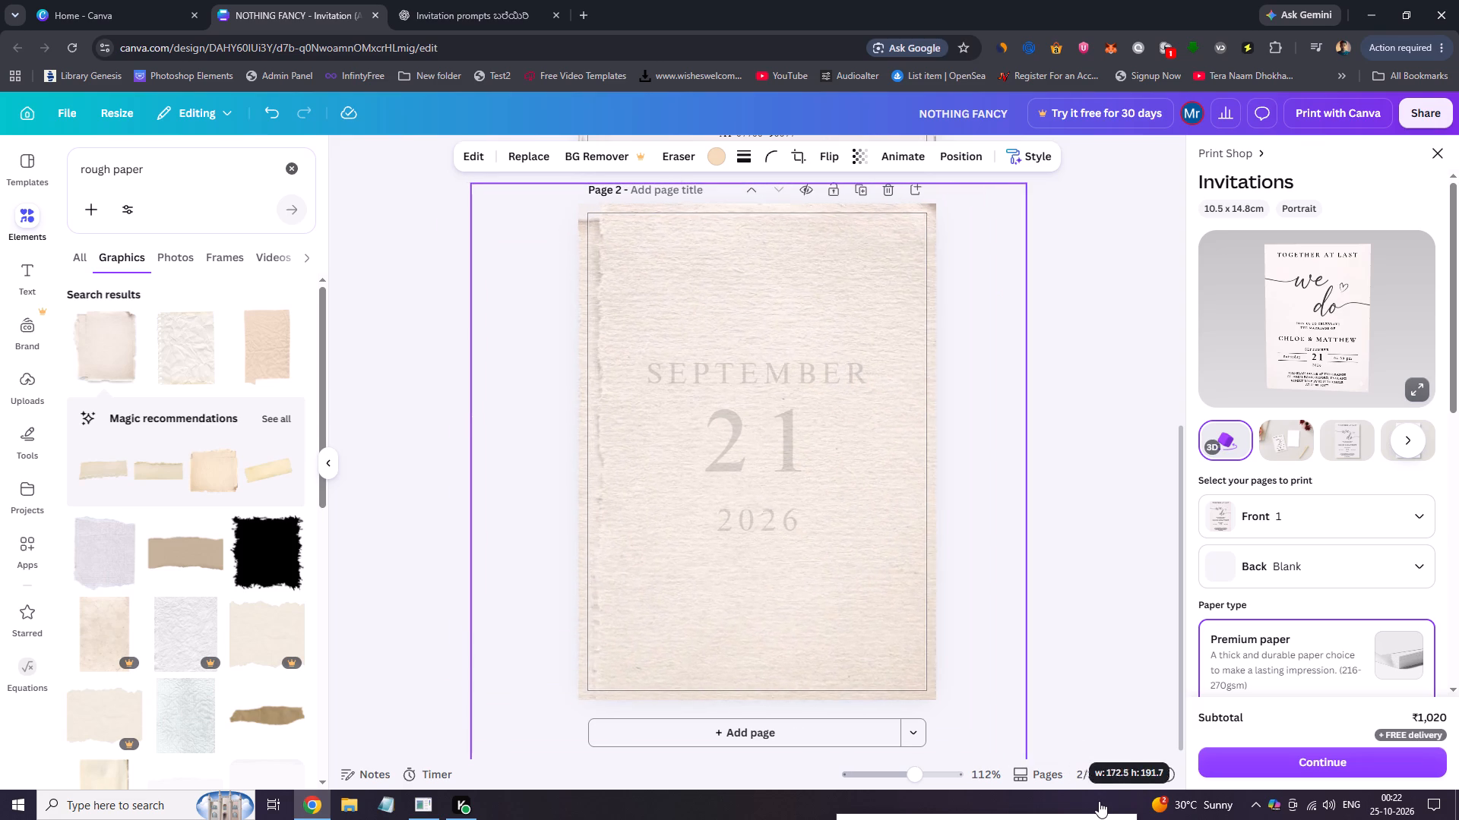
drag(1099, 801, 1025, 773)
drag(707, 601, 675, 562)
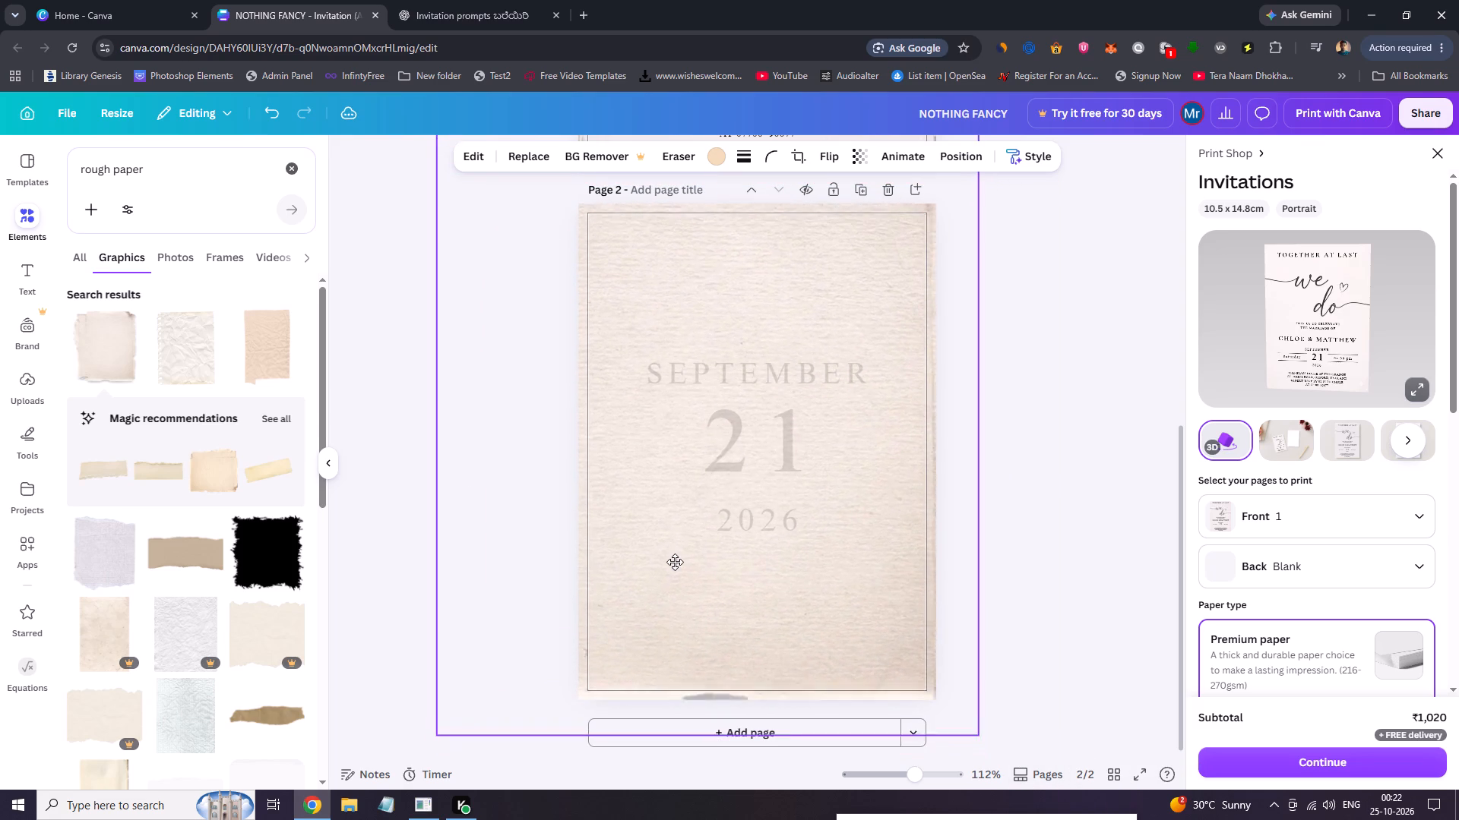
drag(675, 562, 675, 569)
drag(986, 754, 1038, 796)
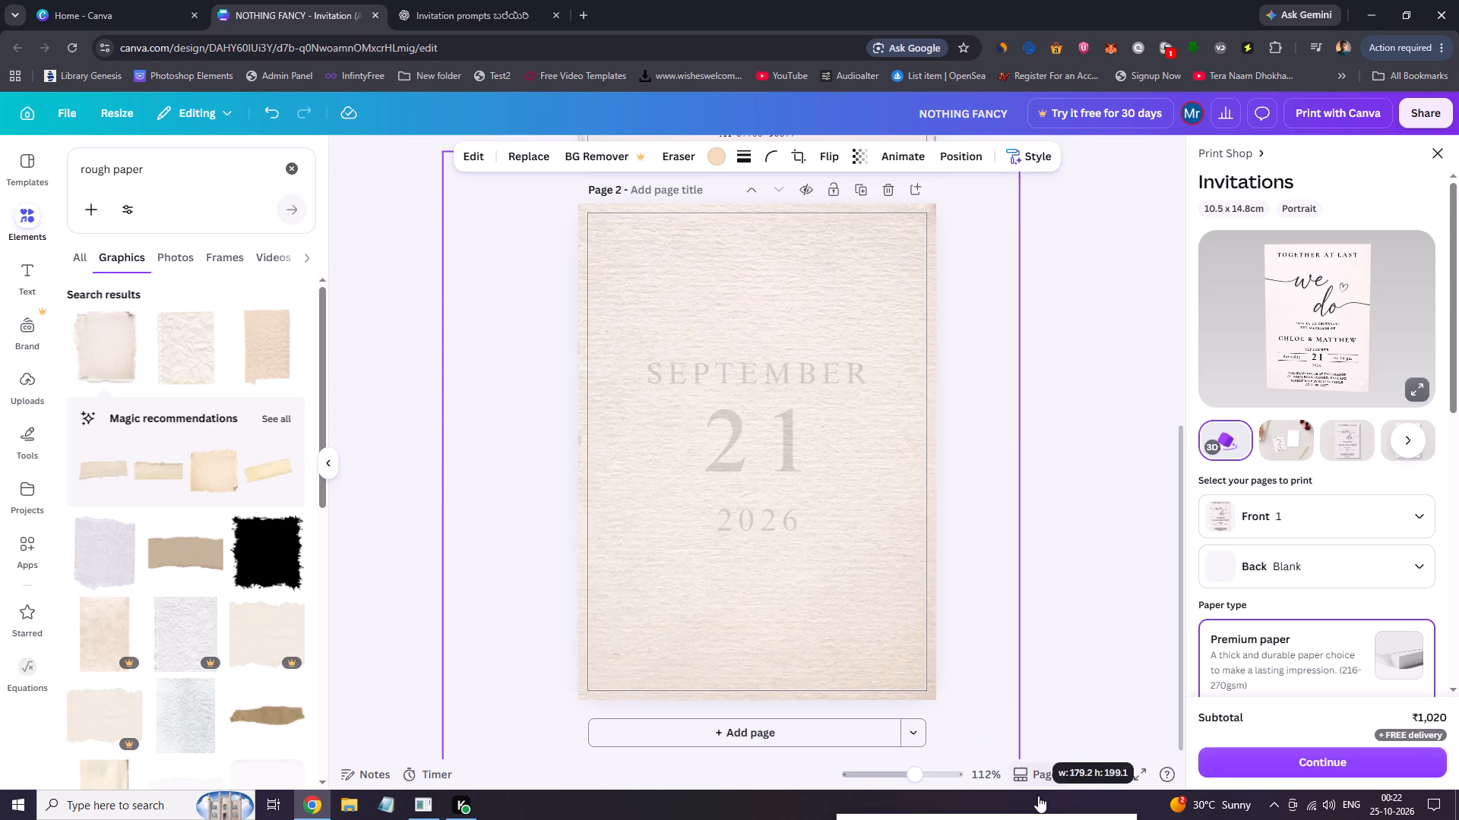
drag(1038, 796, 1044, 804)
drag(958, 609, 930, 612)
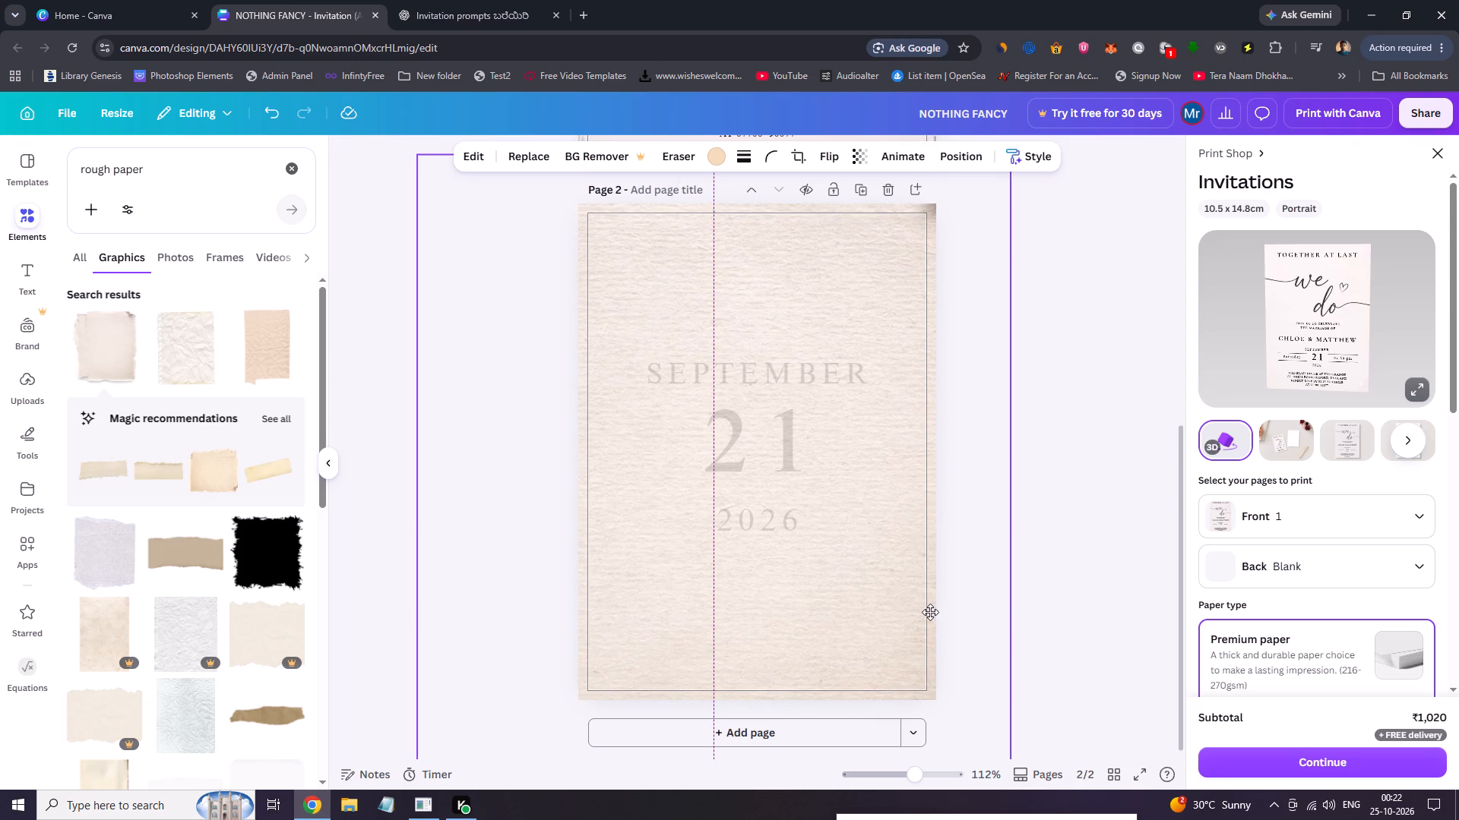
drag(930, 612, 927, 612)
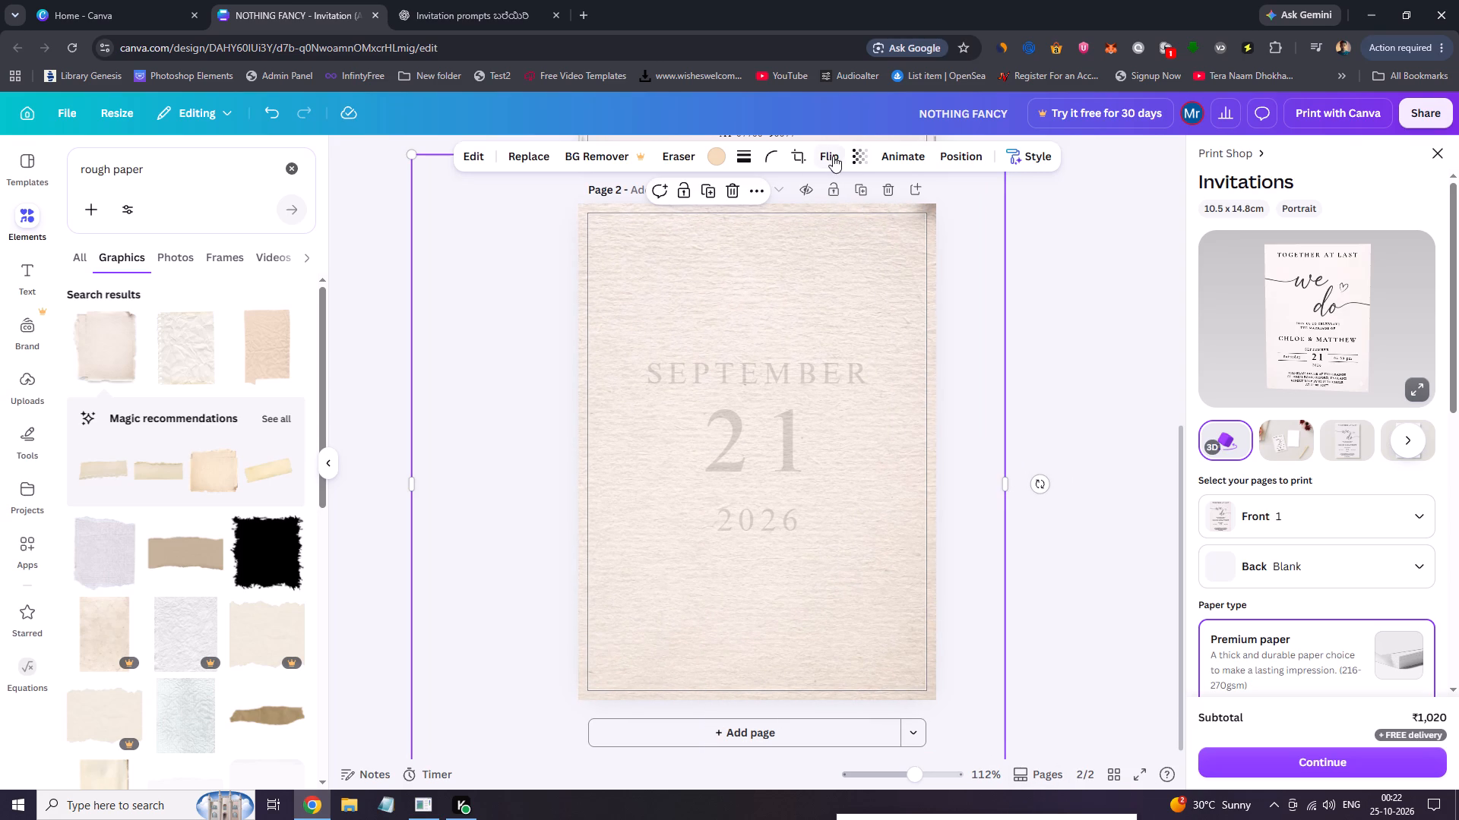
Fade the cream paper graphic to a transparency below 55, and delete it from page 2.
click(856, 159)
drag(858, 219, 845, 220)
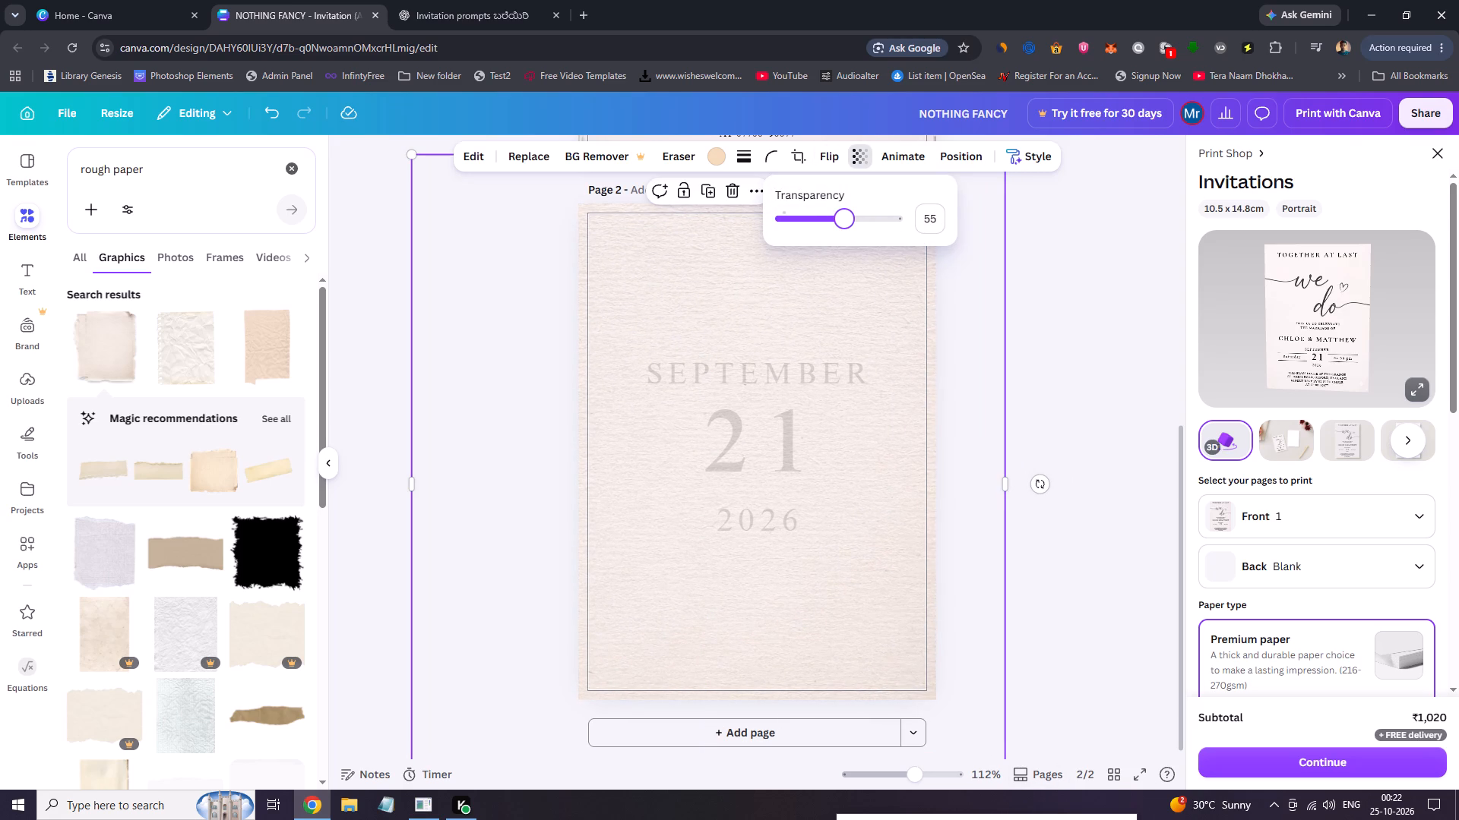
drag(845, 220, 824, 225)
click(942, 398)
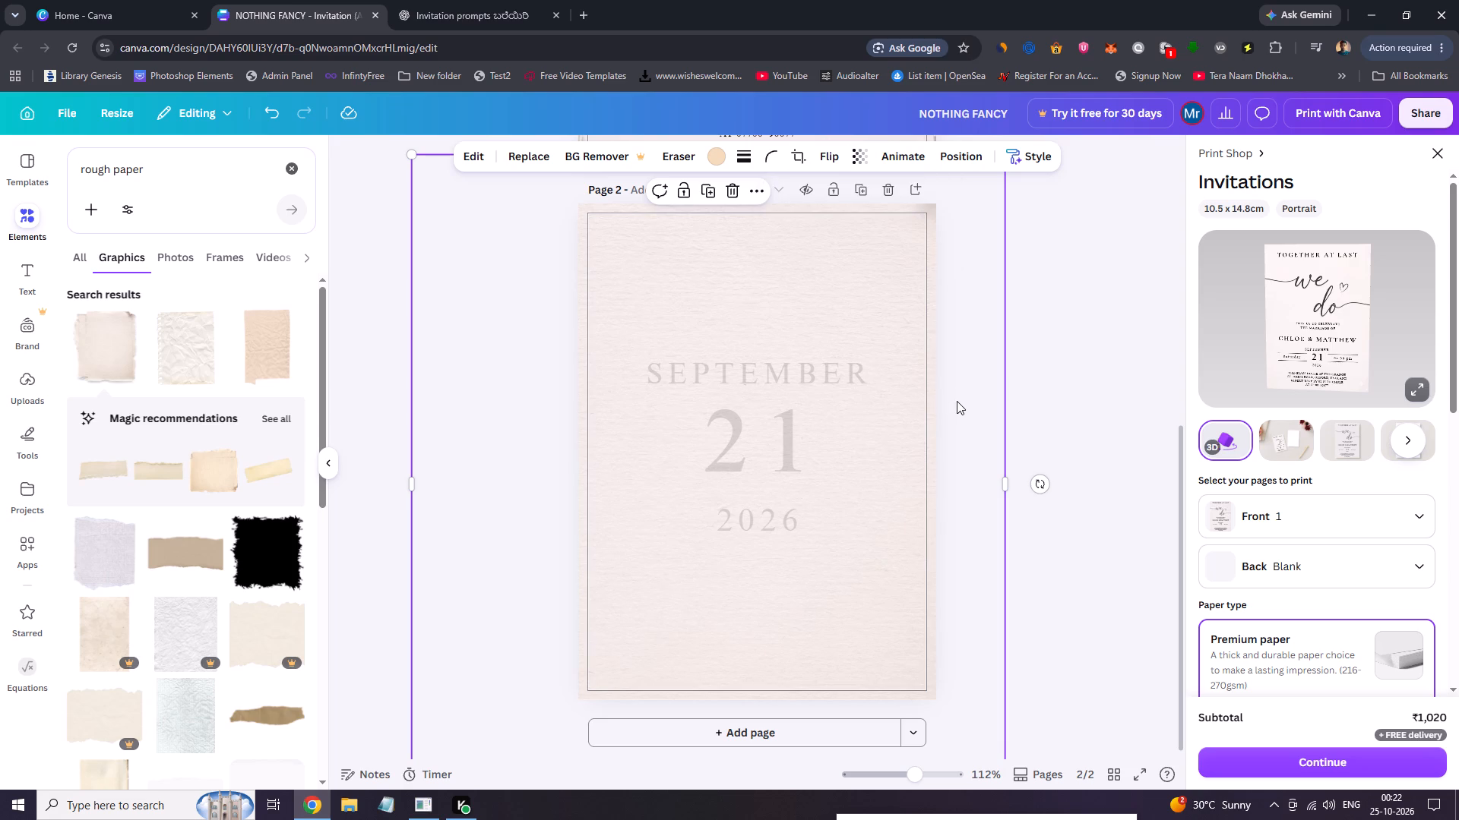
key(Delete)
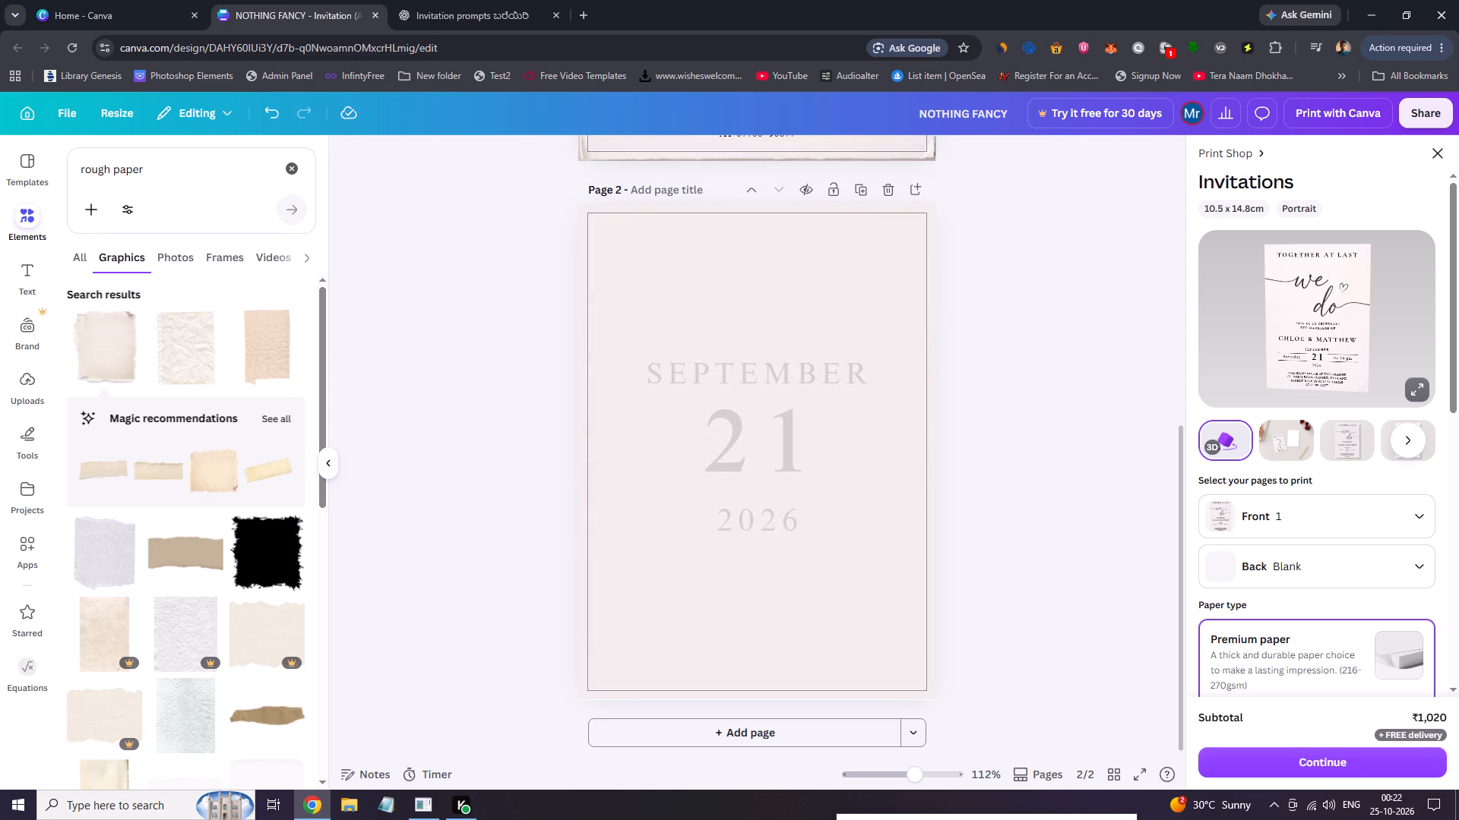
Search the graphics for the suggested term "matte paper".
drag(150, 172, 70, 175)
key(m)
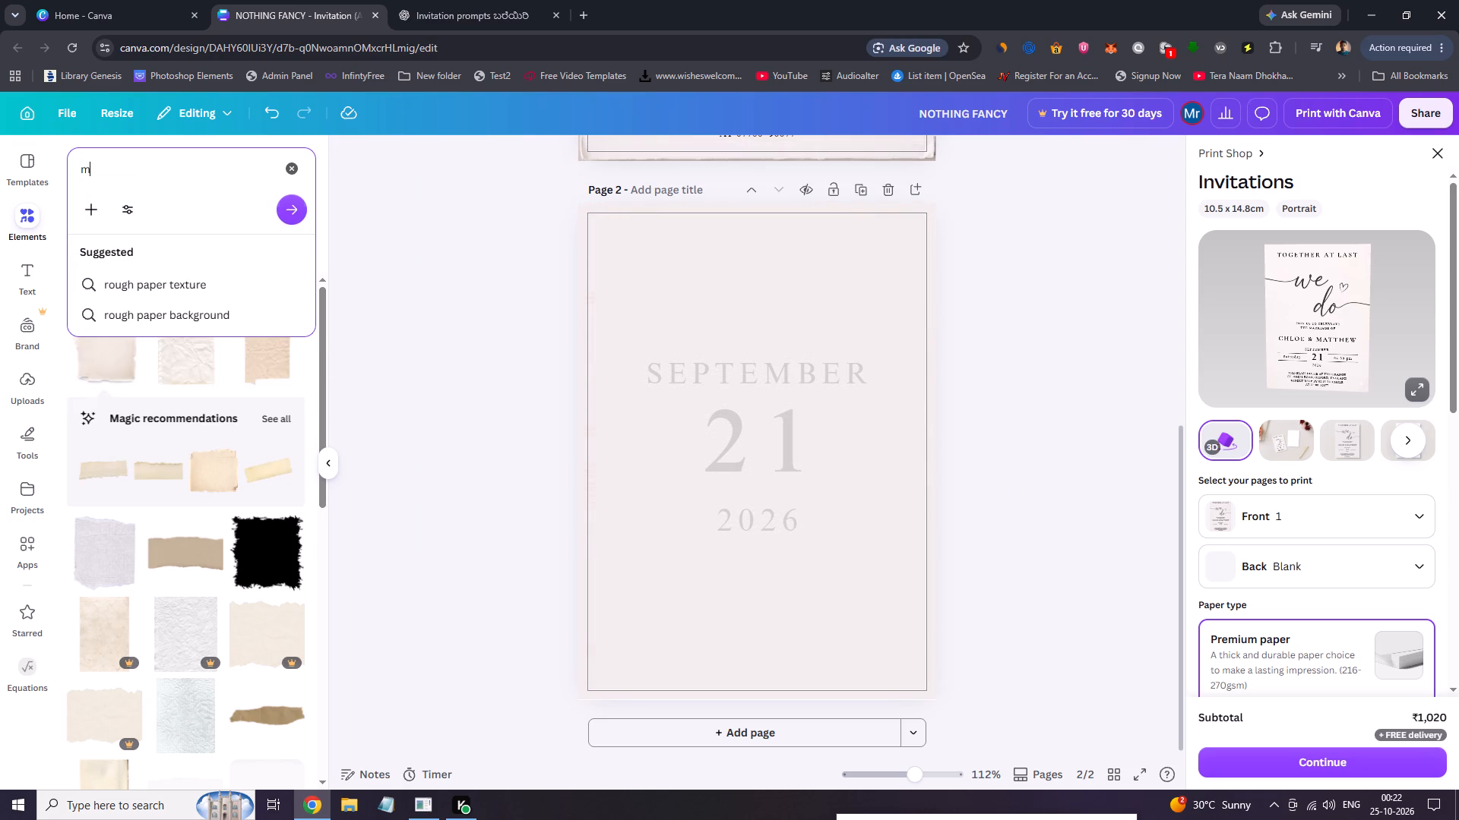
text(att)
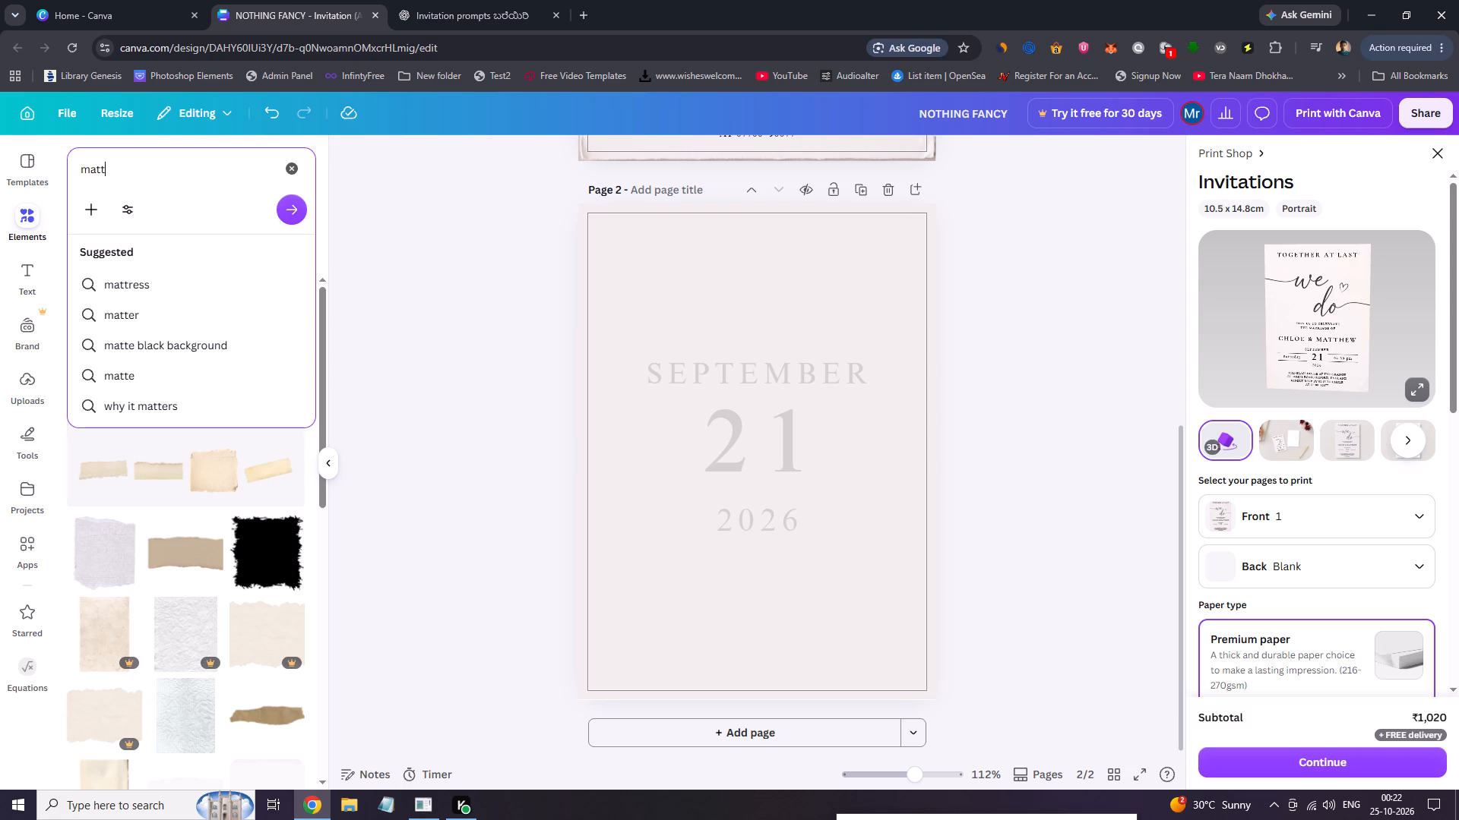
key(space)
key(p)
key(Down)
key(Down)
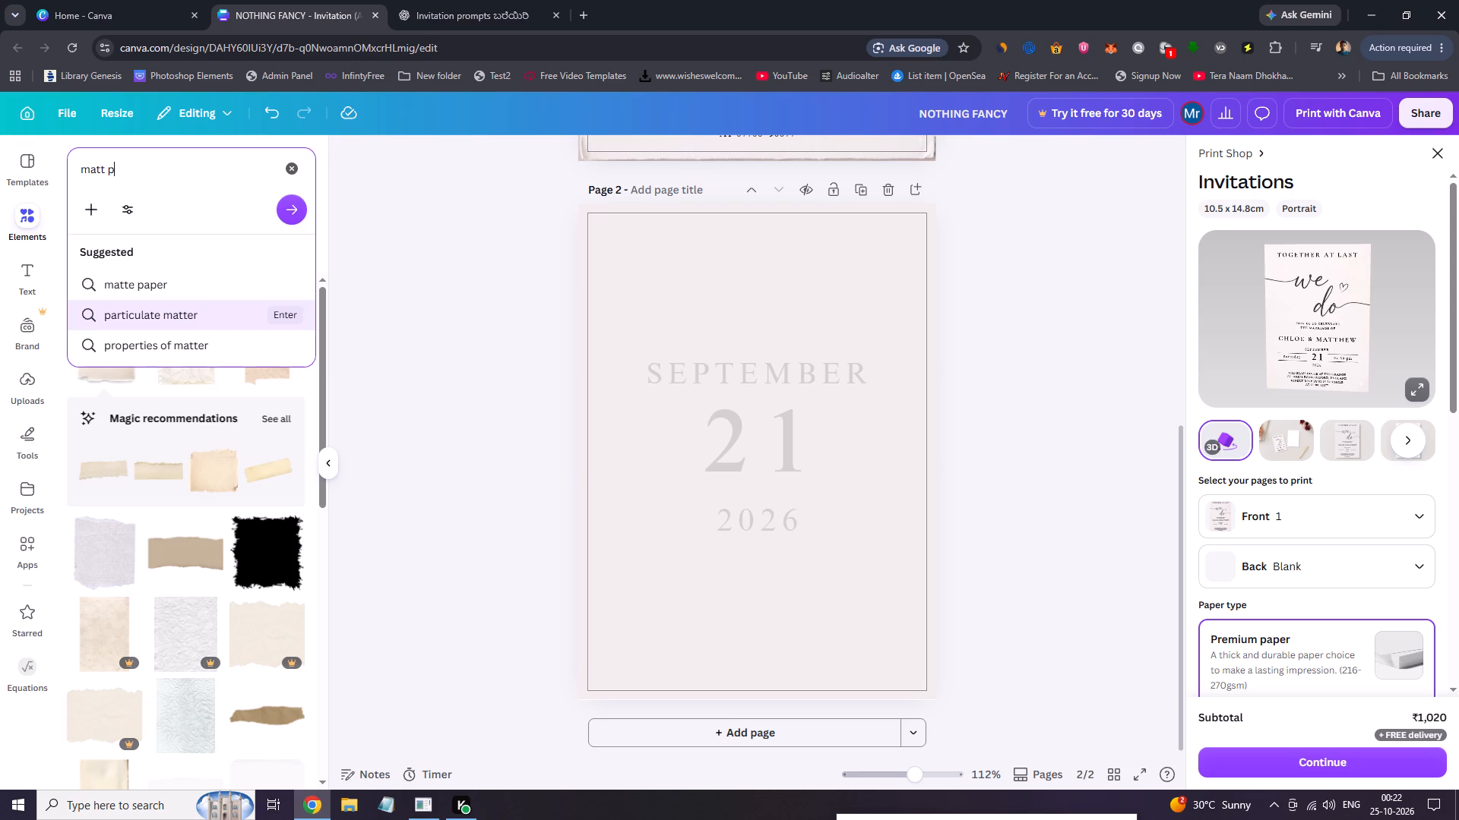
key(Up)
key(Return)
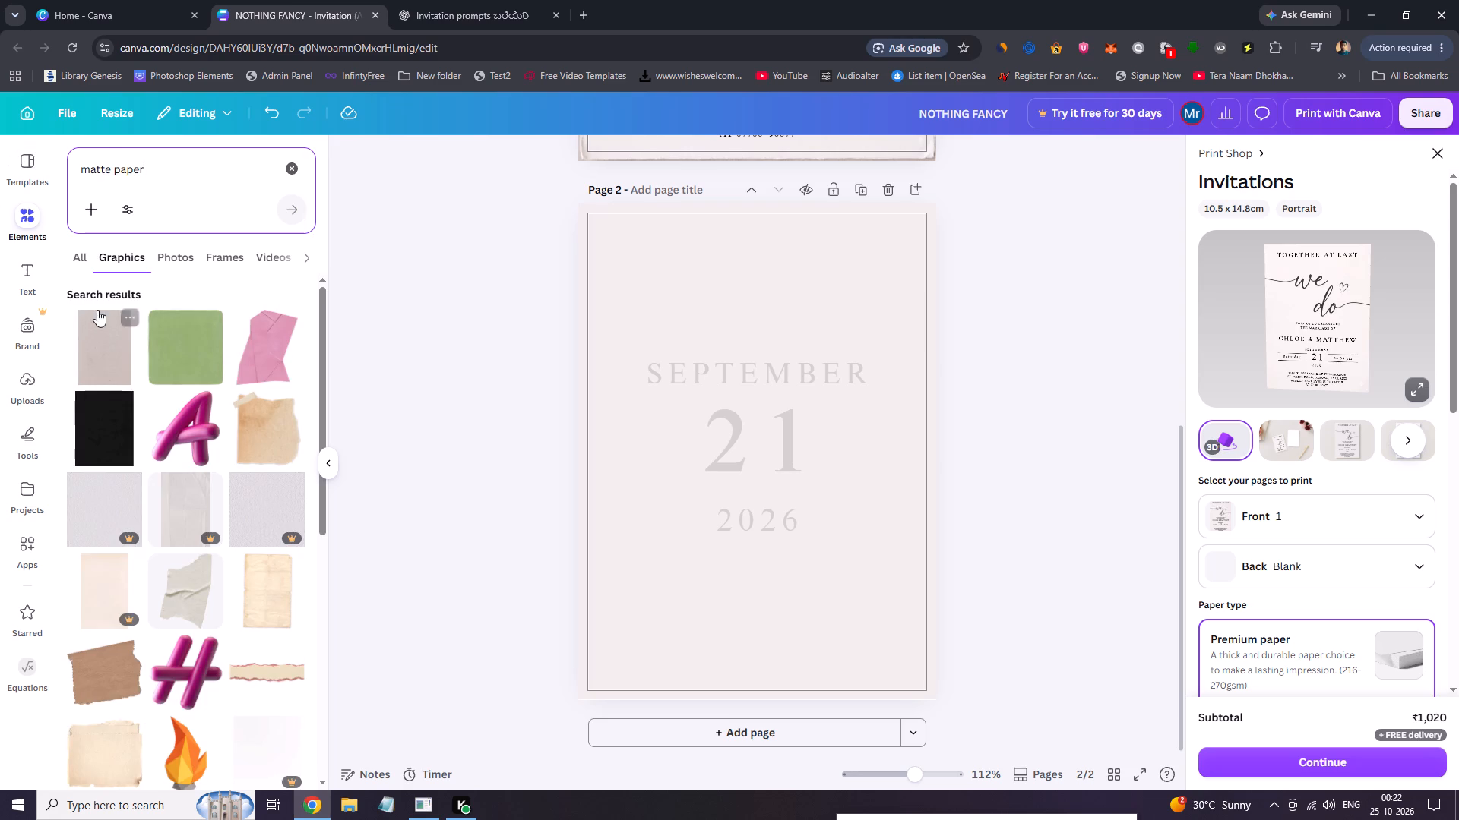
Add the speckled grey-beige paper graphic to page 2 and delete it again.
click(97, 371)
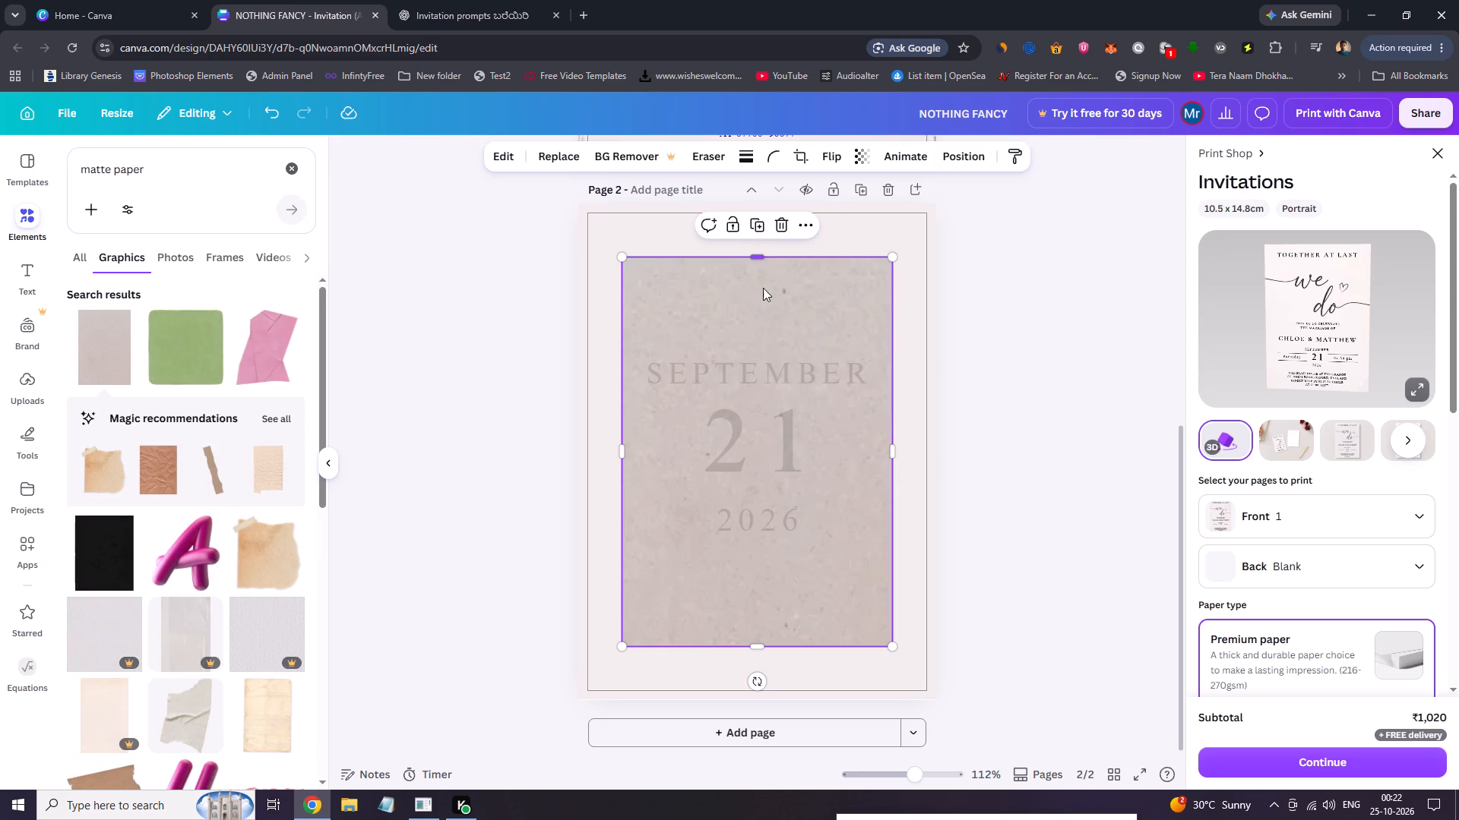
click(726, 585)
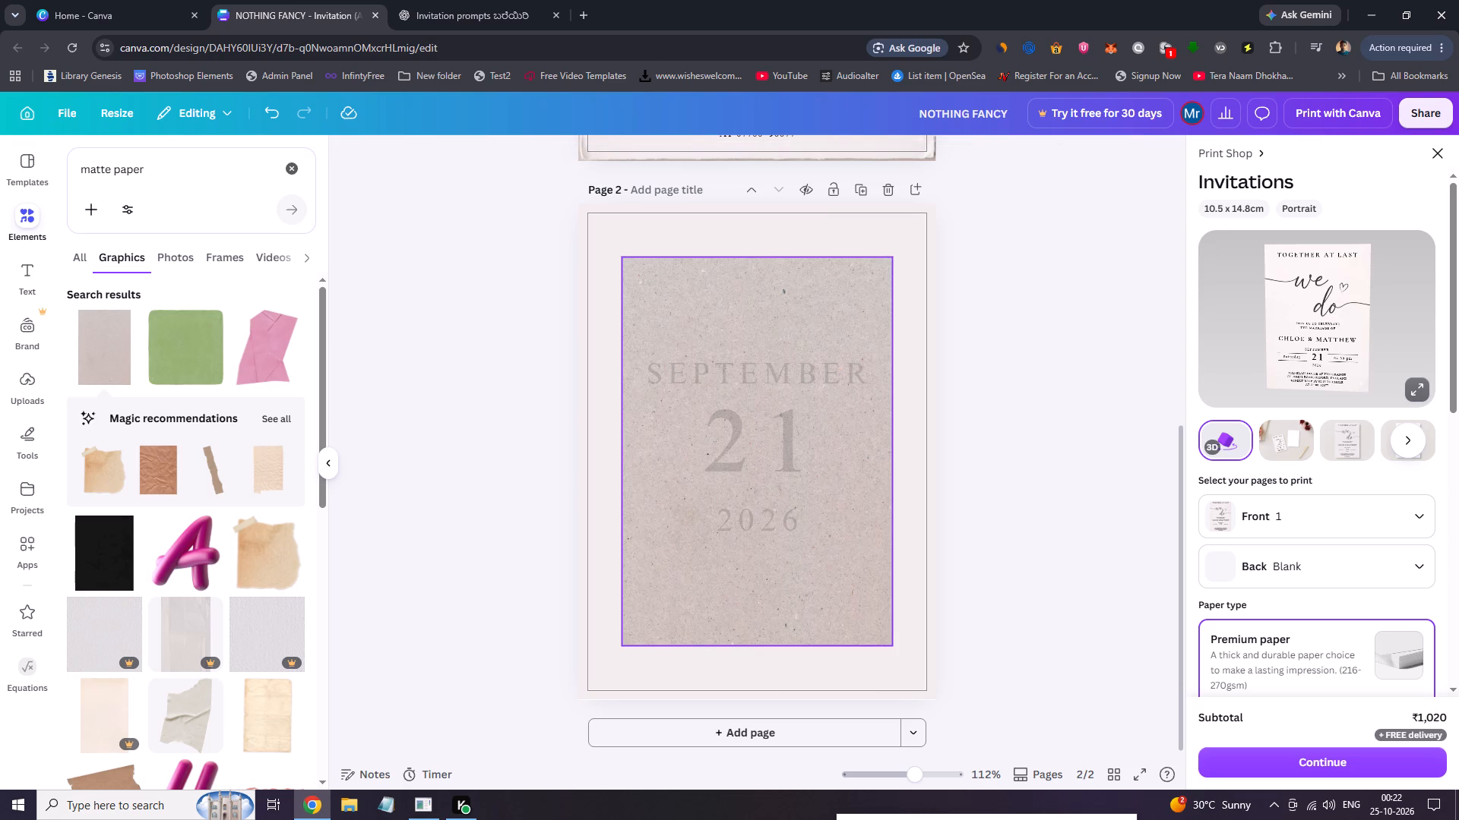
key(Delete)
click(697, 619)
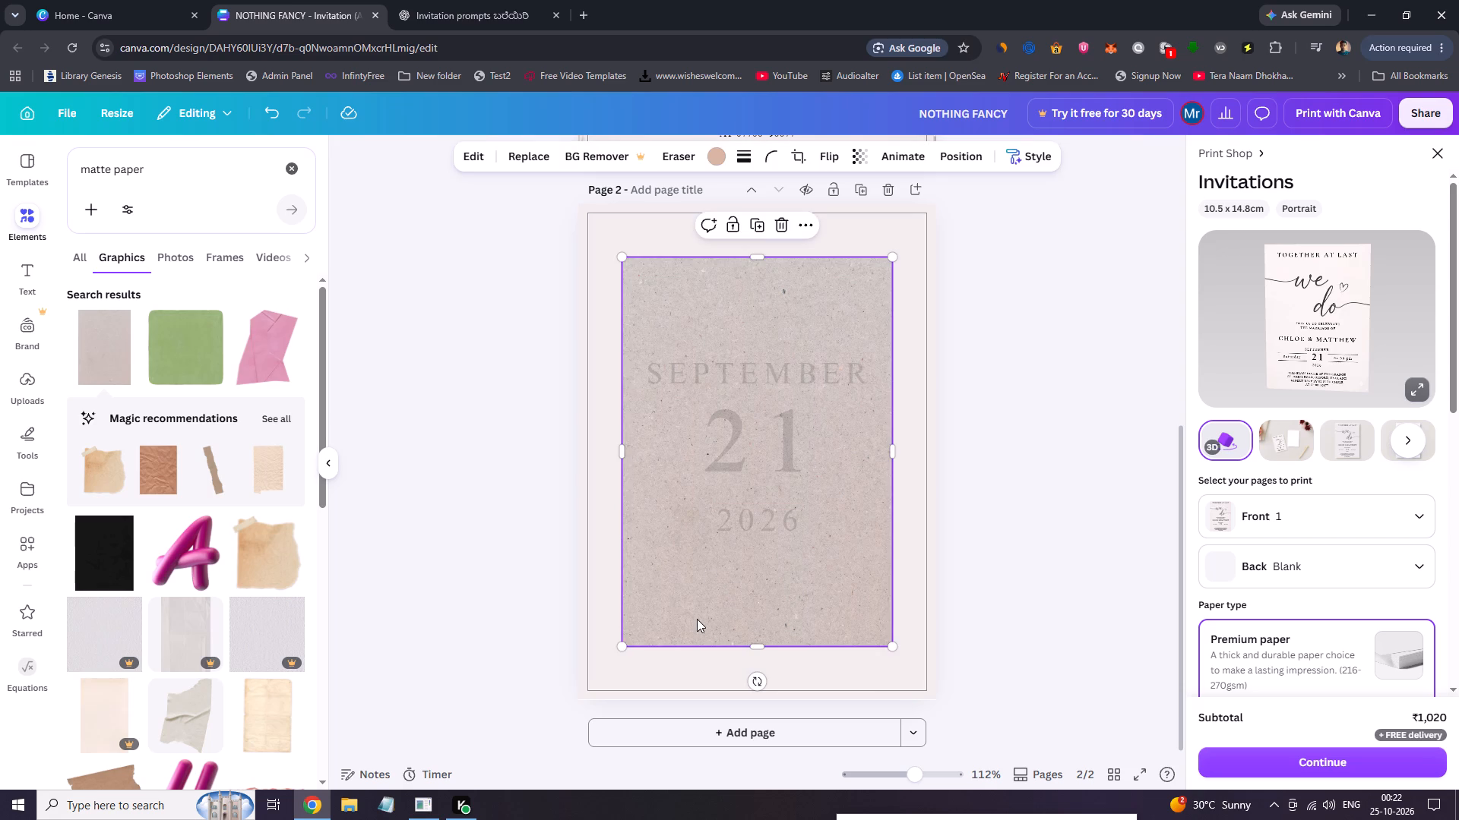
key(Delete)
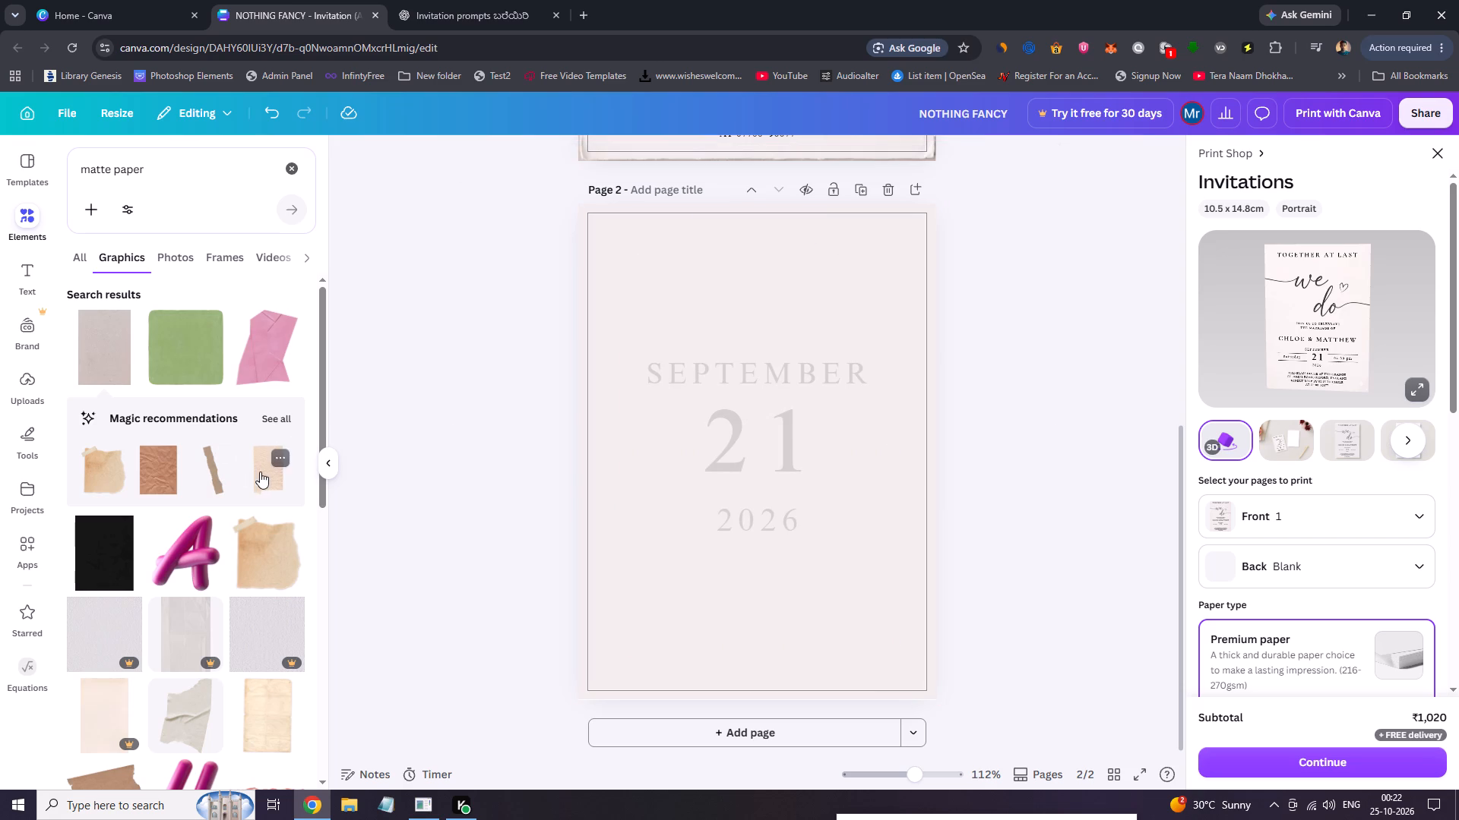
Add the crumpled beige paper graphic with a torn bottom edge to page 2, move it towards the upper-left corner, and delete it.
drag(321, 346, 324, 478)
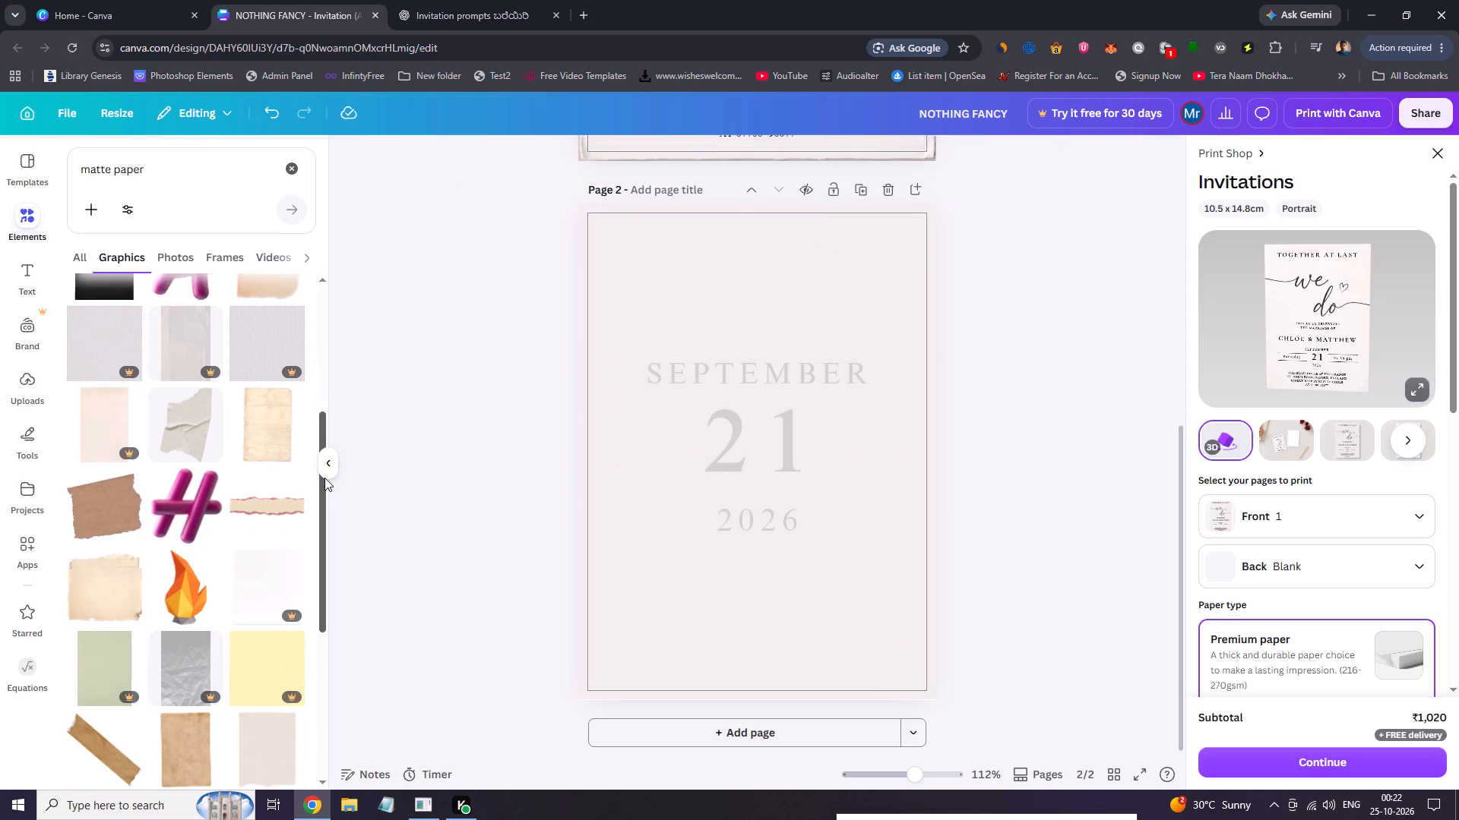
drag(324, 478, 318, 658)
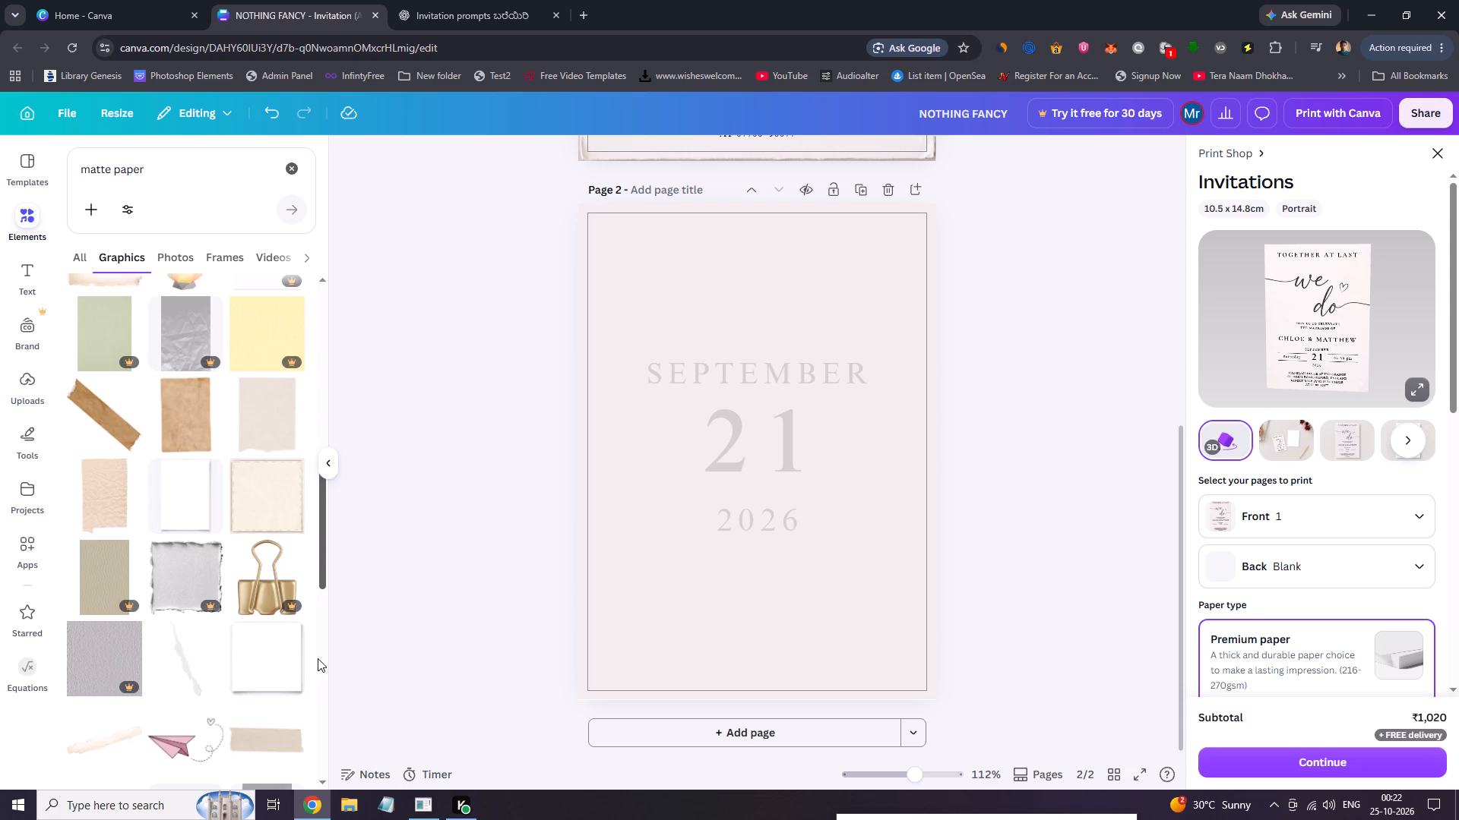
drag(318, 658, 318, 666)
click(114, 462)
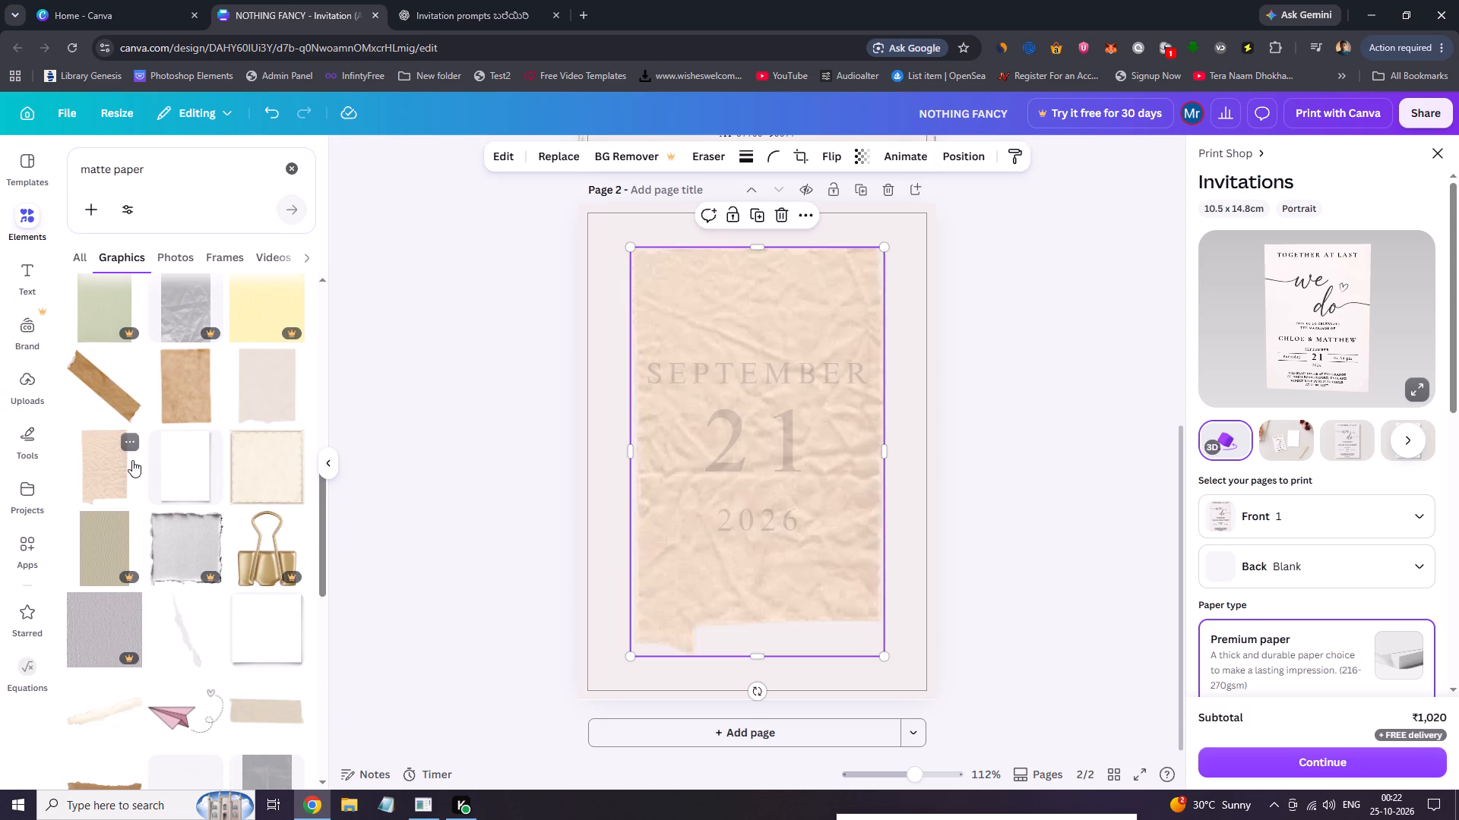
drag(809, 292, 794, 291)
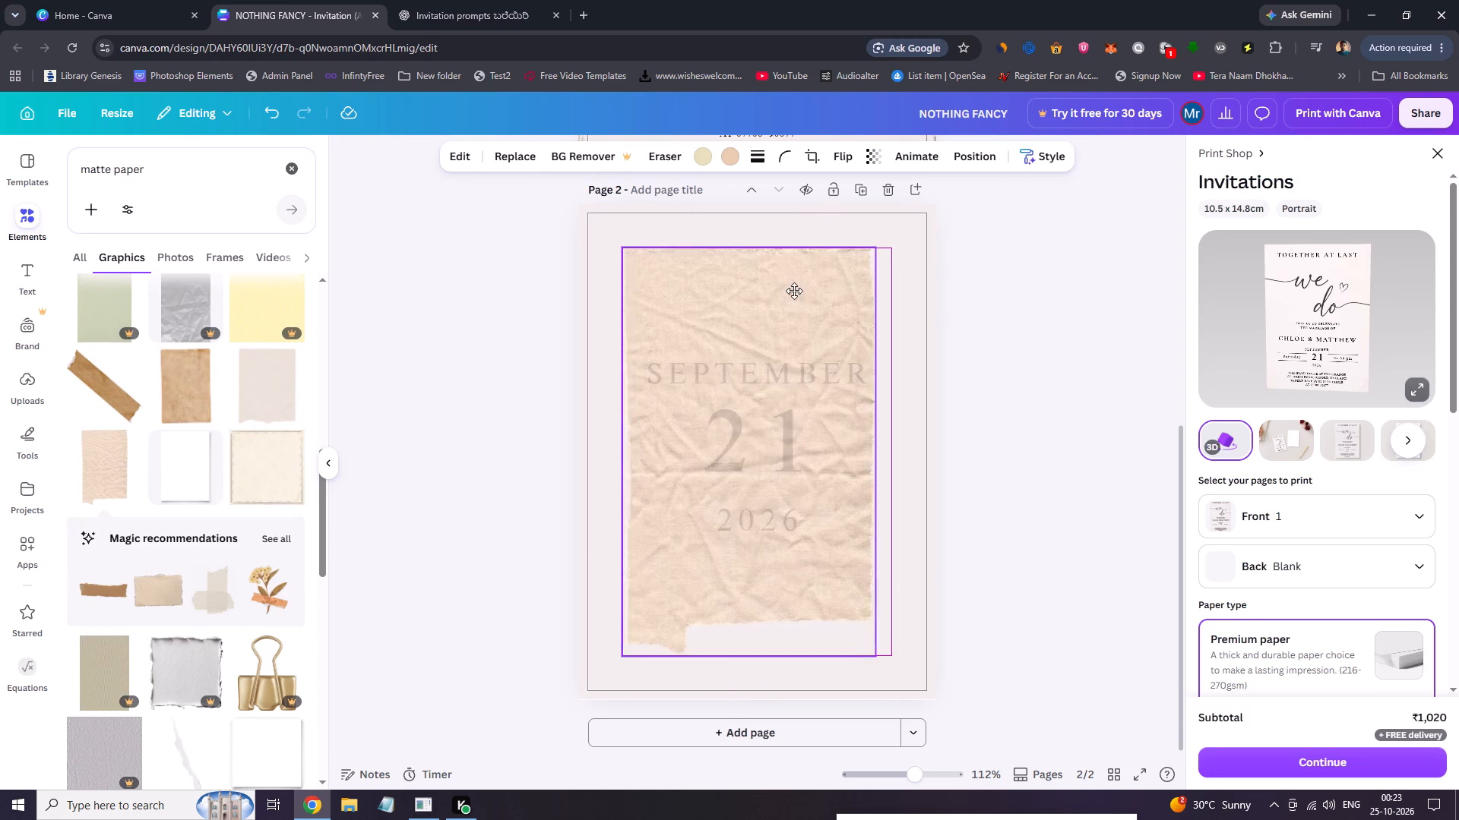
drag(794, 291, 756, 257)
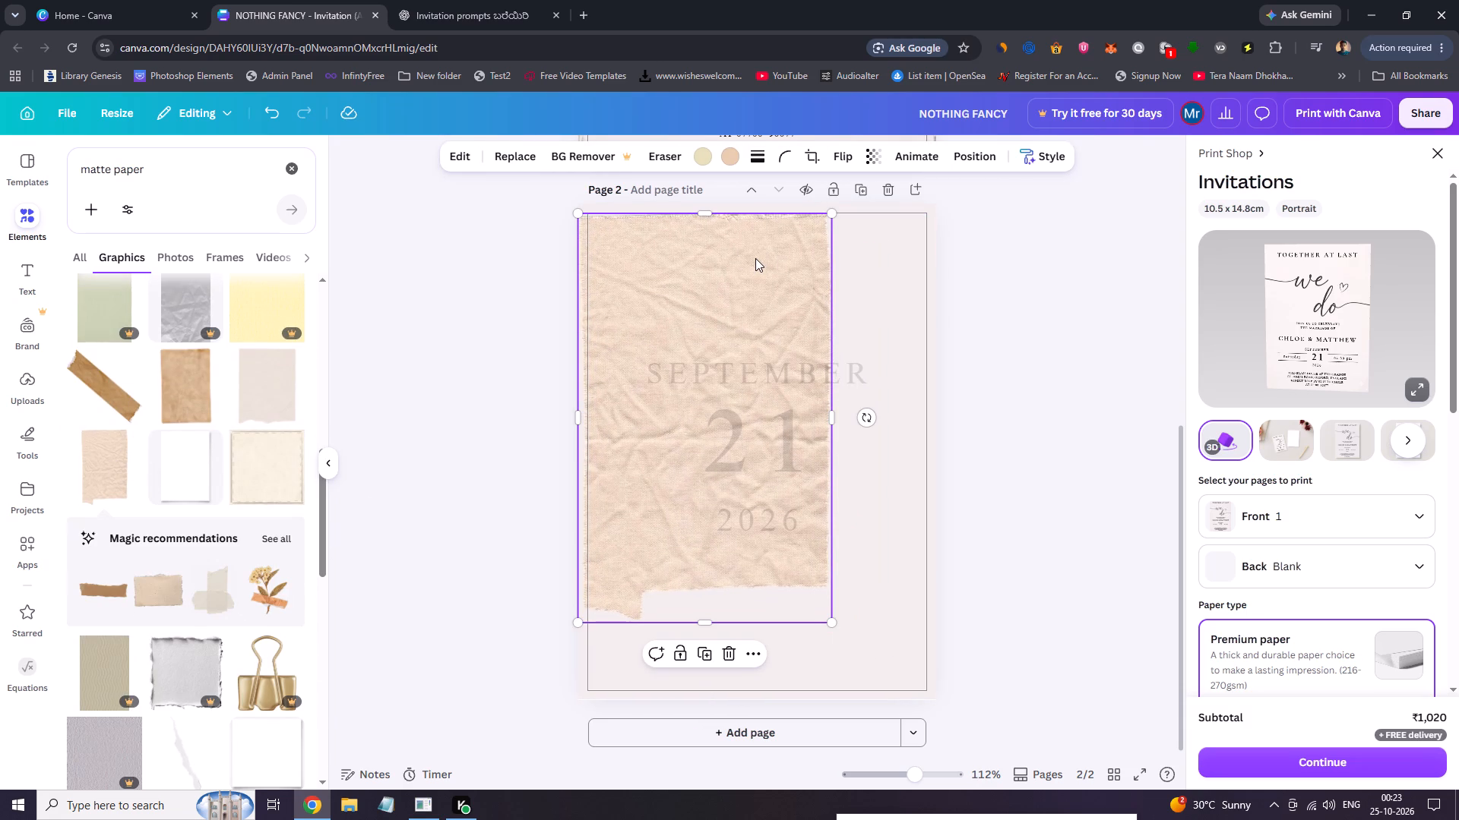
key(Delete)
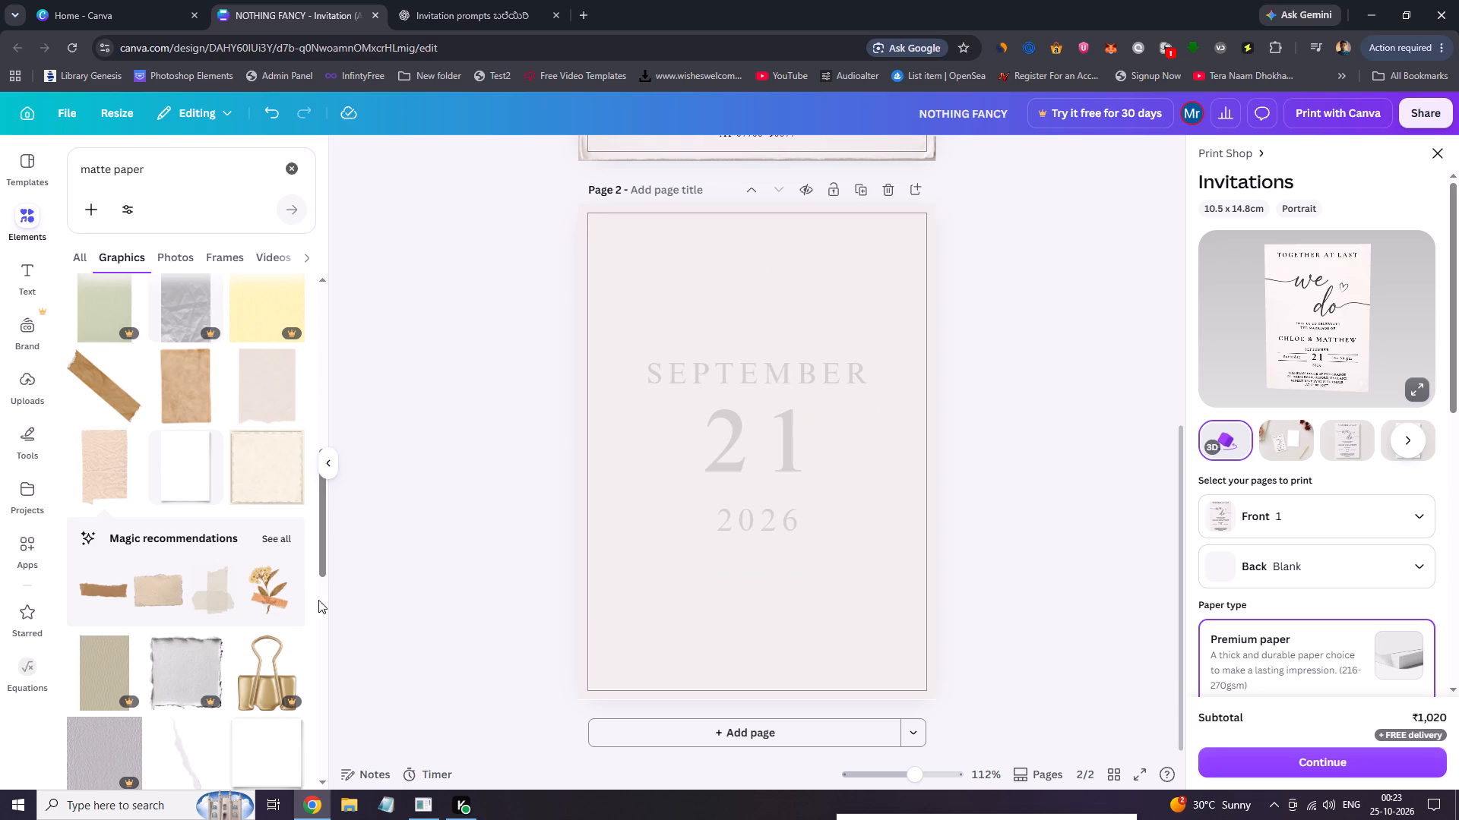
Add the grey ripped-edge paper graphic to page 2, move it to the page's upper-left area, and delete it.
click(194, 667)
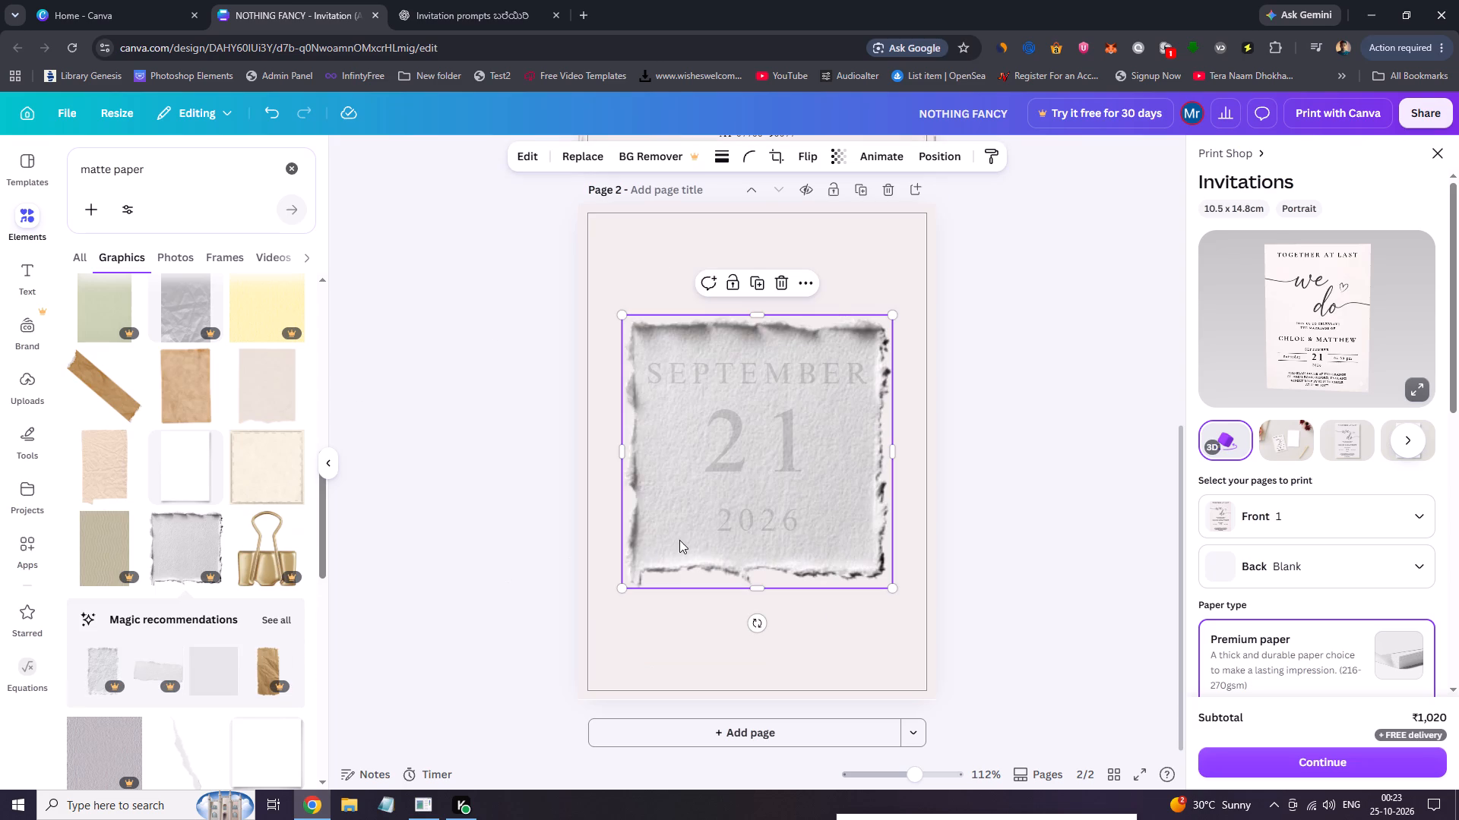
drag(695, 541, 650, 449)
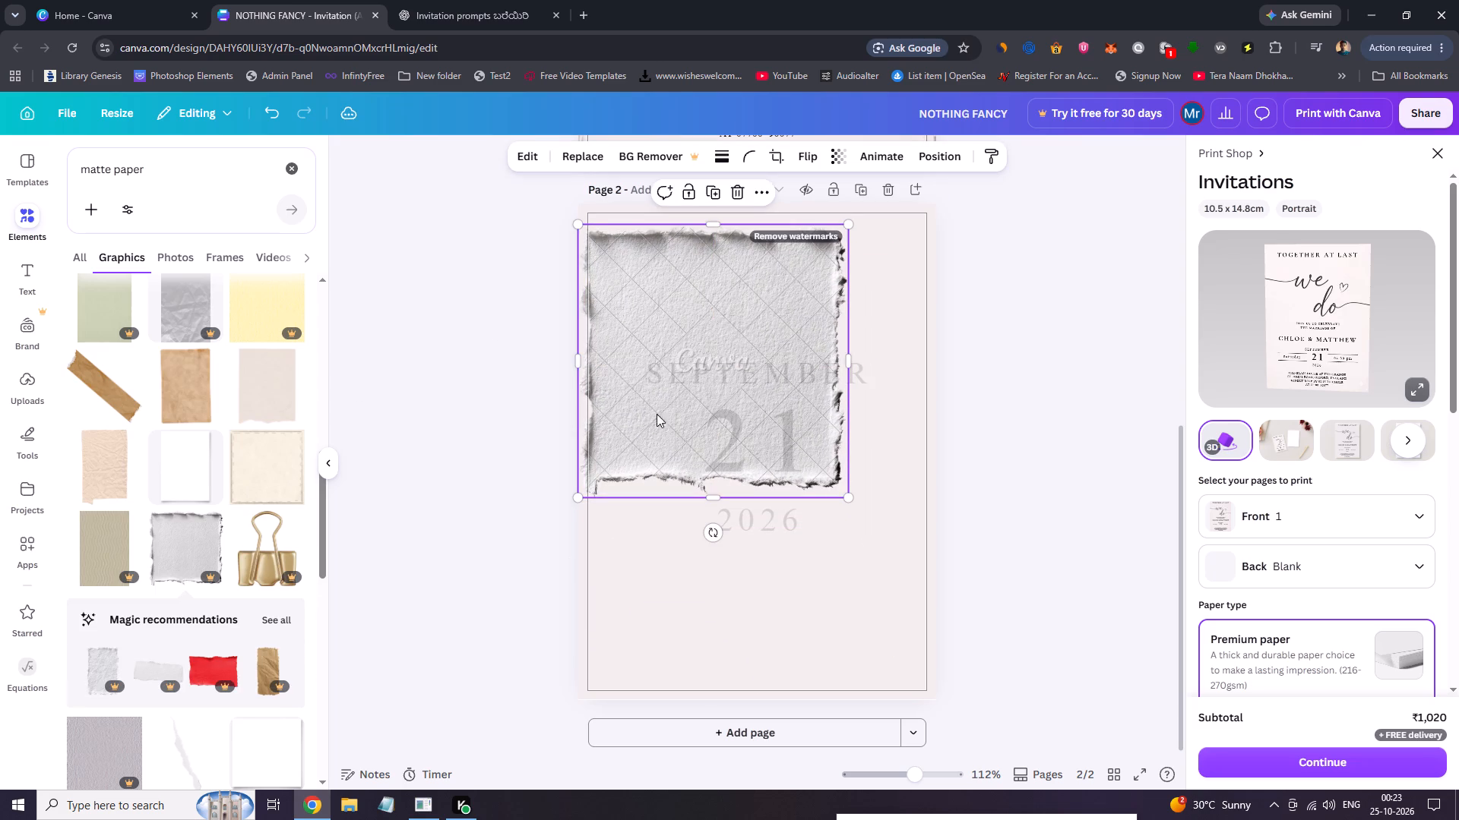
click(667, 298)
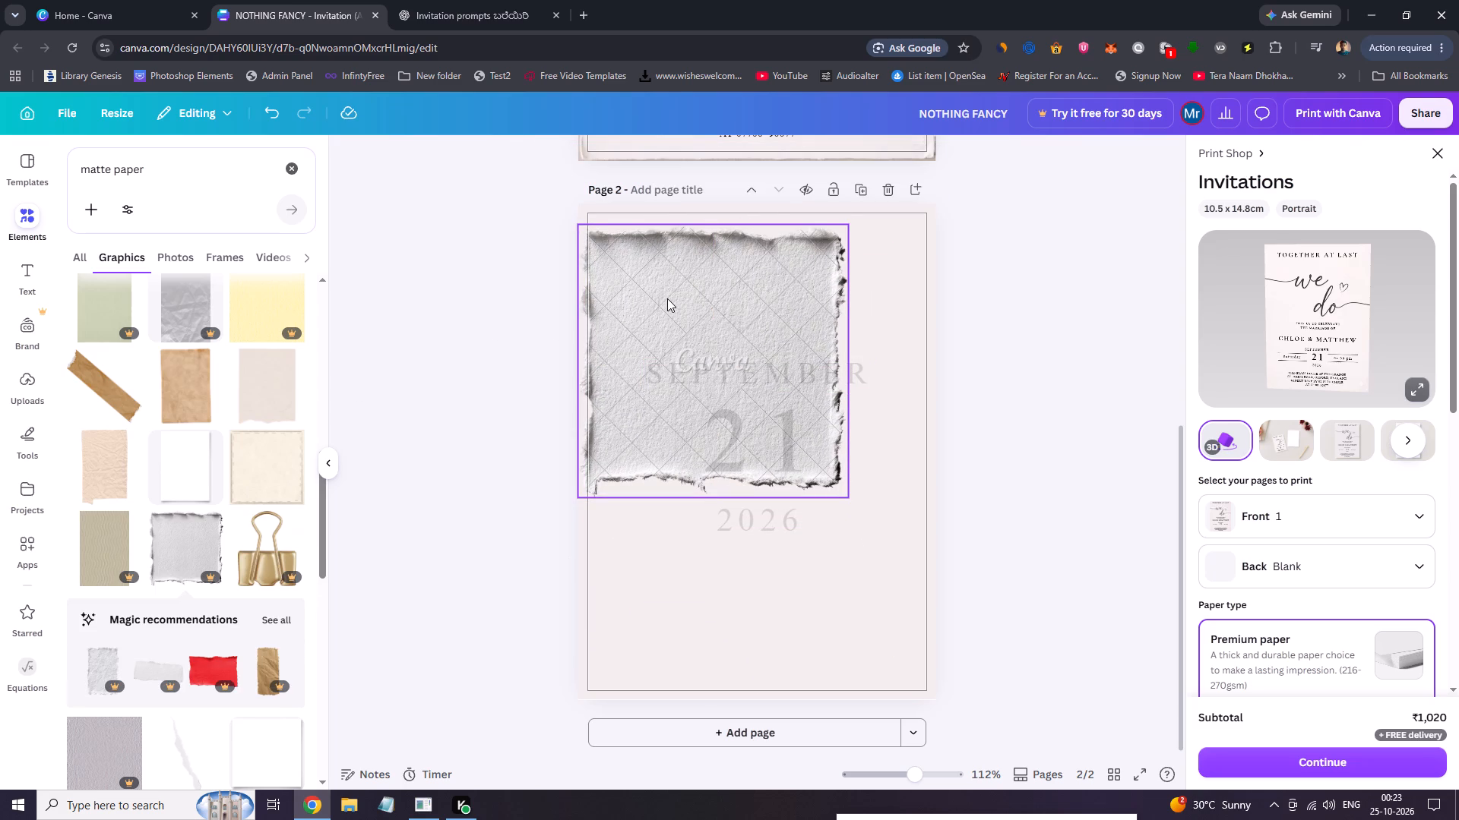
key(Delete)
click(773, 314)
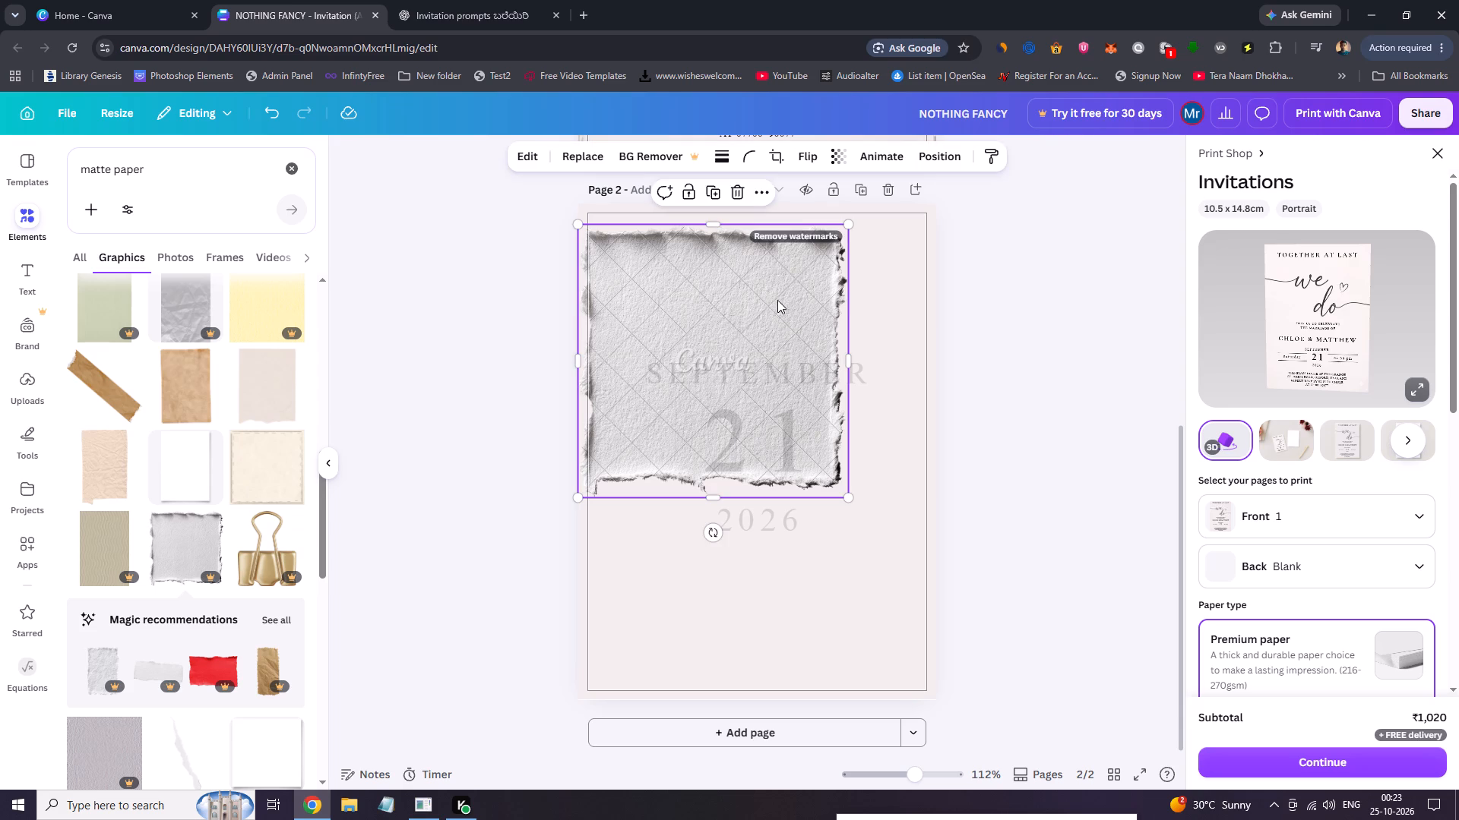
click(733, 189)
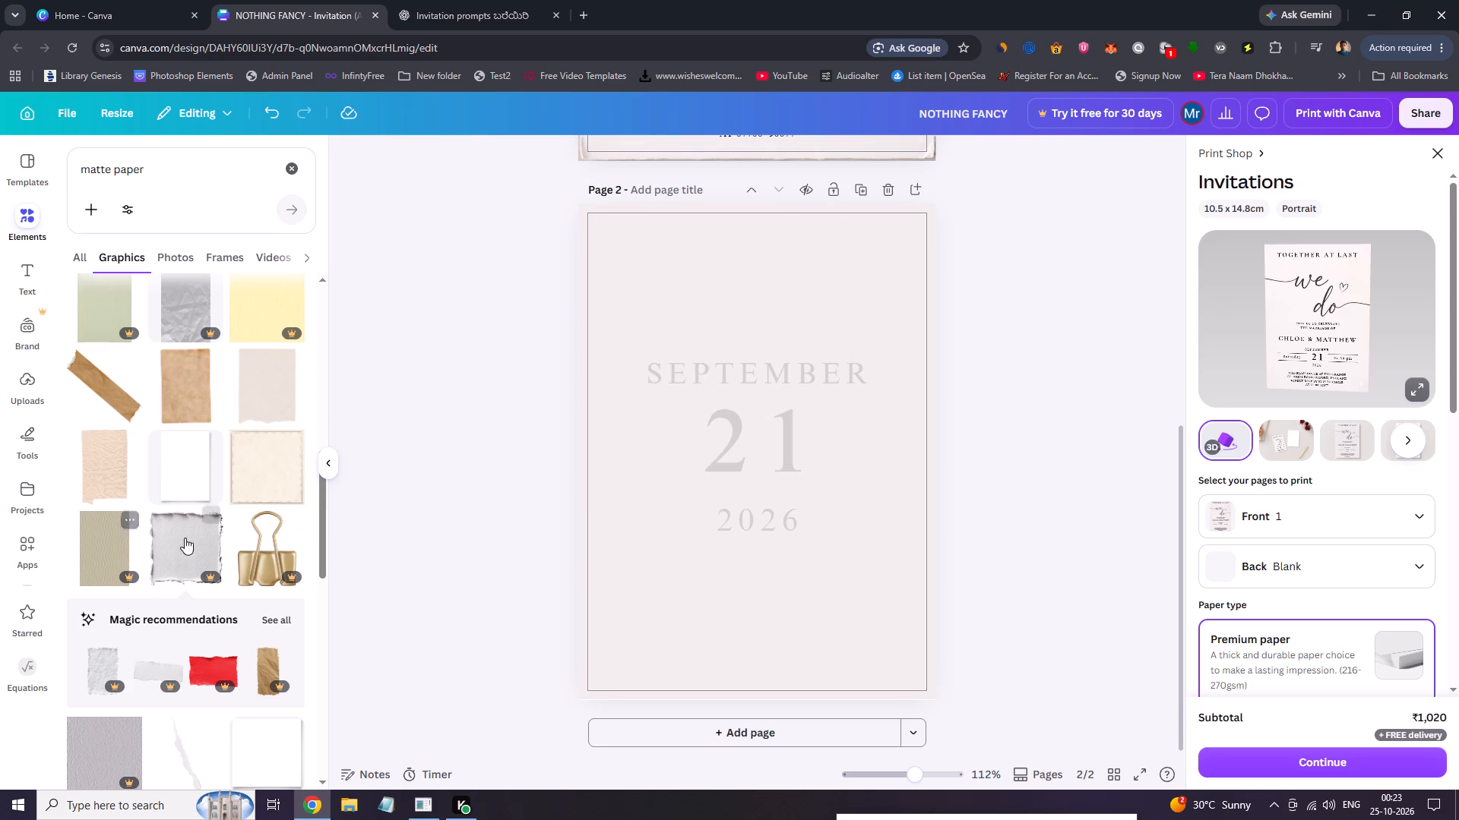
Check the details of the grey ripped-edge paper graphic and the grey subtle paper texture graphic among the search results.
click(217, 523)
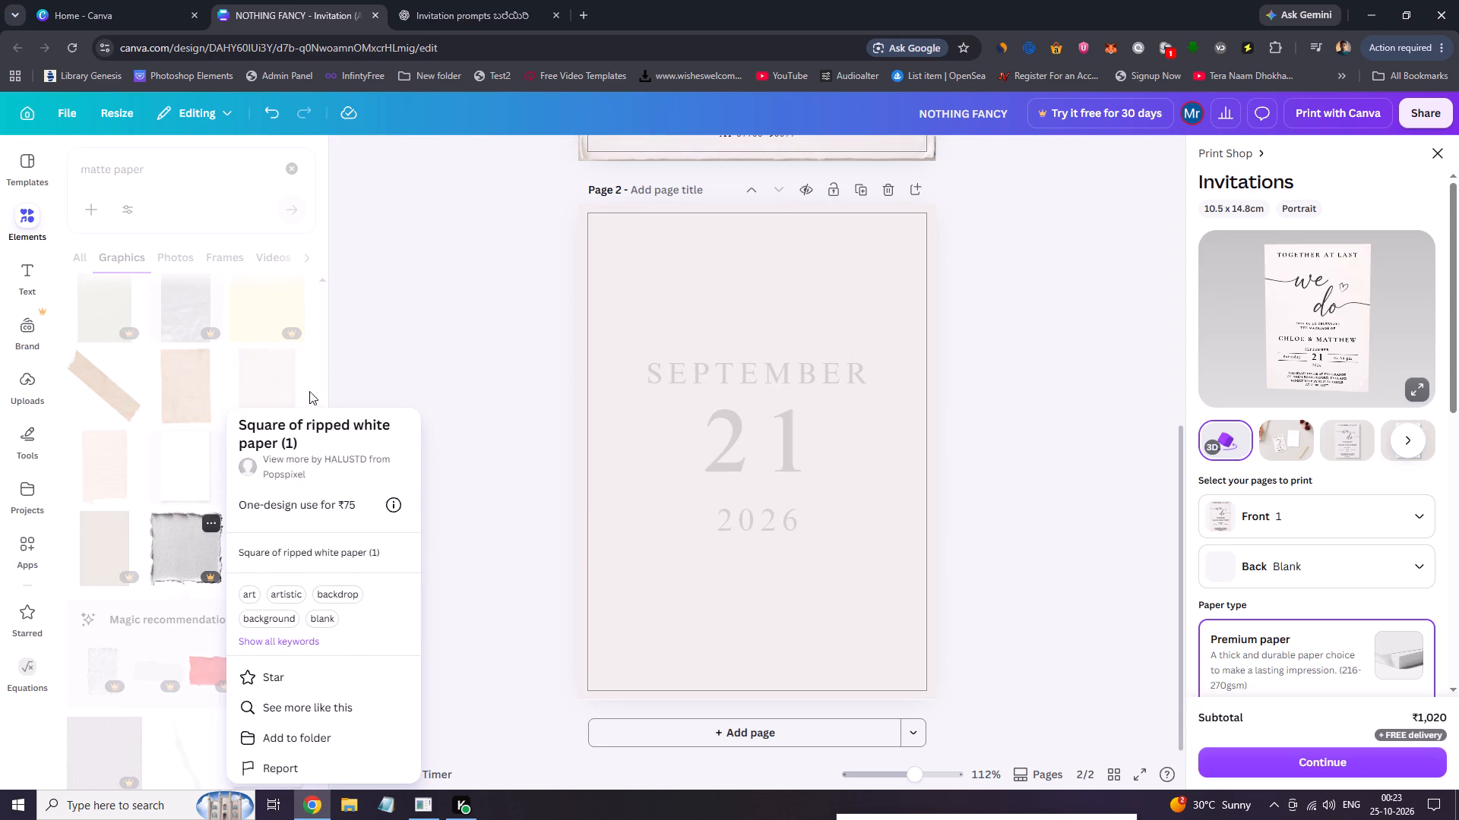
click(217, 386)
drag(320, 536, 330, 588)
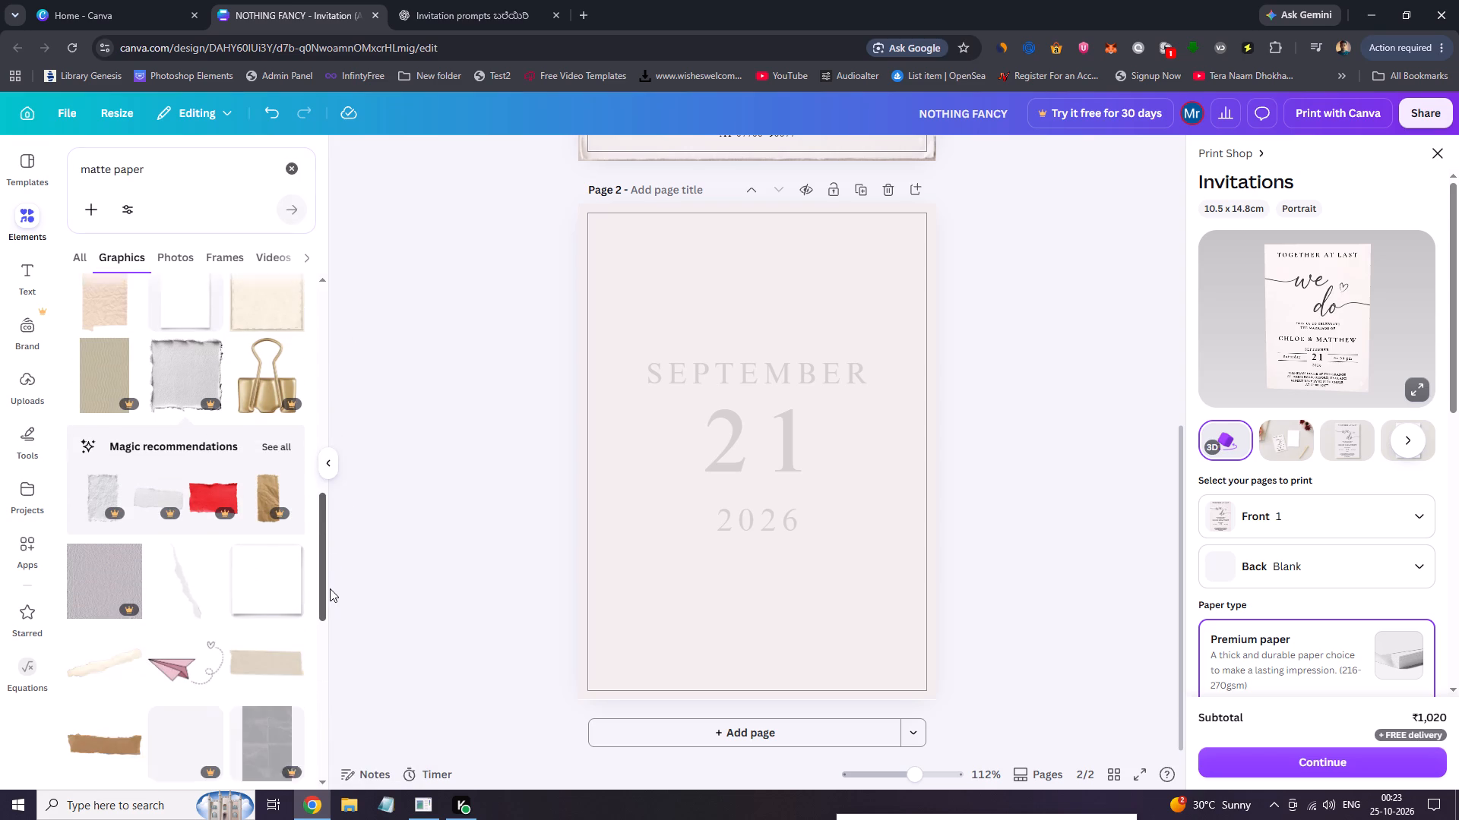
drag(330, 588, 331, 598)
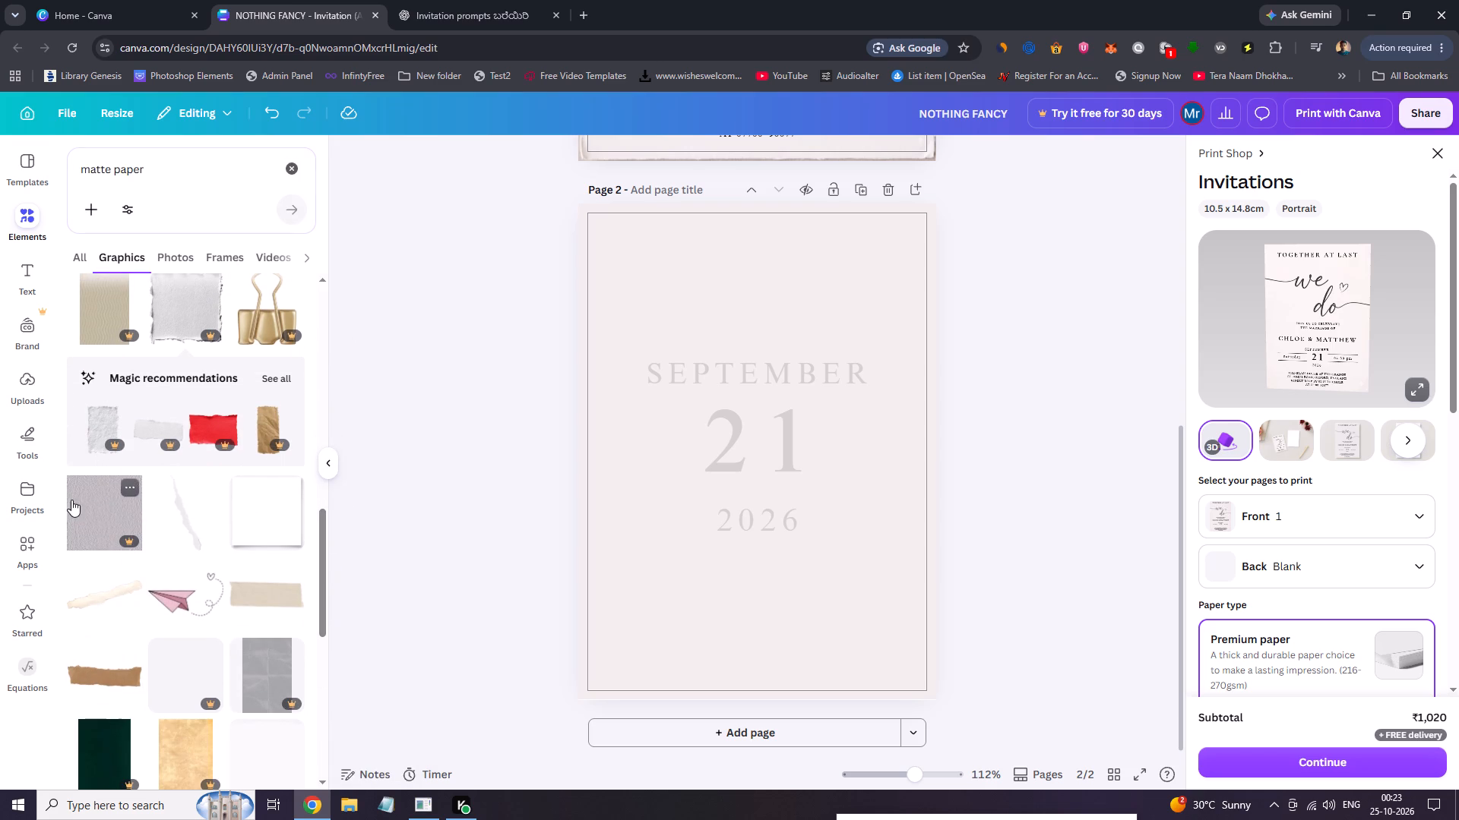
click(124, 492)
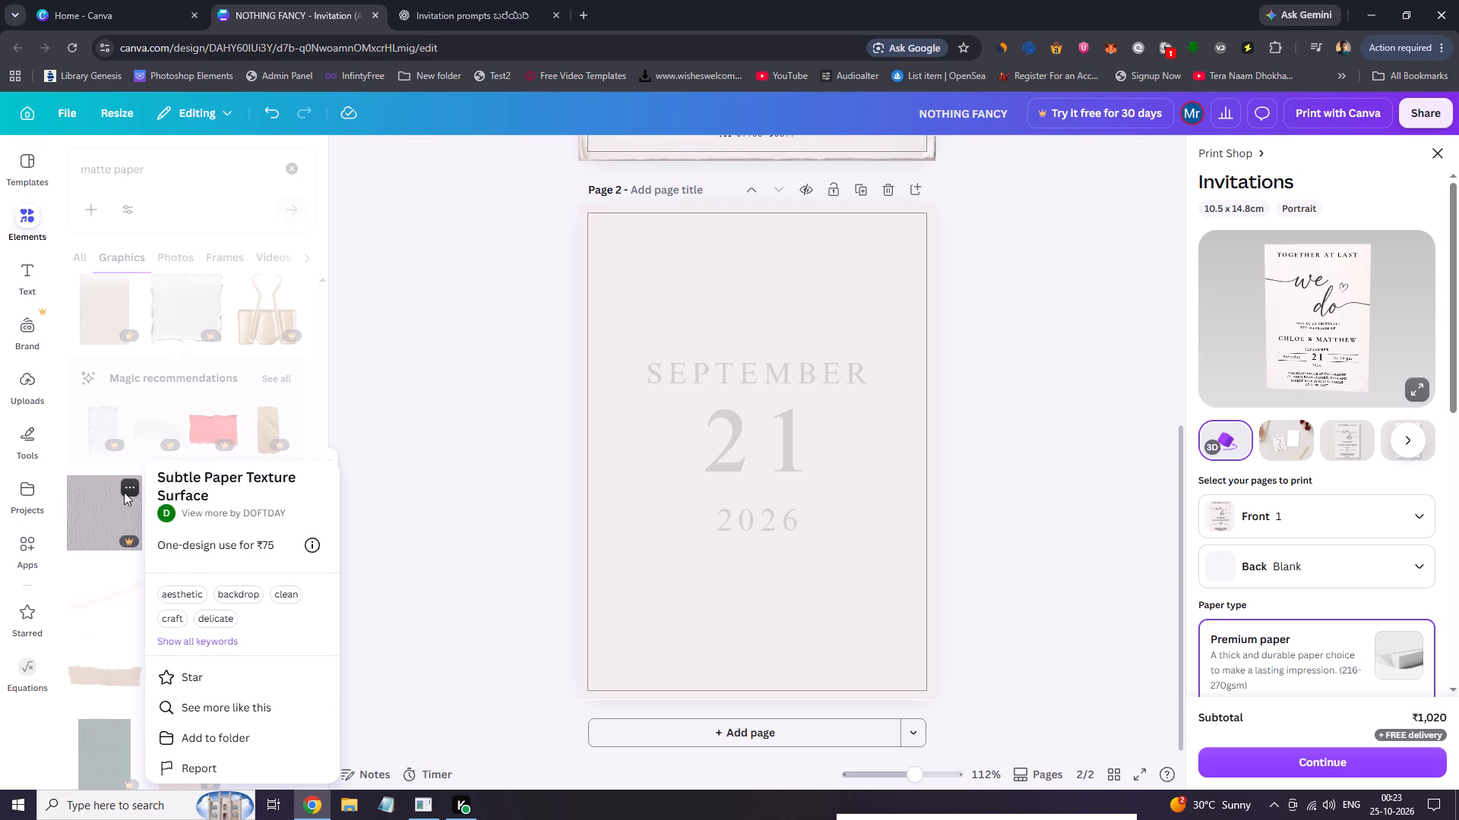
click(155, 182)
Search the graphics for the suggested term "paper texture".
drag(155, 169, 92, 169)
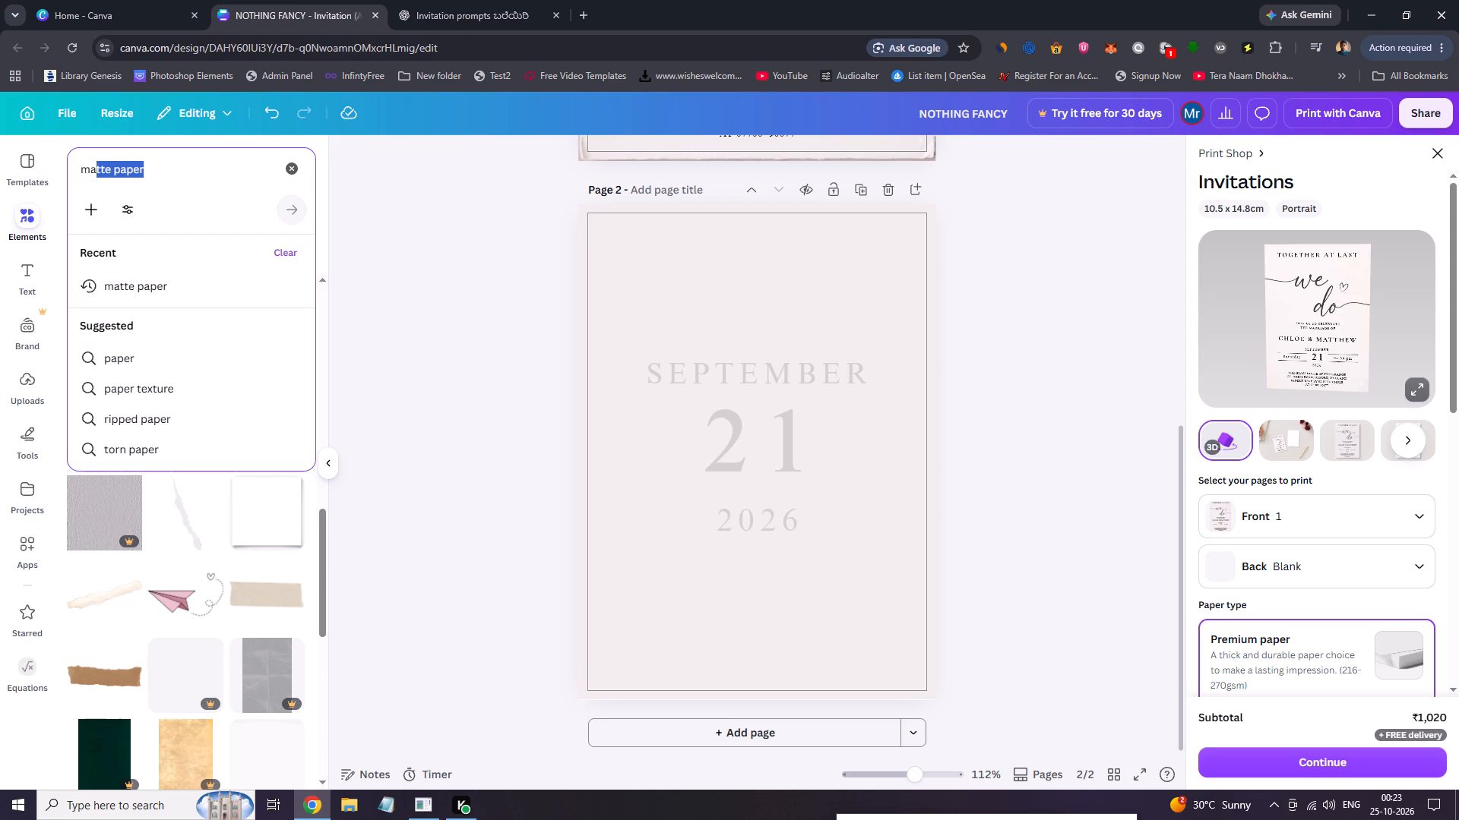
drag(92, 169, 75, 168)
text(papeer)
key(BackSpace)
key(BackSpace)
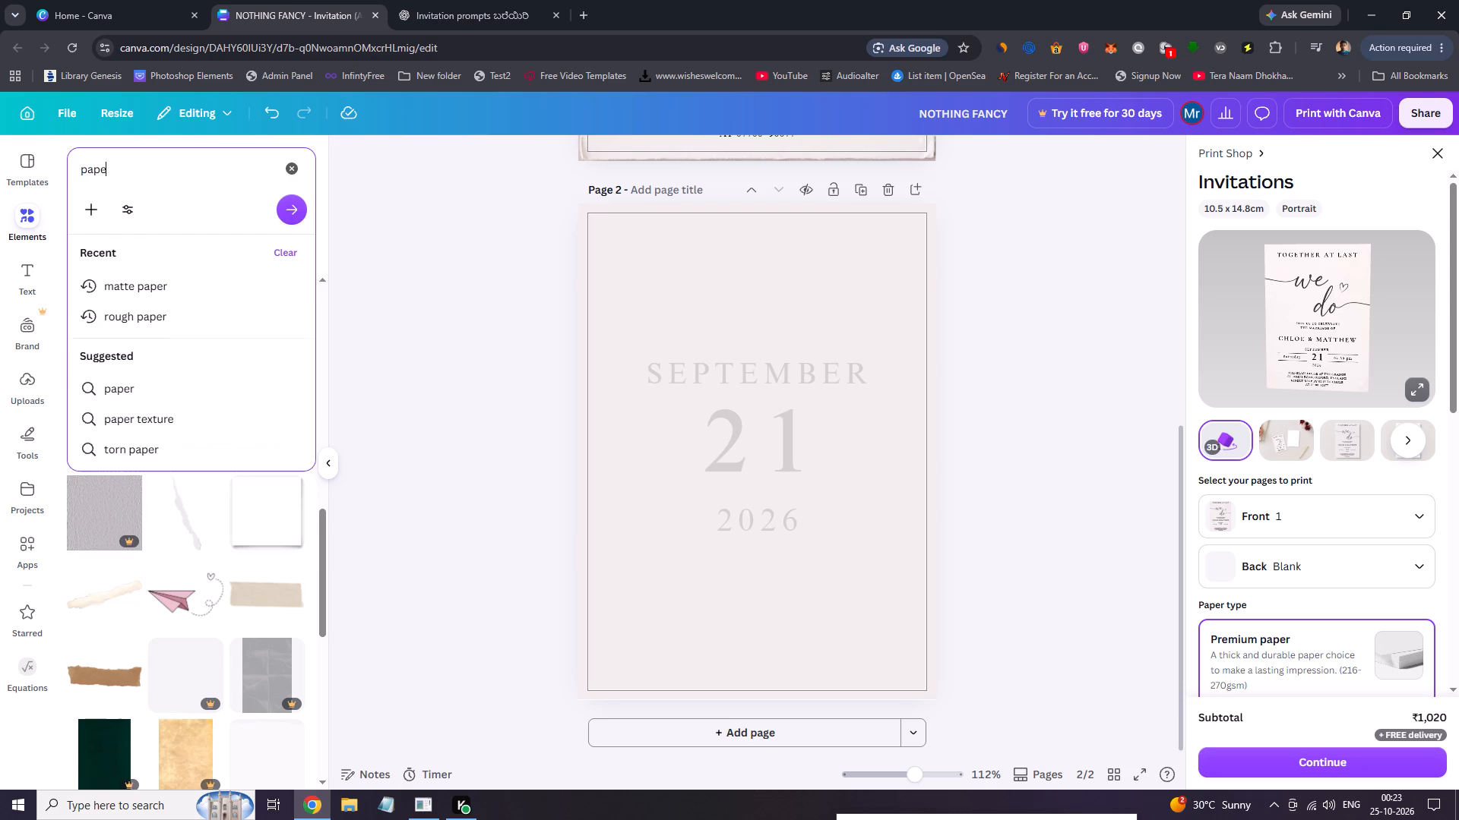
key(r)
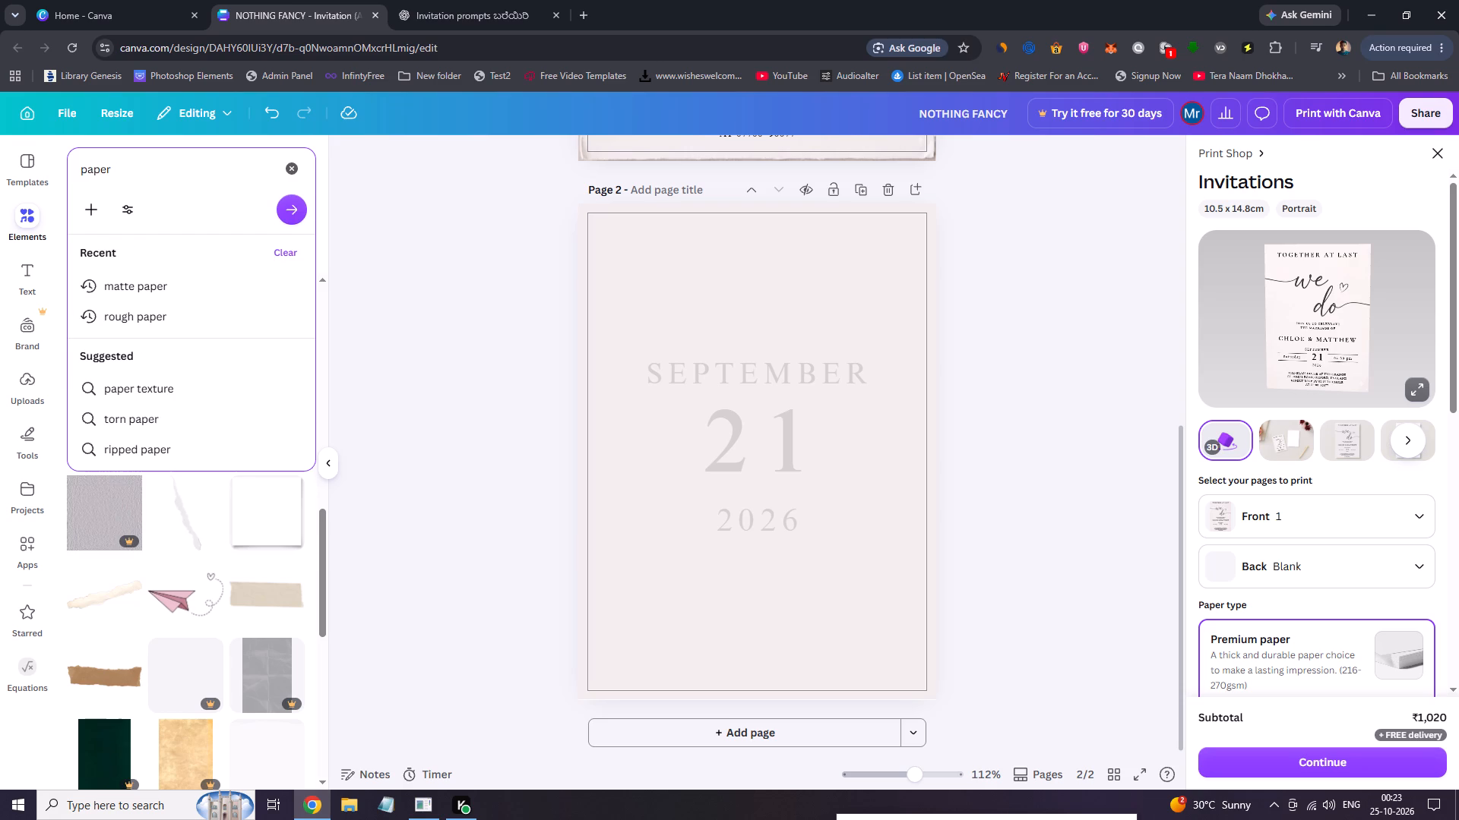
key(Down)
key(Down)
key(Down)
key(Down)
key(Up)
key(Return)
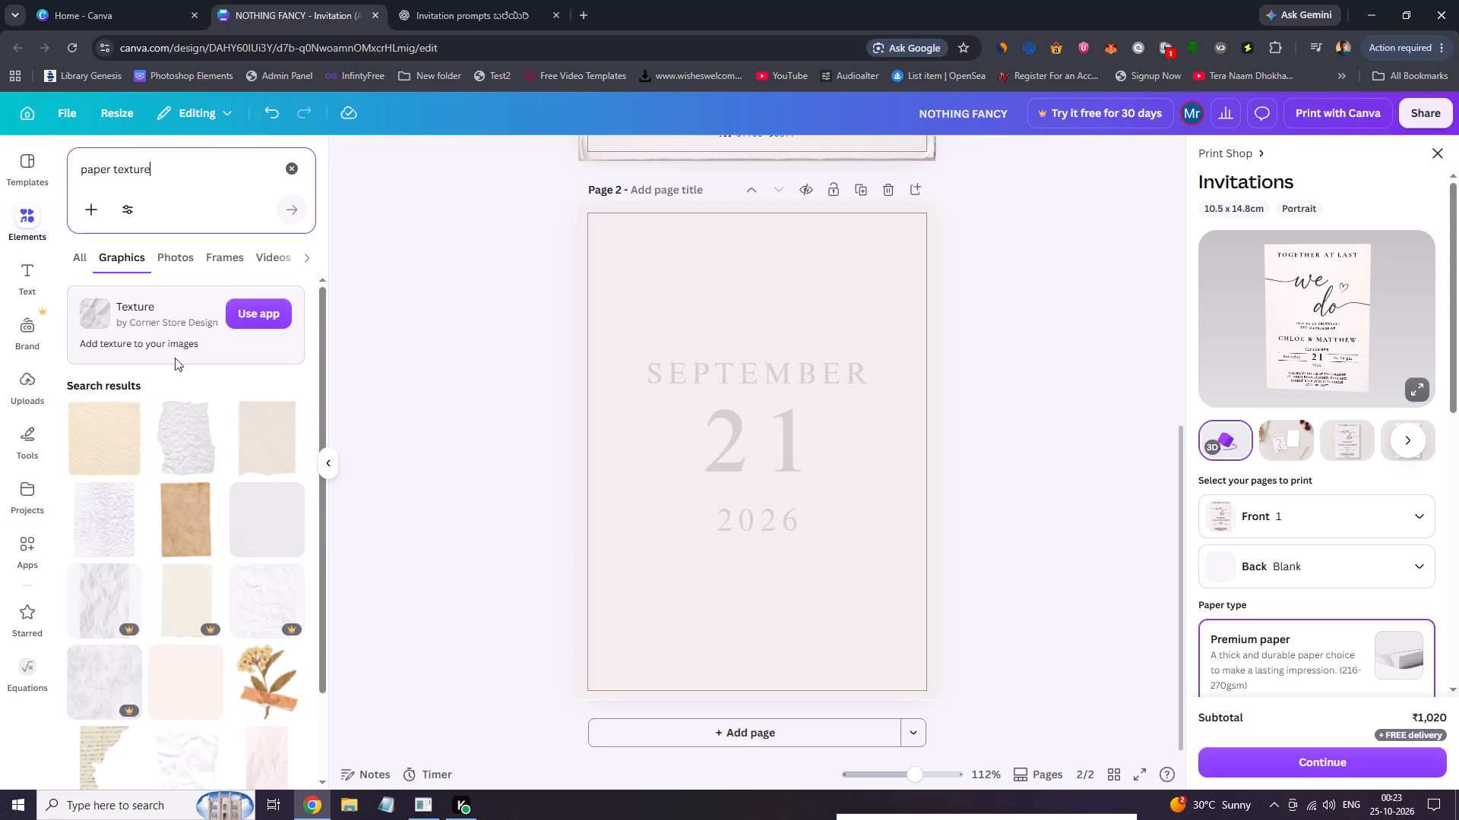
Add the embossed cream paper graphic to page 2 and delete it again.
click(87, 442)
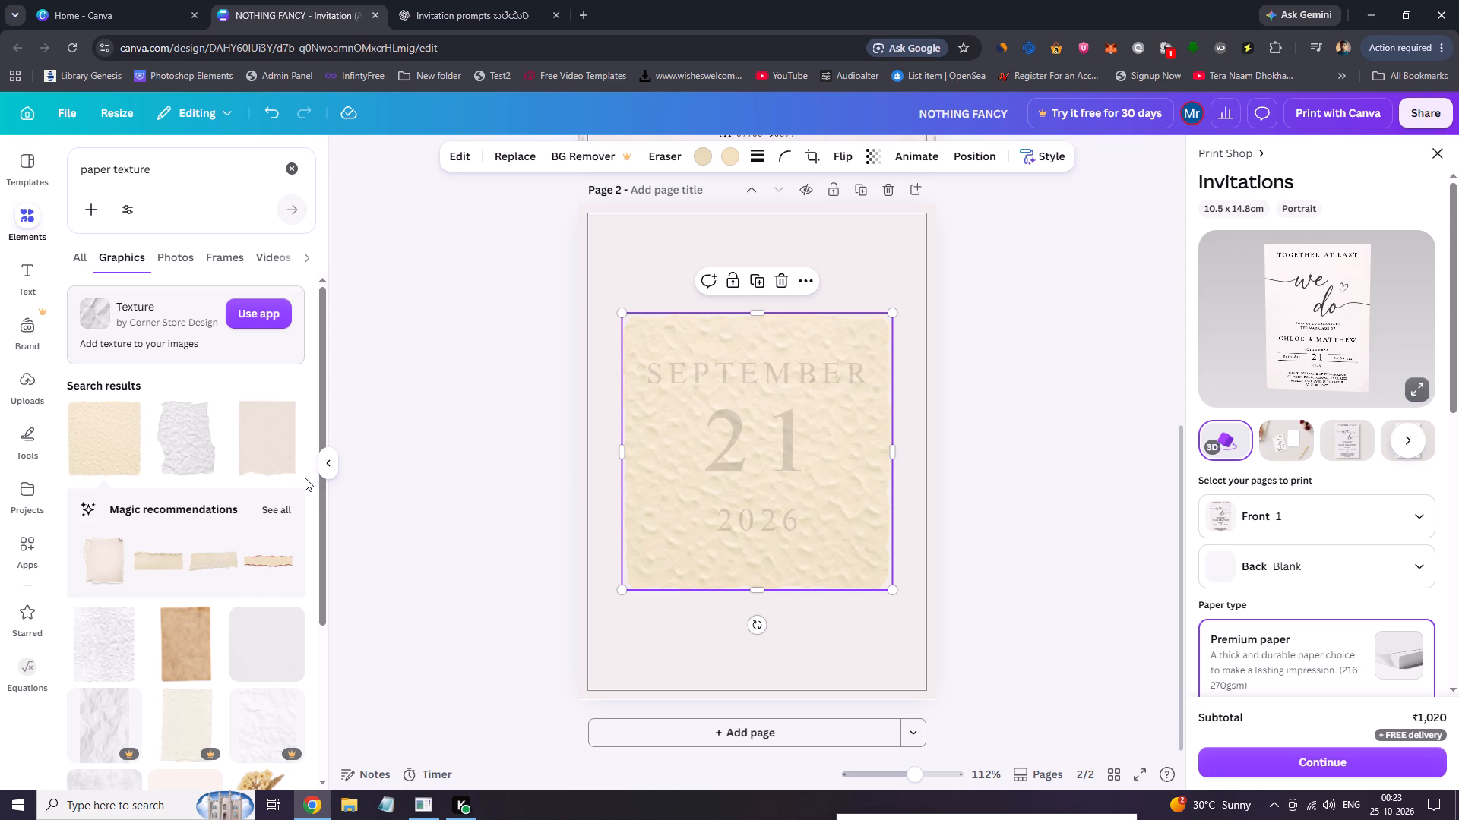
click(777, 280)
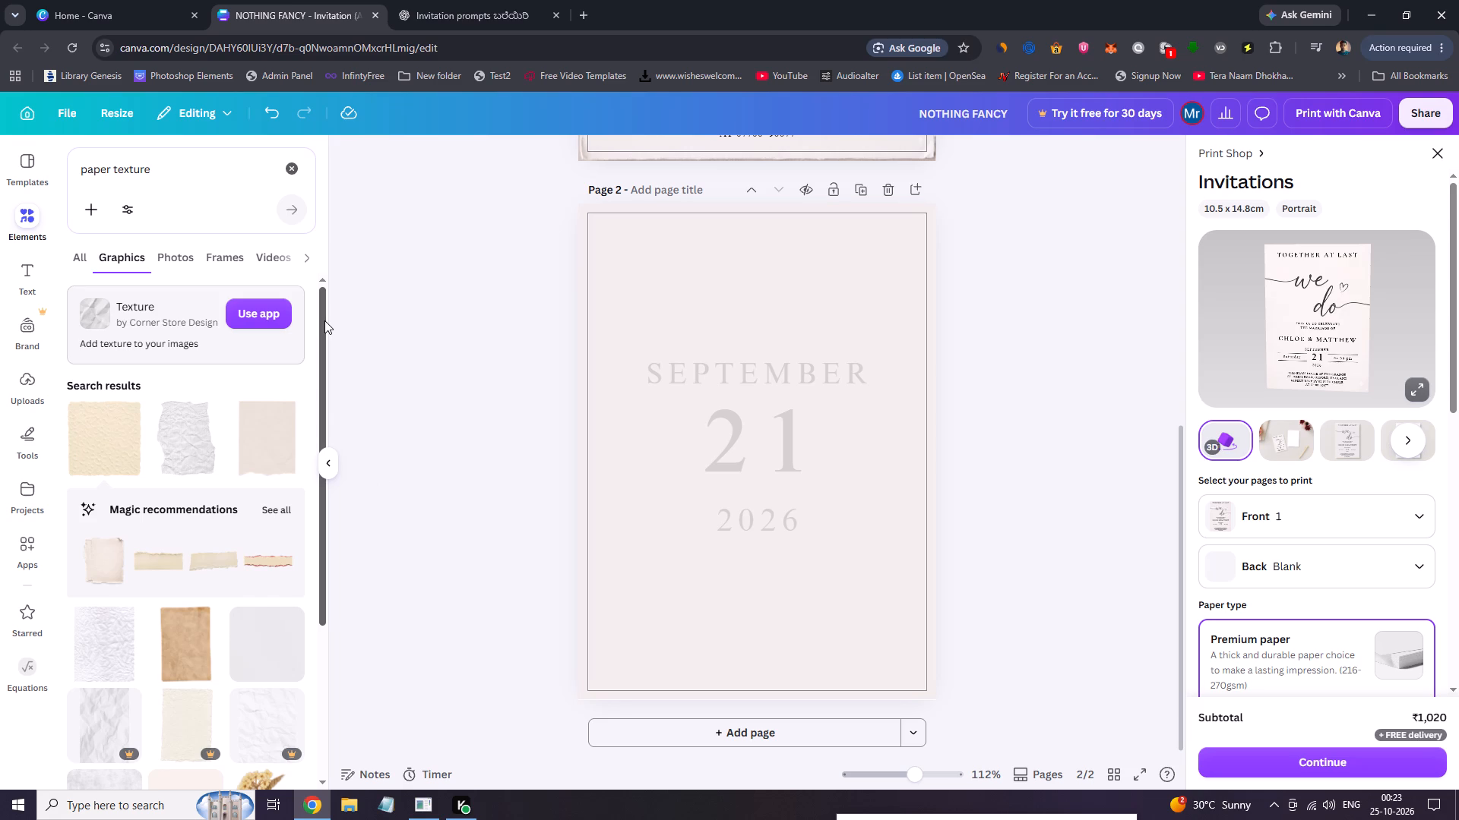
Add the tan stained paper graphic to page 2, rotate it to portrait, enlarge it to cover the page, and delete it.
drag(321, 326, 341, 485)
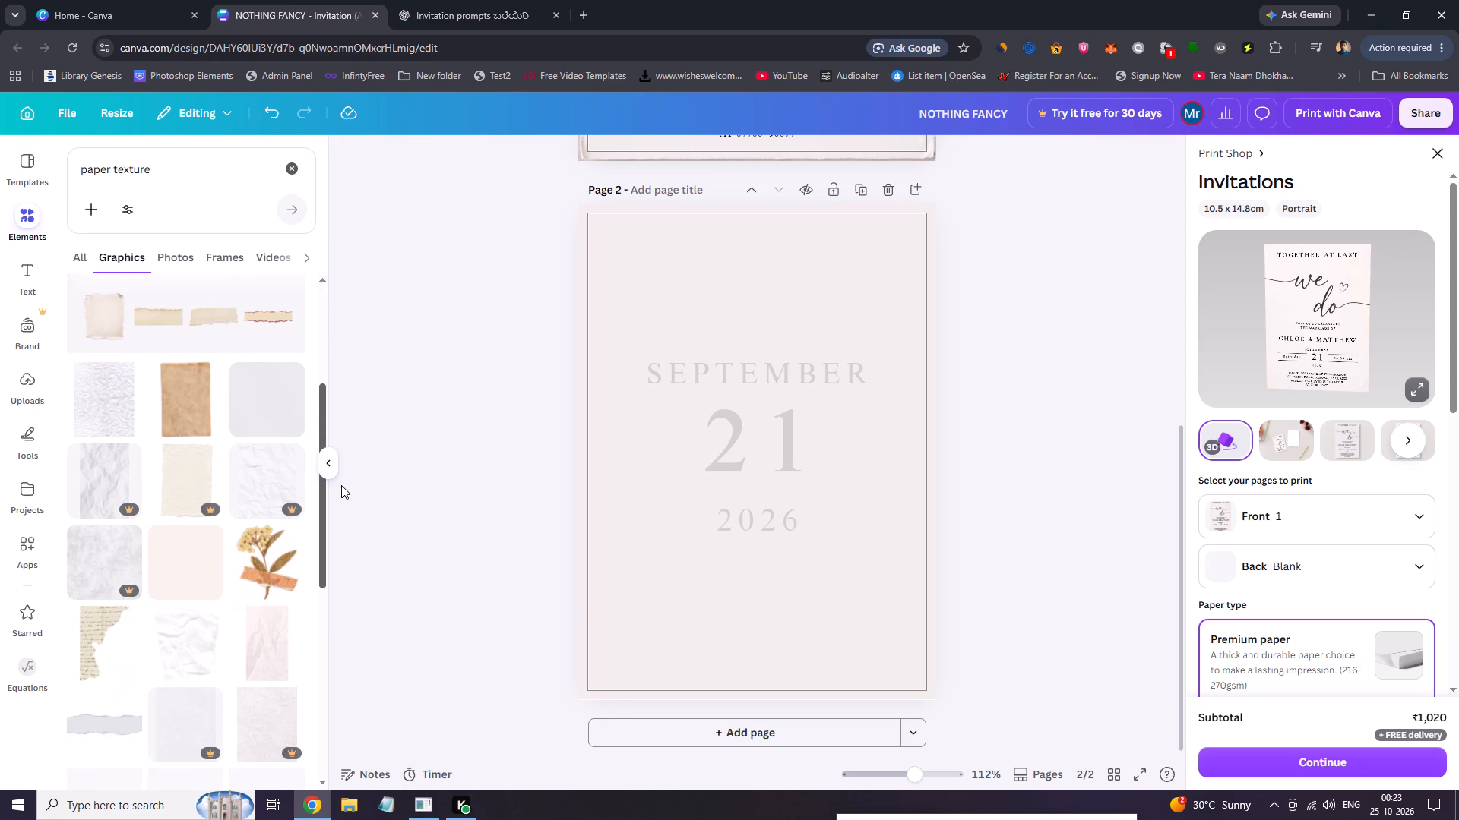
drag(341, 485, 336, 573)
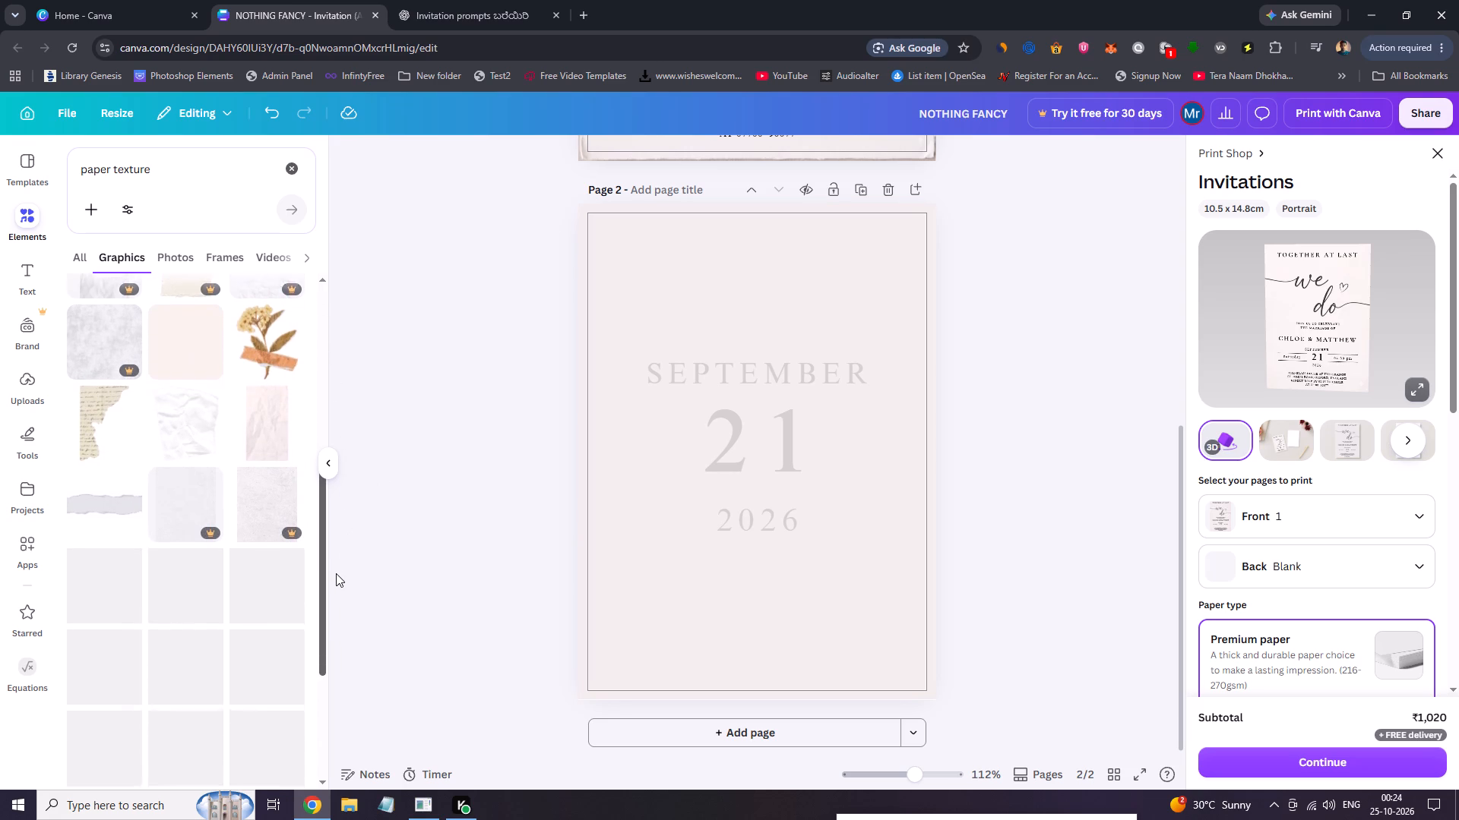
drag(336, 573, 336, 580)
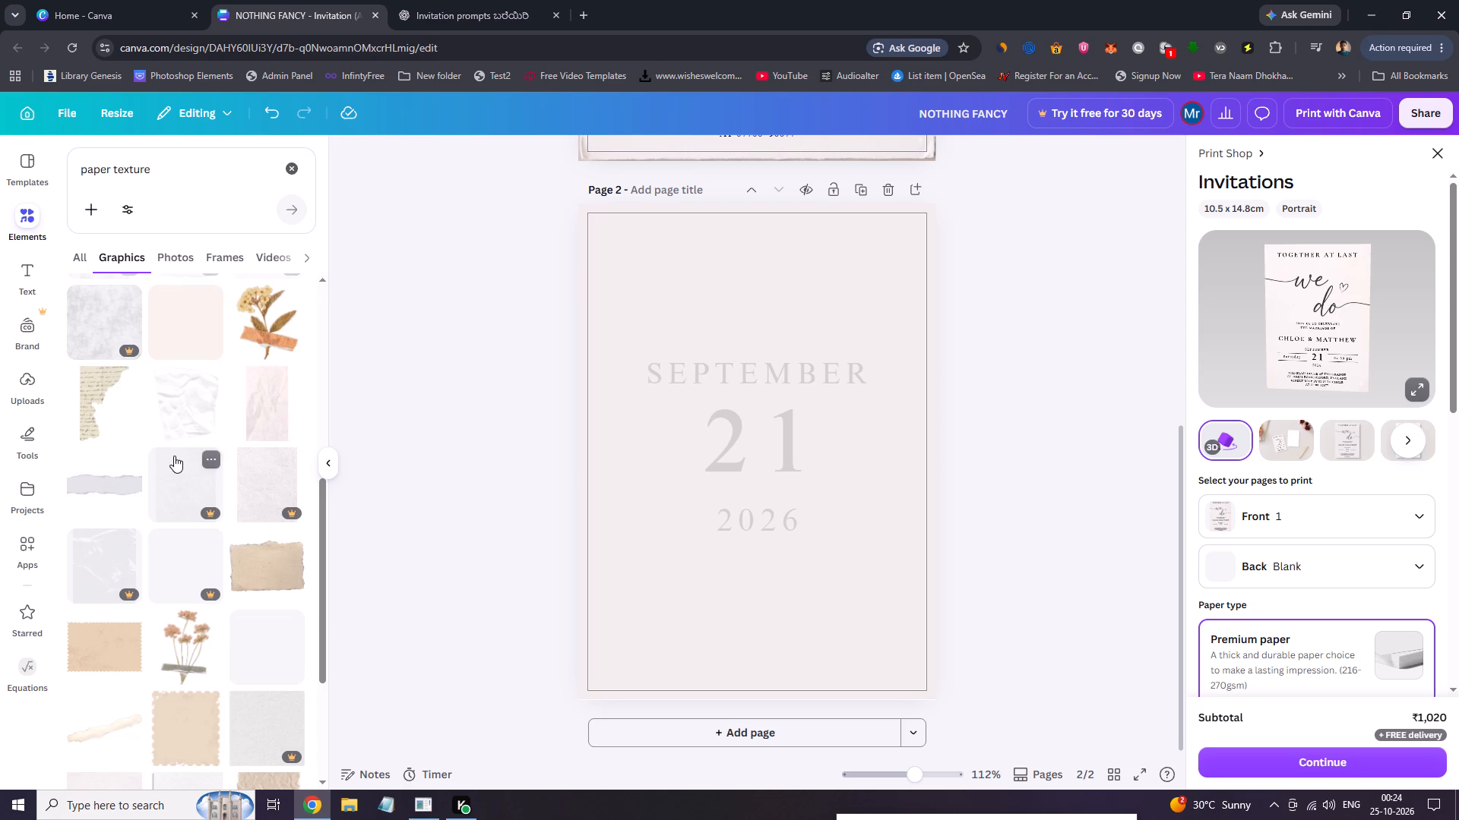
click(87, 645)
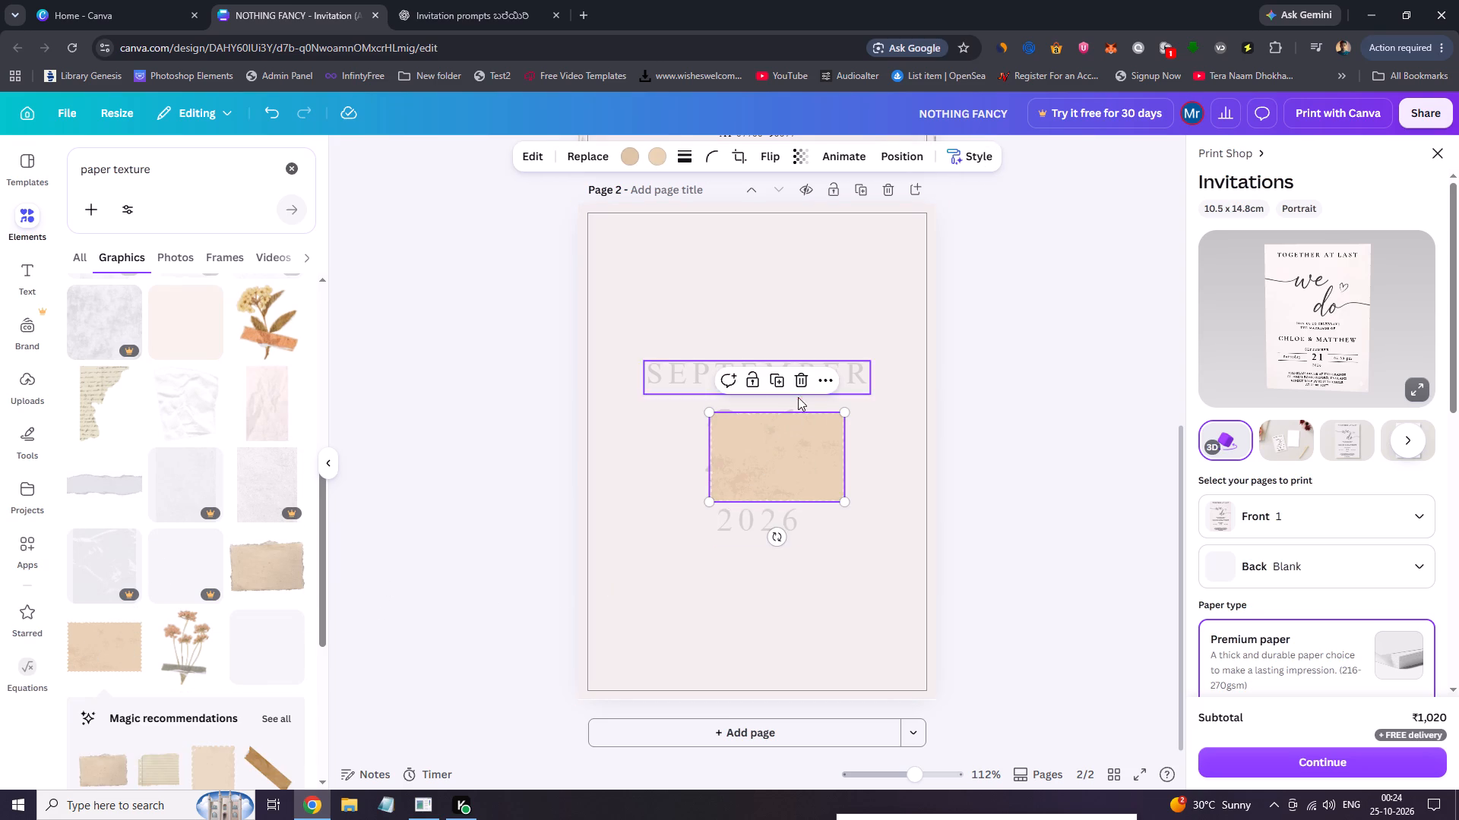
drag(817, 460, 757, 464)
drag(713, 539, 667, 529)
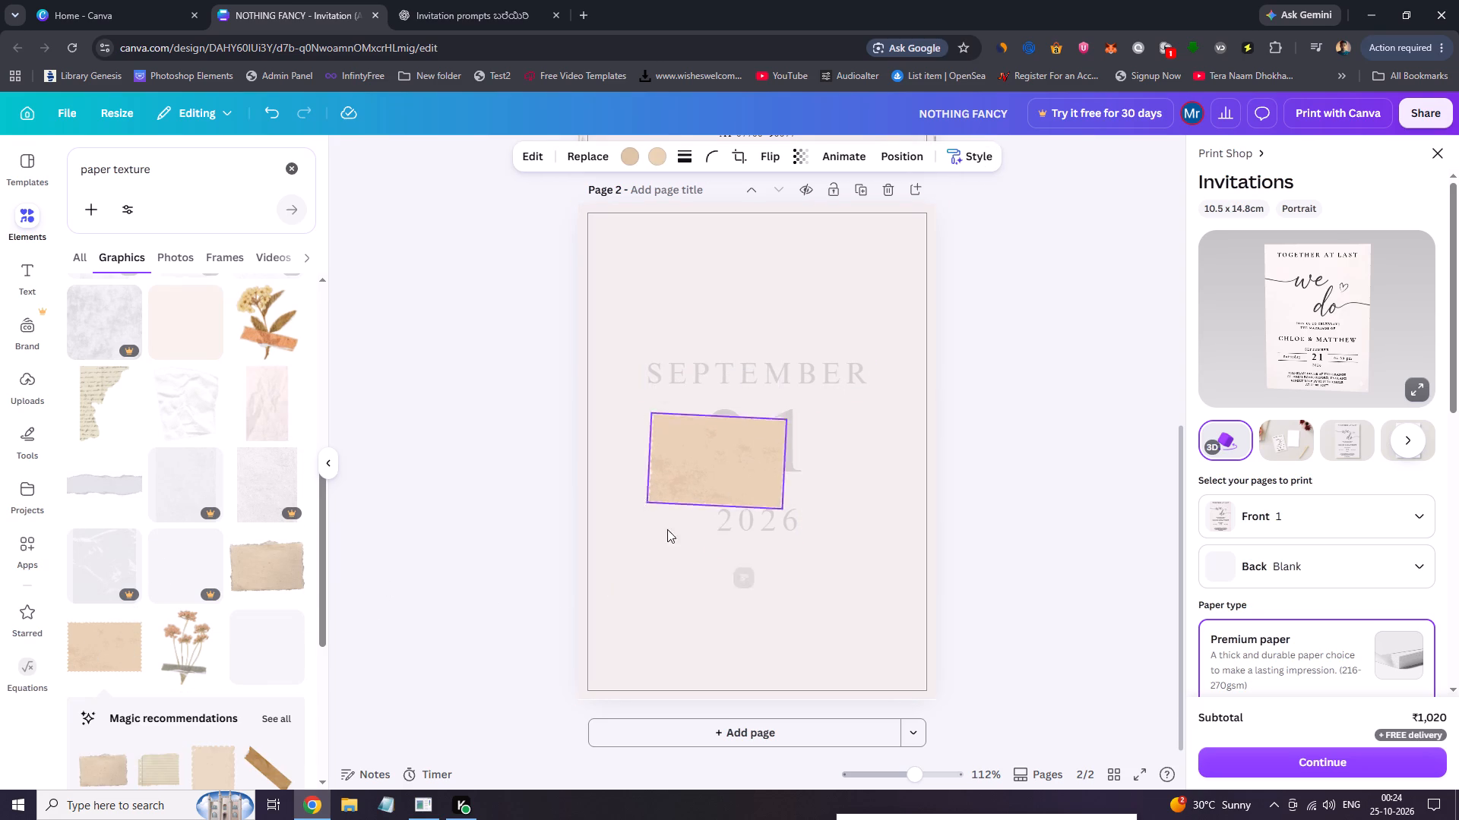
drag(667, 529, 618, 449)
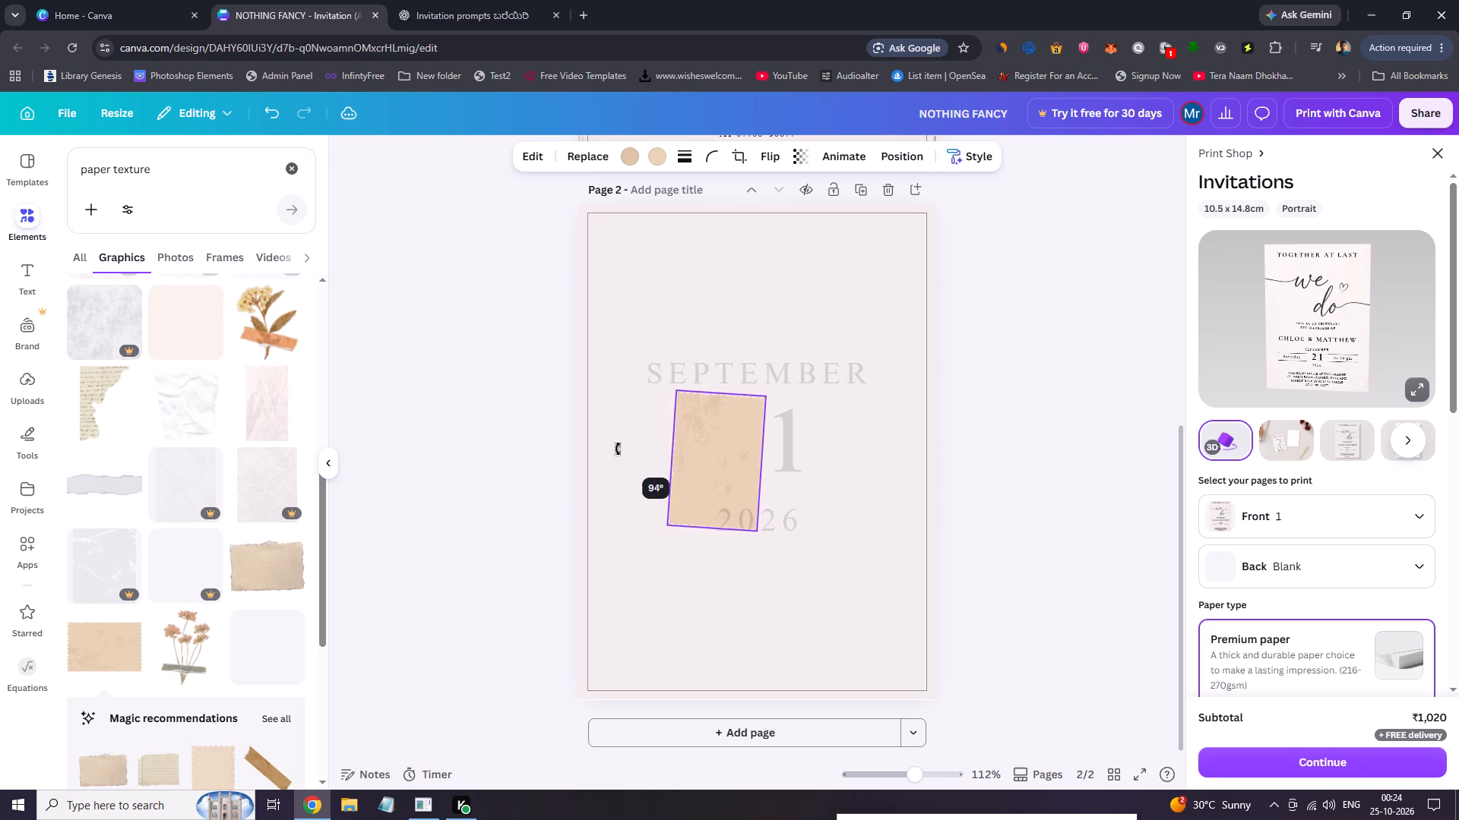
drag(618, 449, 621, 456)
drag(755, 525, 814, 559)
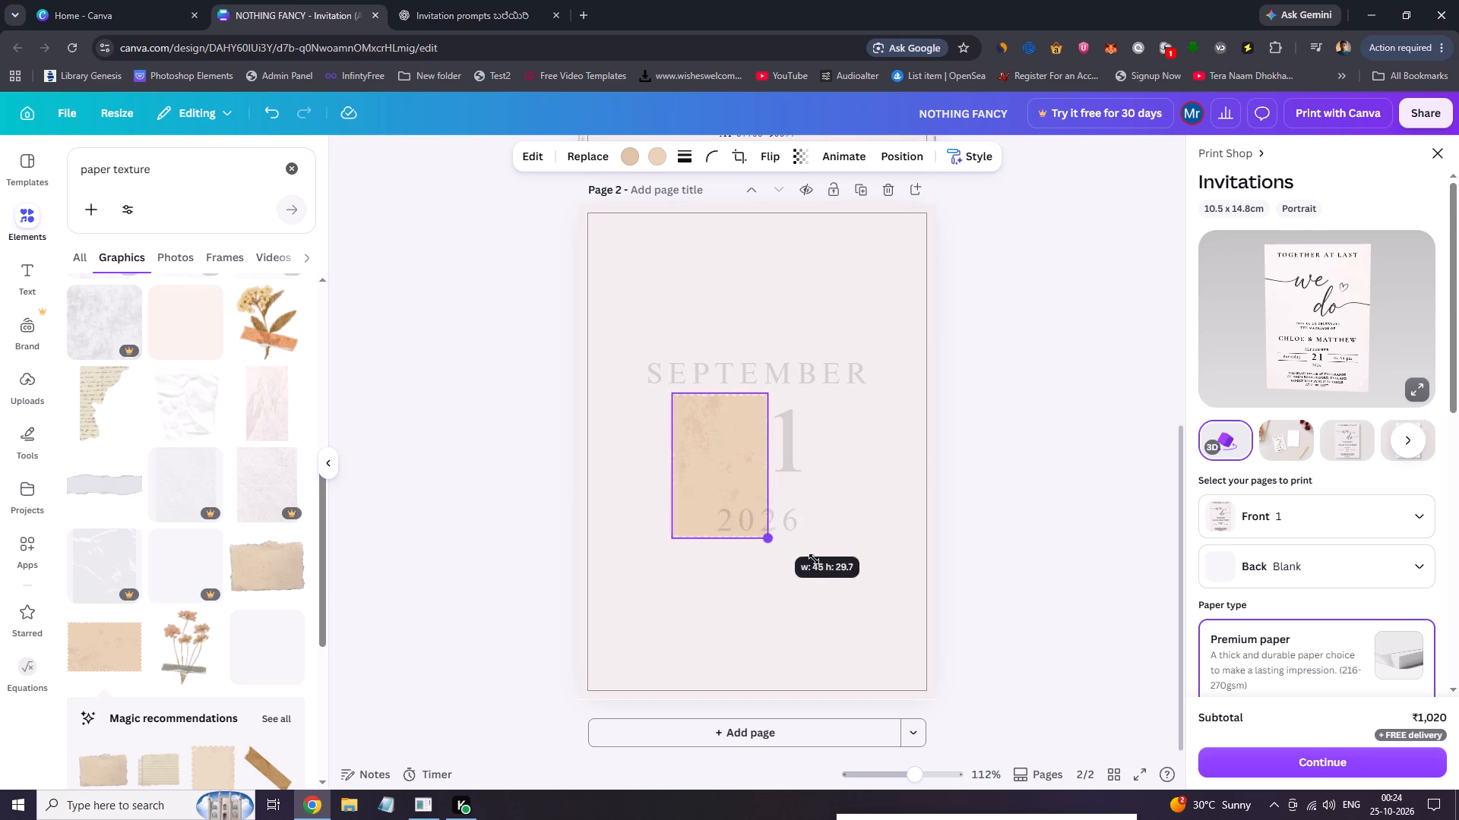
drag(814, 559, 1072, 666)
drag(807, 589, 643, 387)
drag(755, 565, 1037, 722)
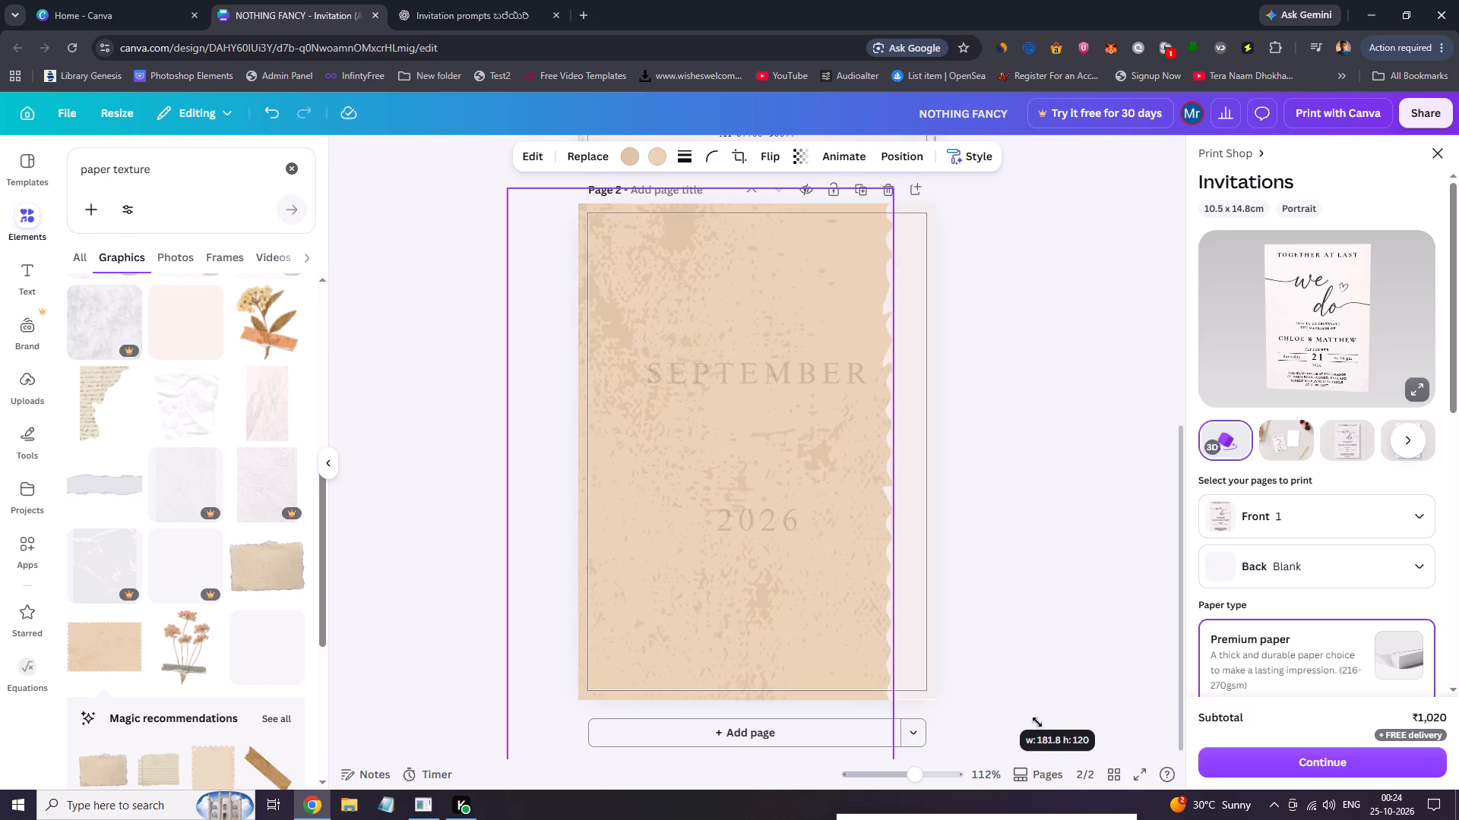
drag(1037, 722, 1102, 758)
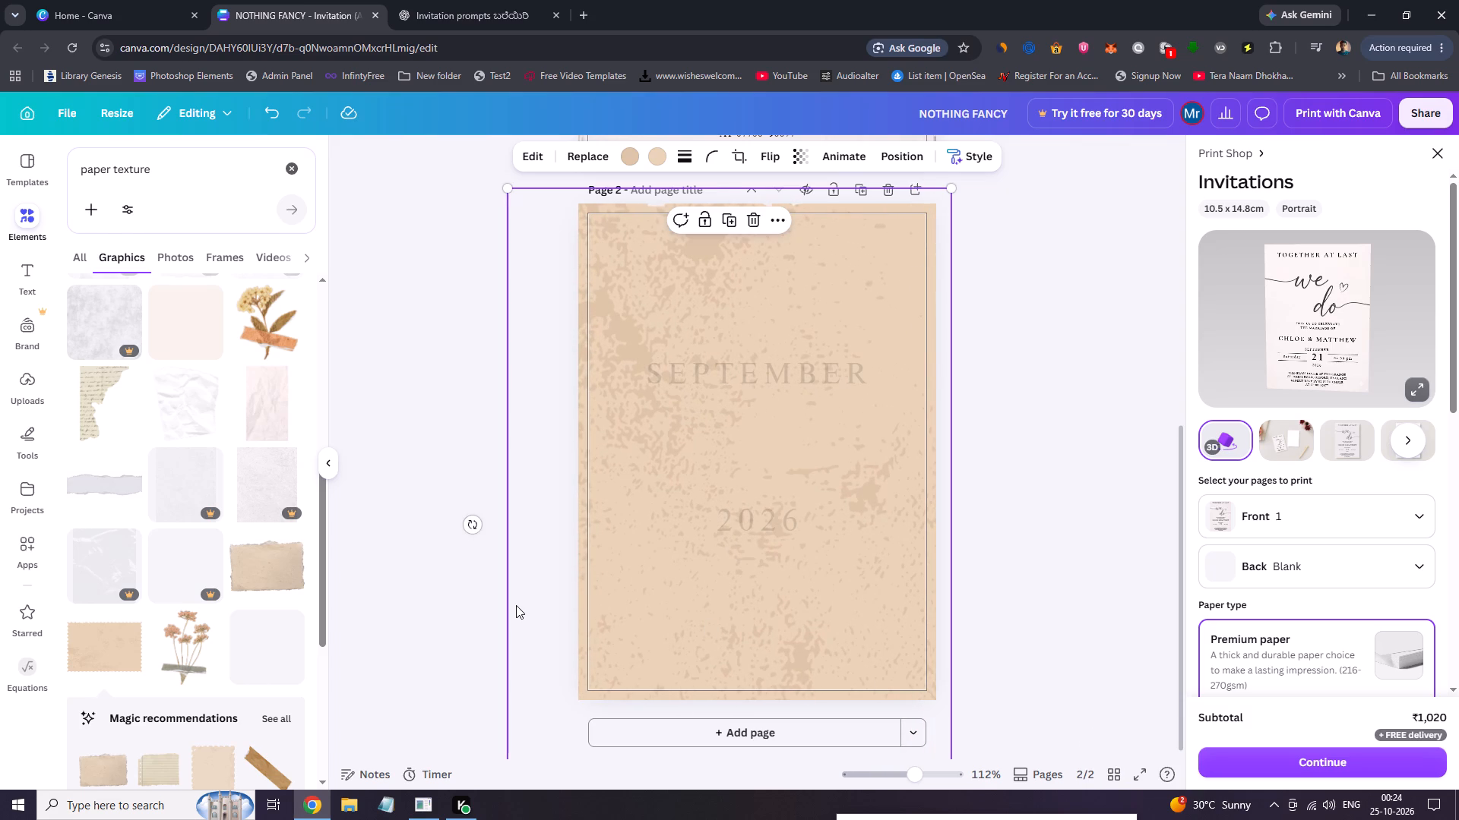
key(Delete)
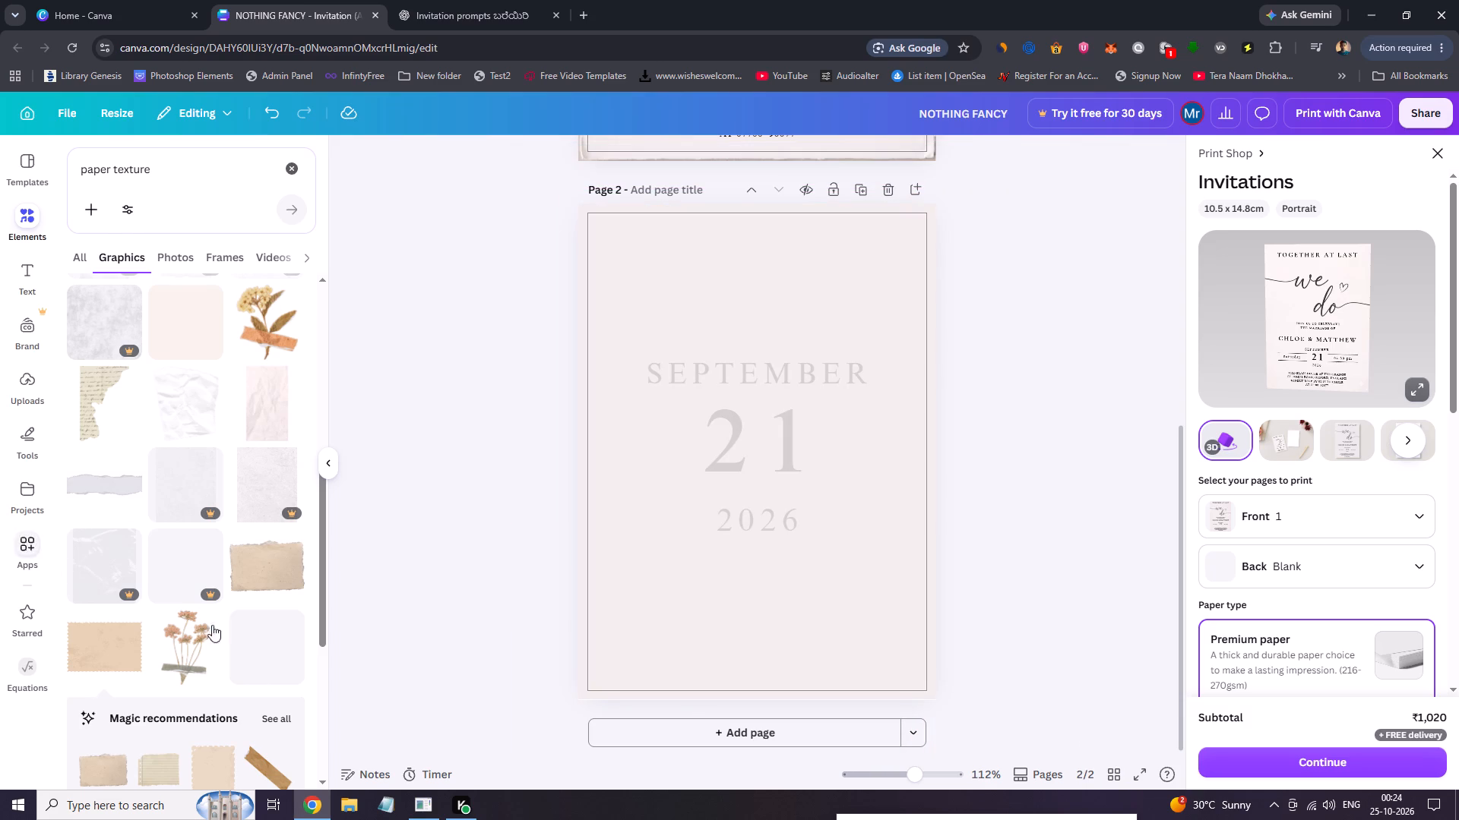
Look through the remaining paper graphics and search for the suggested term "vintage paper texture".
drag(323, 531, 339, 651)
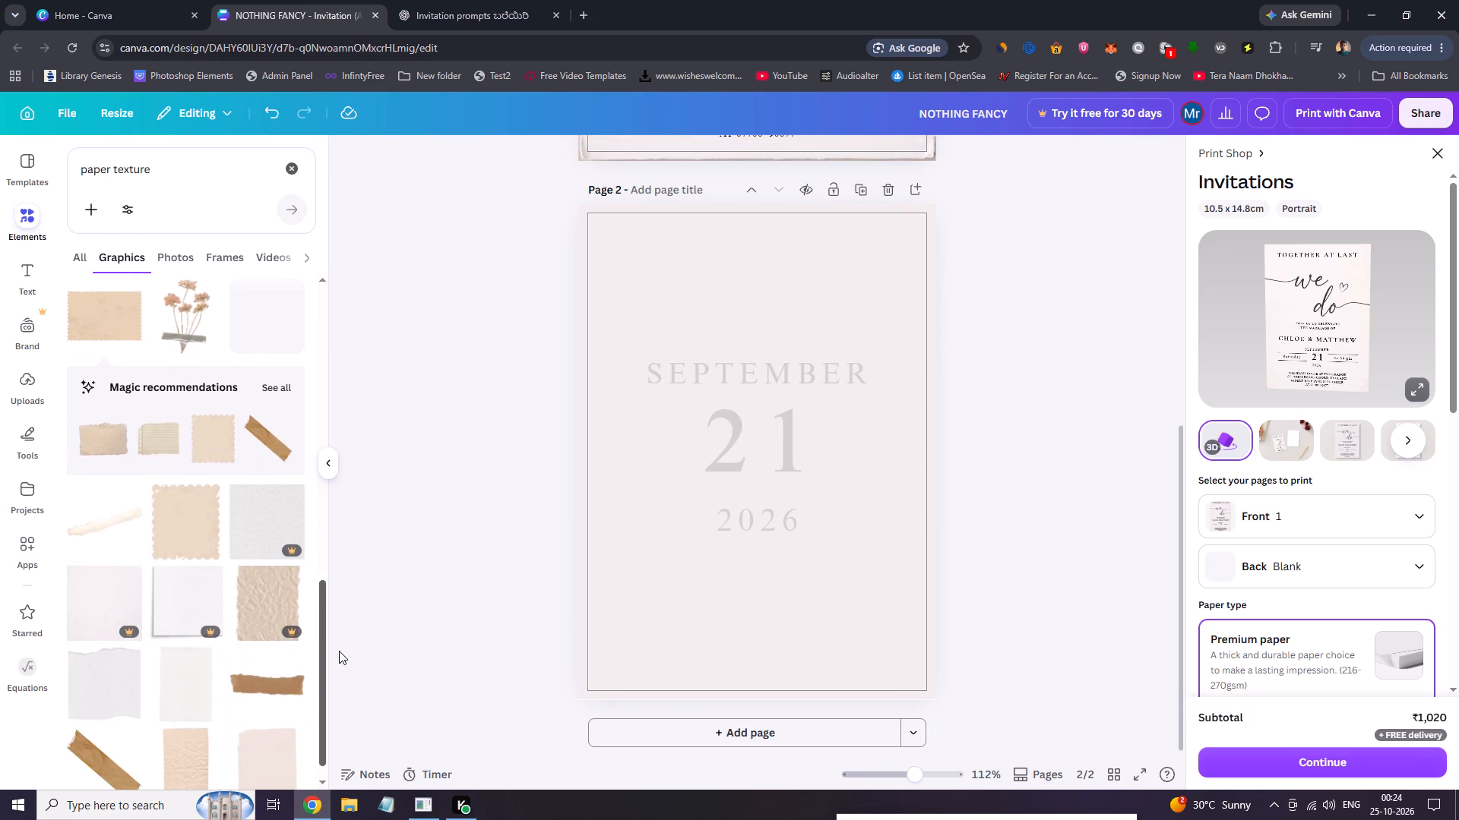
drag(339, 651, 340, 654)
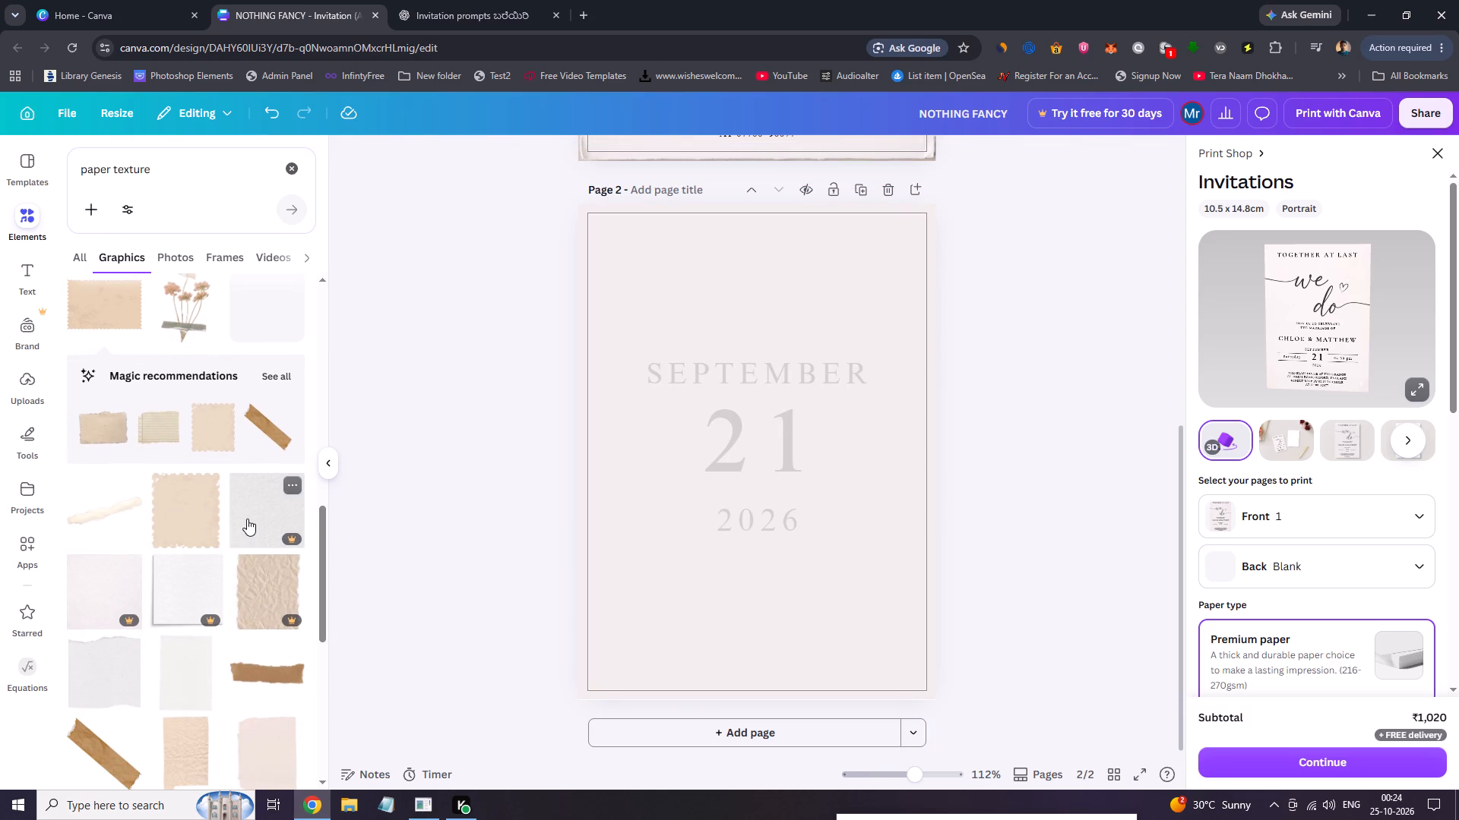
drag(321, 535, 334, 637)
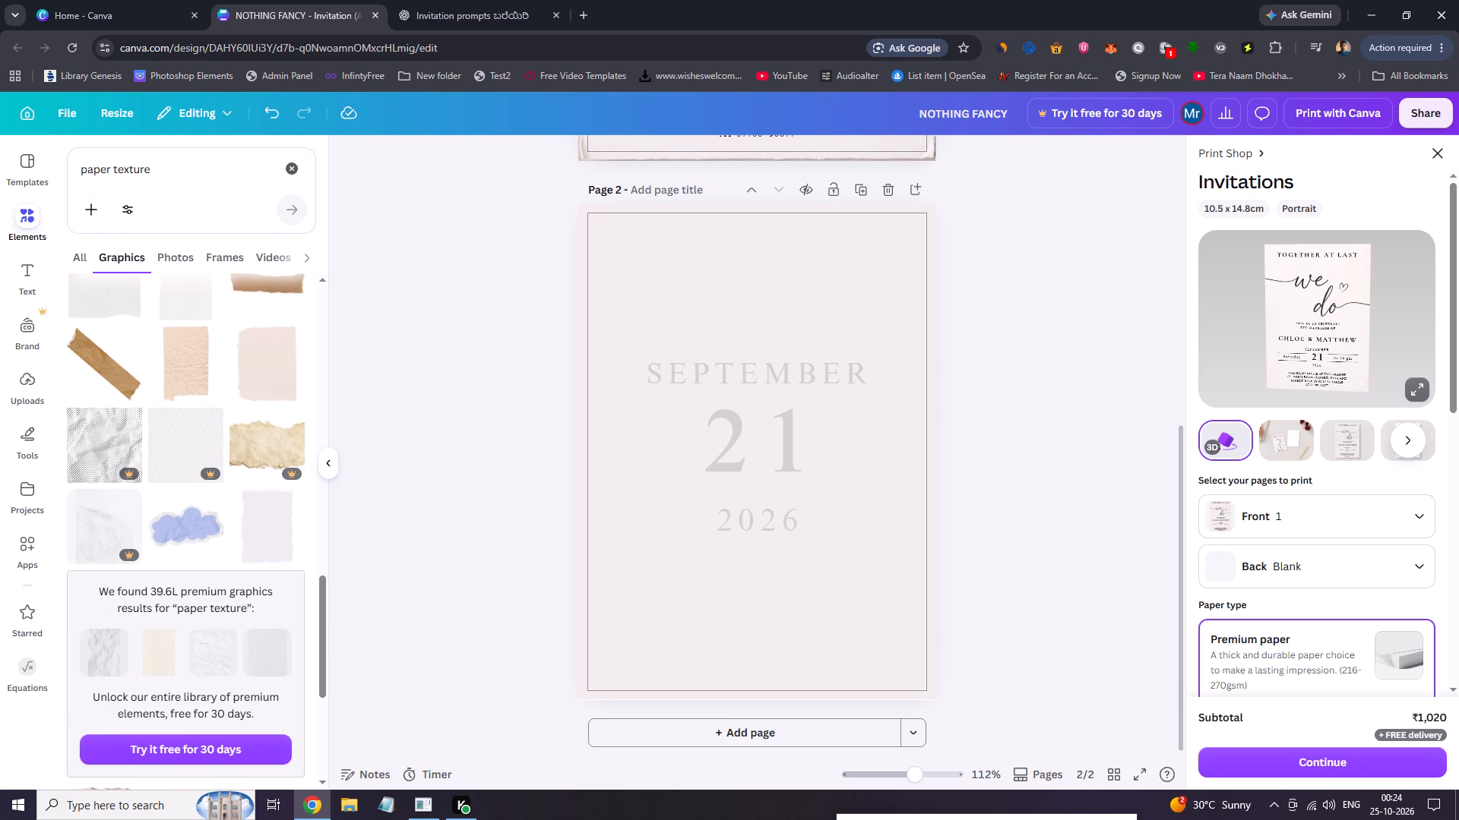
drag(149, 167, 79, 167)
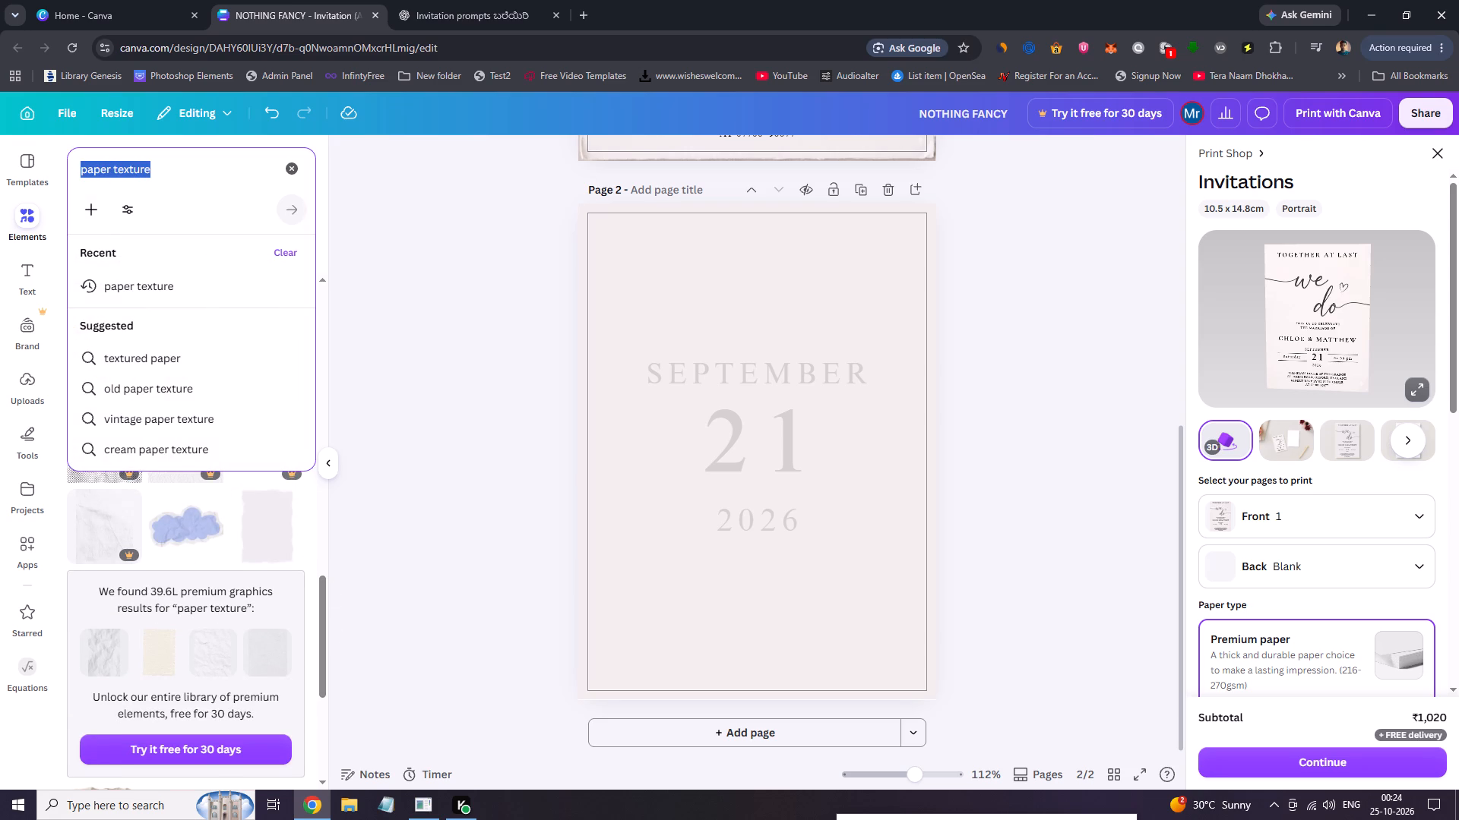
click(157, 425)
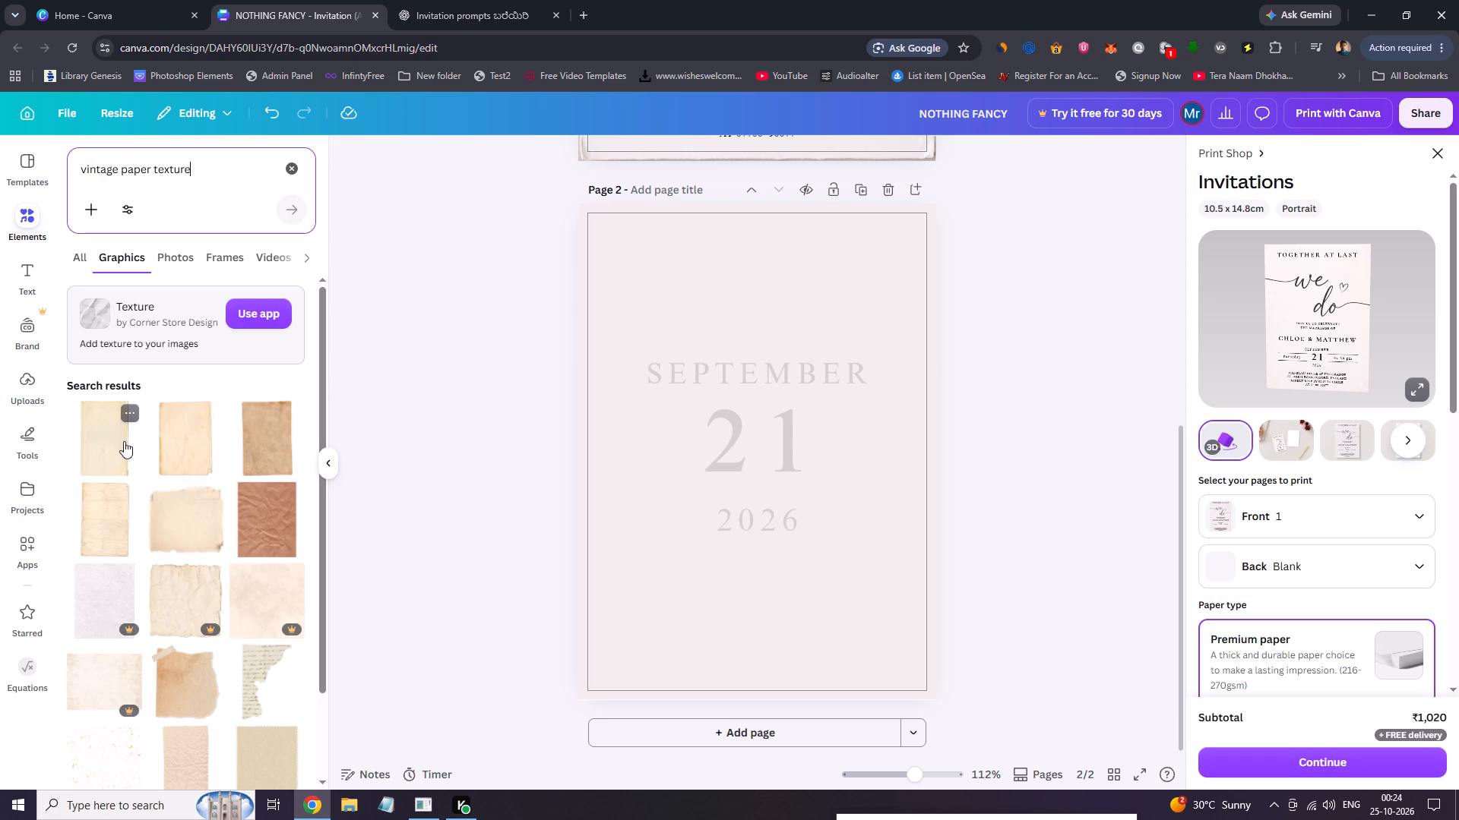
Search the graphics for the suggested term "ripped paper".
drag(201, 172, 62, 168)
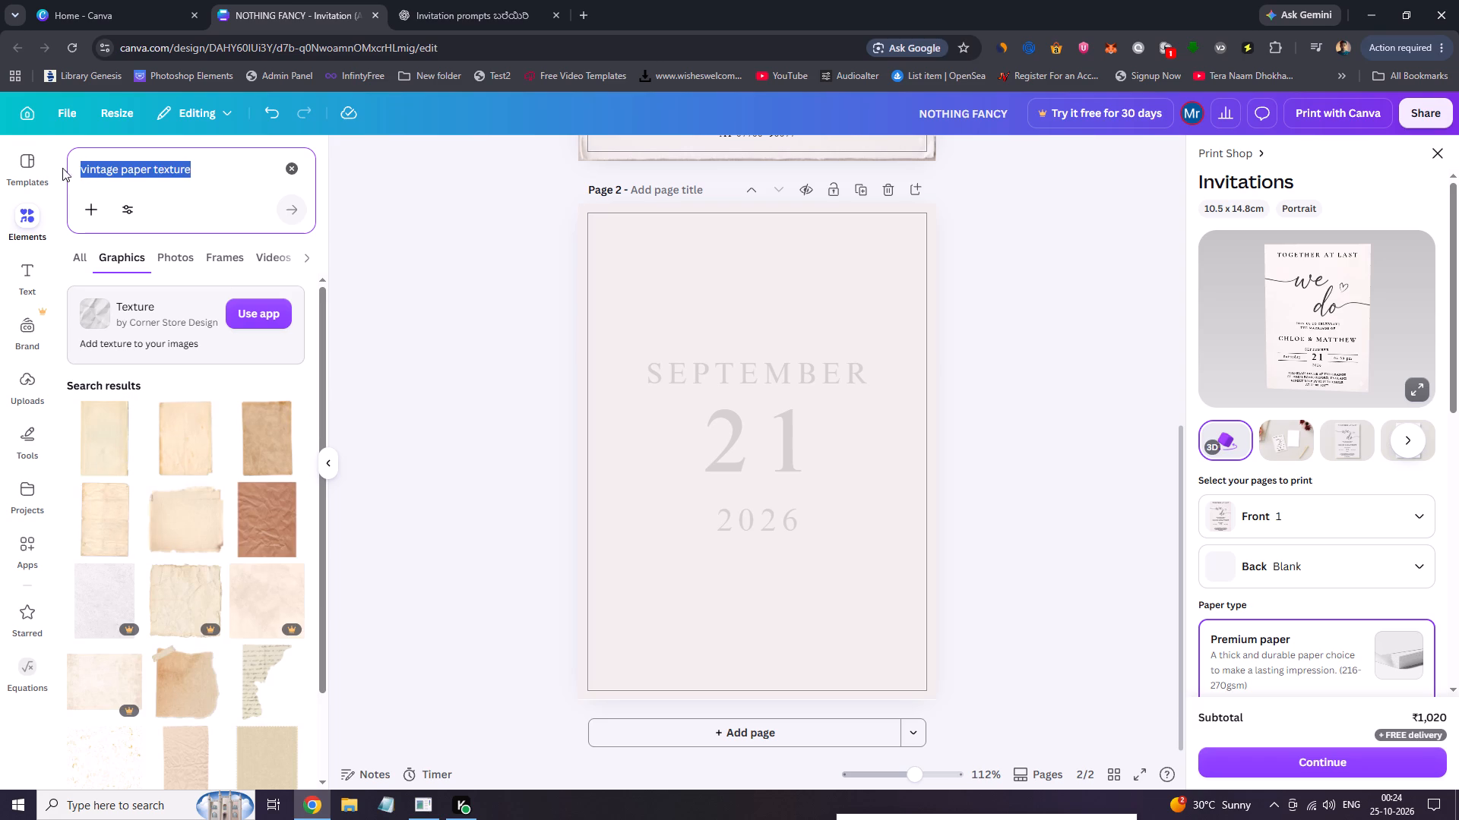
drag(62, 168, 44, 166)
key(r)
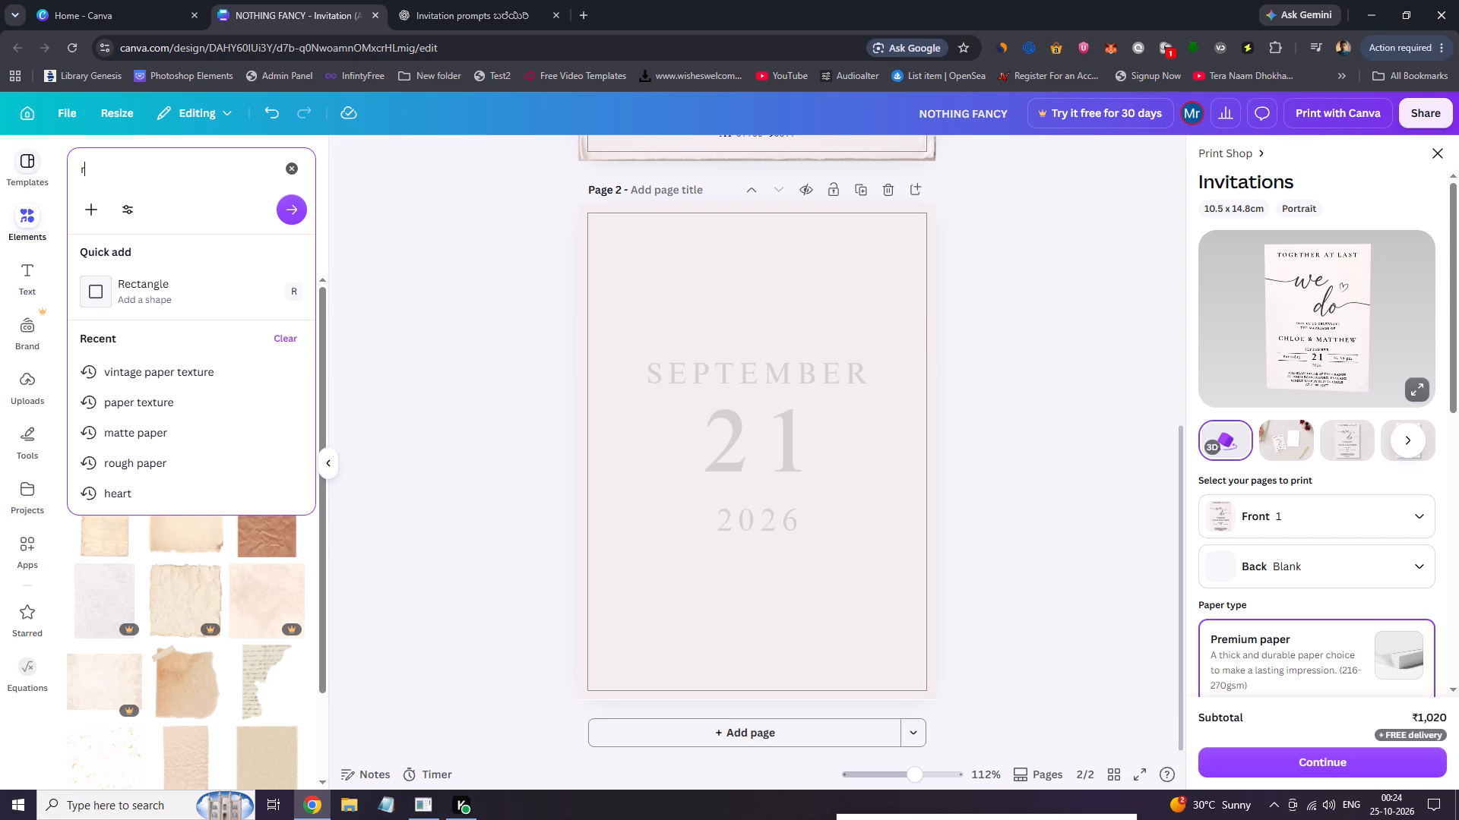
key(i)
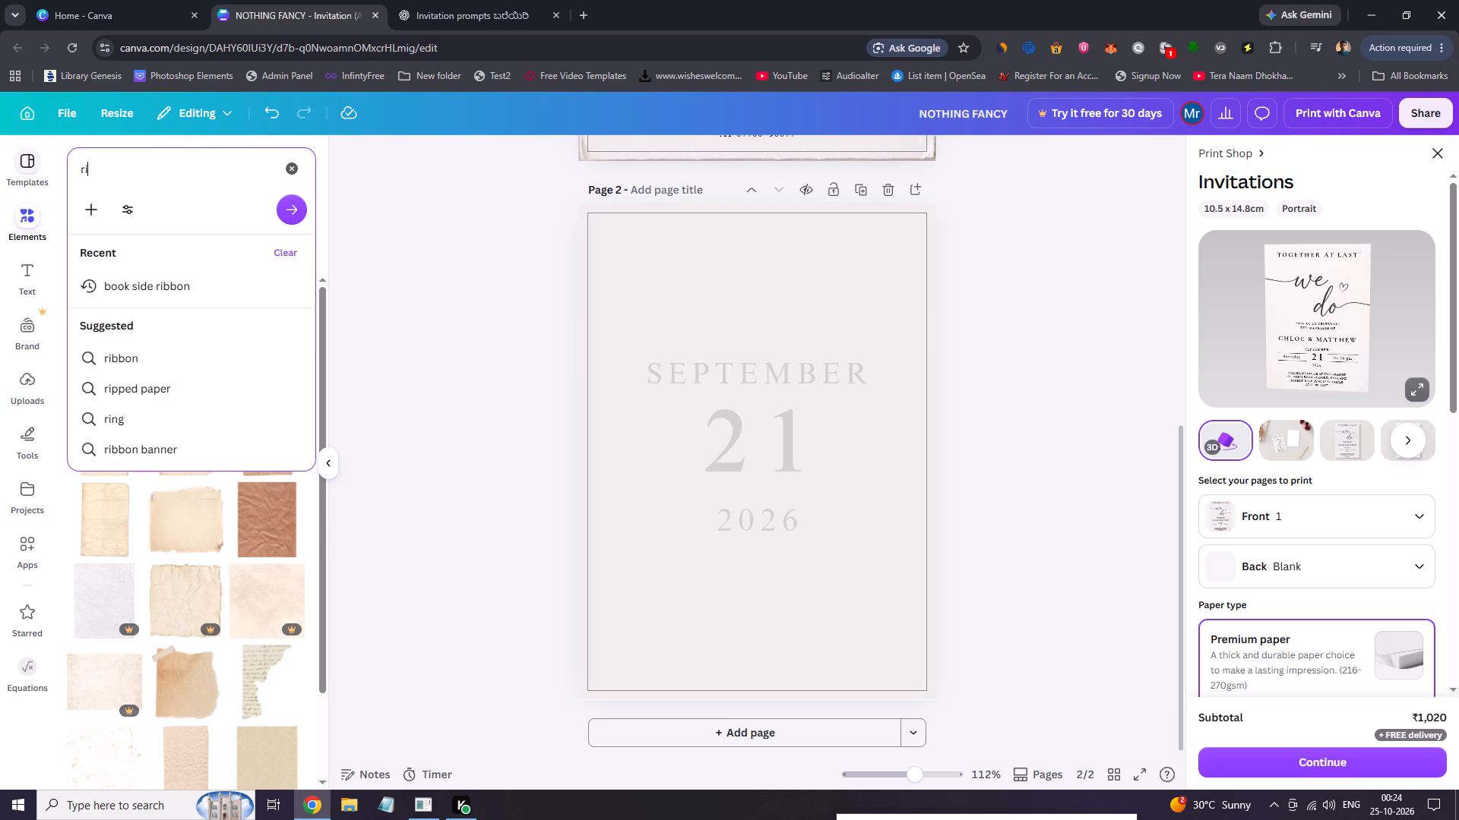
key(Down)
key(Down)
key(Down)
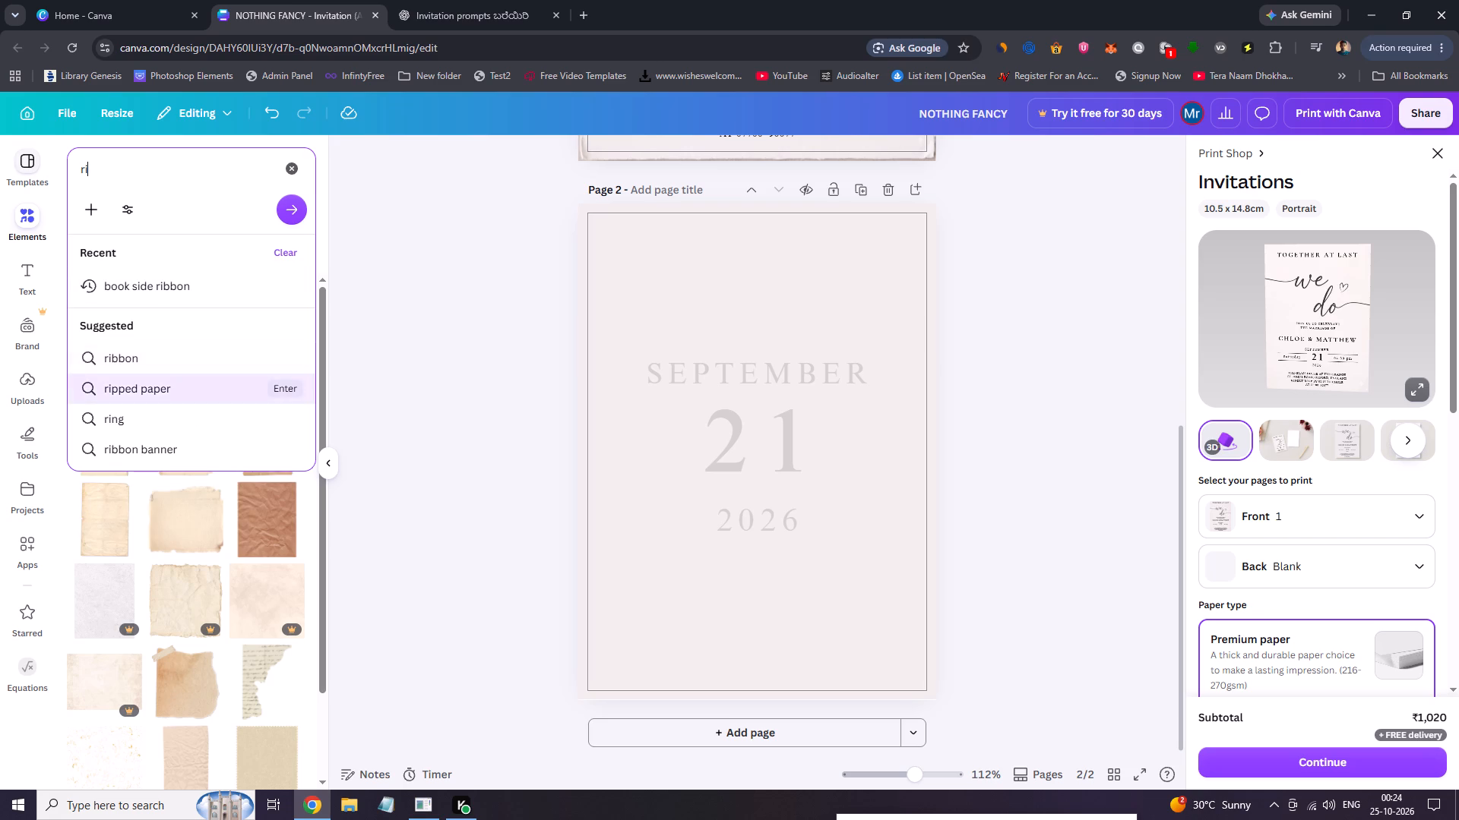
key(Return)
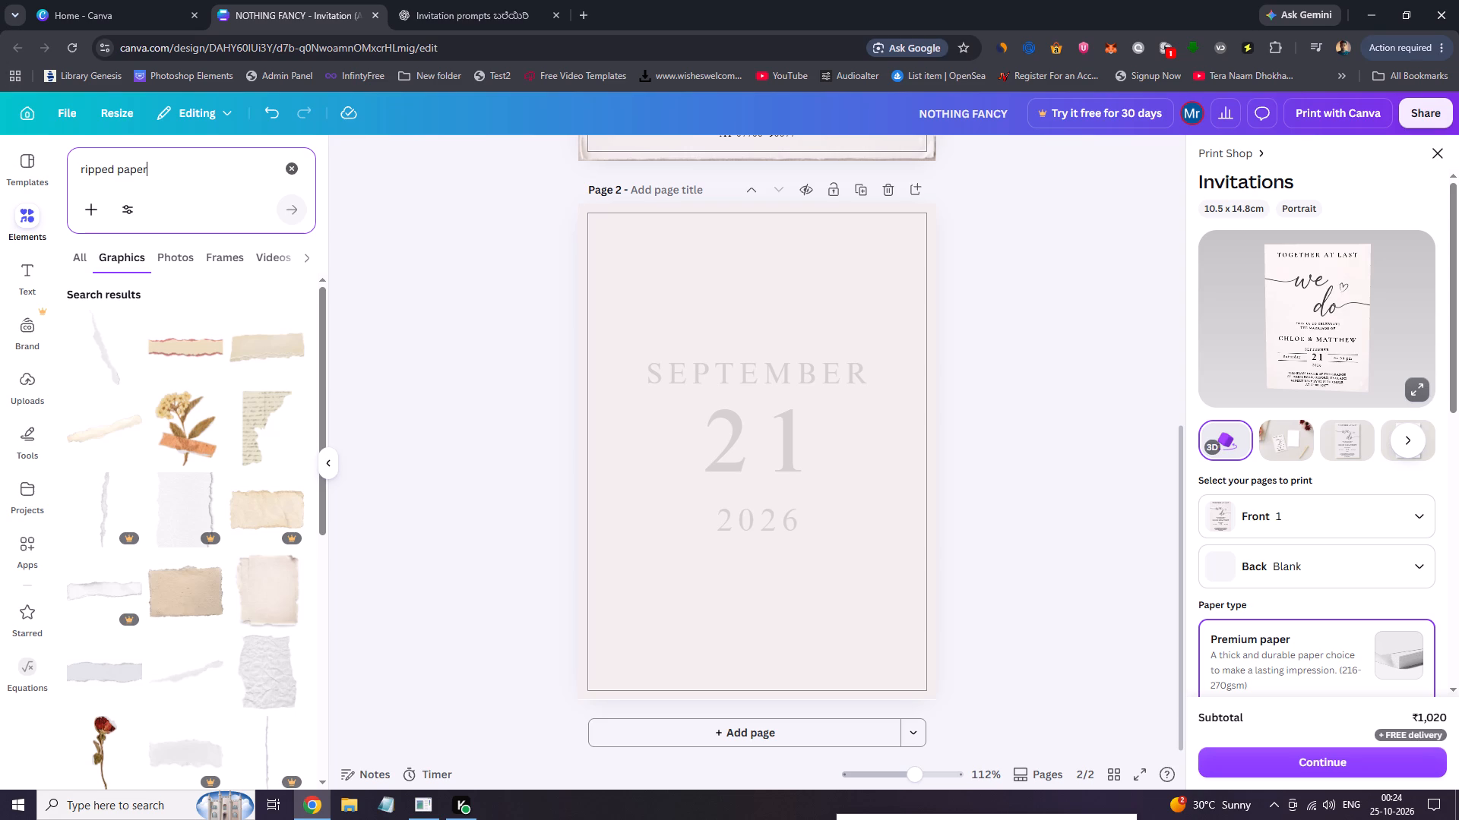
Clear the "ripped paper" search from the elements library.
drag(182, 186, 94, 172)
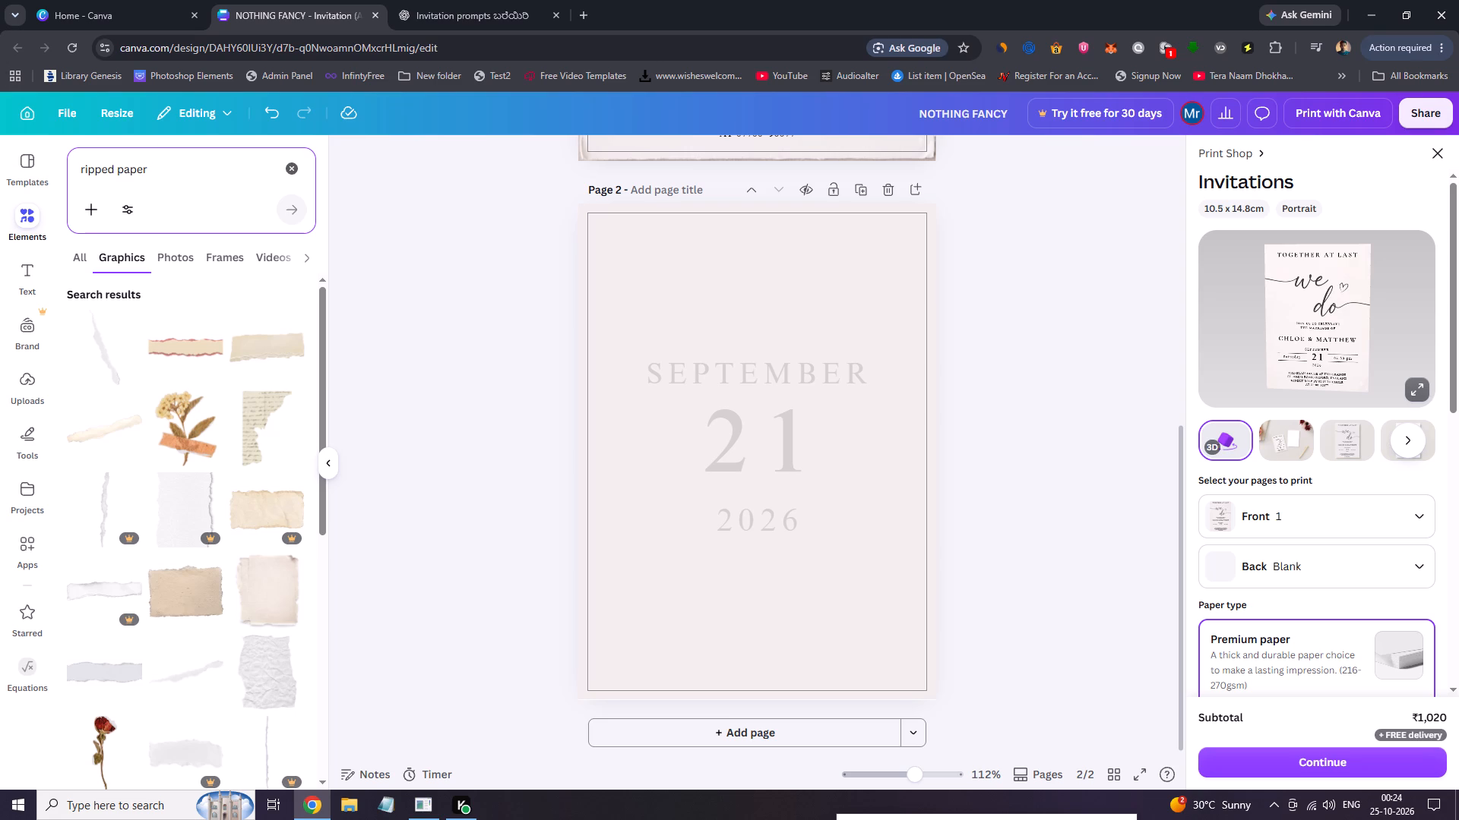
drag(179, 179, 102, 180)
click(180, 179)
double_click(170, 159)
drag(175, 161, 132, 162)
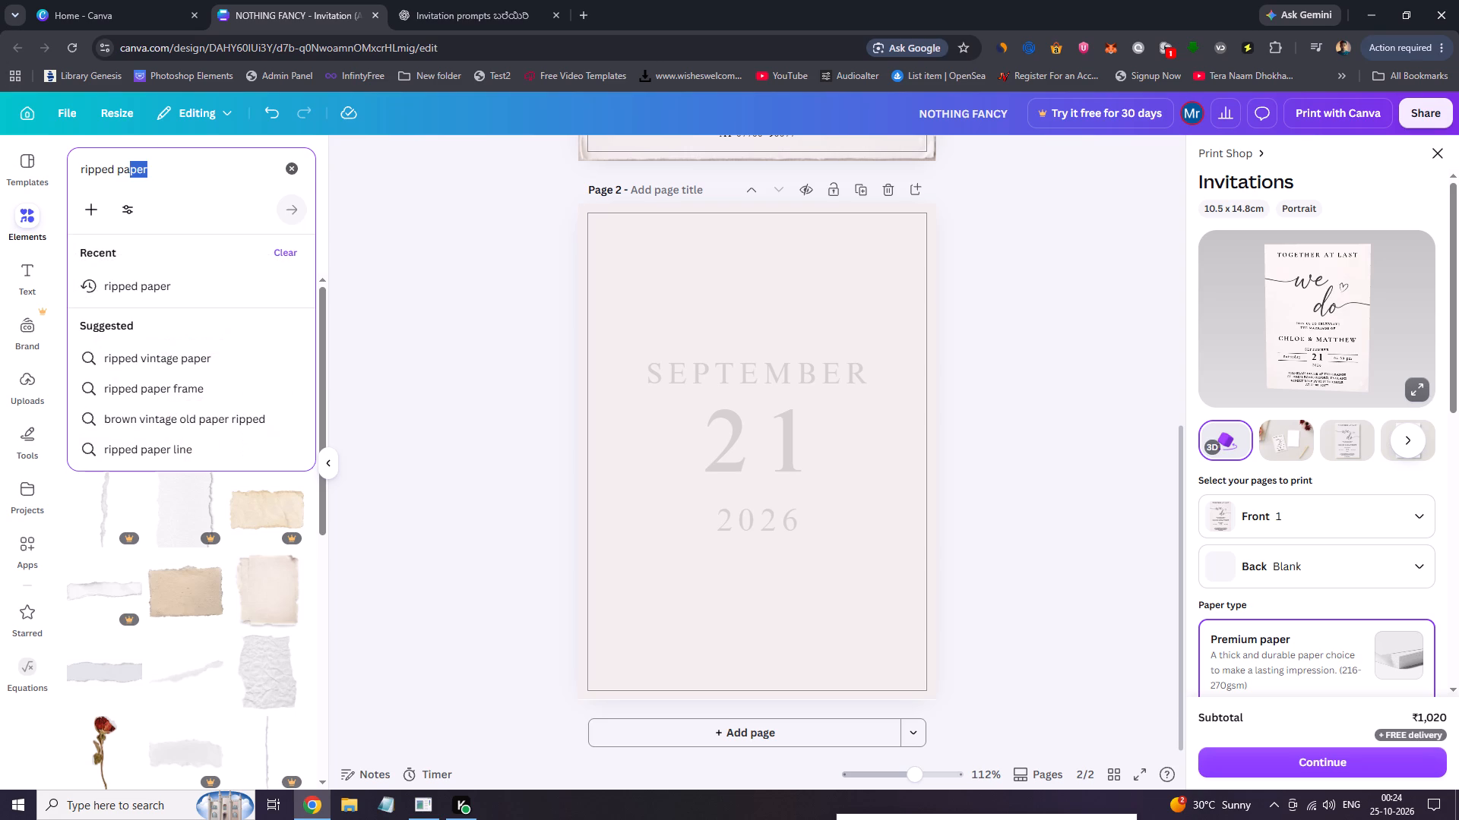
click(293, 169)
click(461, 421)
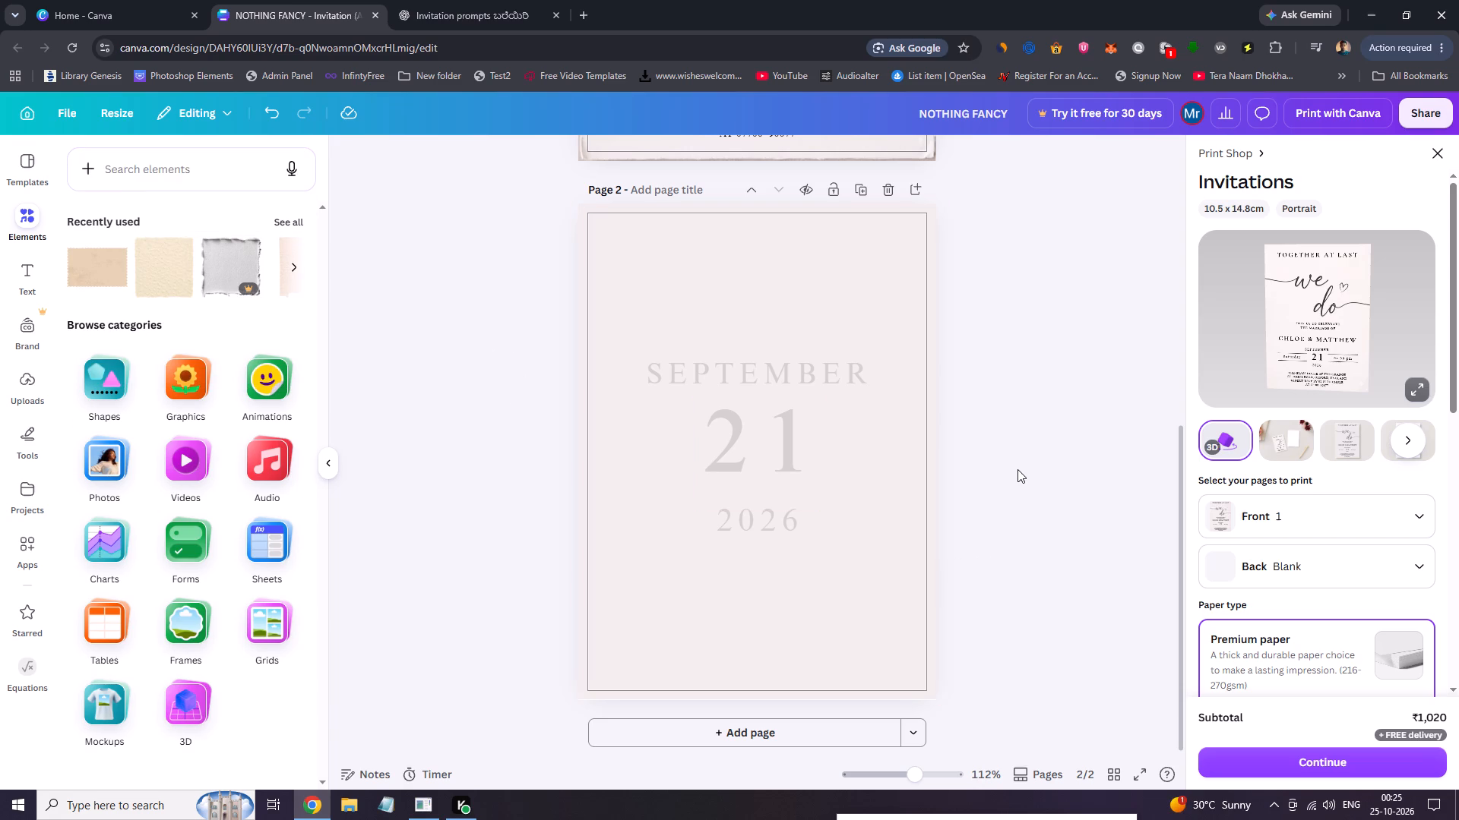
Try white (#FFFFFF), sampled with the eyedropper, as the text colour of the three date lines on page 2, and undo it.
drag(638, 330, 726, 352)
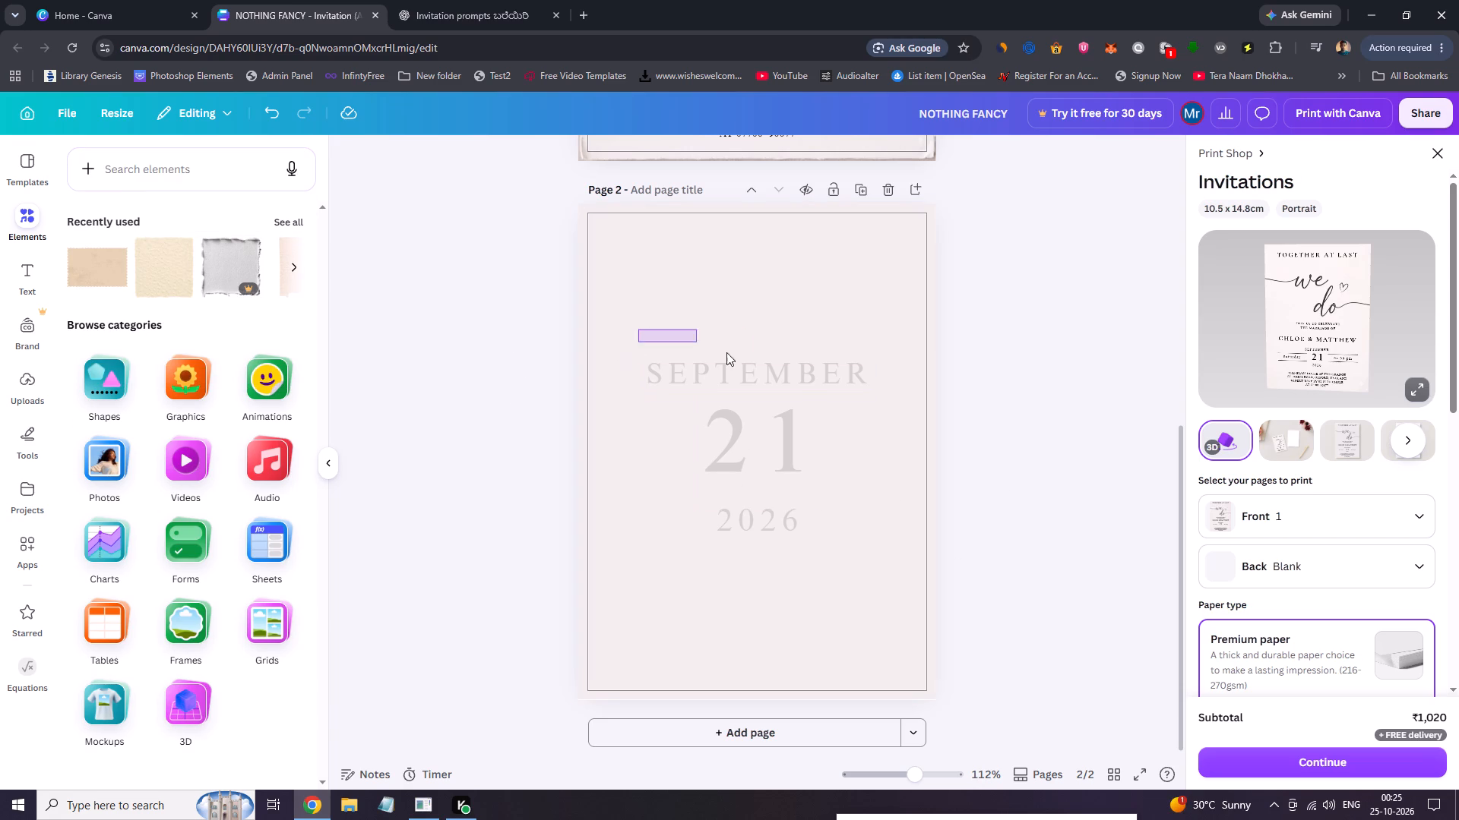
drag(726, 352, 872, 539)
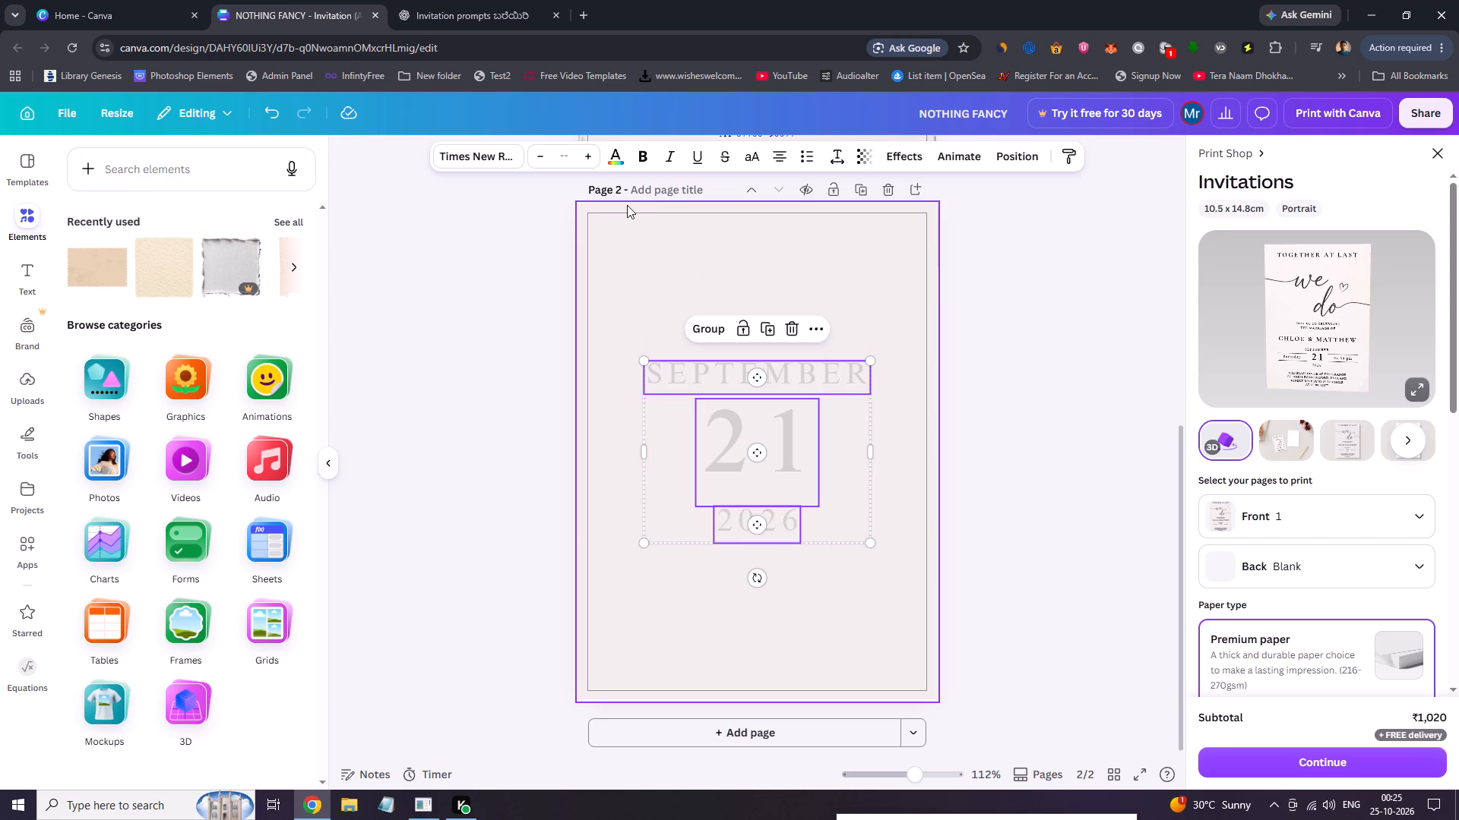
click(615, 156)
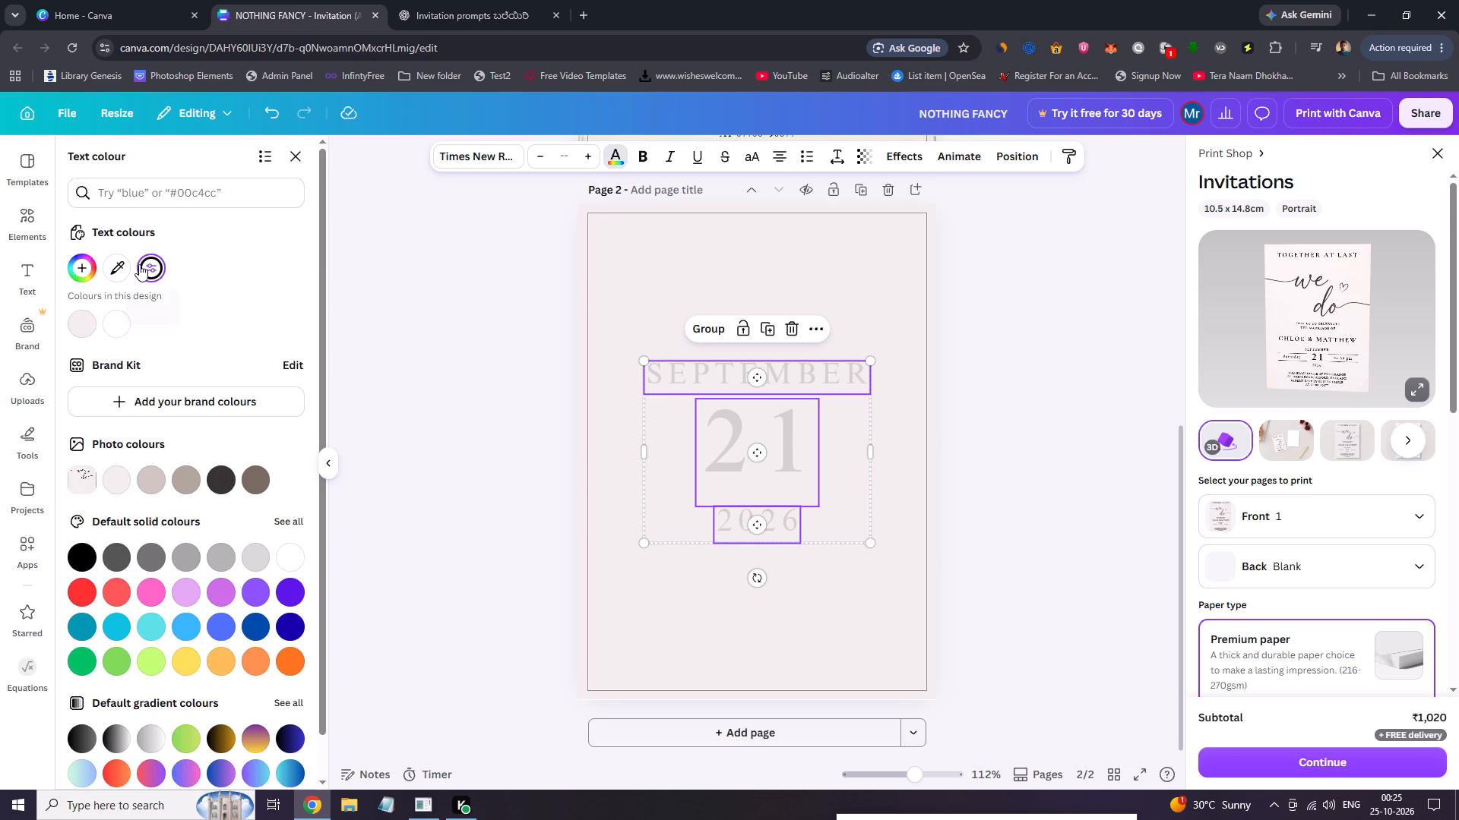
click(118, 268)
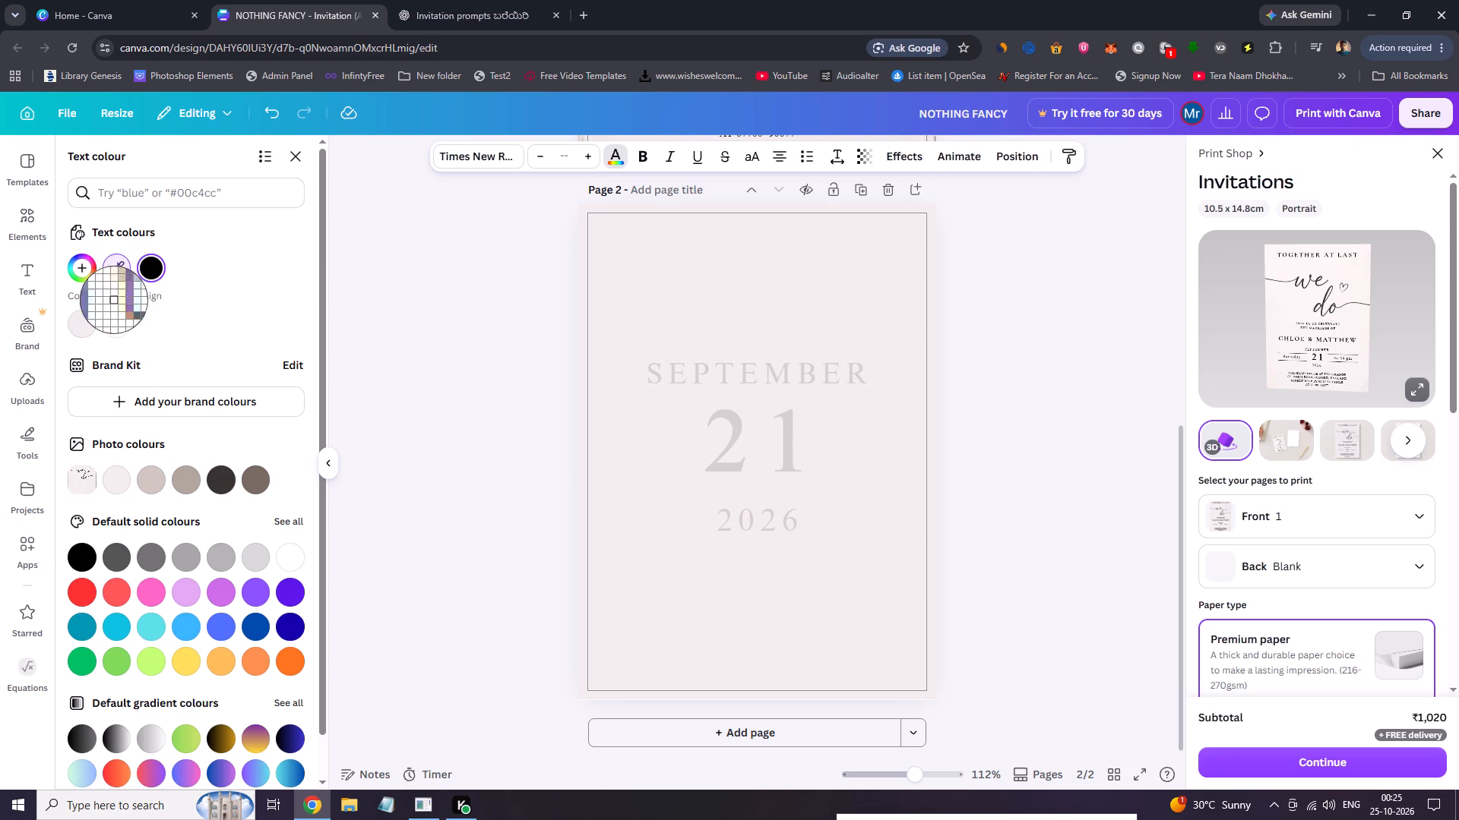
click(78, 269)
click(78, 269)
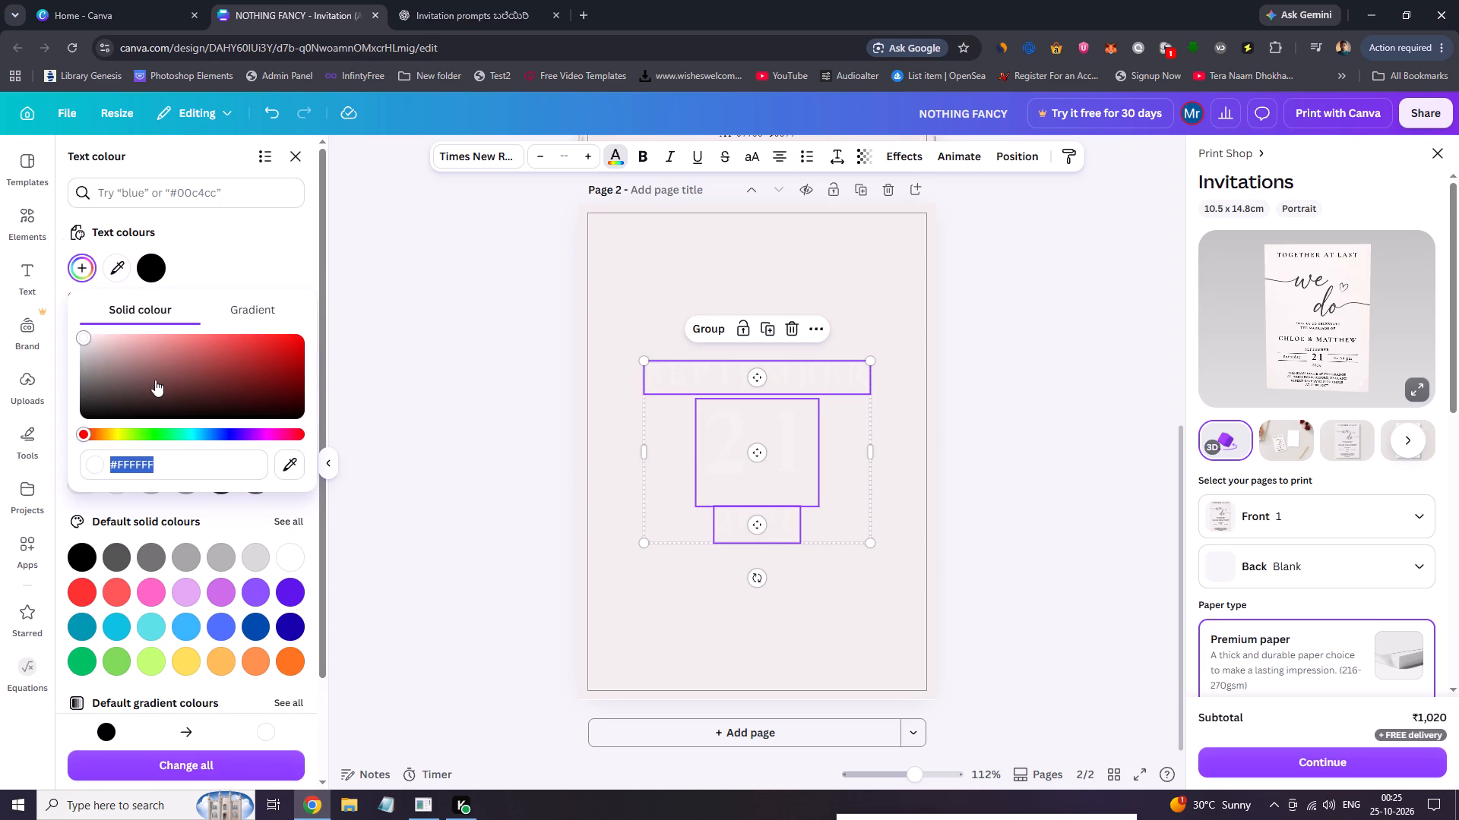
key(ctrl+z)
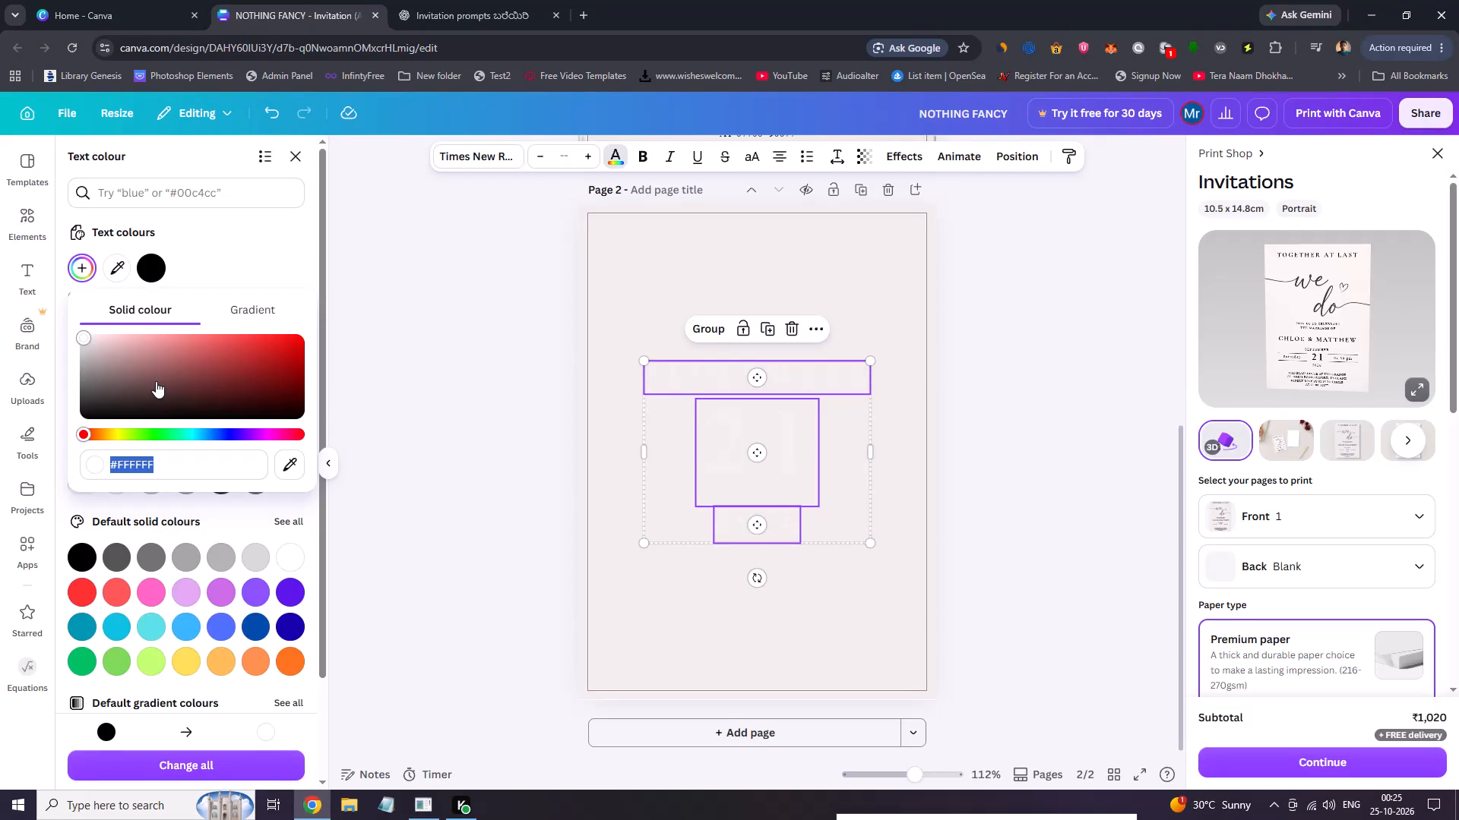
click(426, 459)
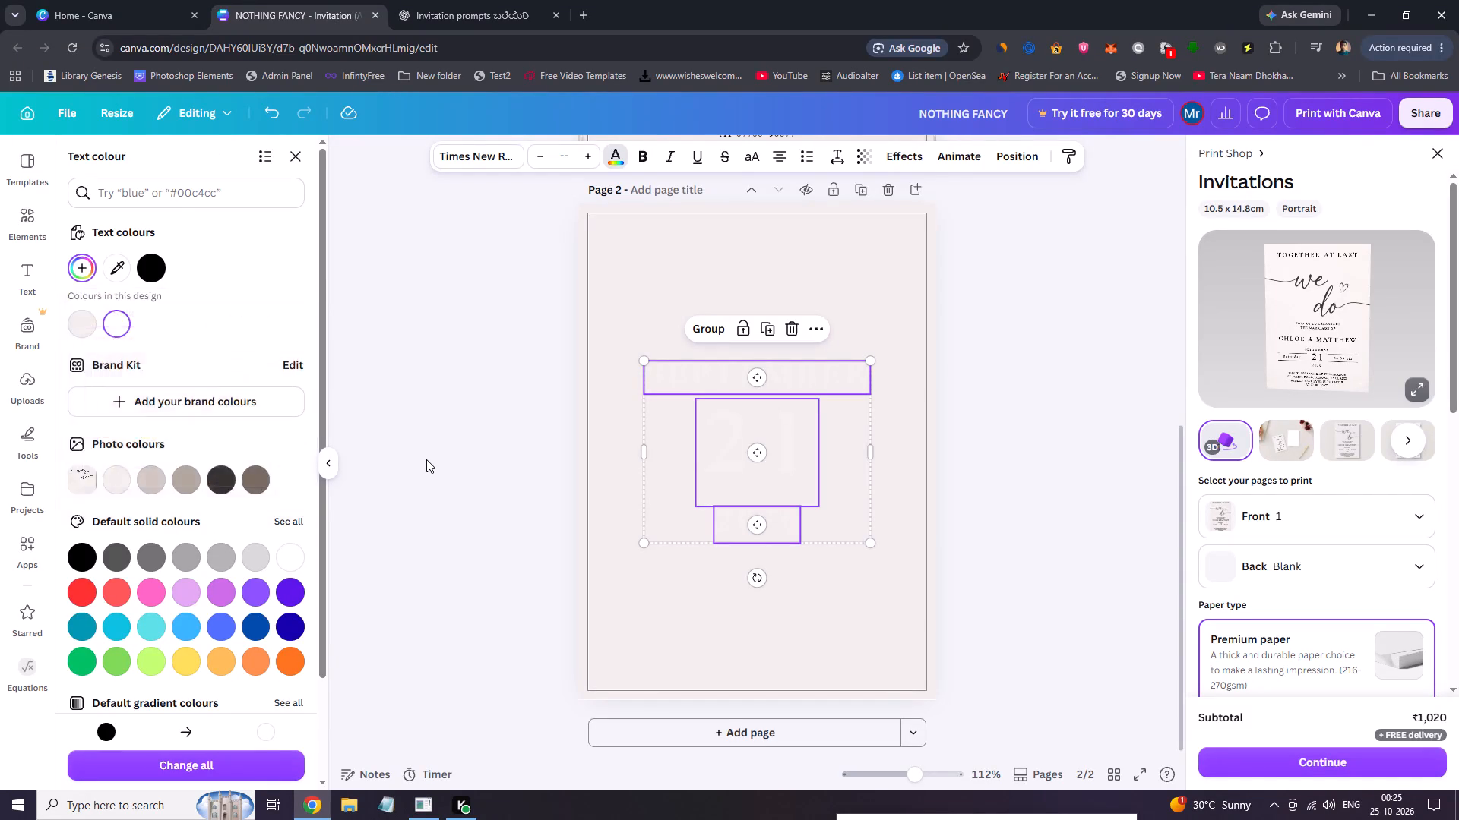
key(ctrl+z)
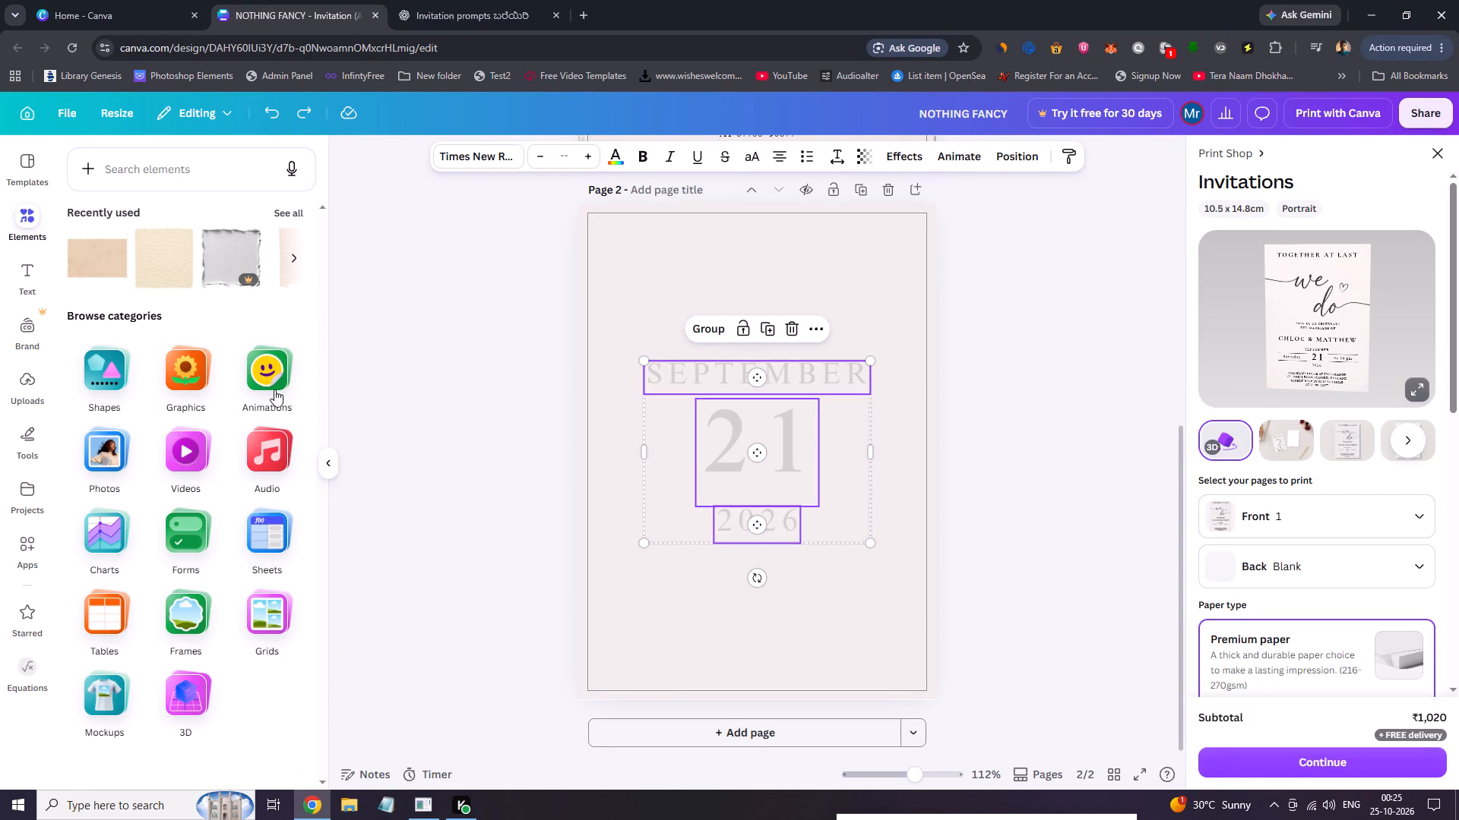
Recolour the SEPTEMBER, 21 and 2026 text on page 2 to the custom dark red #4B2222.
click(616, 155)
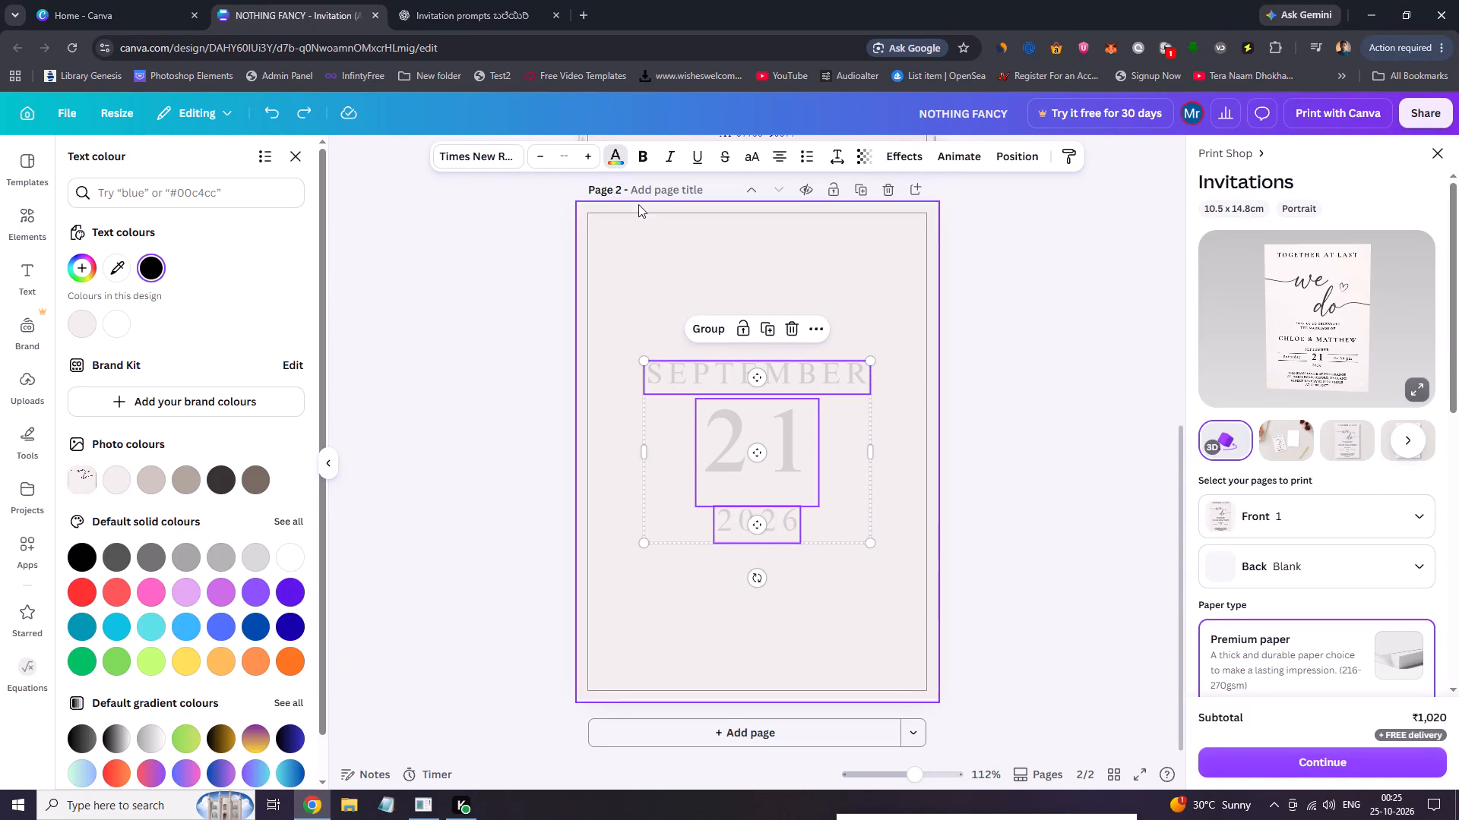
click(86, 267)
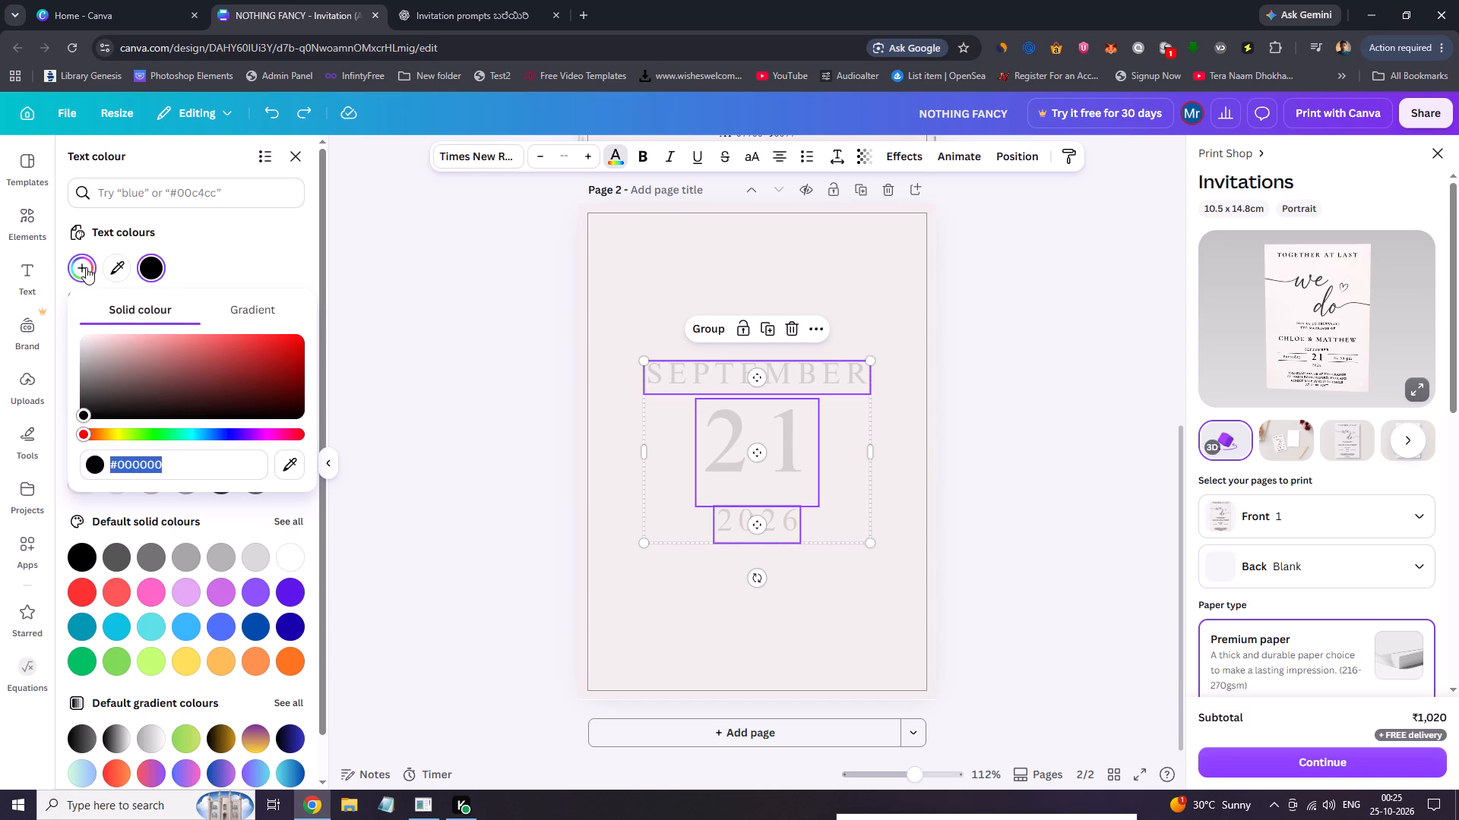
click(138, 396)
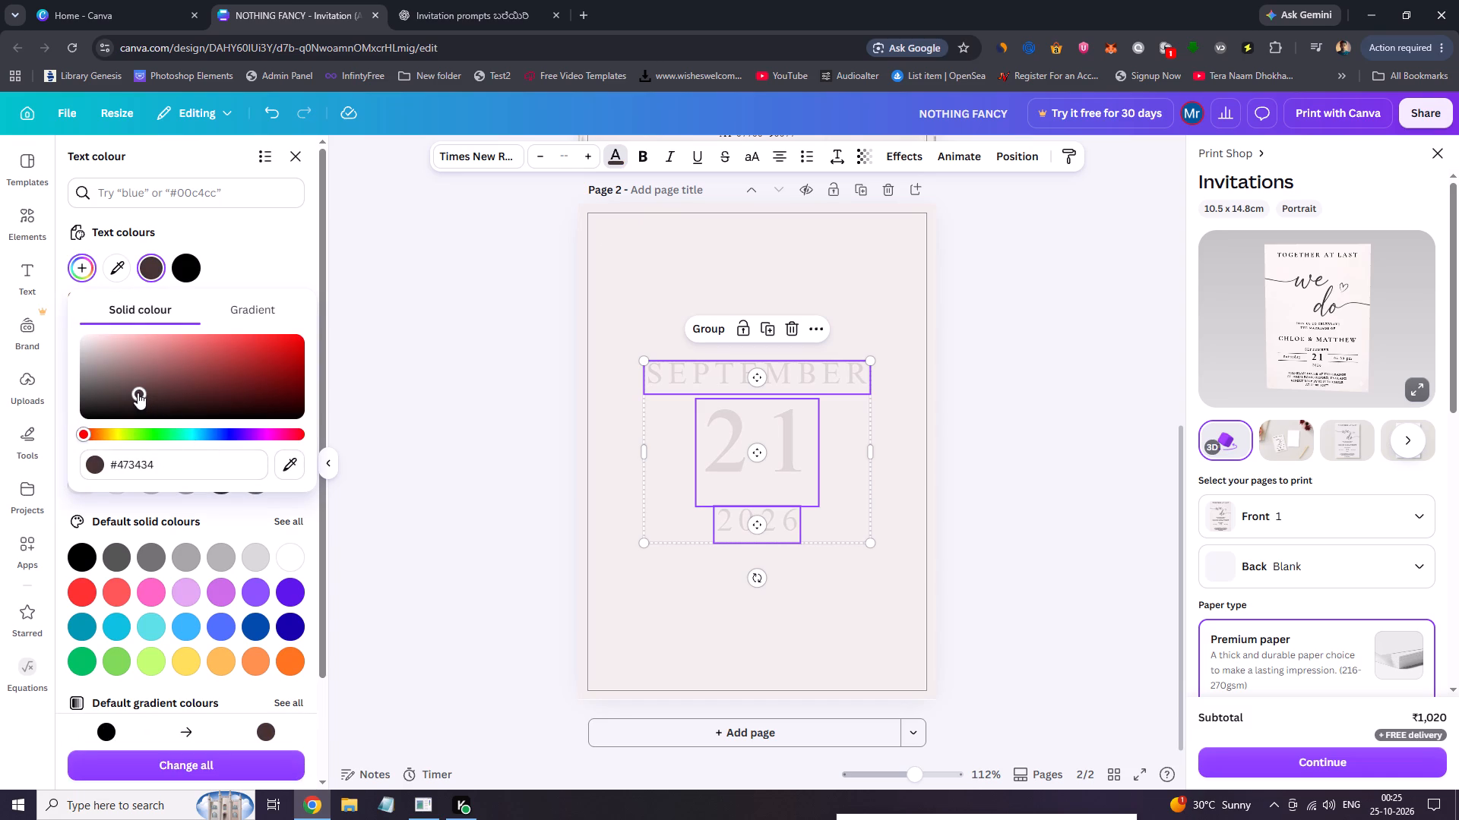
drag(138, 393, 160, 404)
click(160, 404)
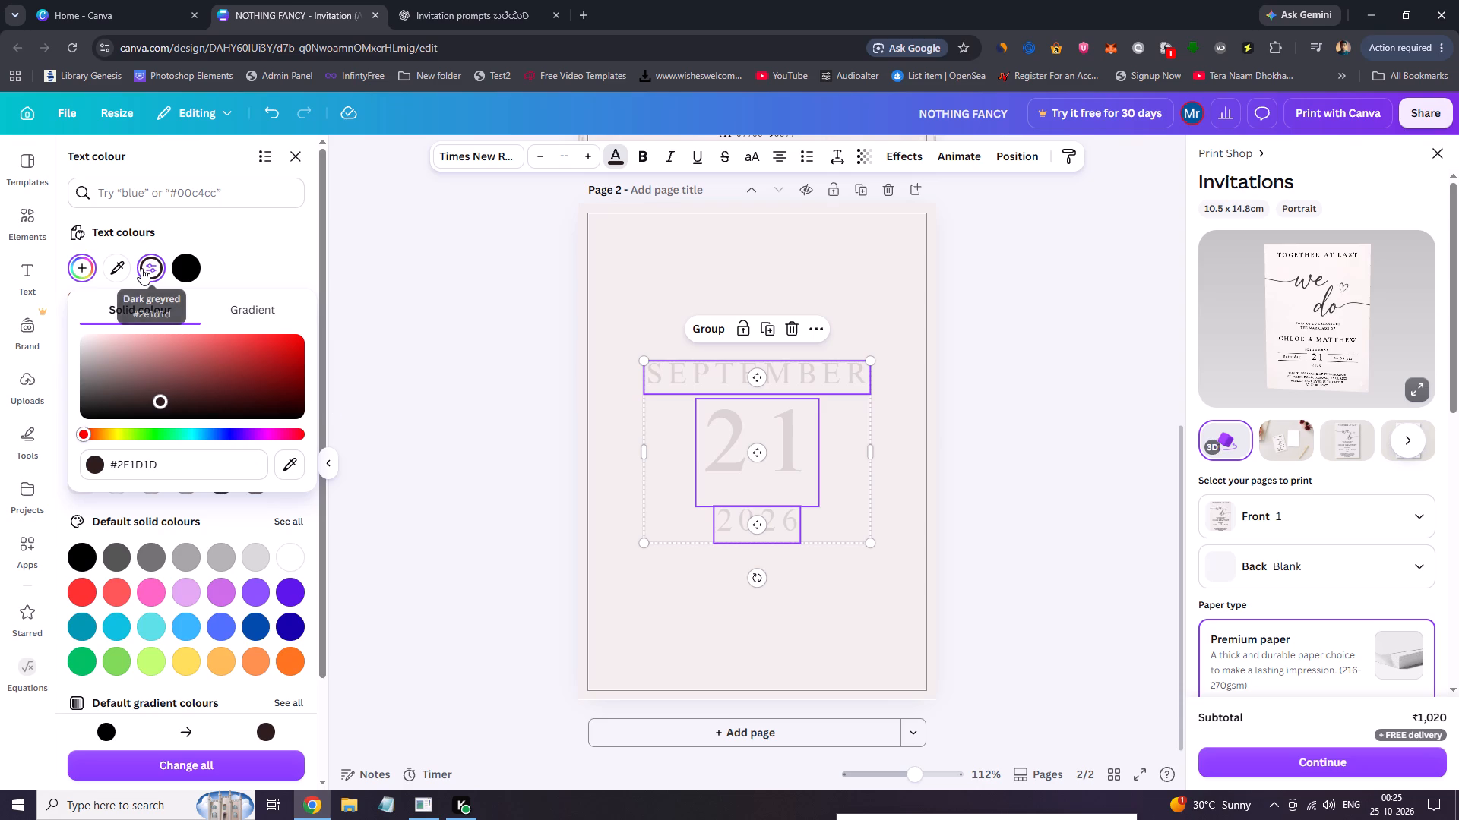
drag(163, 396, 171, 394)
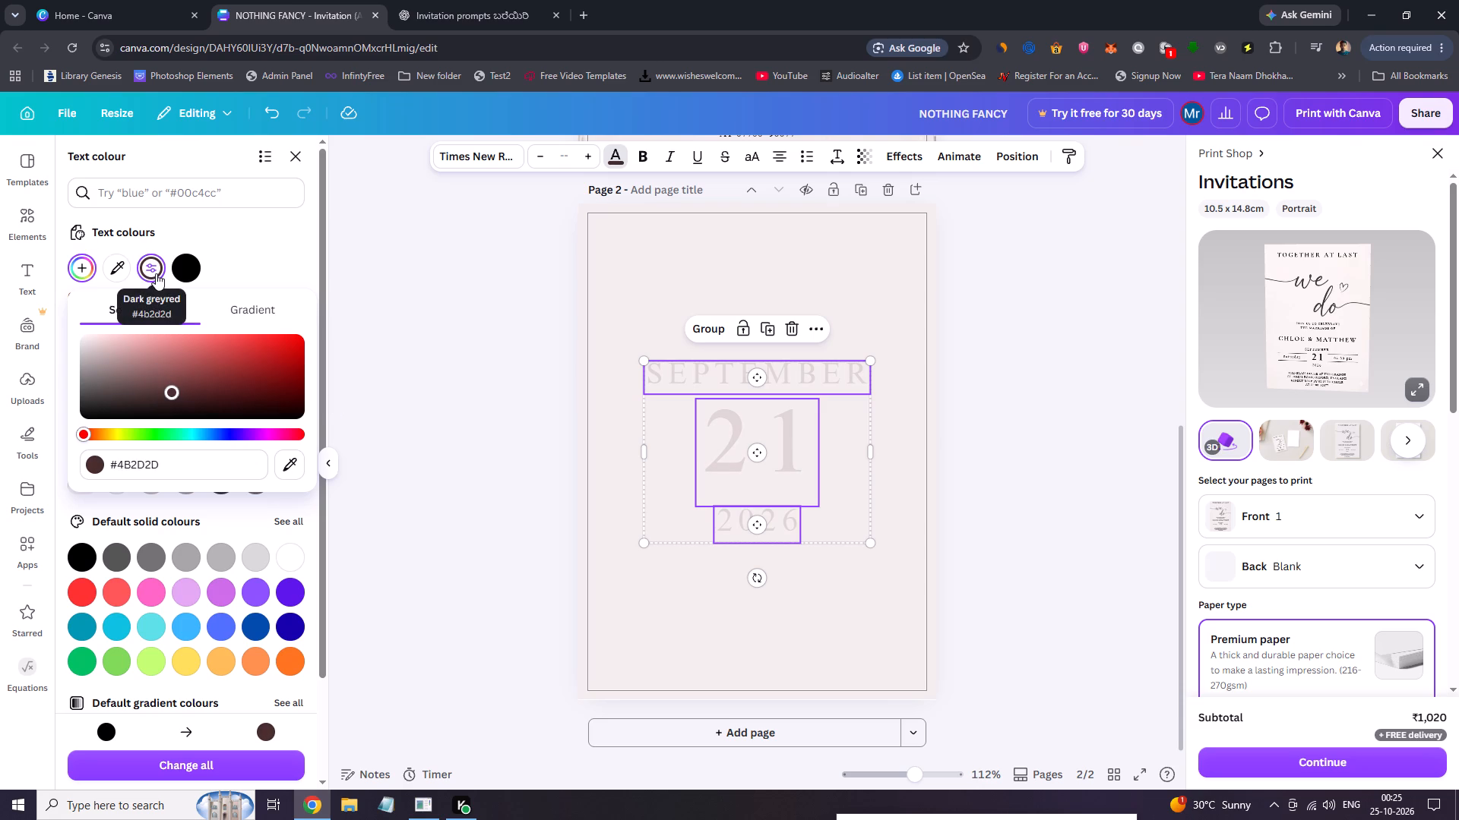
drag(174, 394, 210, 397)
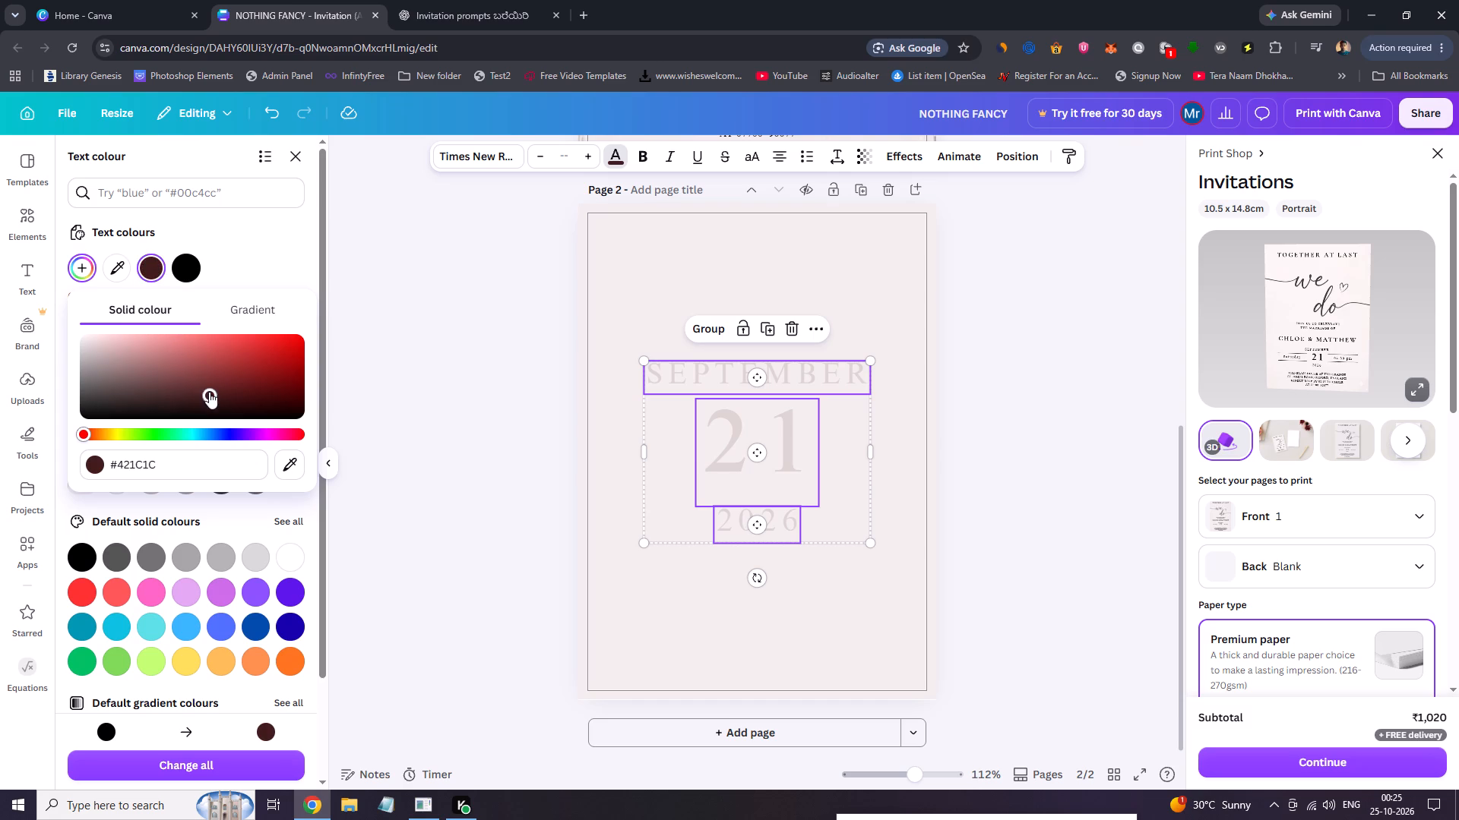
drag(209, 392, 224, 390)
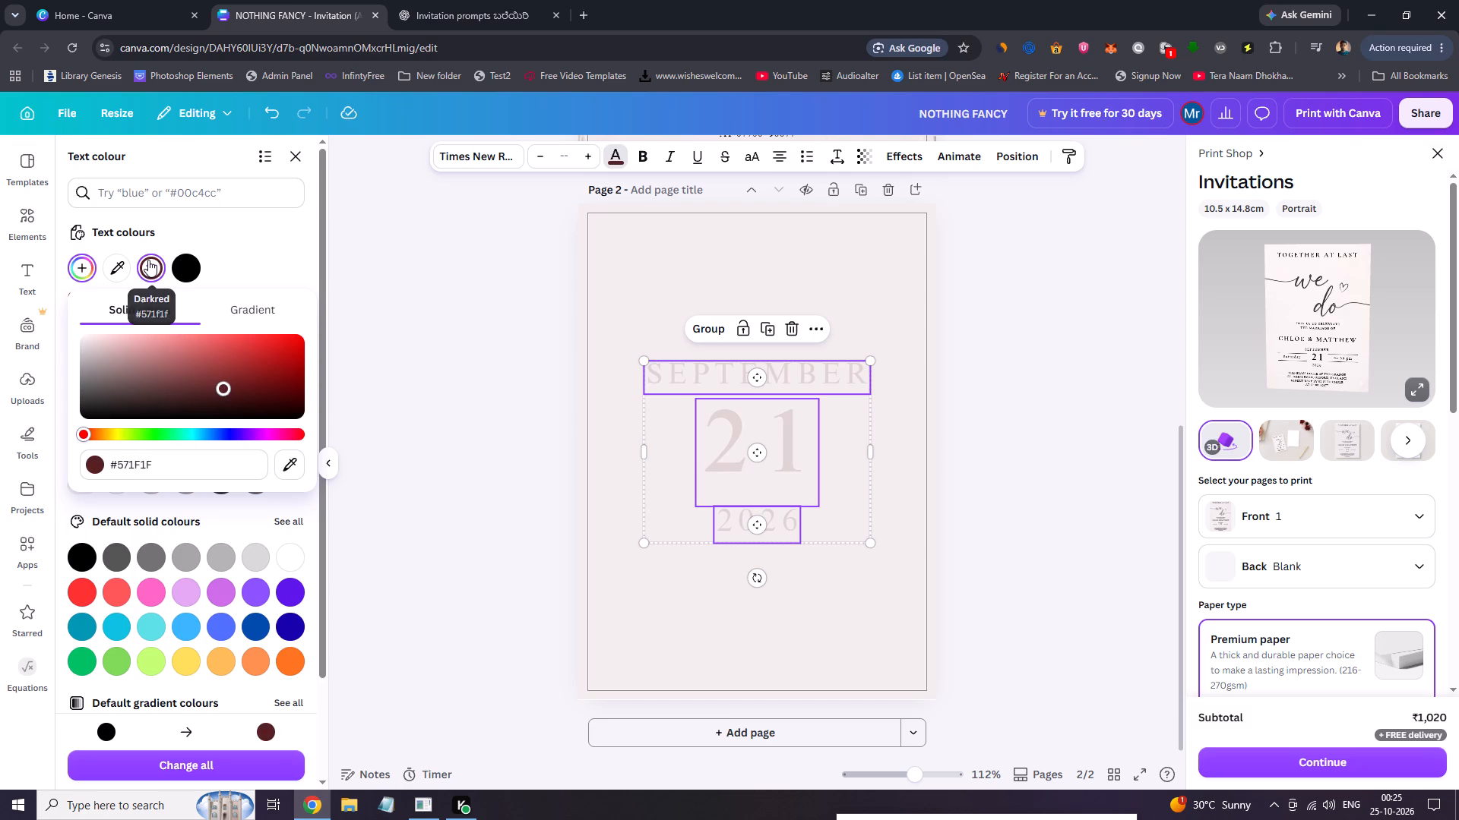
drag(225, 385, 270, 362)
drag(270, 362, 263, 385)
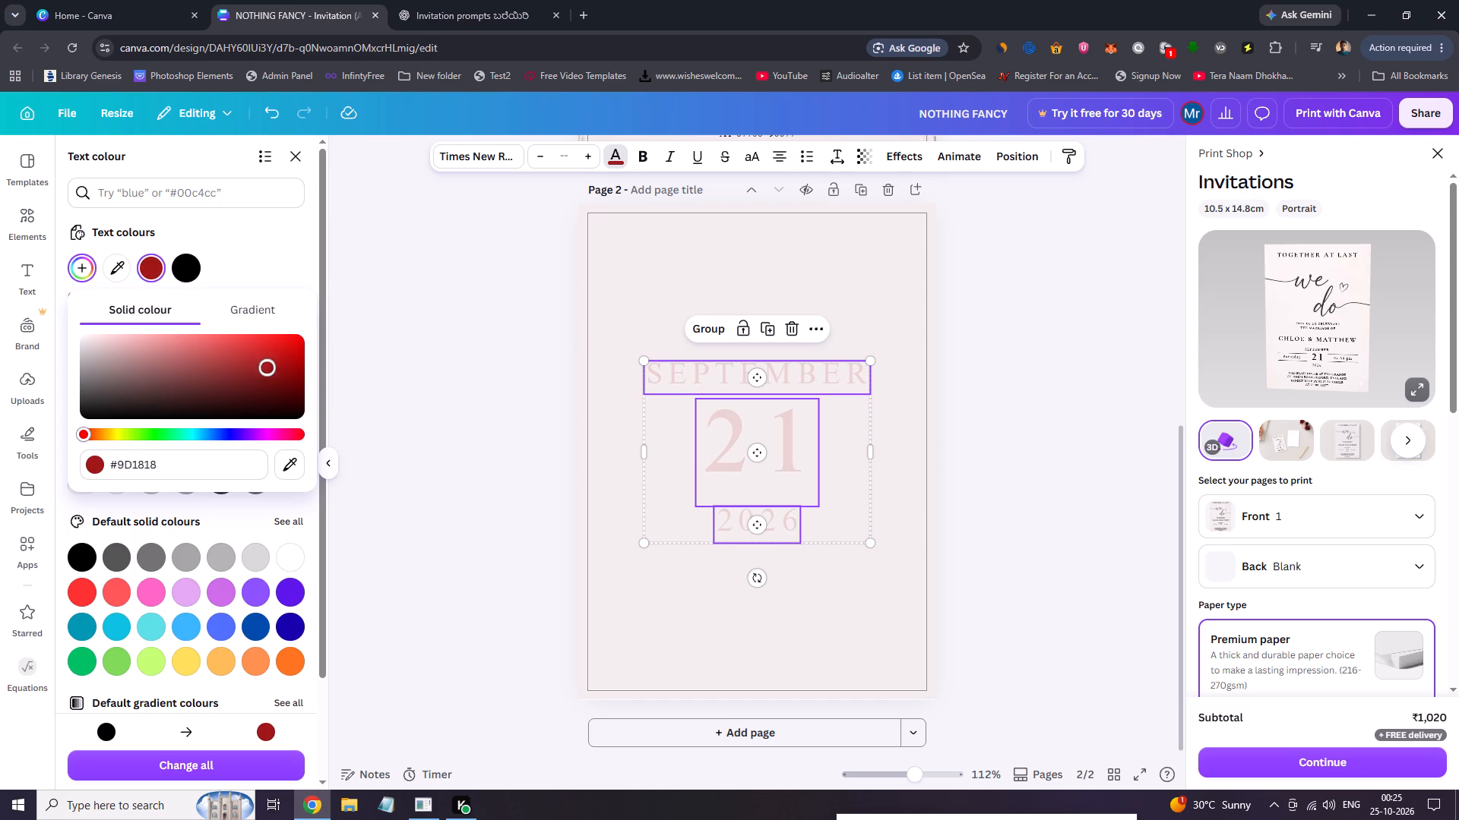
drag(263, 385, 259, 396)
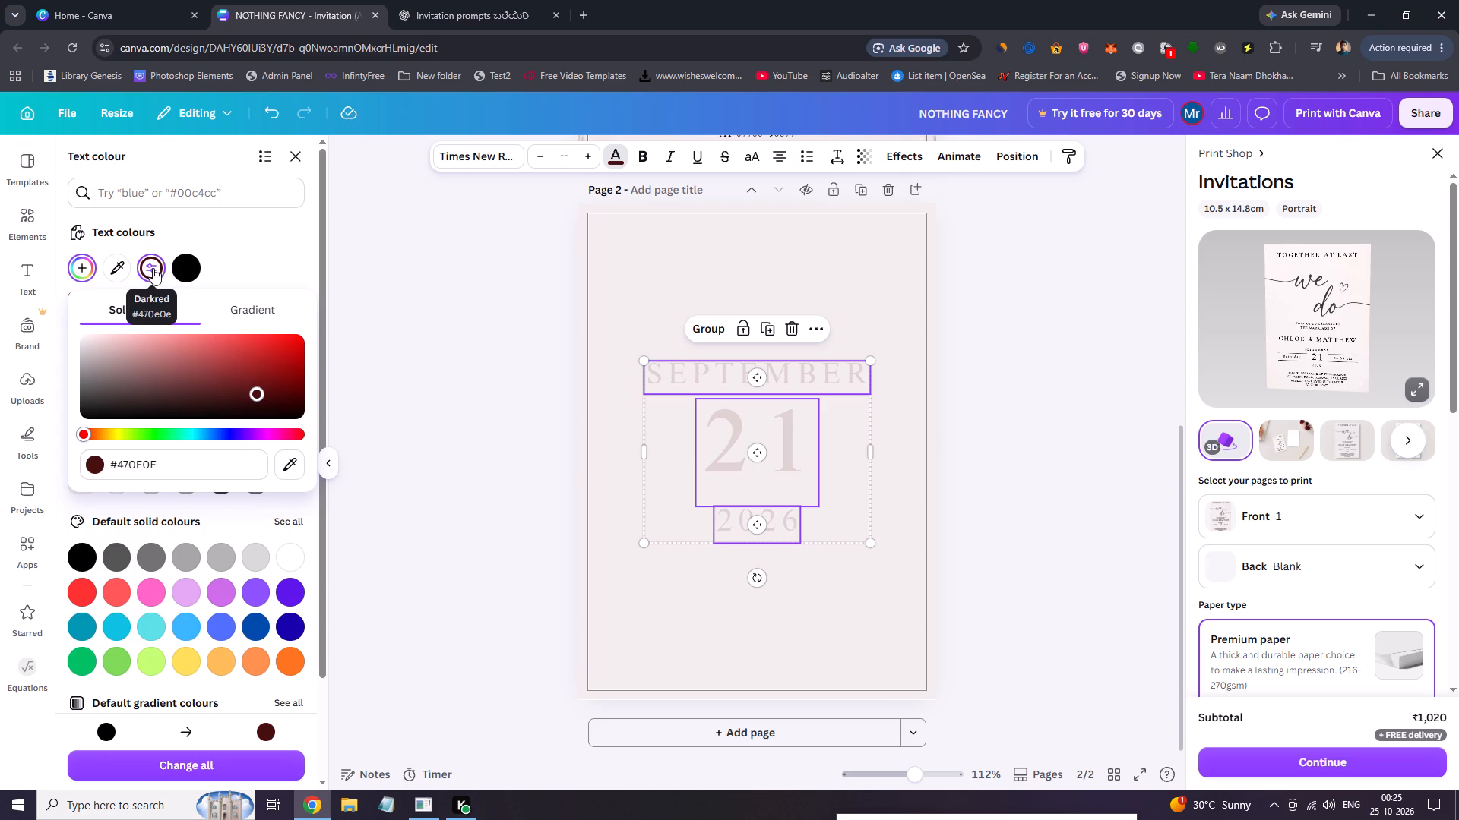
drag(255, 398, 292, 386)
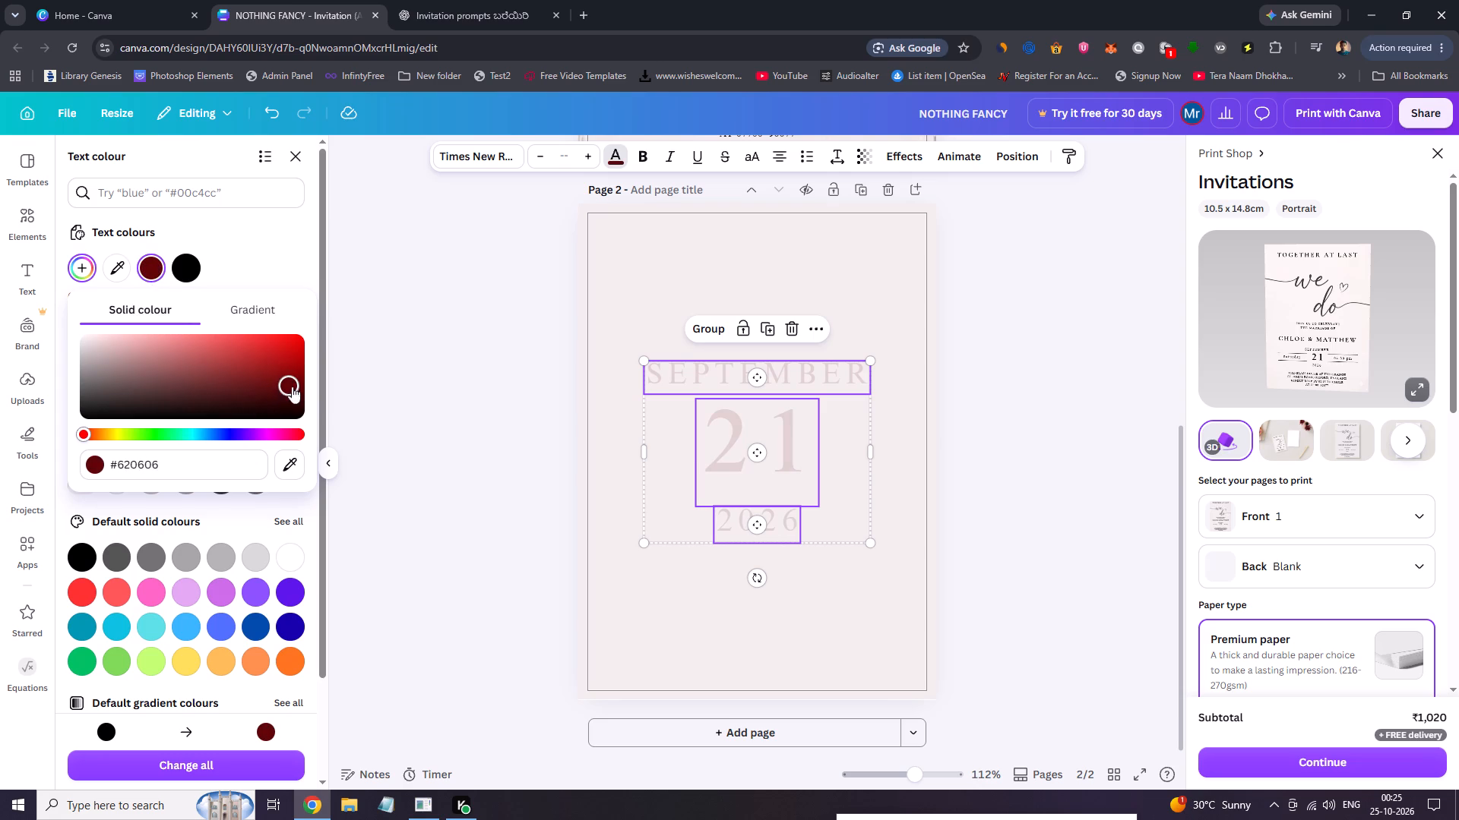
click(264, 343)
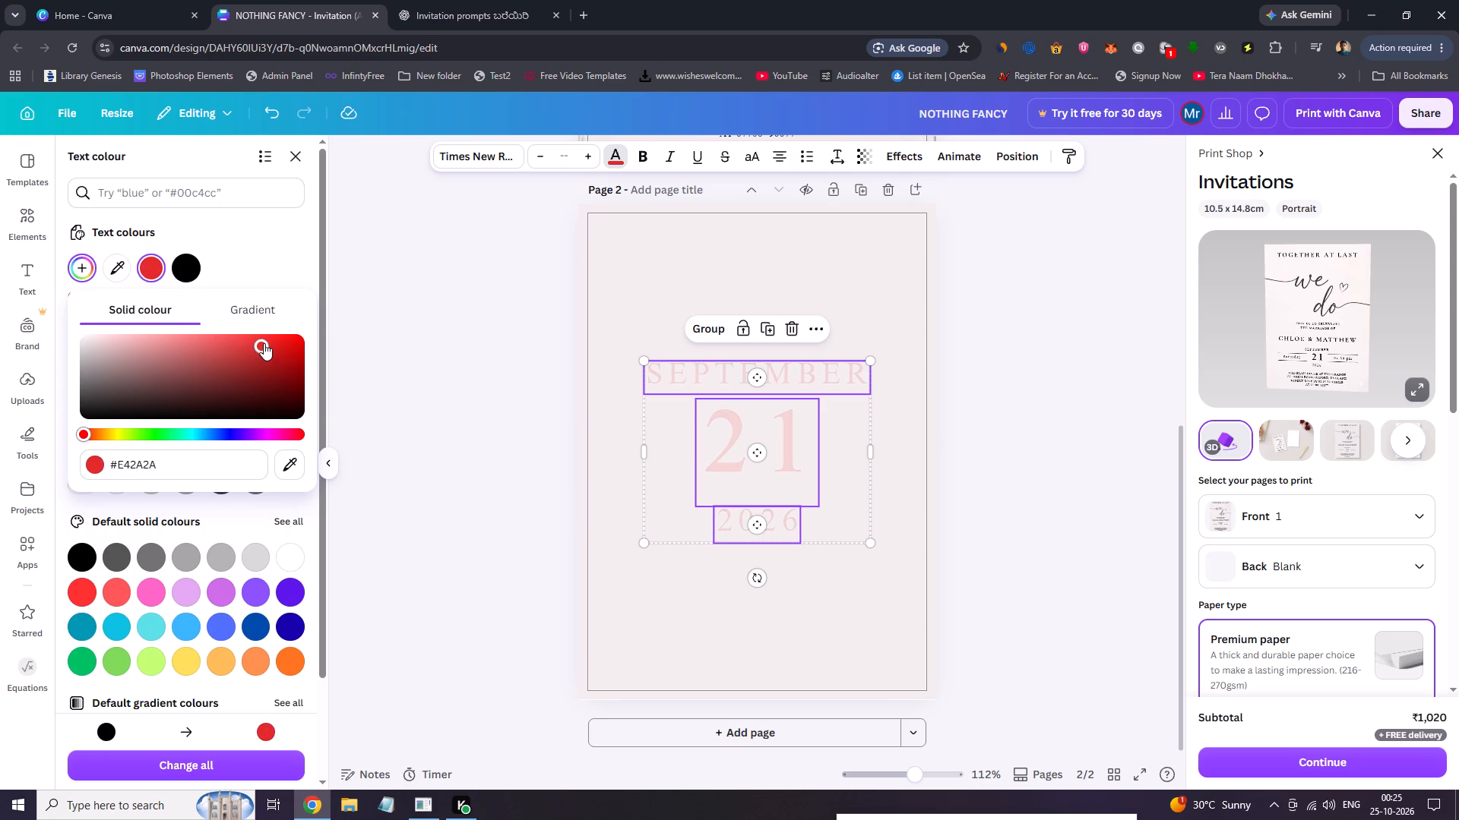
drag(267, 352, 235, 390)
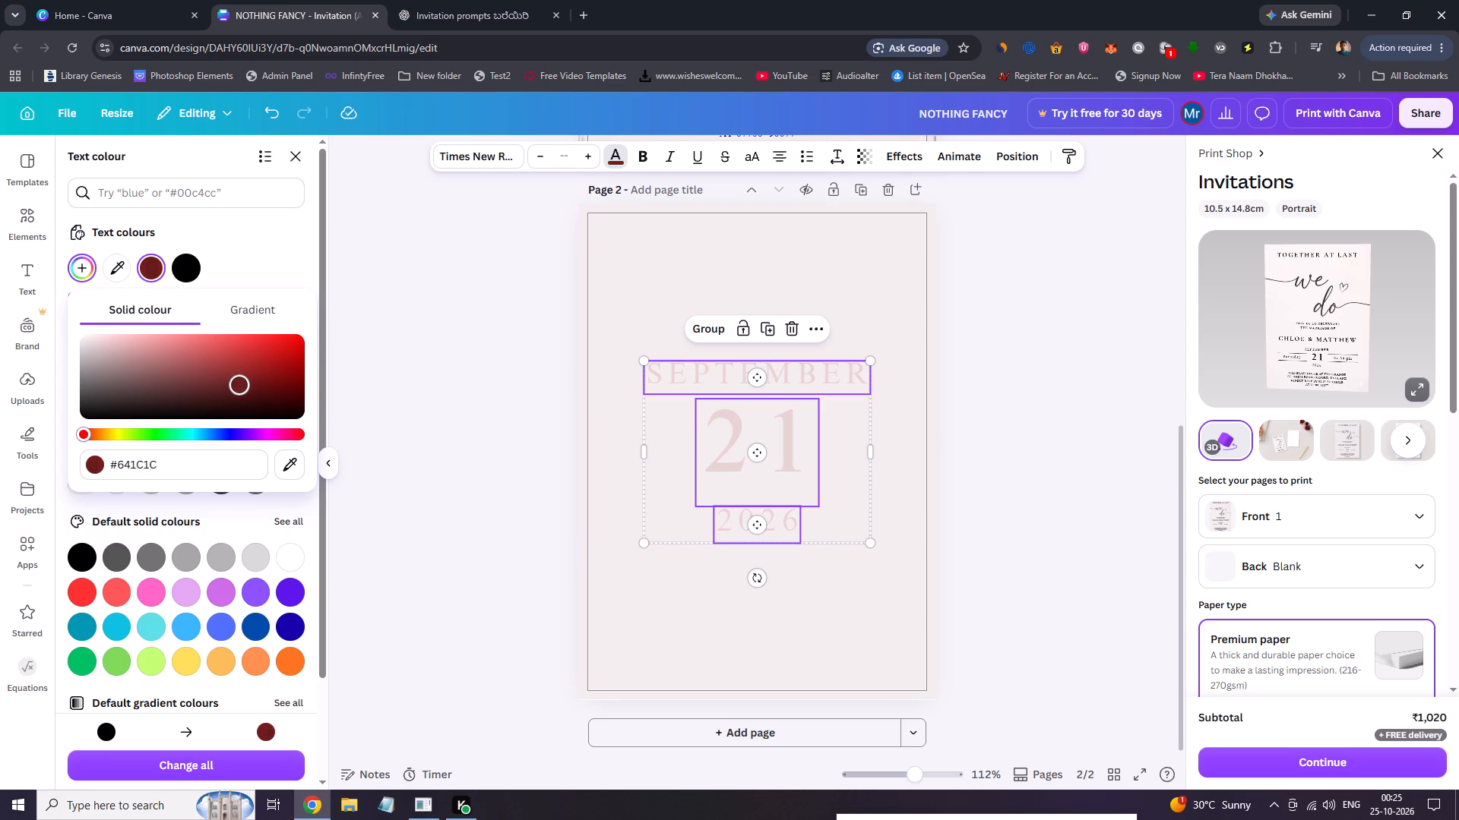
drag(235, 390, 174, 390)
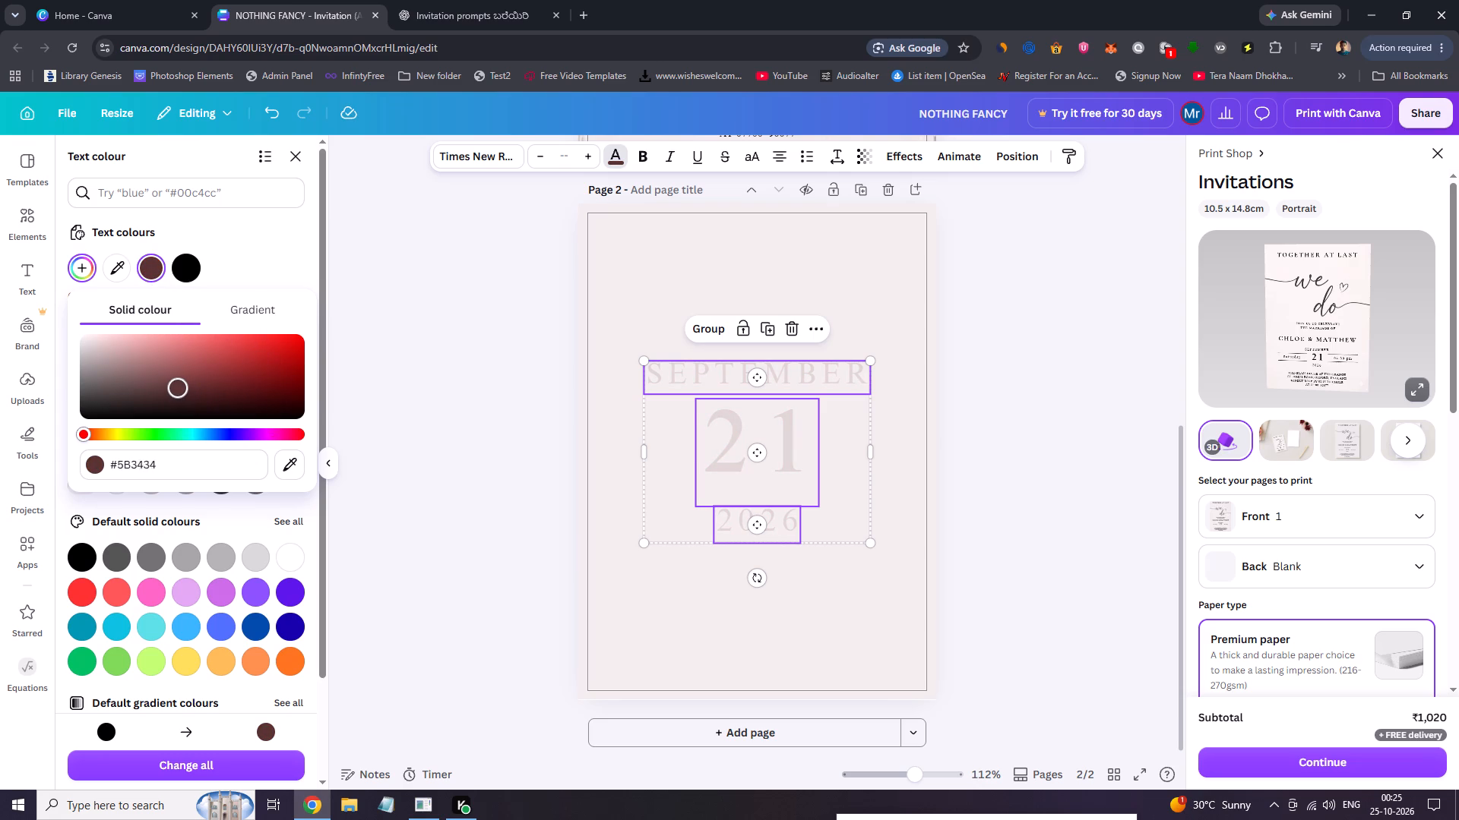
drag(174, 390, 187, 395)
click(204, 394)
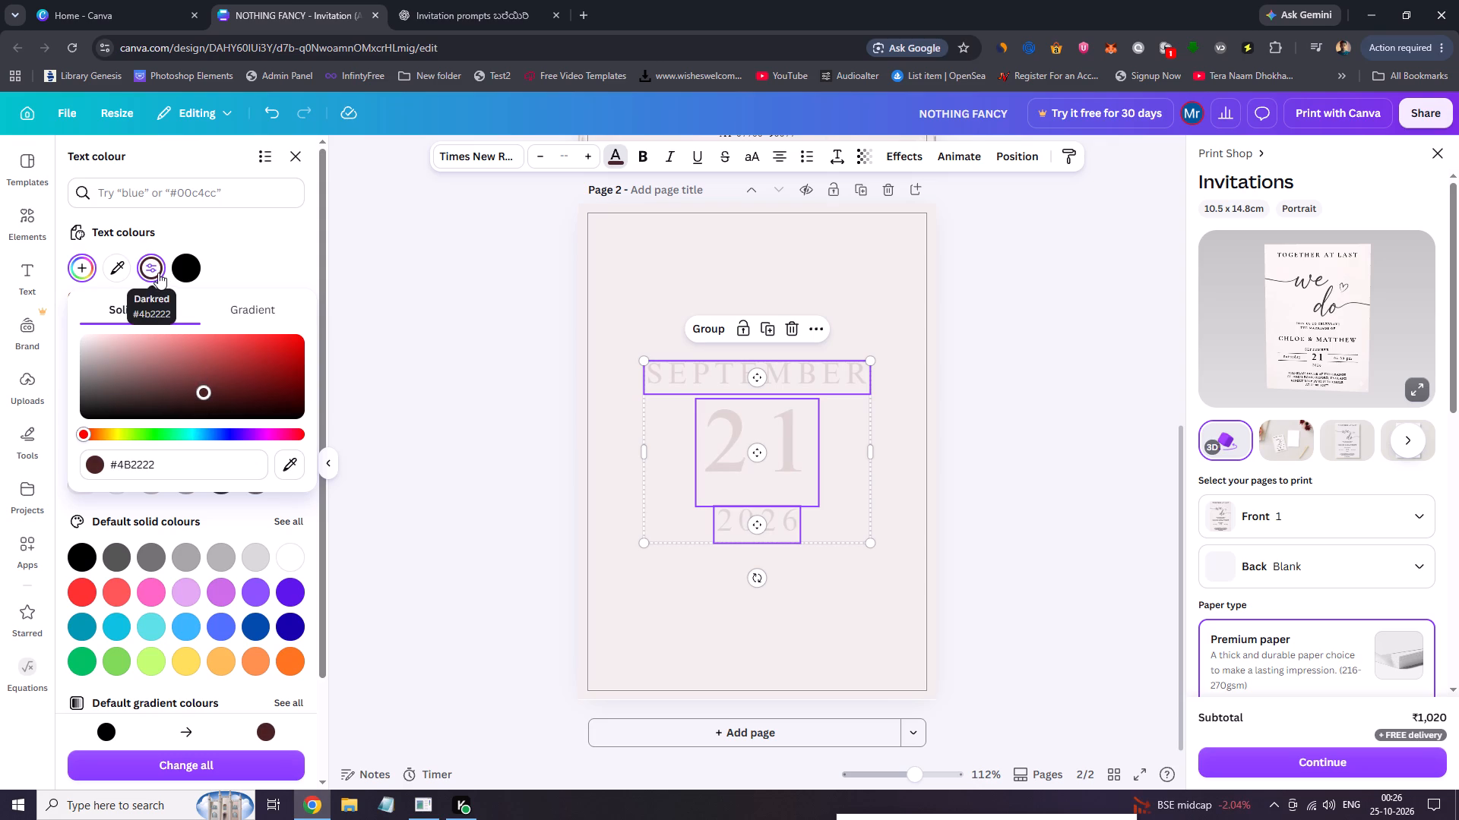
click(1015, 546)
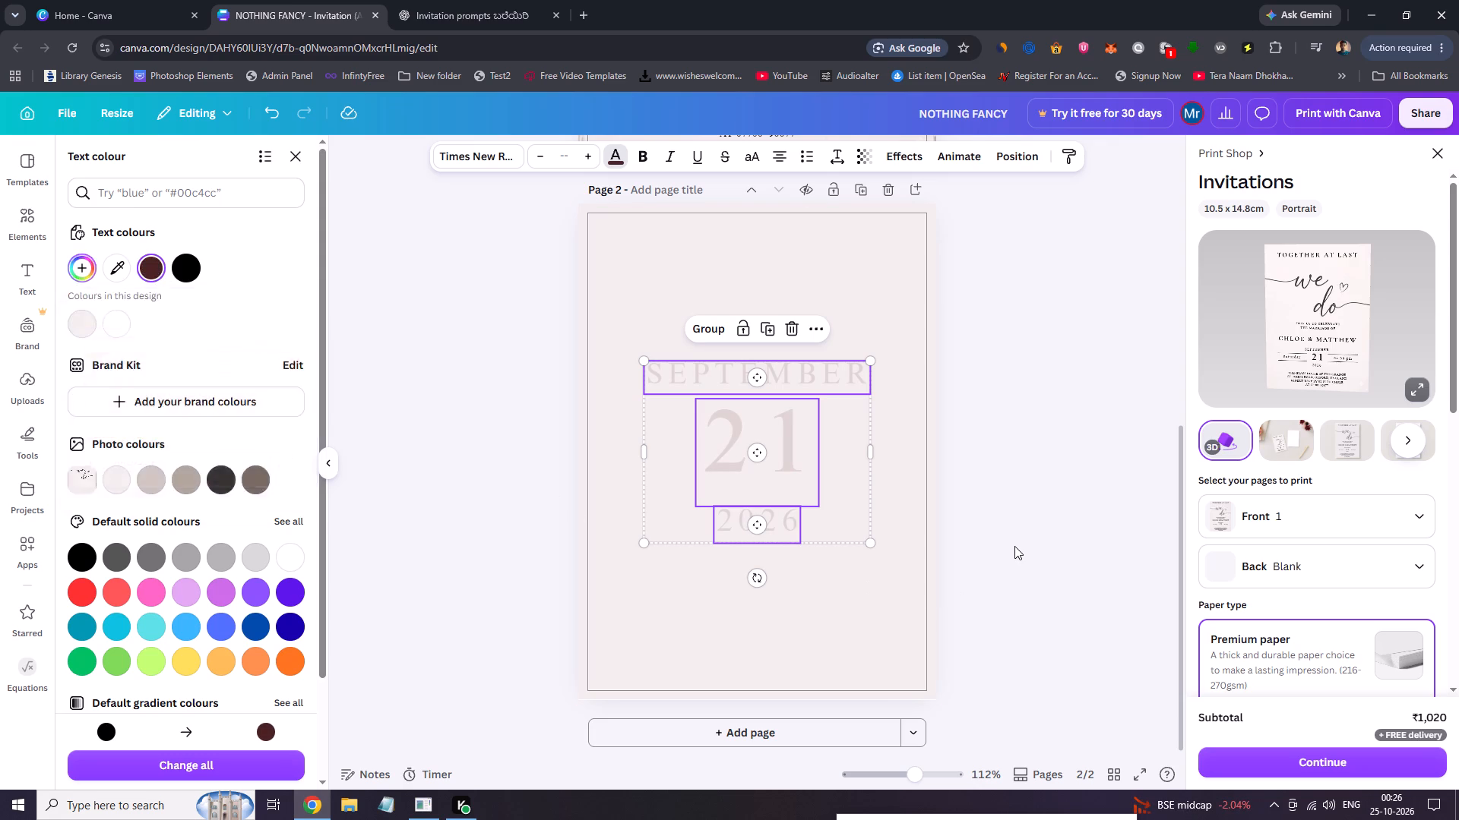
click(1014, 546)
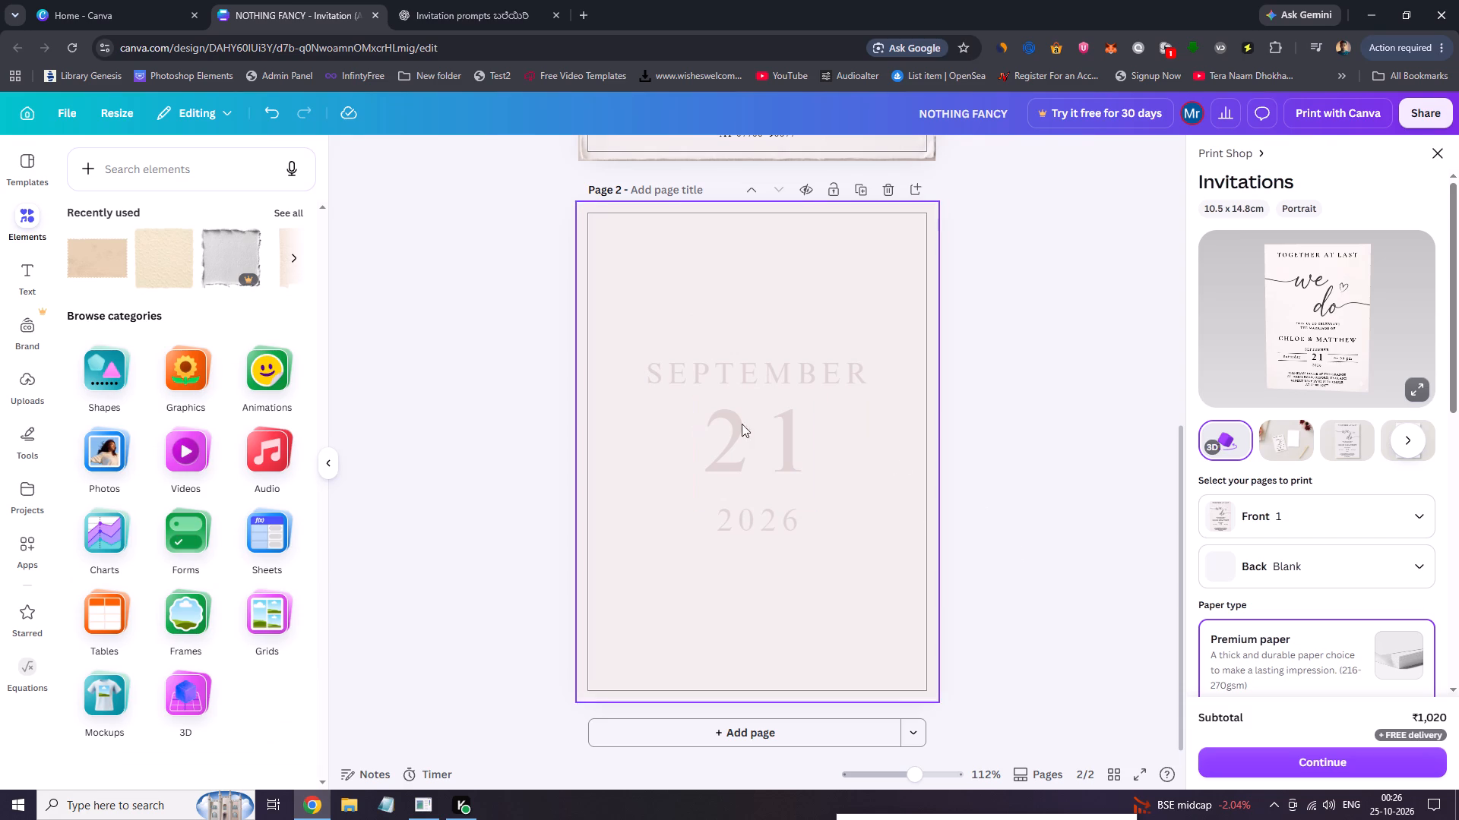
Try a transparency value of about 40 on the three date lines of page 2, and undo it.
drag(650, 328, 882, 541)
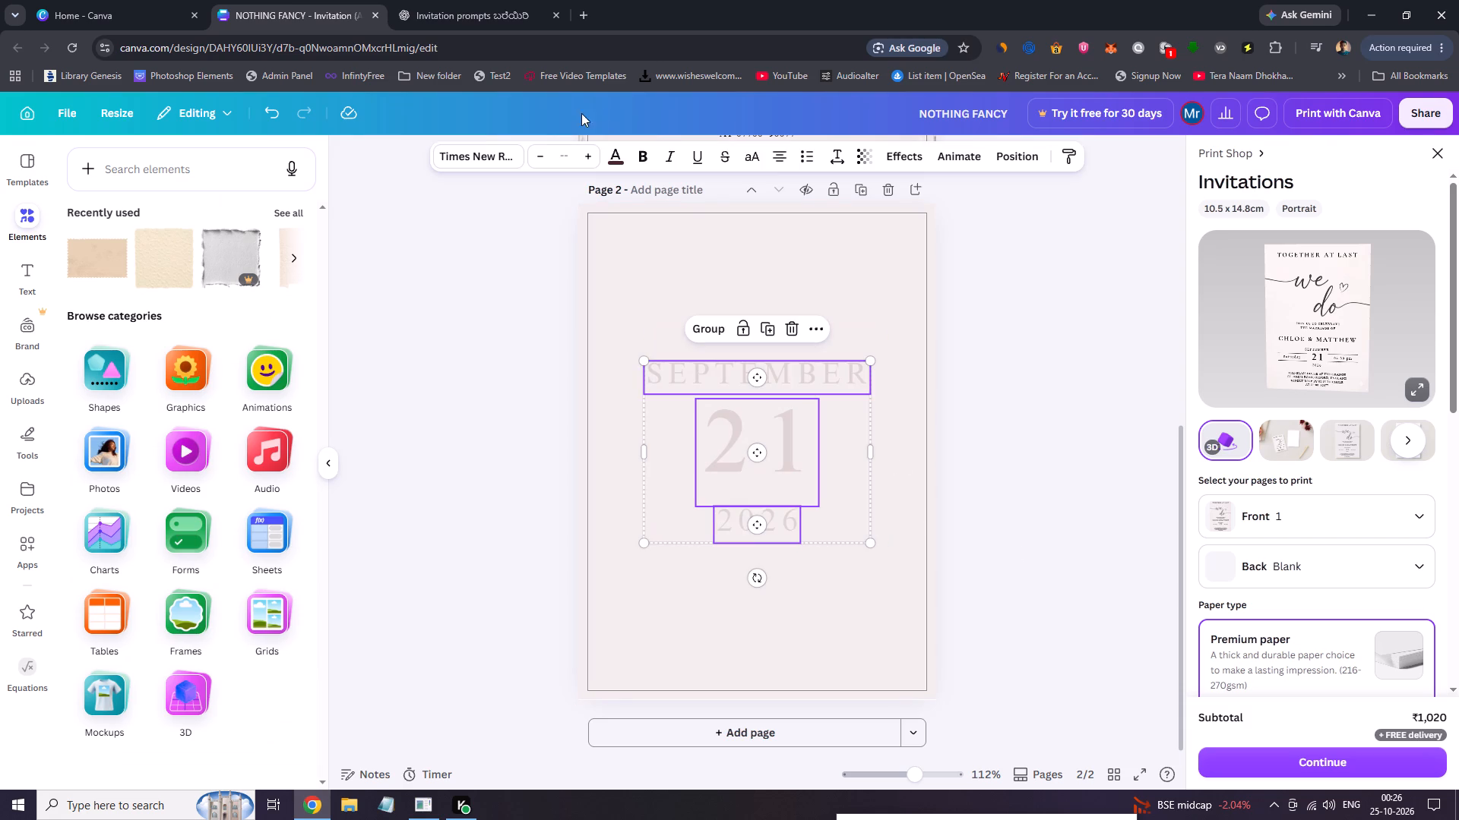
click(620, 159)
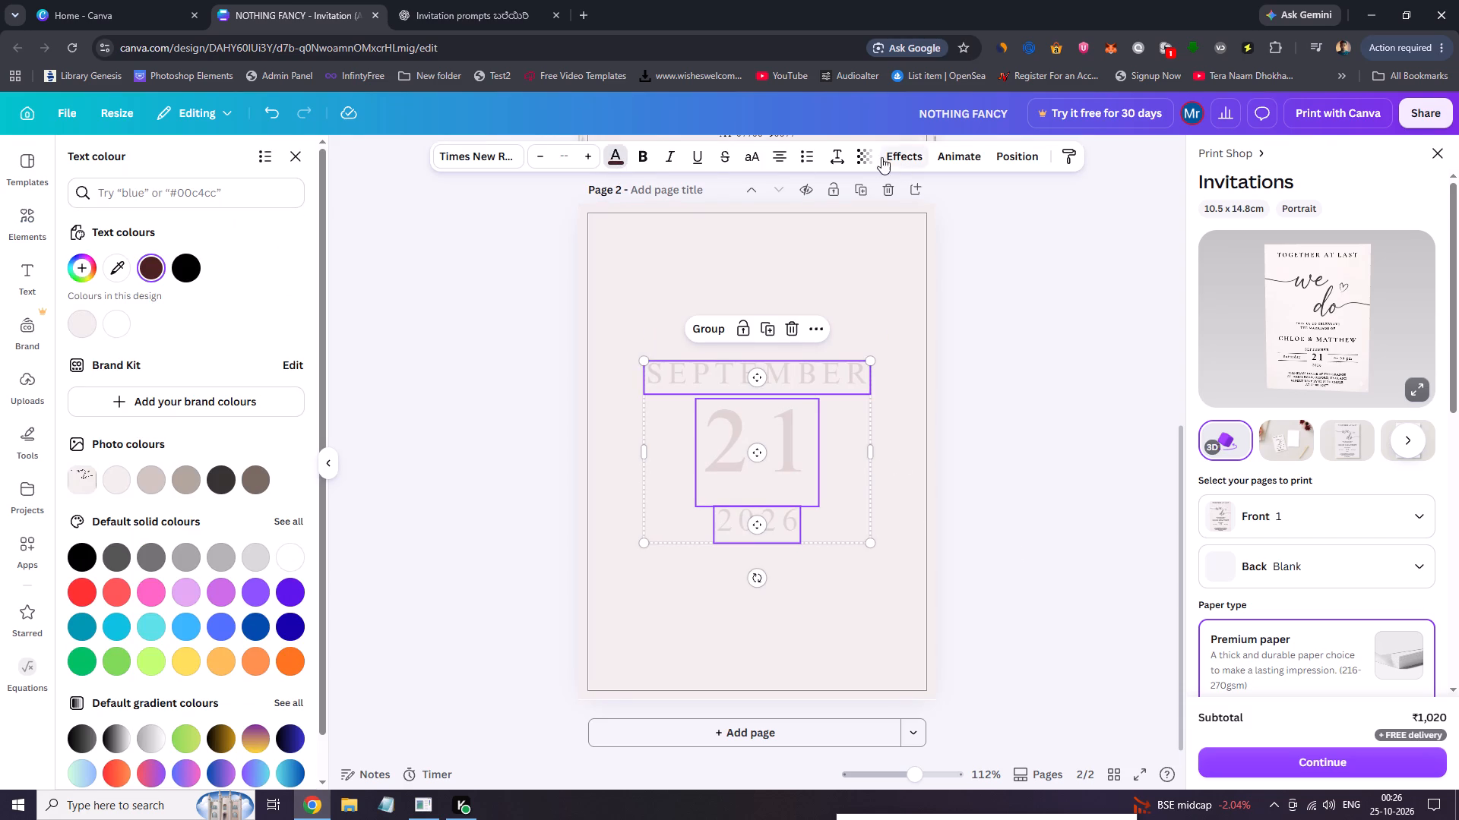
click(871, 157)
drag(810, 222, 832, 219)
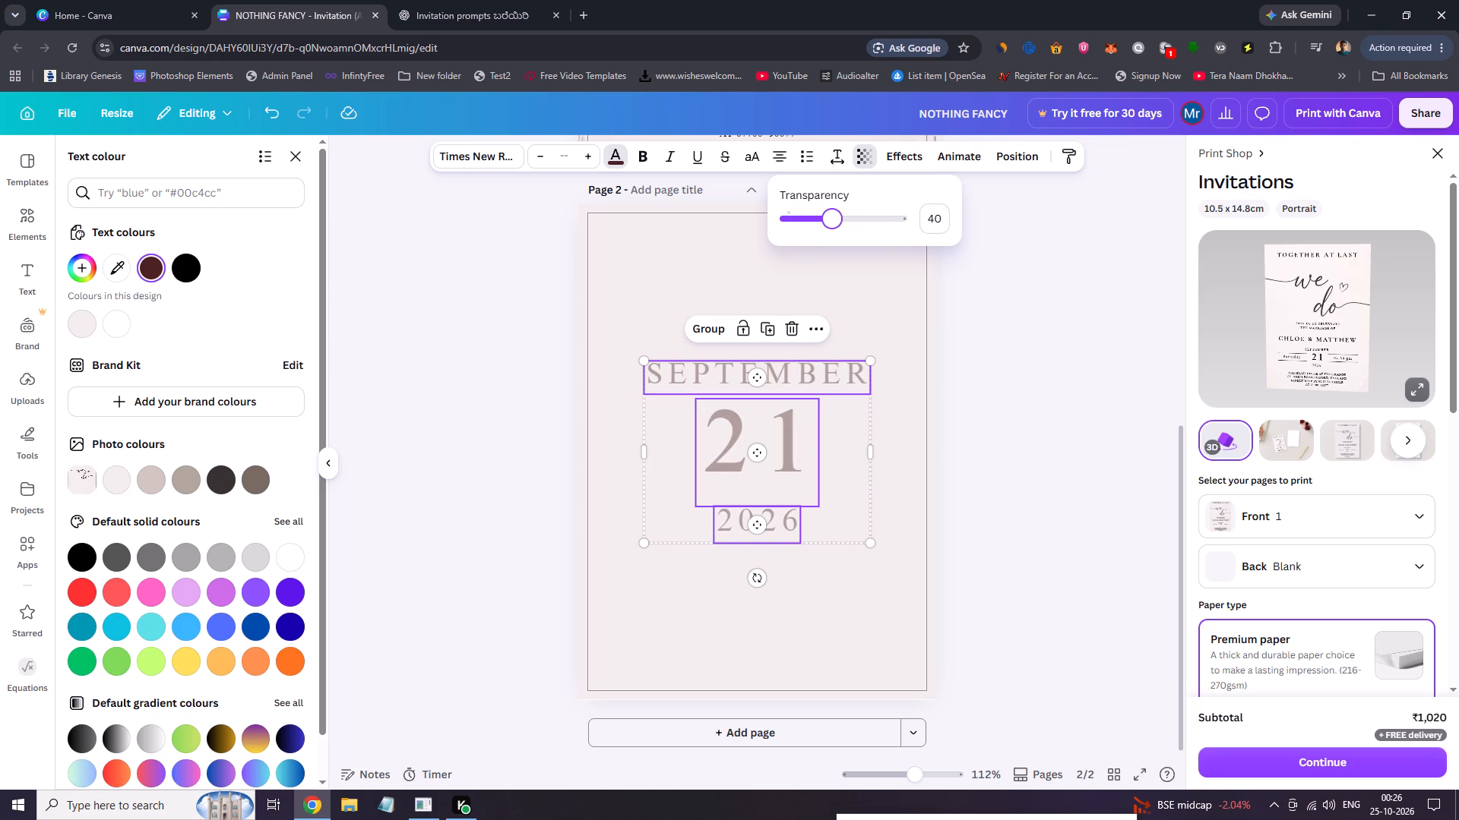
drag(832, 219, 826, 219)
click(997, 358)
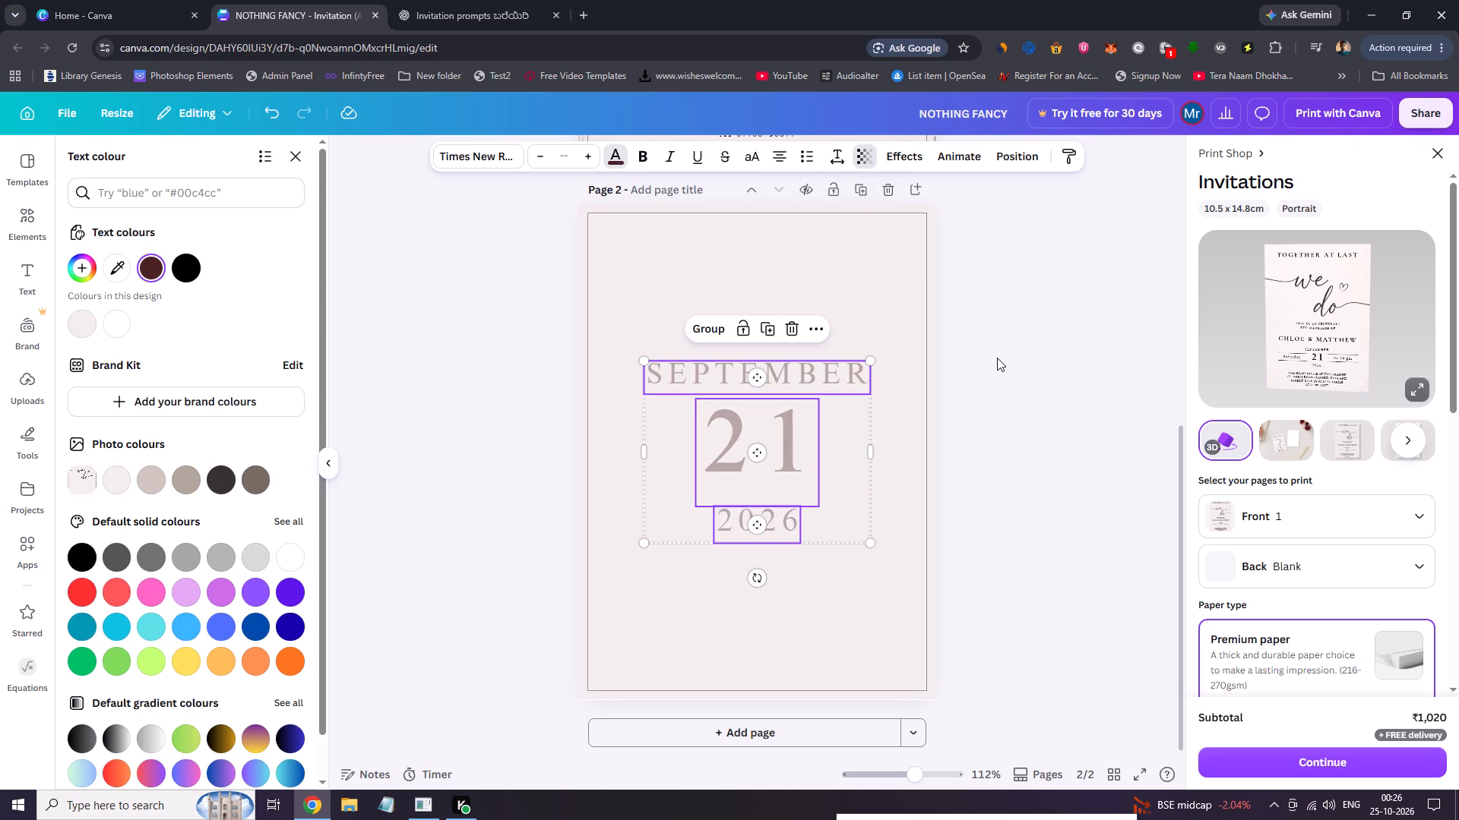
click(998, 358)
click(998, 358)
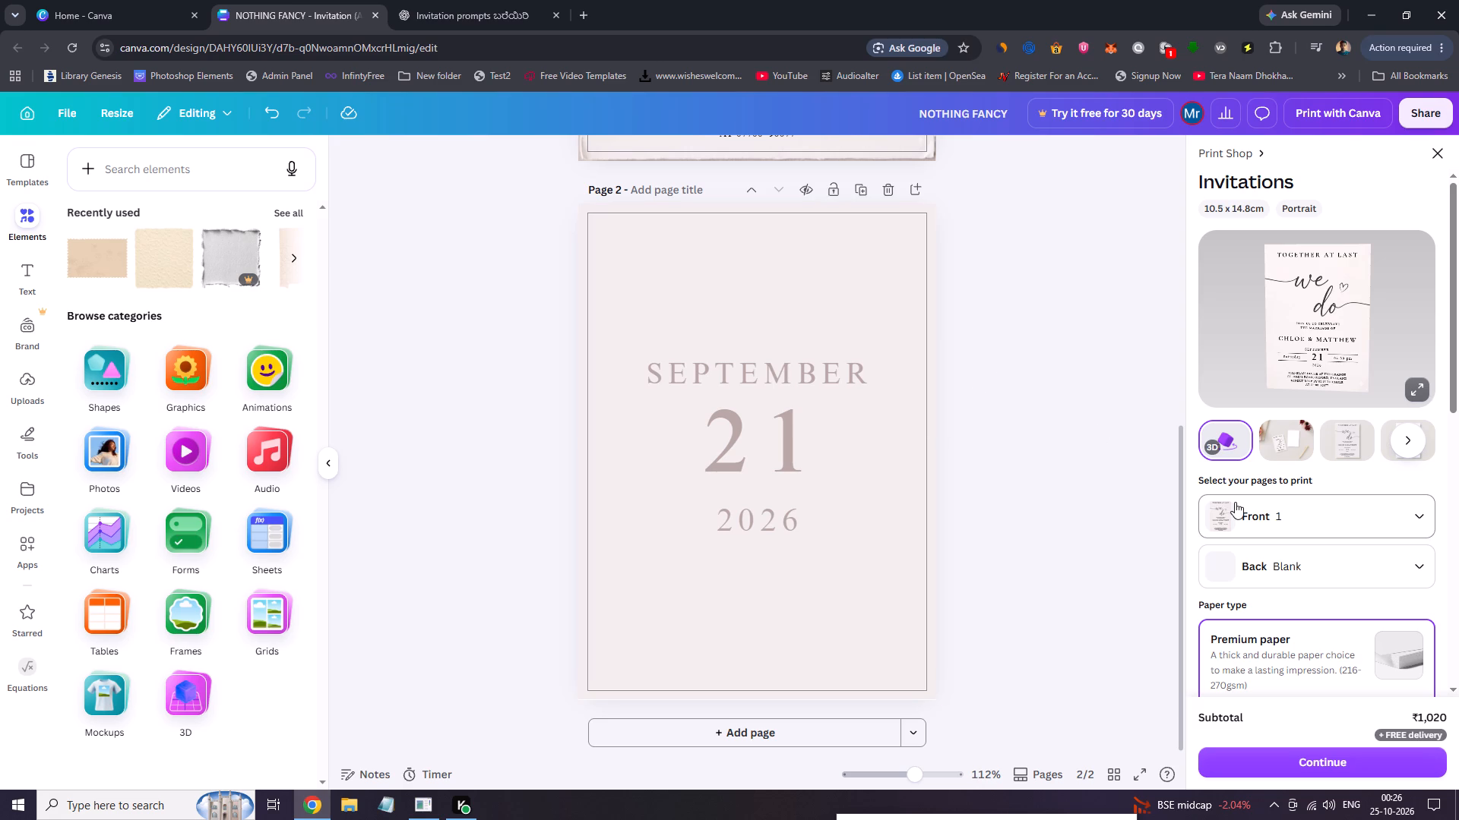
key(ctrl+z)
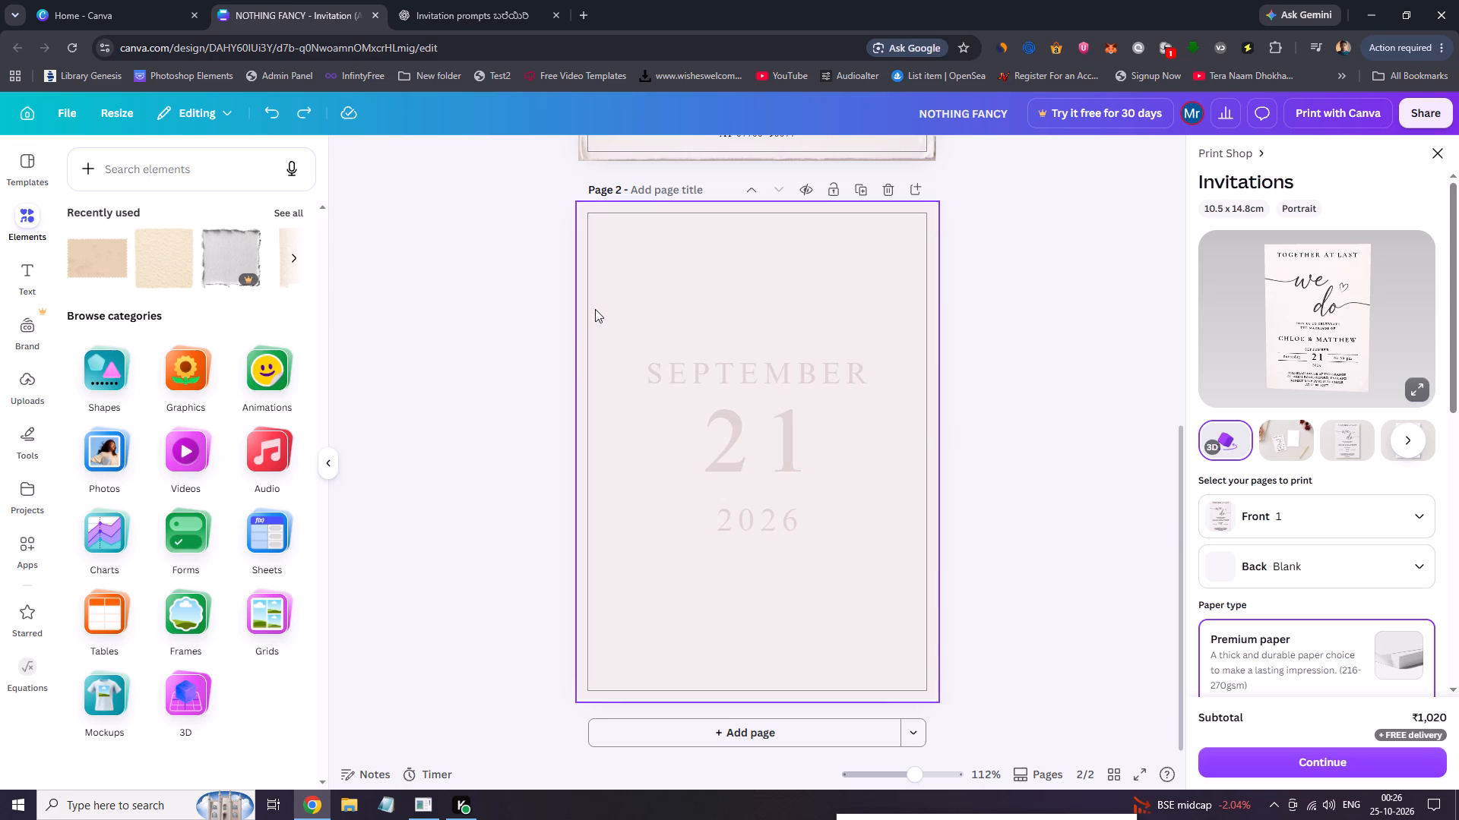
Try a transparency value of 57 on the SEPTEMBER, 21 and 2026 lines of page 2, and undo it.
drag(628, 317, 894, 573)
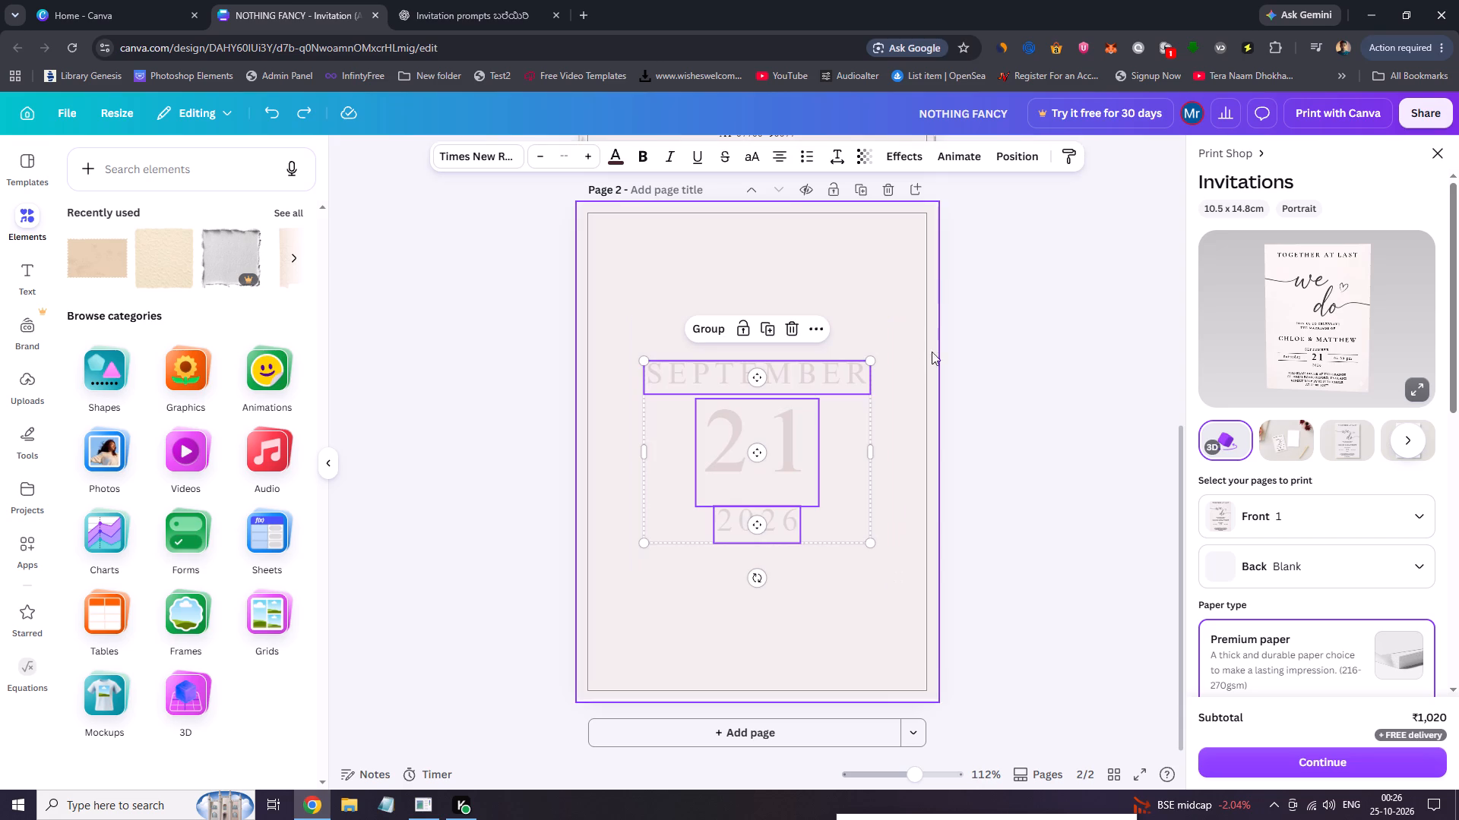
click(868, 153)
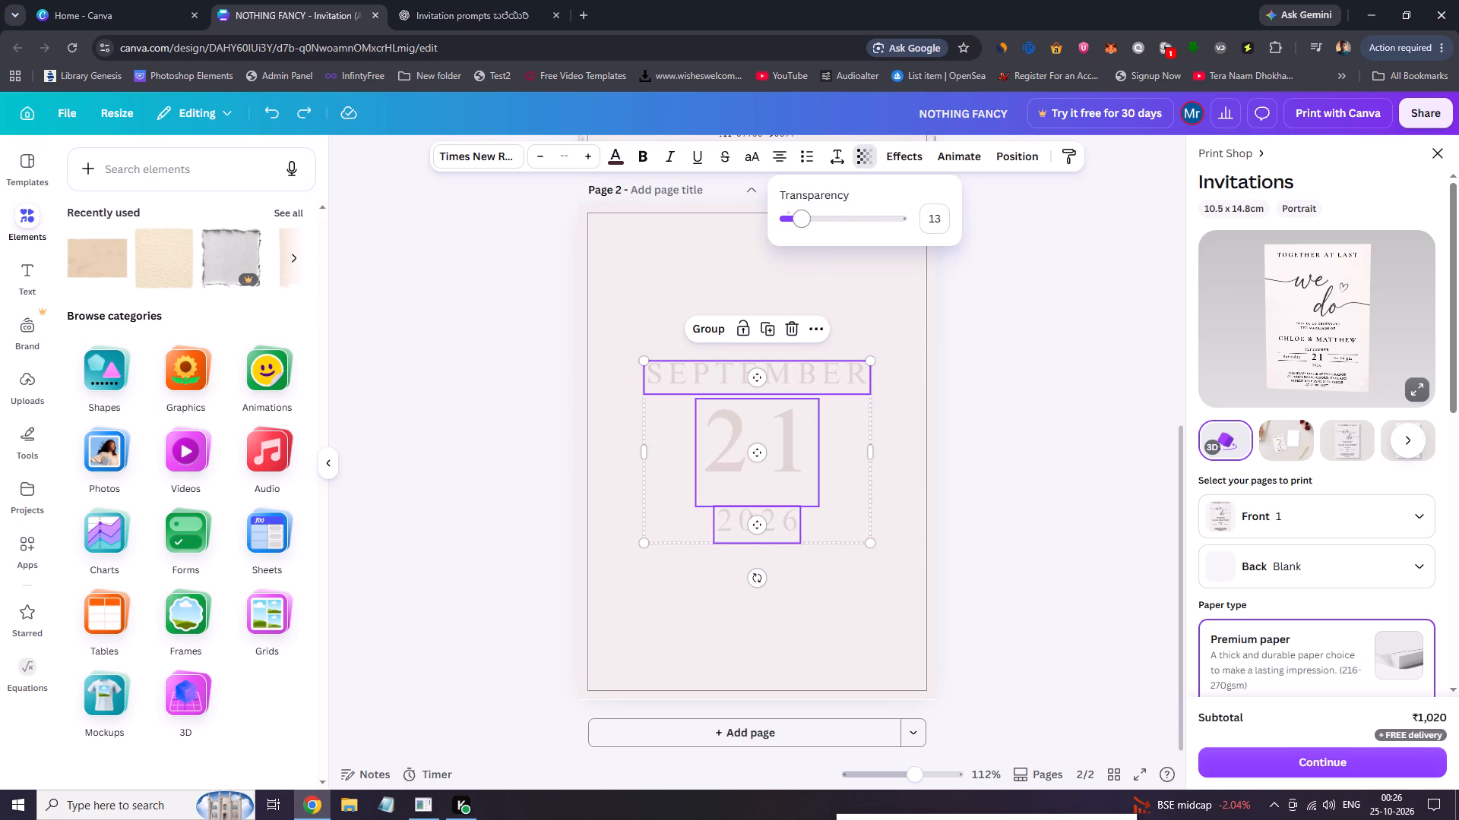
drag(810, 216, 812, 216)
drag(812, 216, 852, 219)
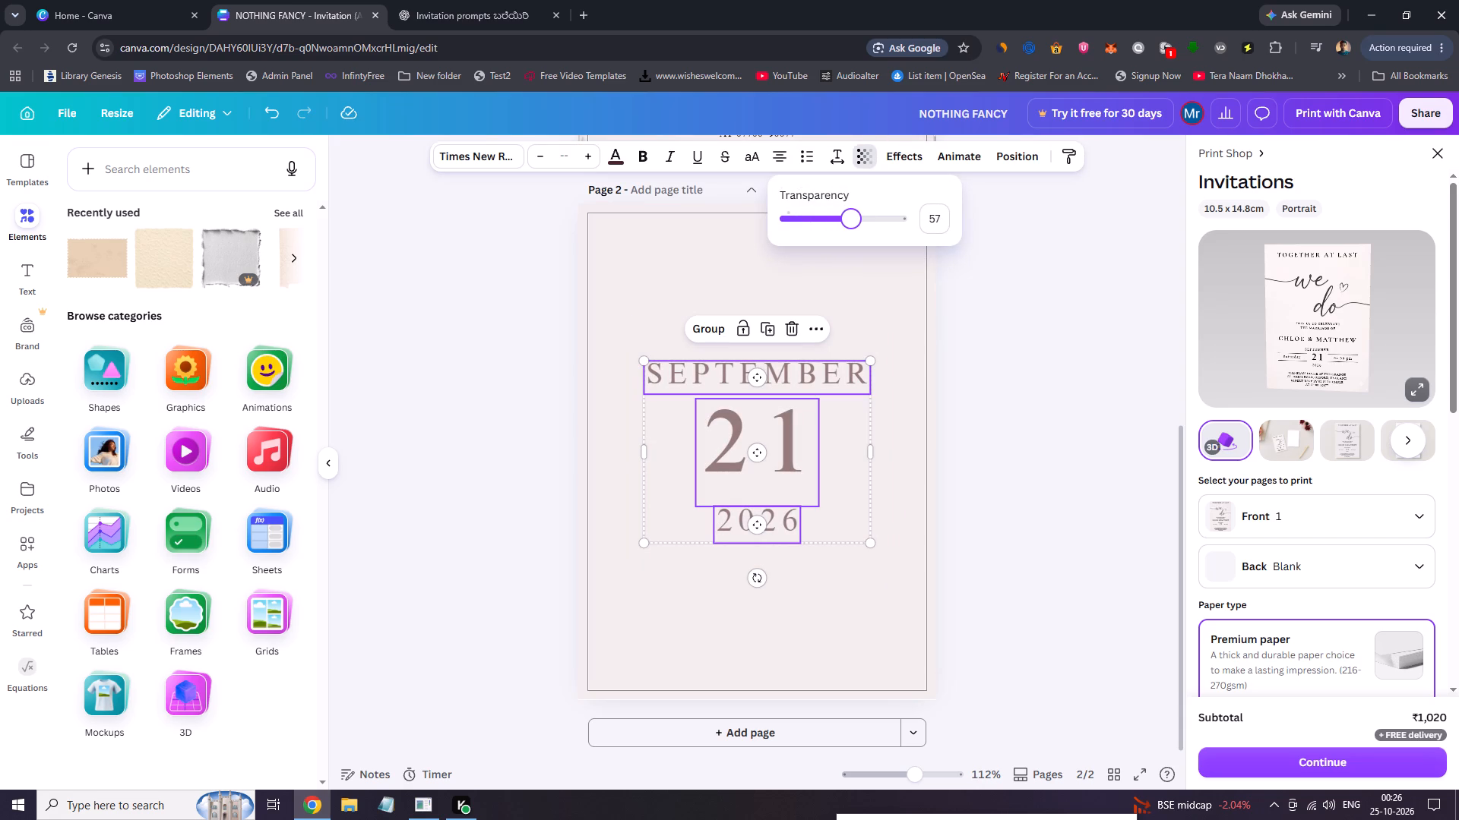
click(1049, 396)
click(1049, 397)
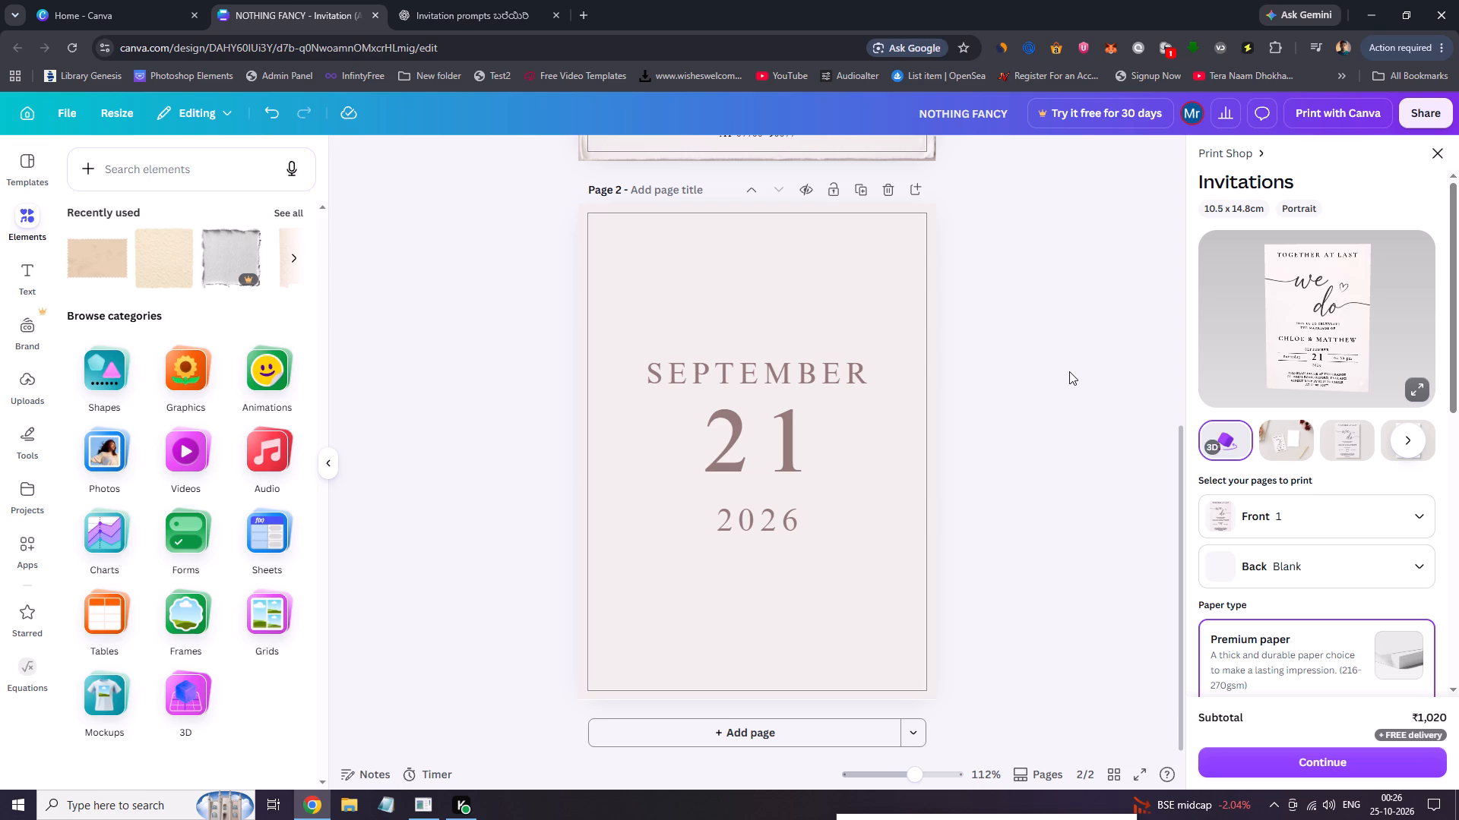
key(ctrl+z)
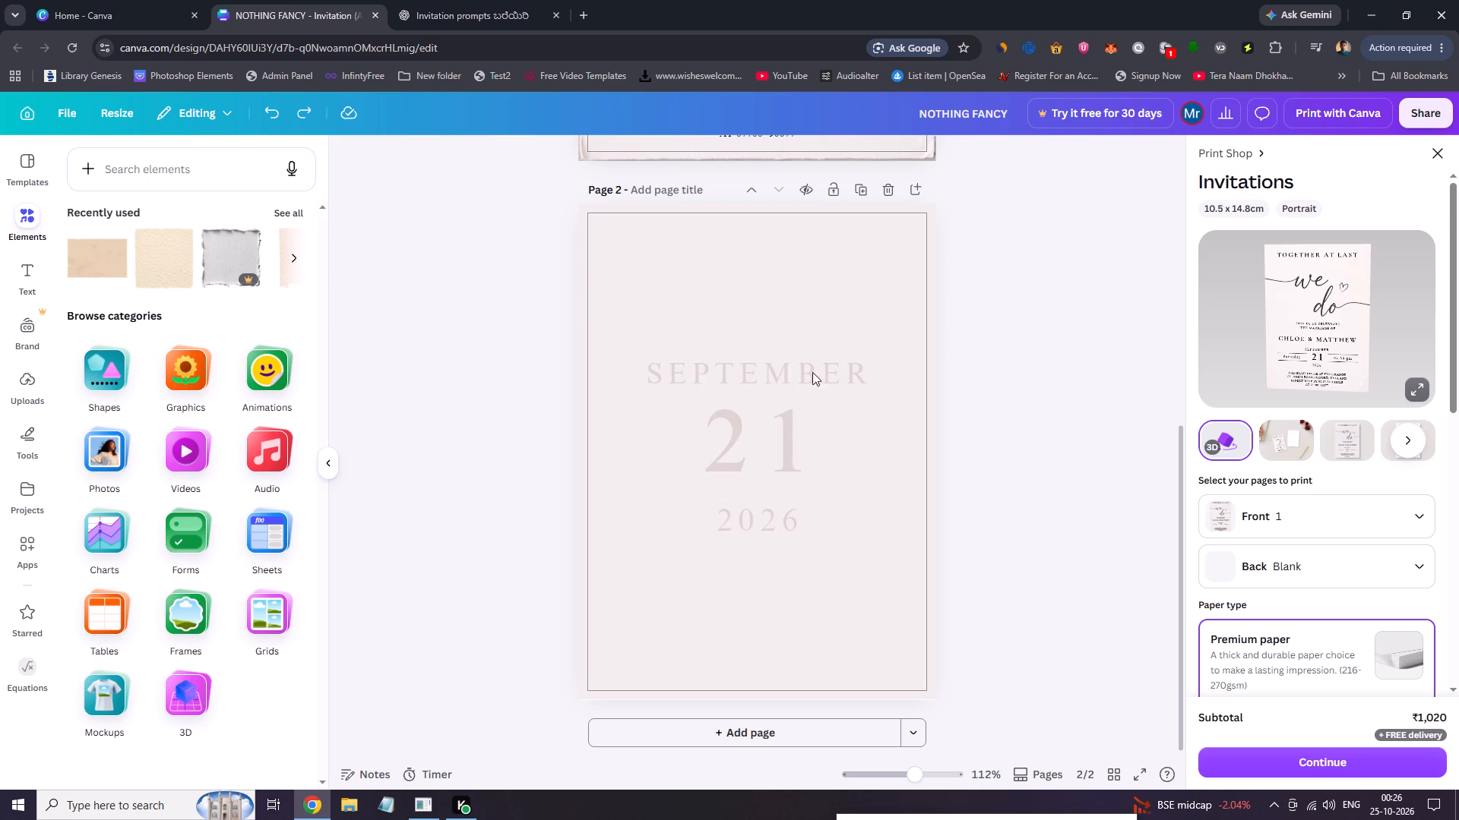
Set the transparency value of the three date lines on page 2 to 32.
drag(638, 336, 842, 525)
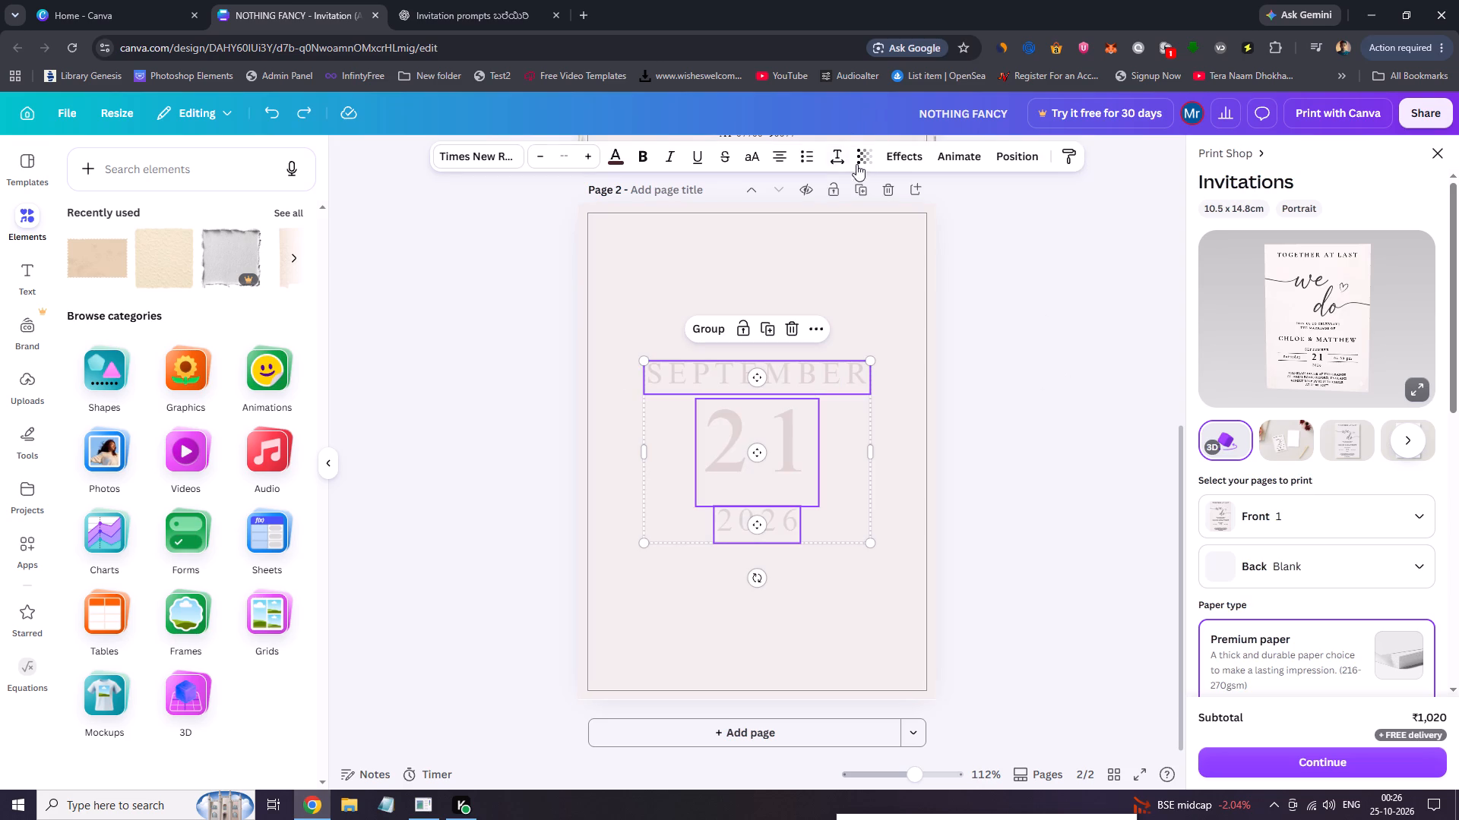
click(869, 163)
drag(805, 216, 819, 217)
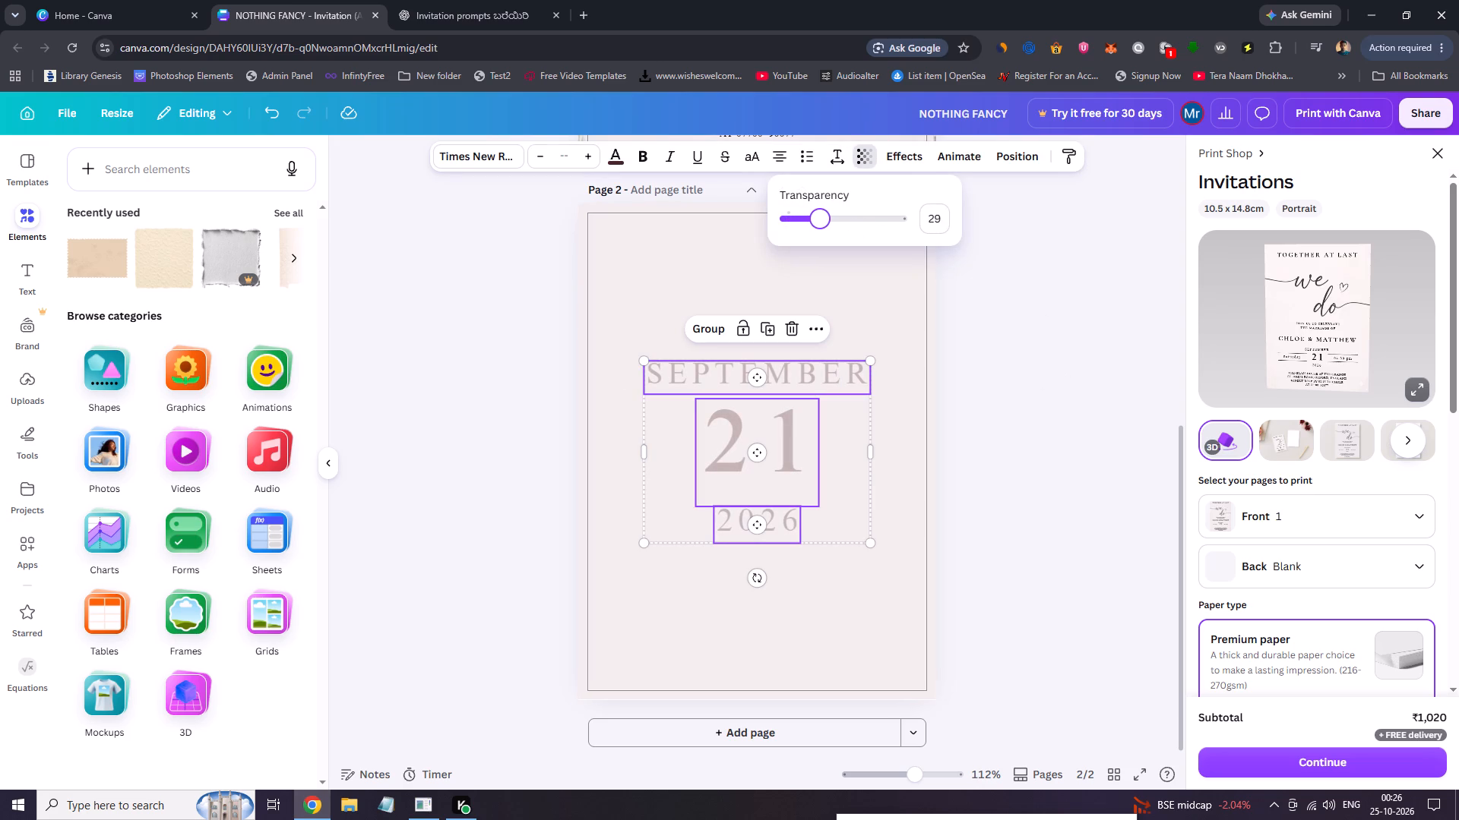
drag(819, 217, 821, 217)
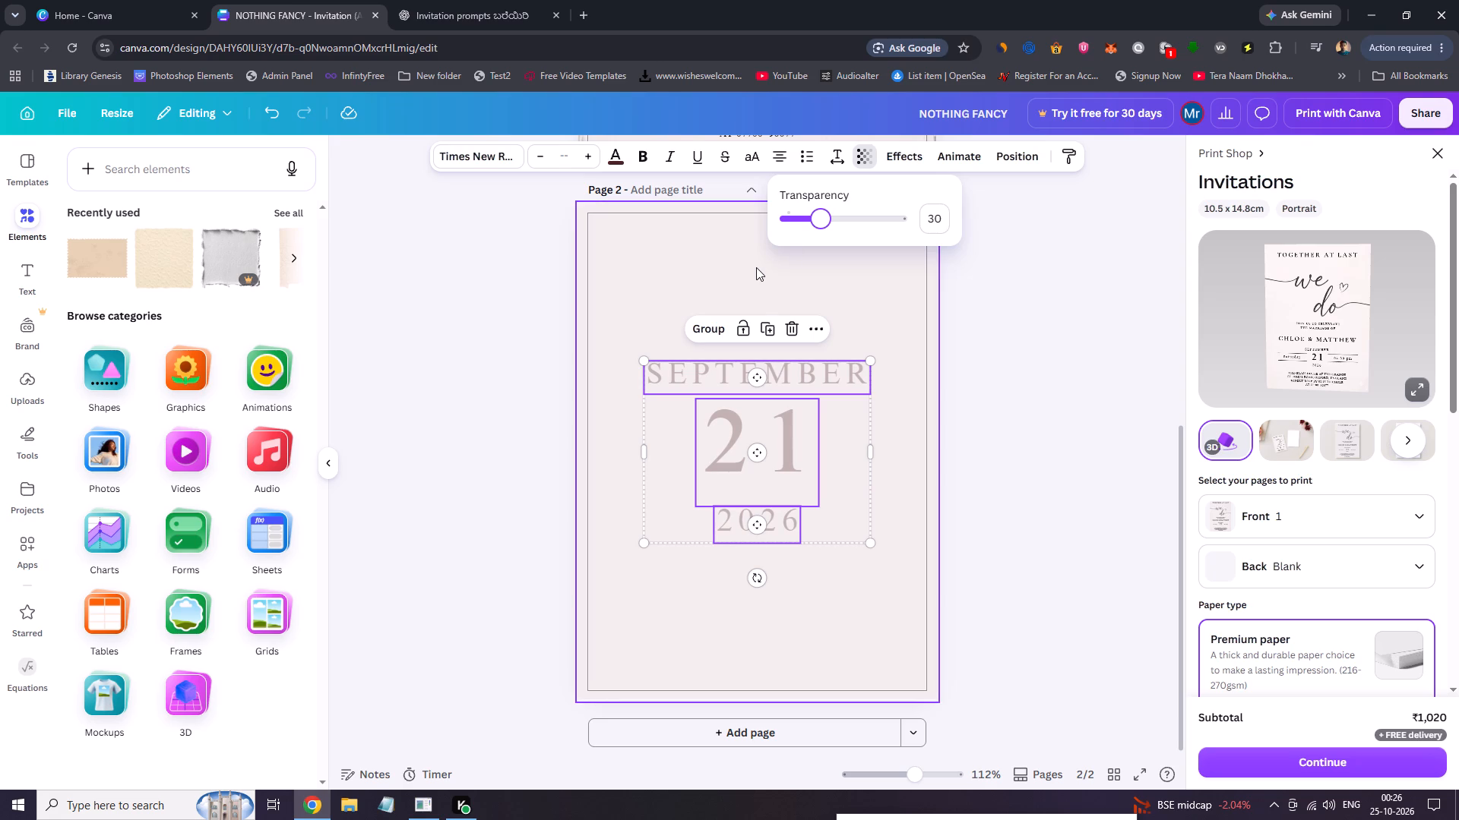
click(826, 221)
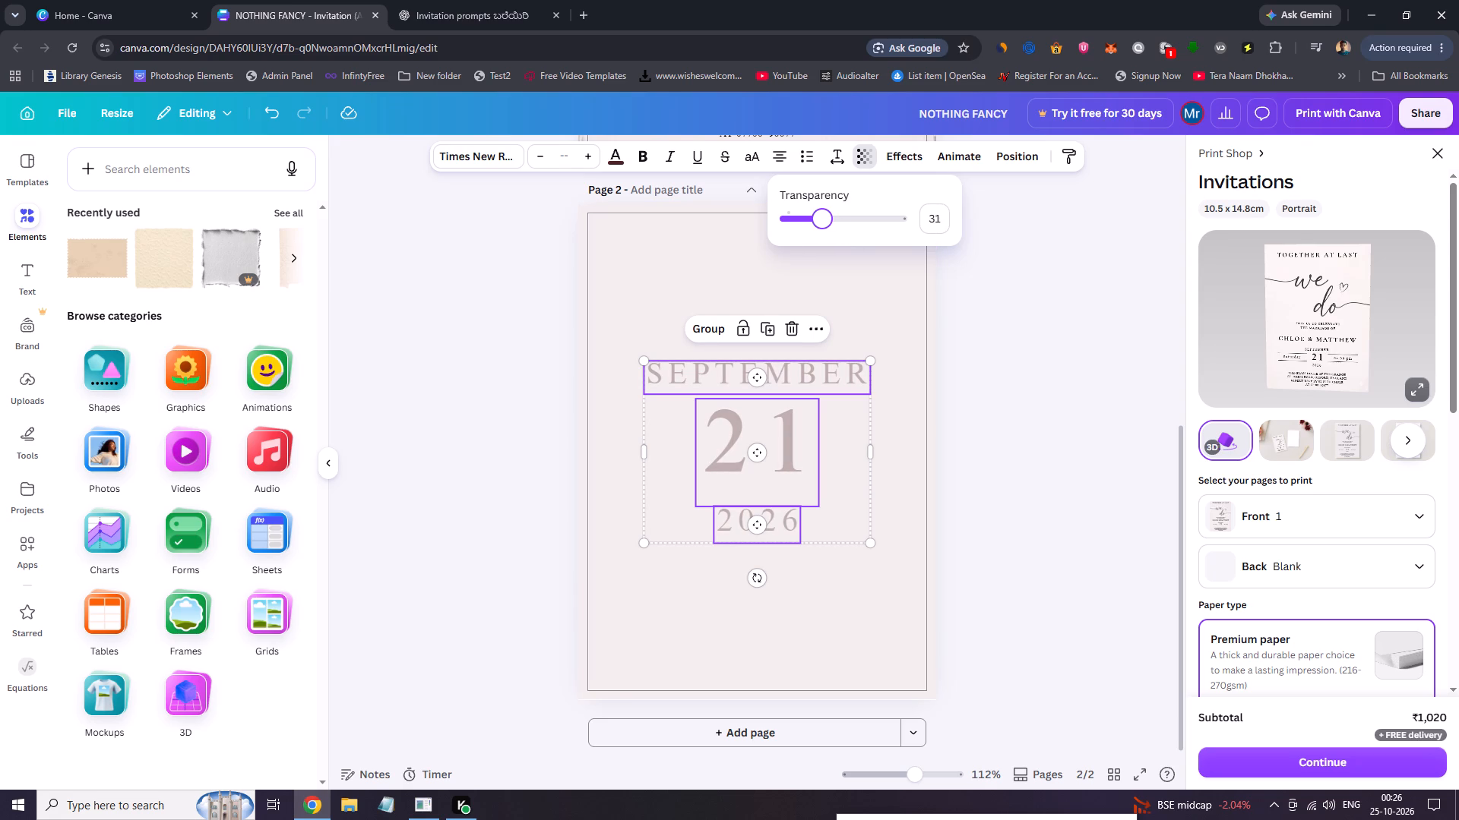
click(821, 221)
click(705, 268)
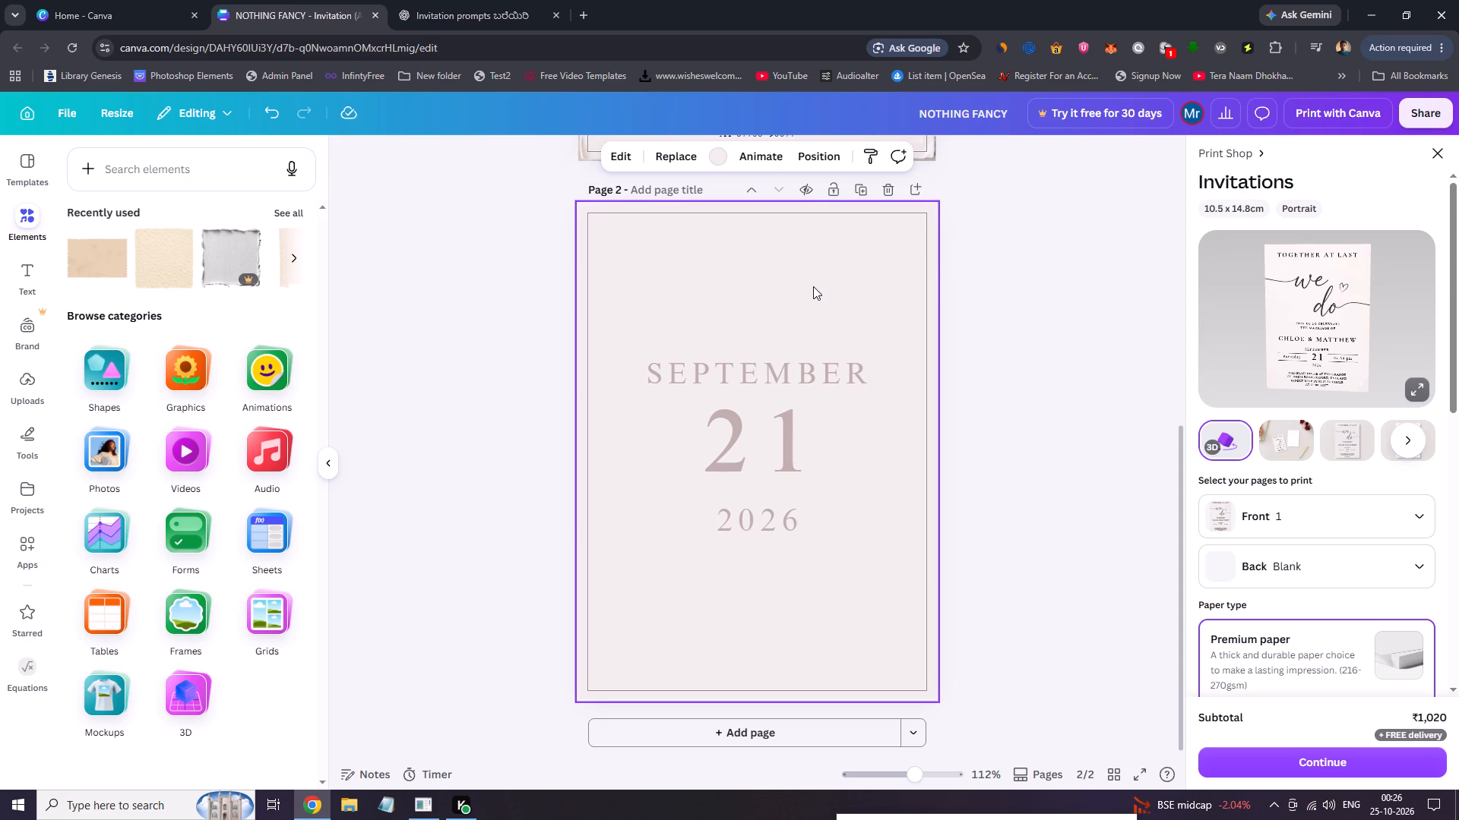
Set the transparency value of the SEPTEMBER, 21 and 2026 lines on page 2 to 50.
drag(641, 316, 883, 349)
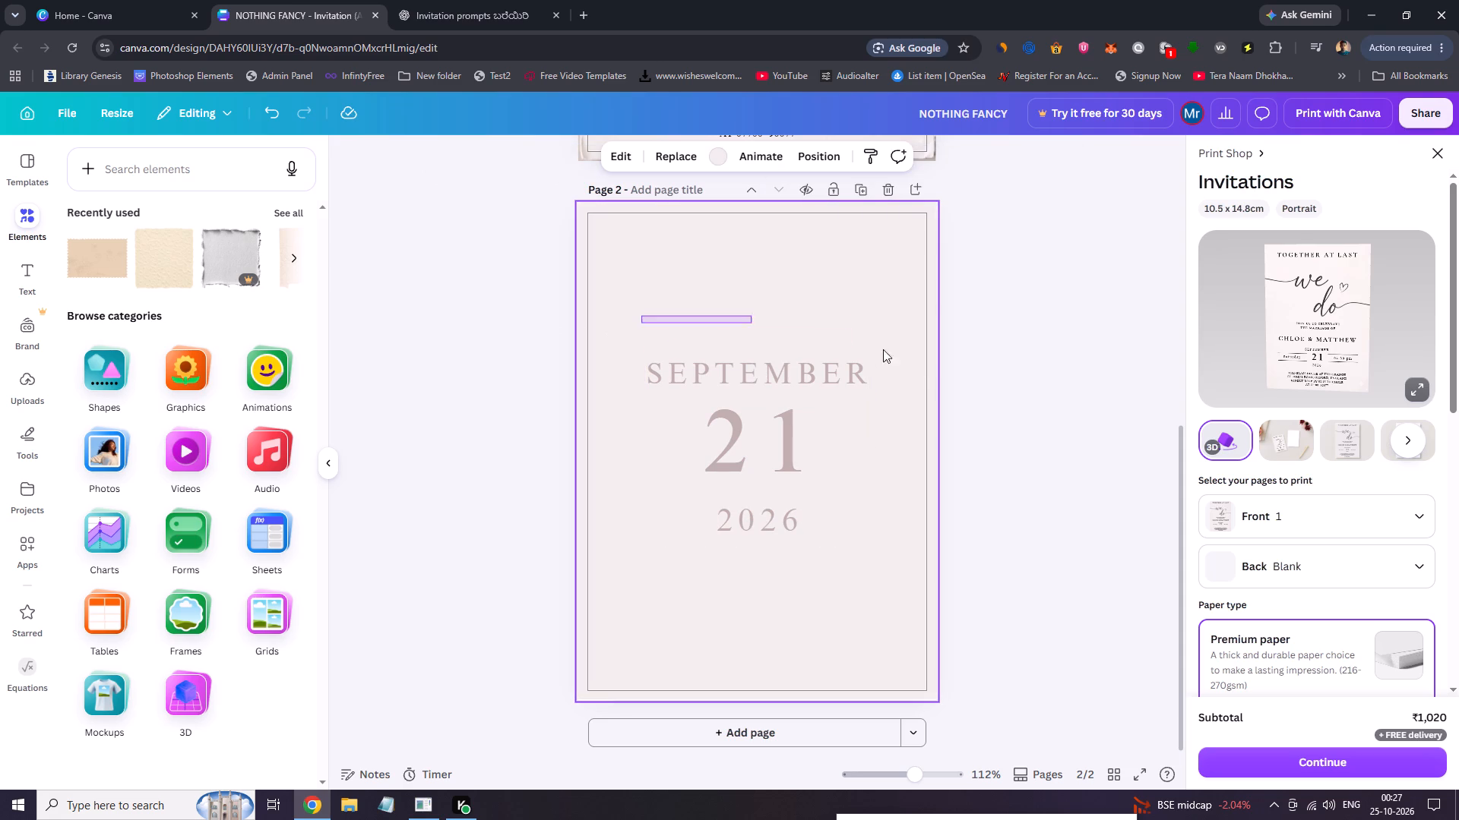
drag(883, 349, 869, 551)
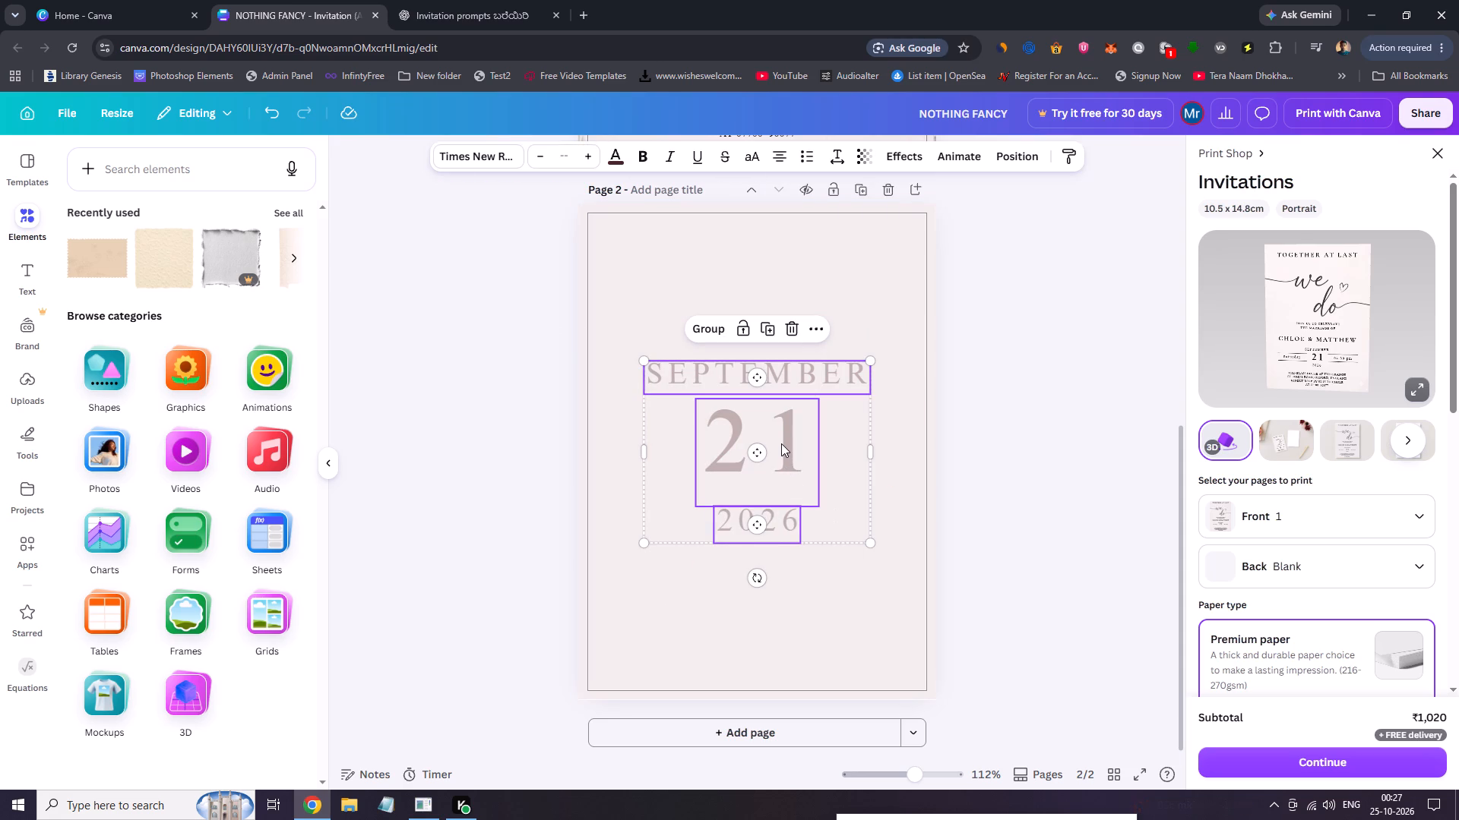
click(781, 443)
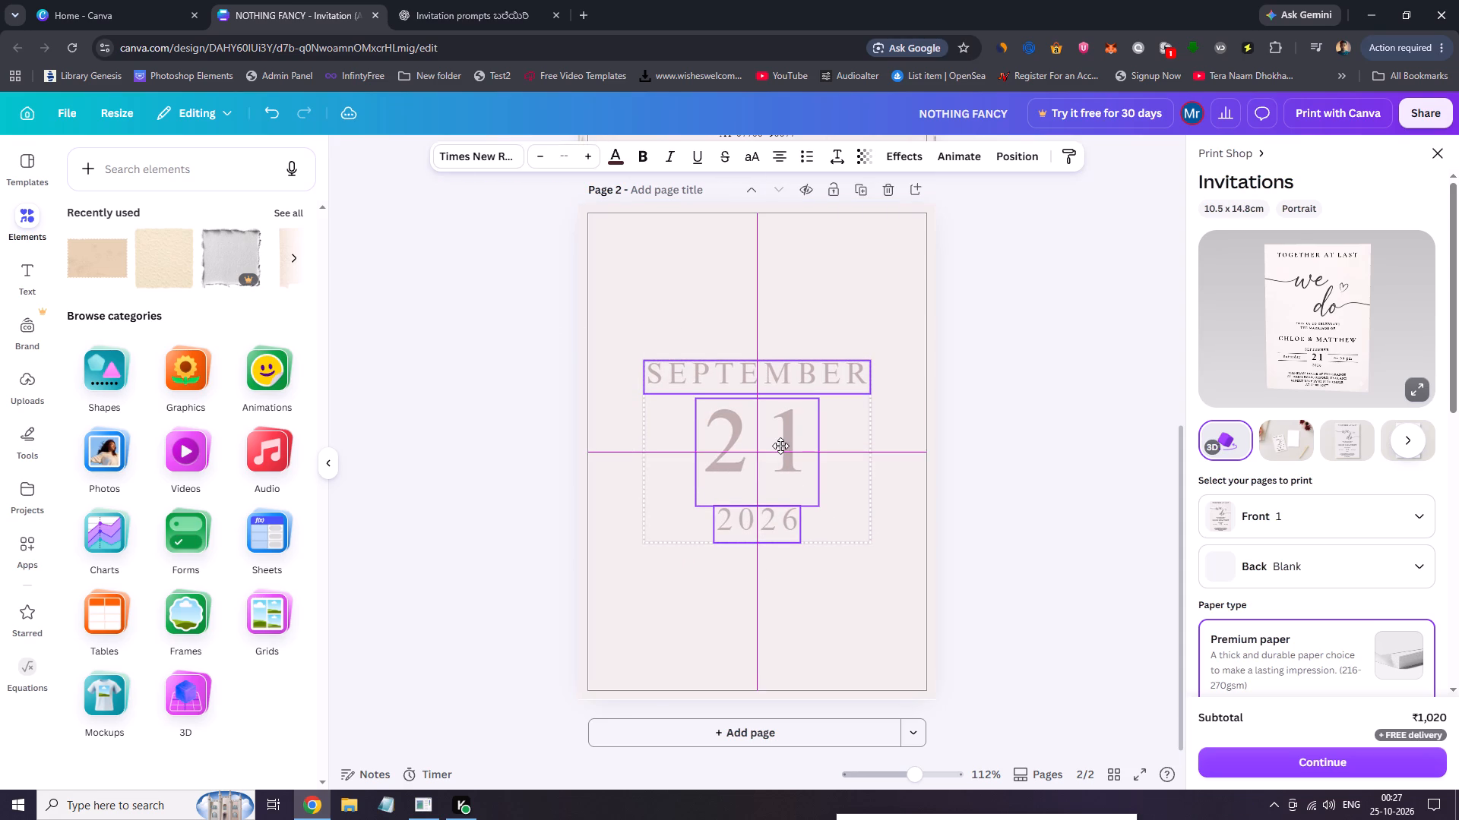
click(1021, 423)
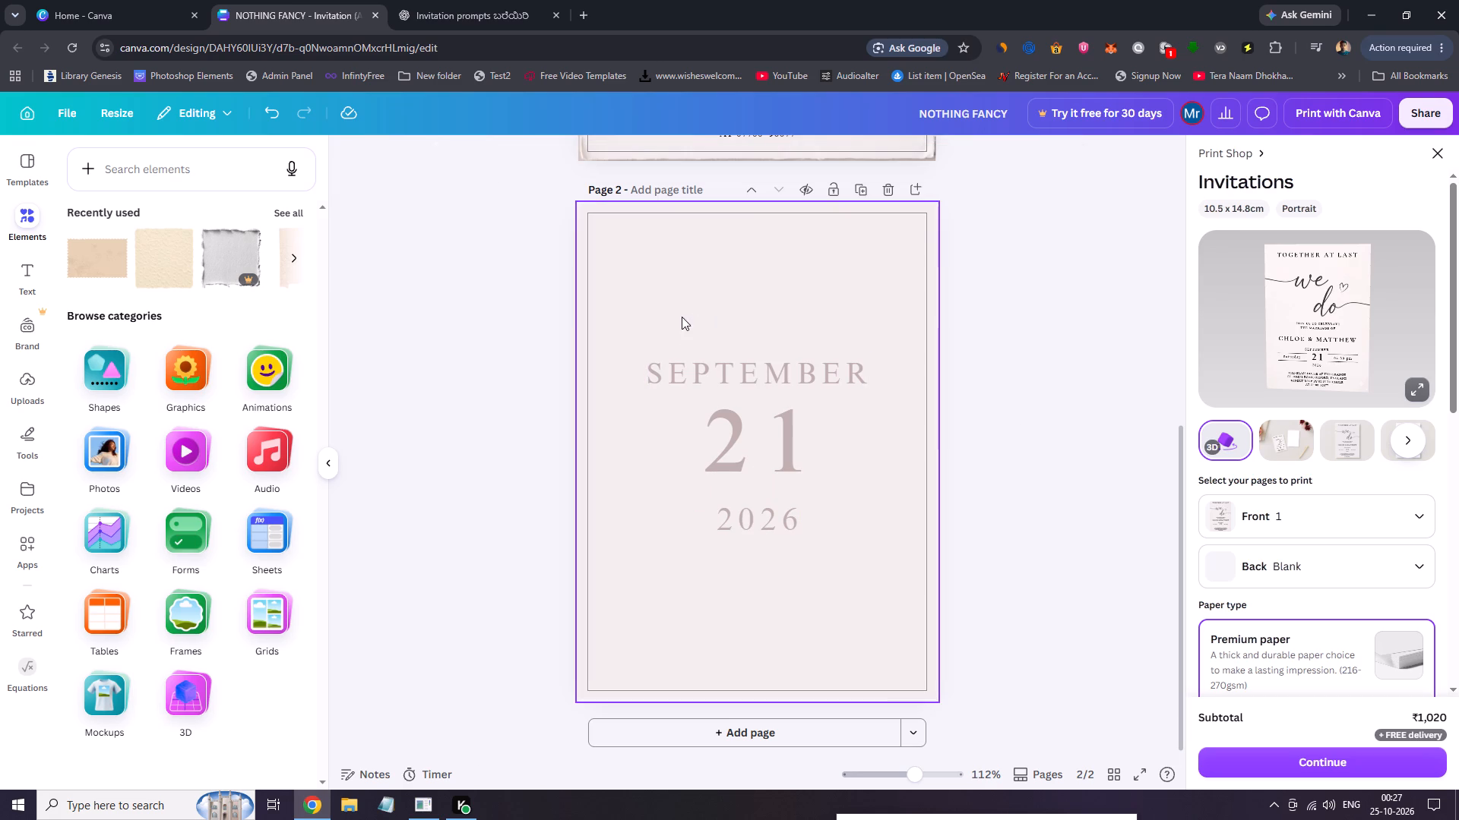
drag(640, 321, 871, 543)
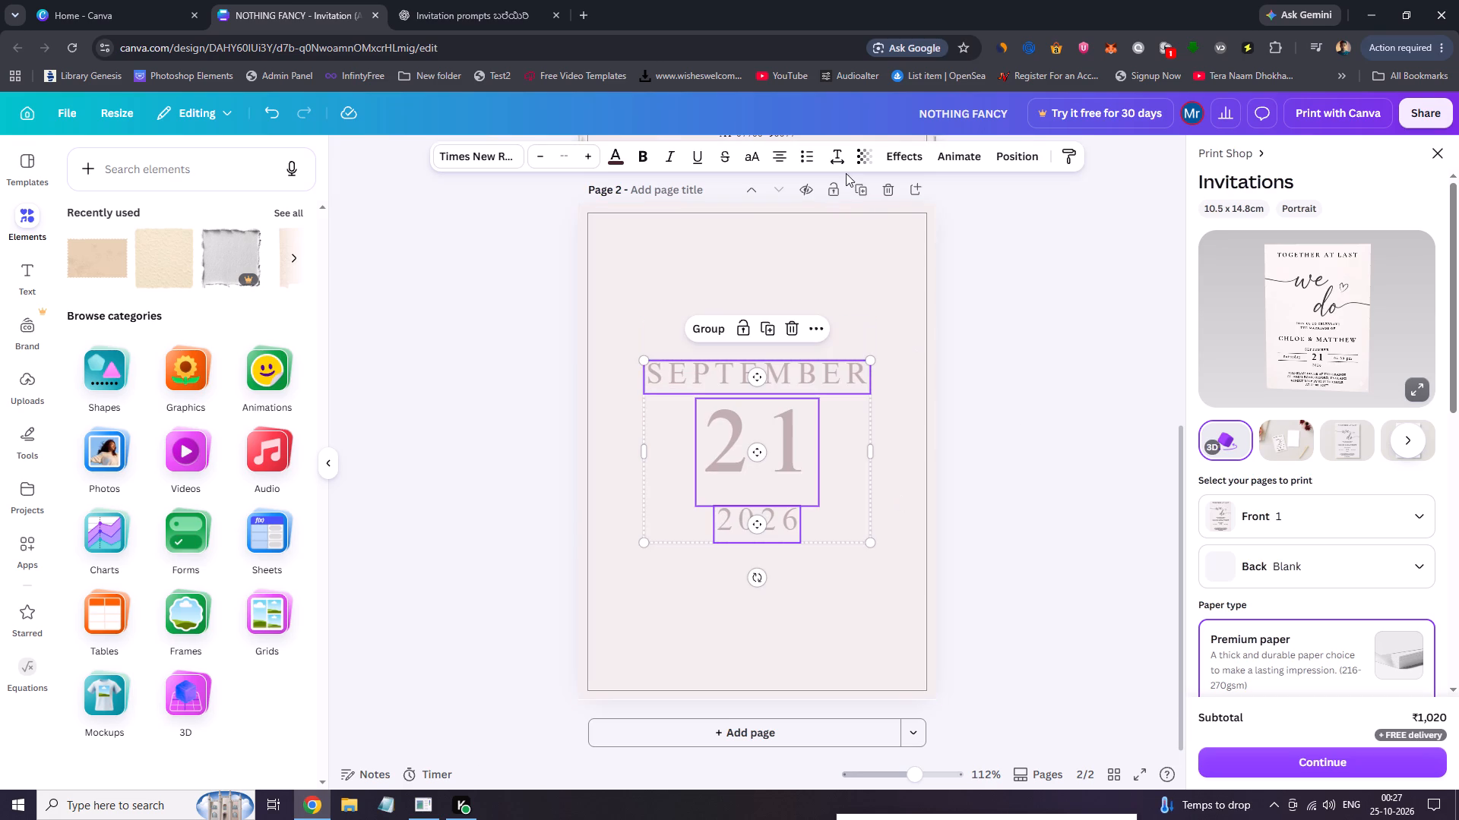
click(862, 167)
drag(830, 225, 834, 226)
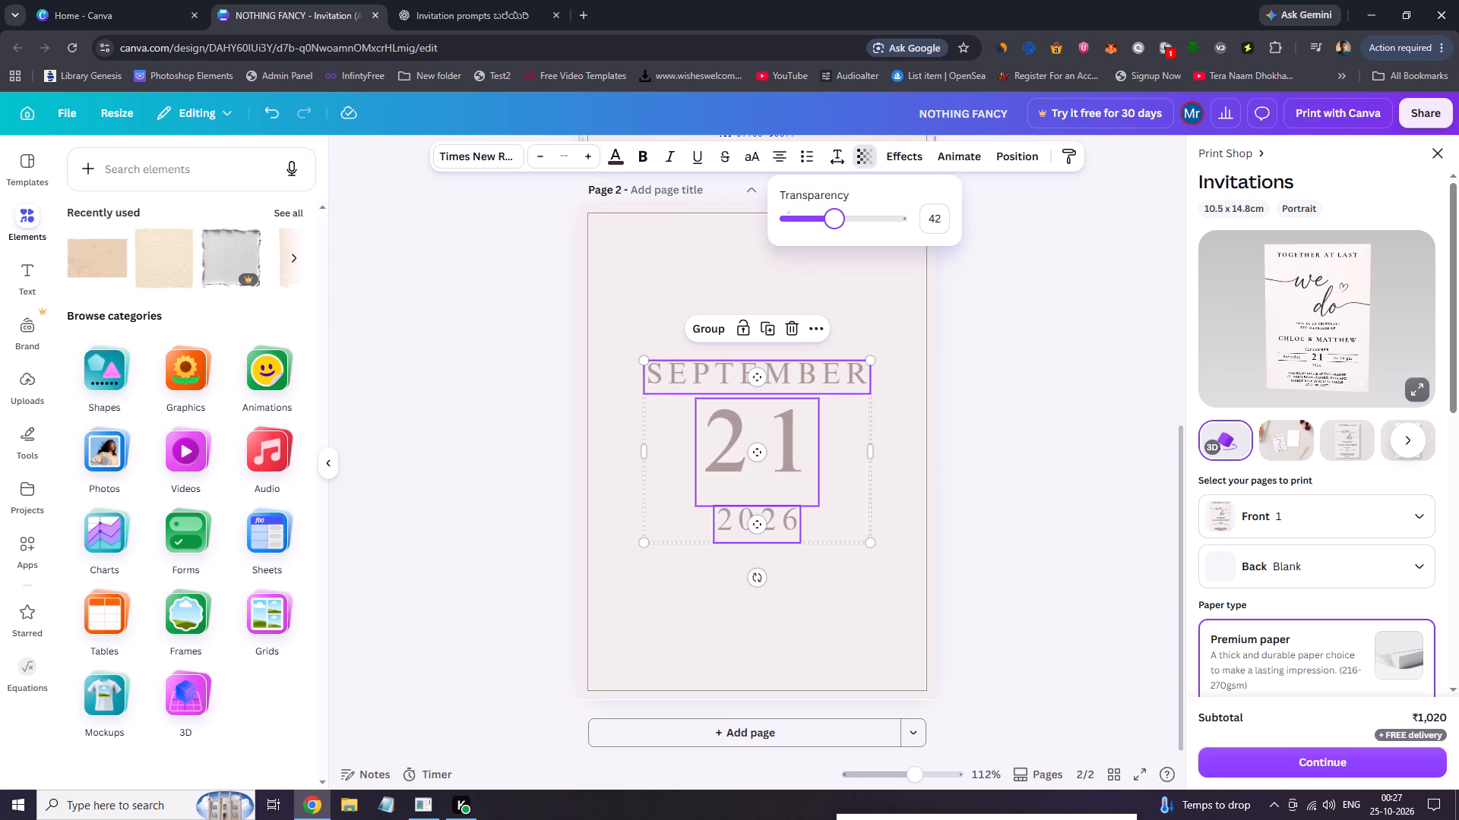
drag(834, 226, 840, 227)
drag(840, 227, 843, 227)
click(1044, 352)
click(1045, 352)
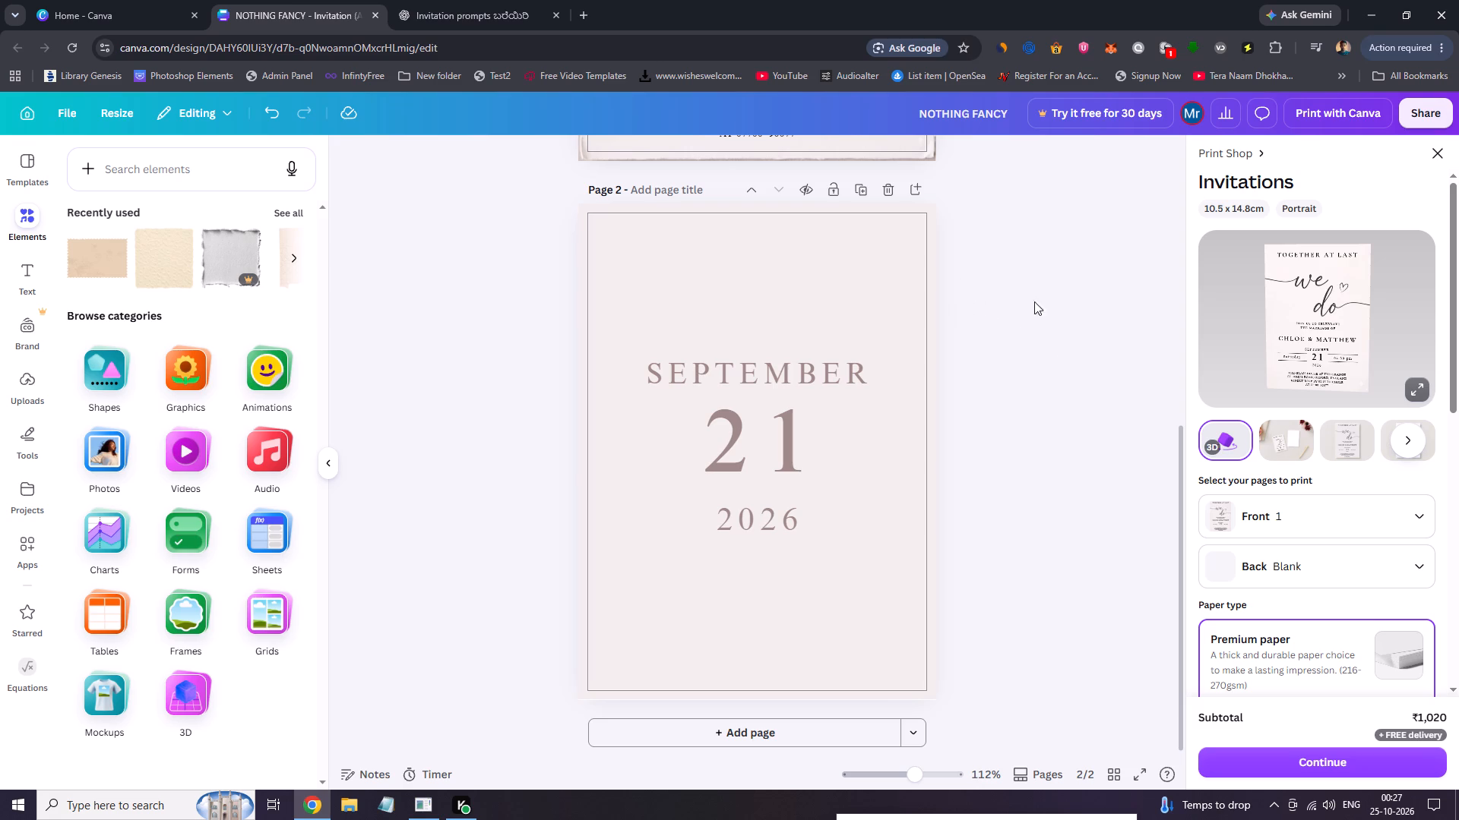
Inspect the date lines on page 2 and compare their look with the front design on page 1.
click(758, 430)
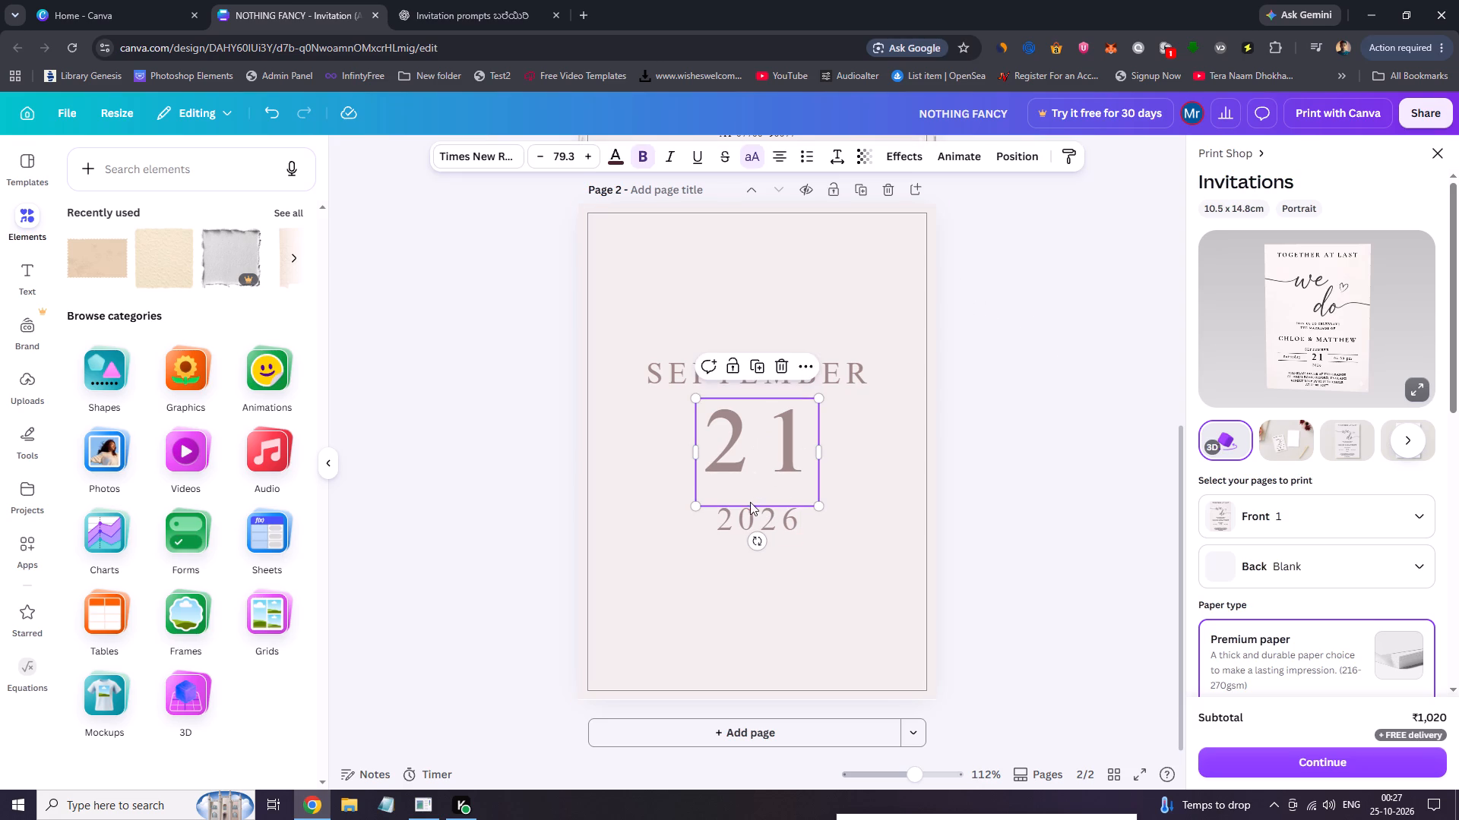
click(748, 507)
click(780, 380)
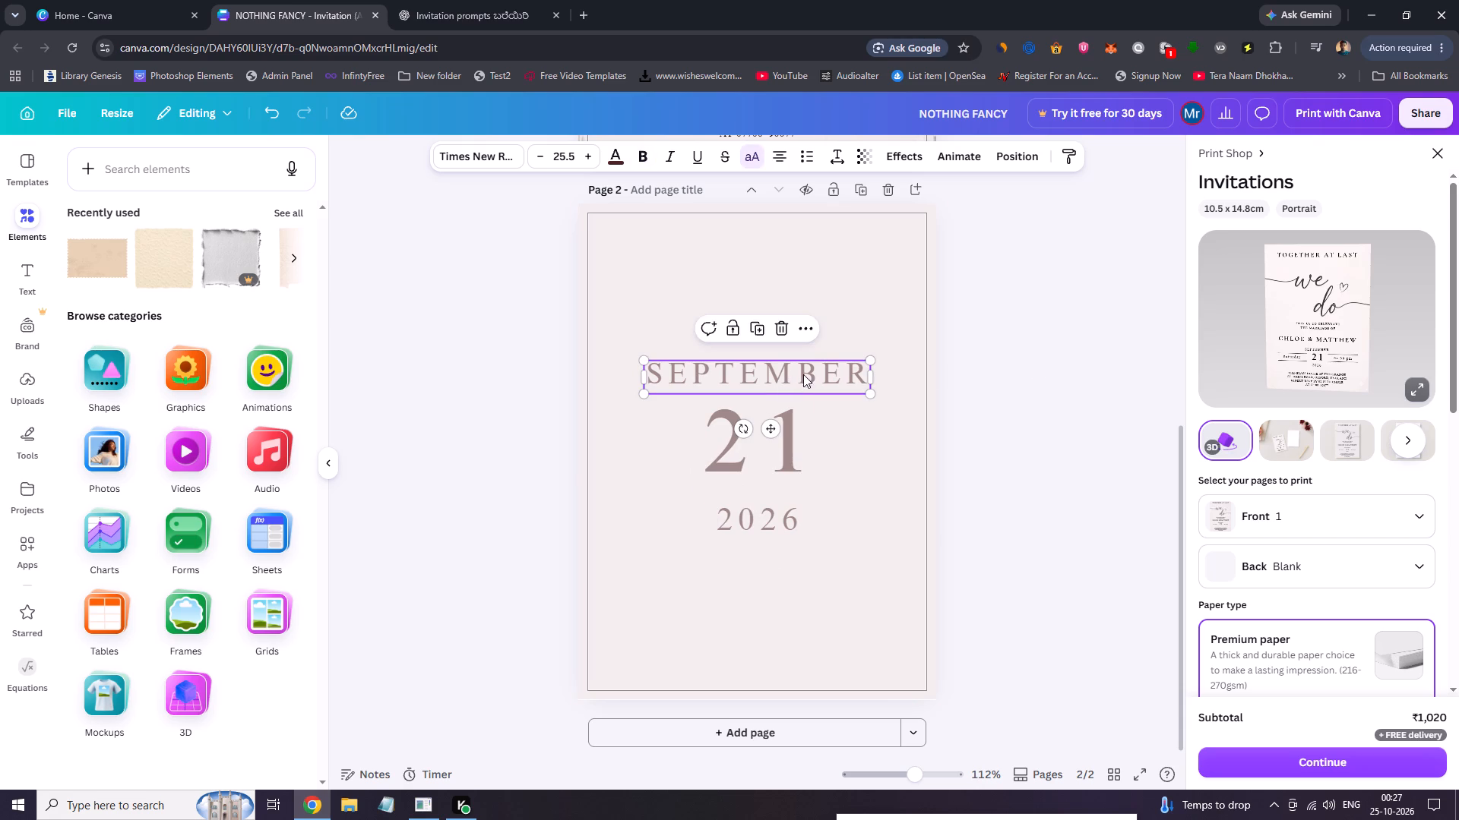
click(1036, 364)
drag(1180, 497, 1179, 439)
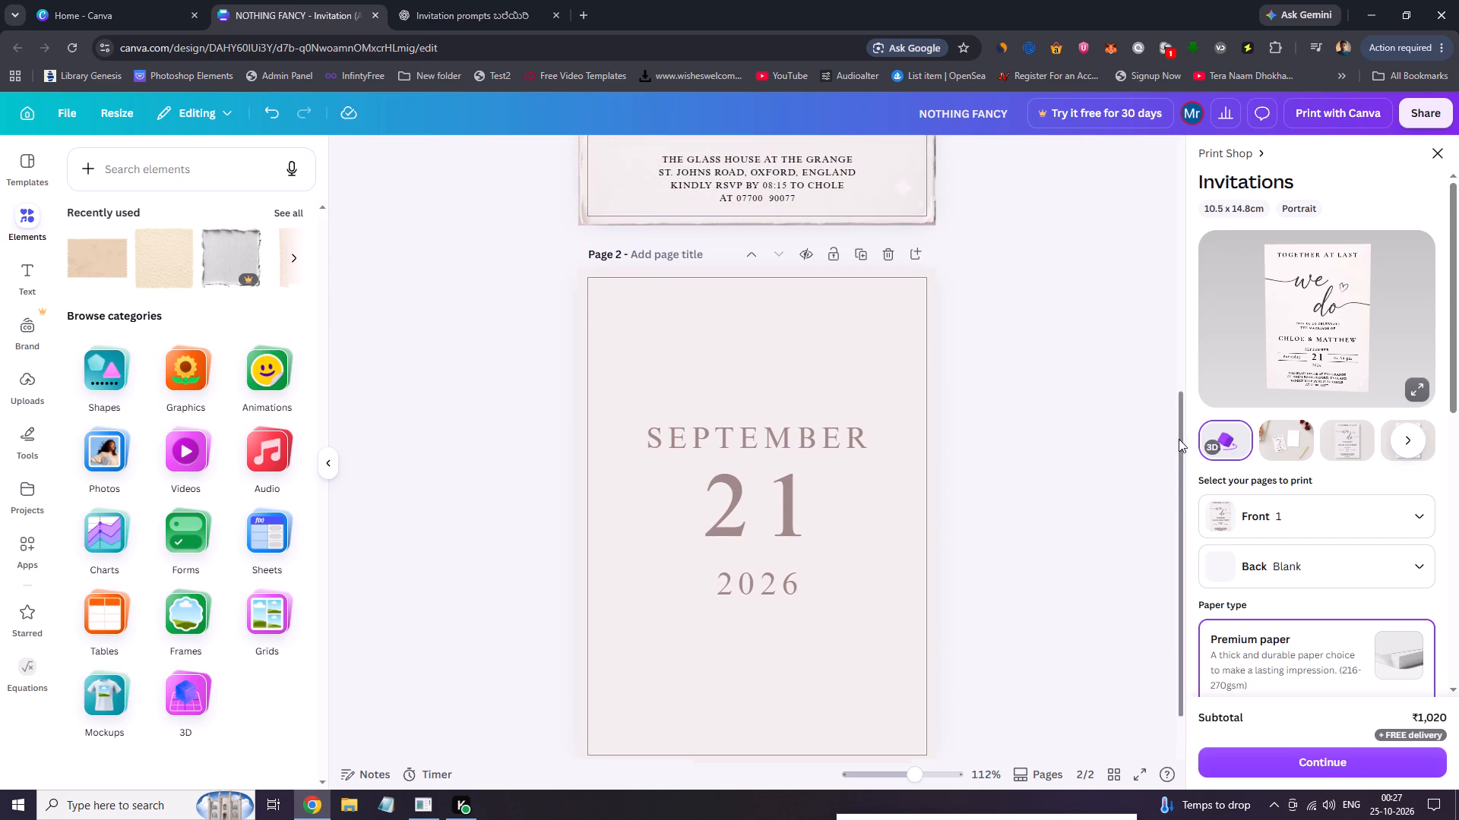
drag(1179, 439, 1157, 207)
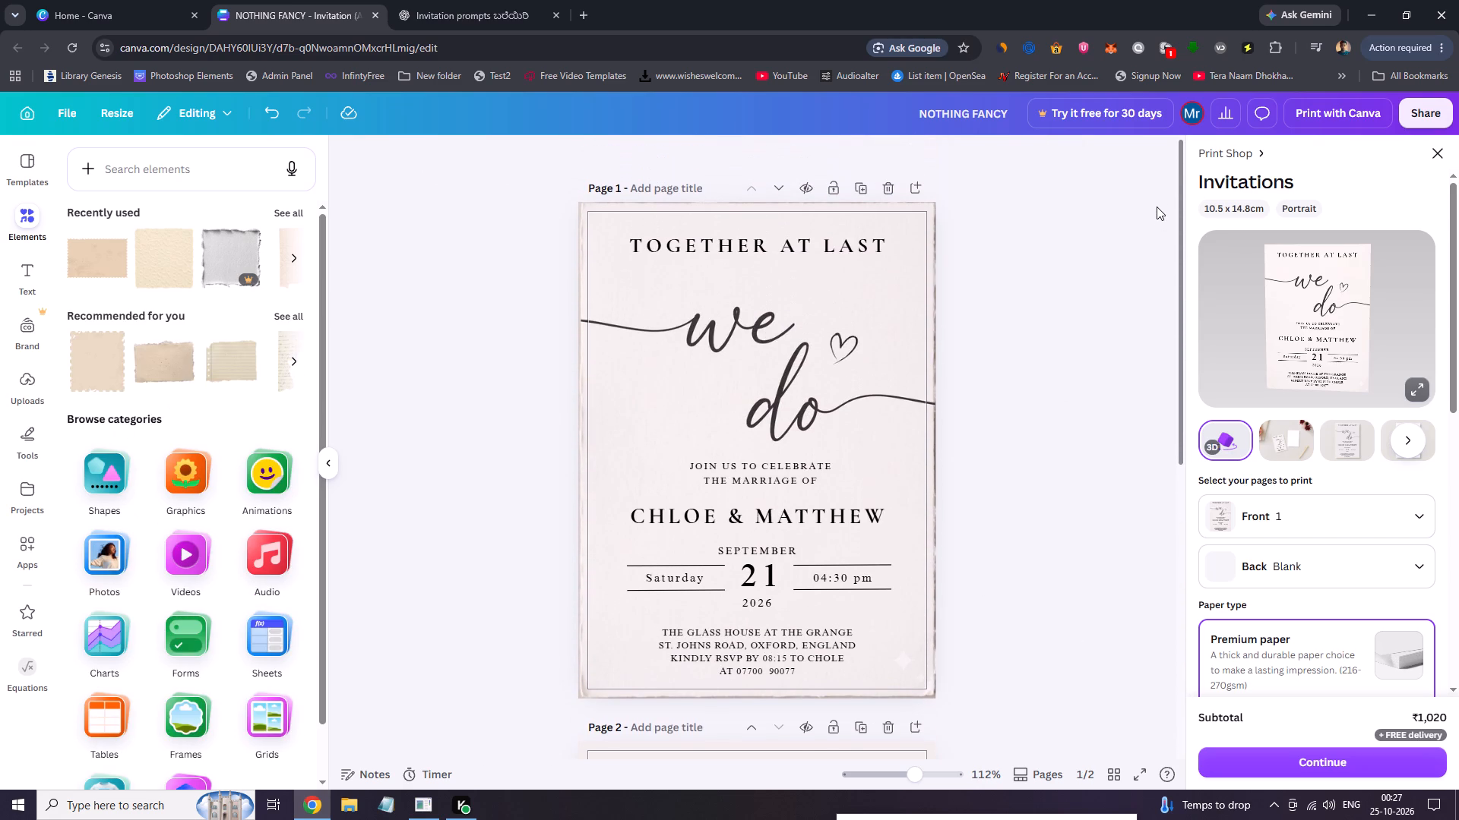
drag(1157, 207, 1169, 267)
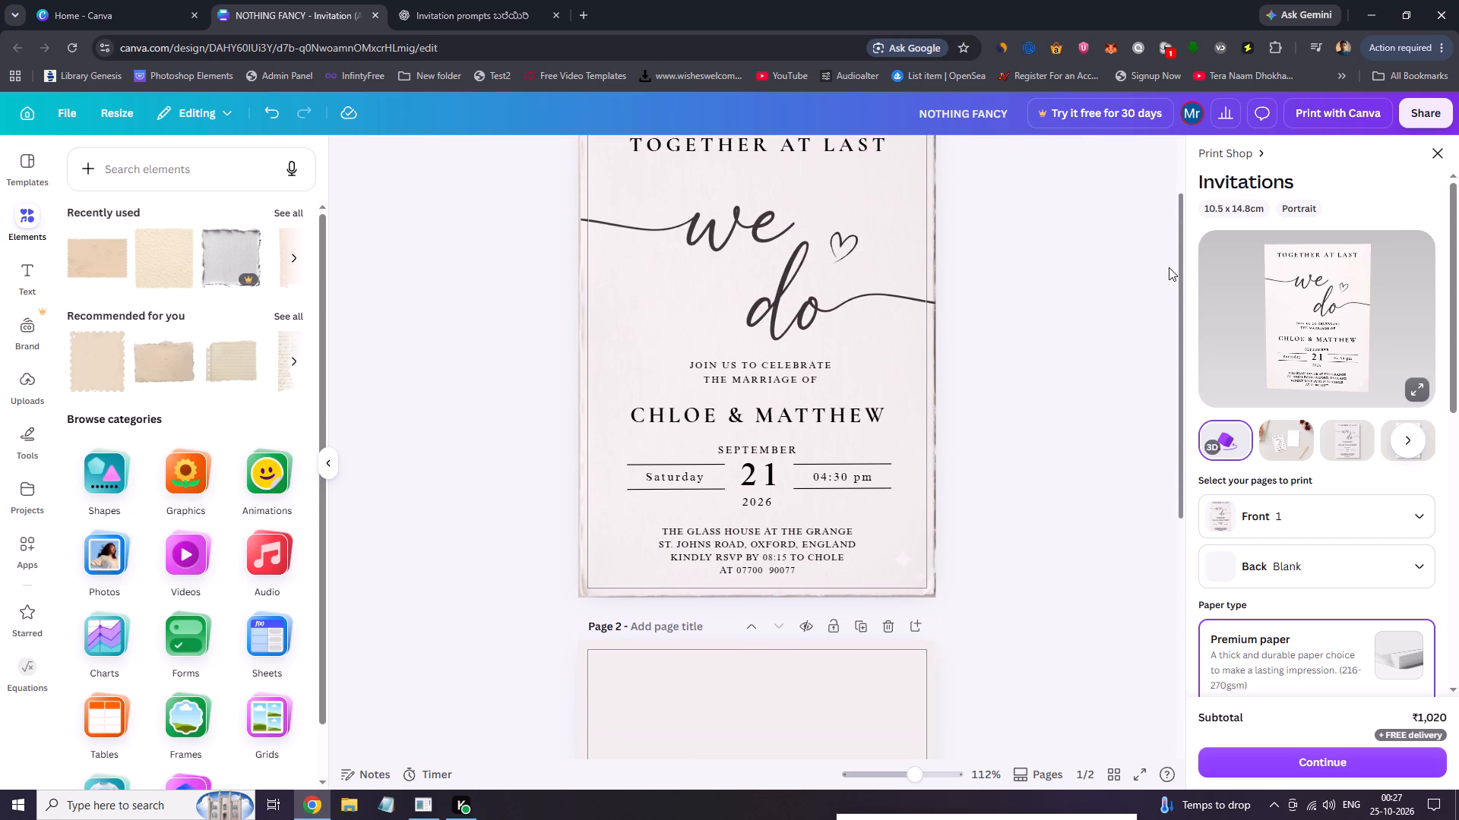
drag(1169, 267, 1173, 340)
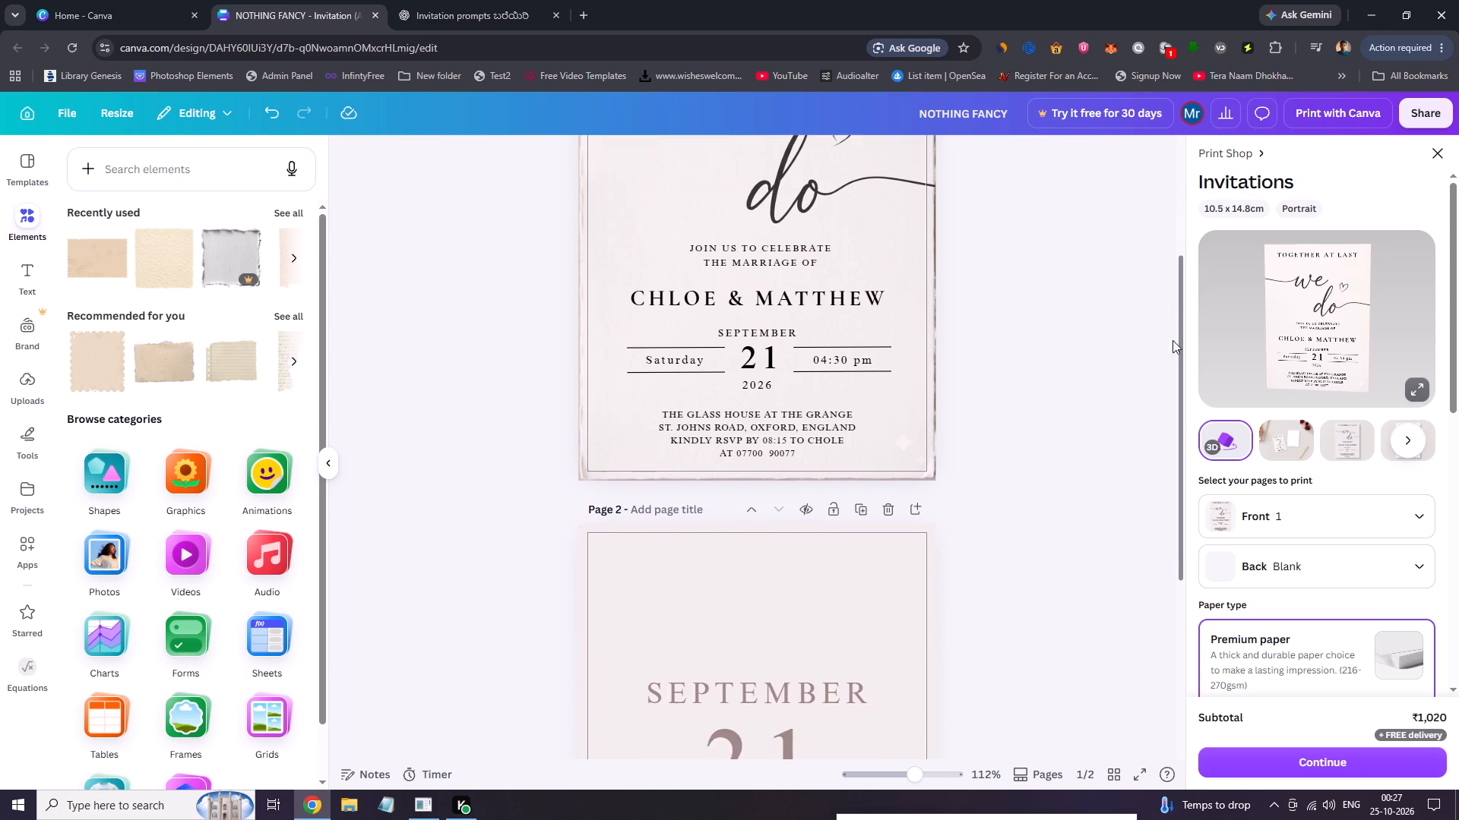
drag(1173, 340, 1164, 535)
click(1118, 479)
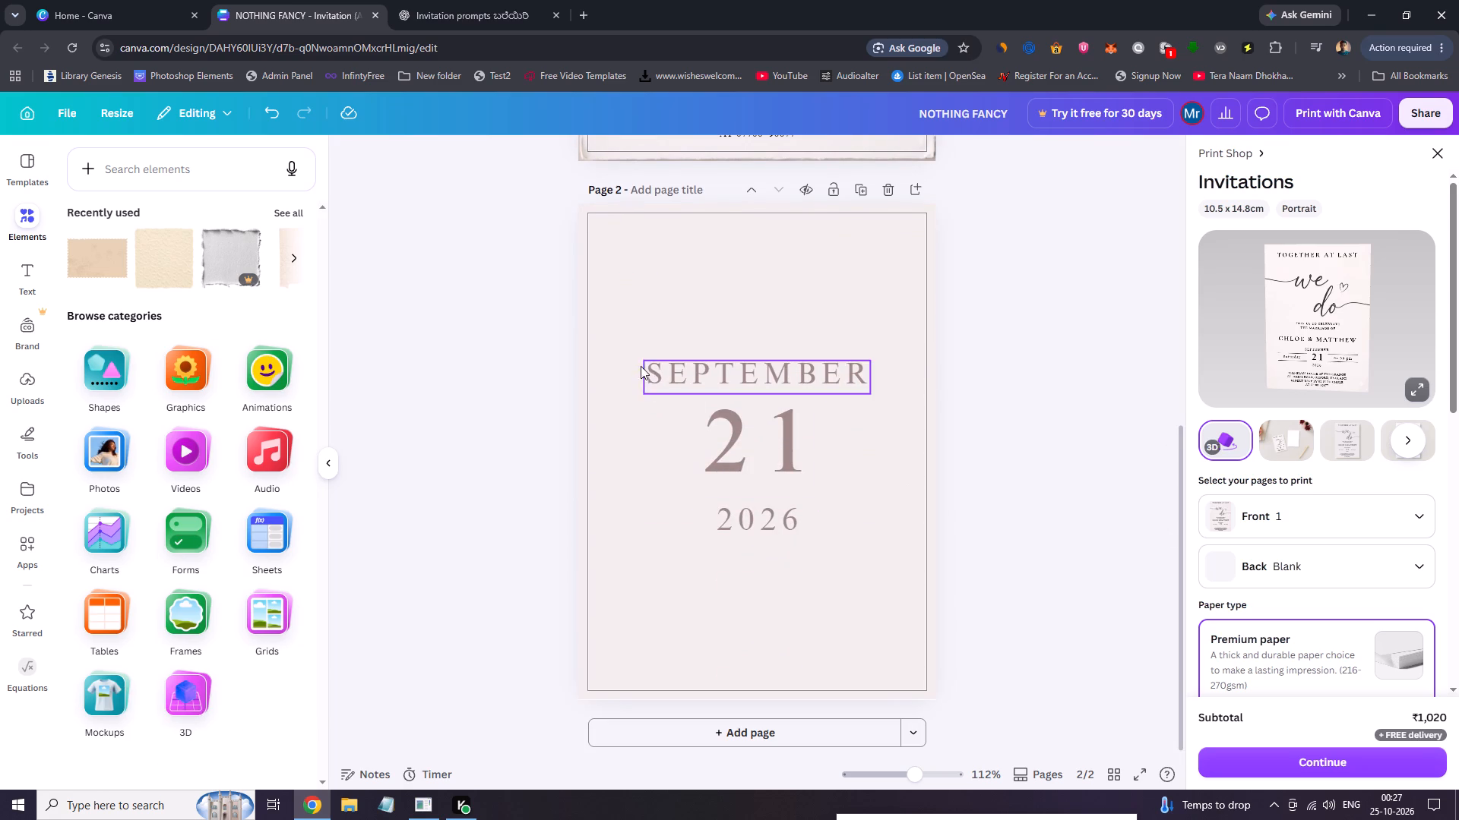
Raise the transparency value of the three date lines on page 2 moderately above 50 for a darker red.
drag(641, 336, 888, 568)
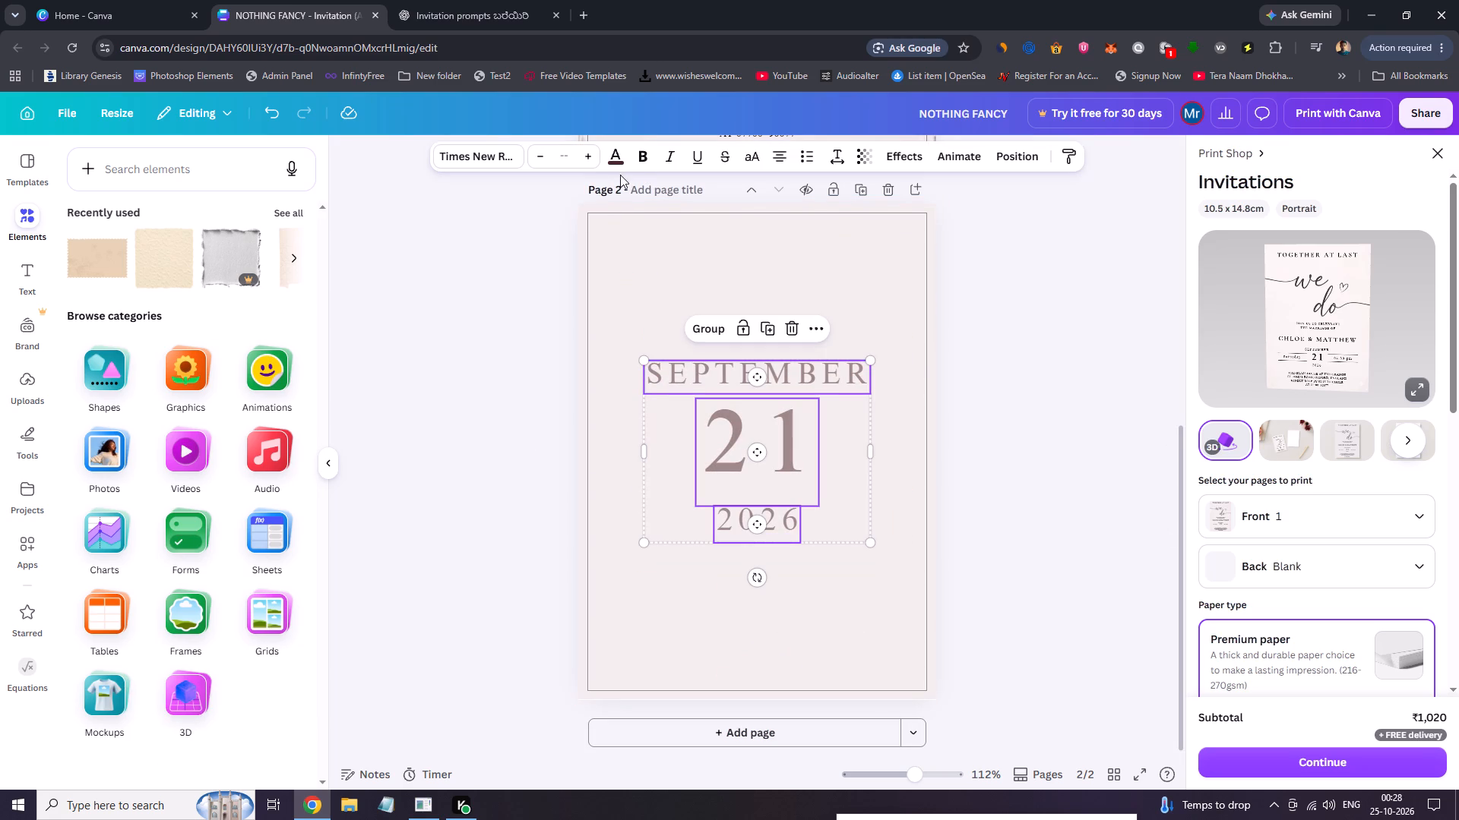
click(861, 153)
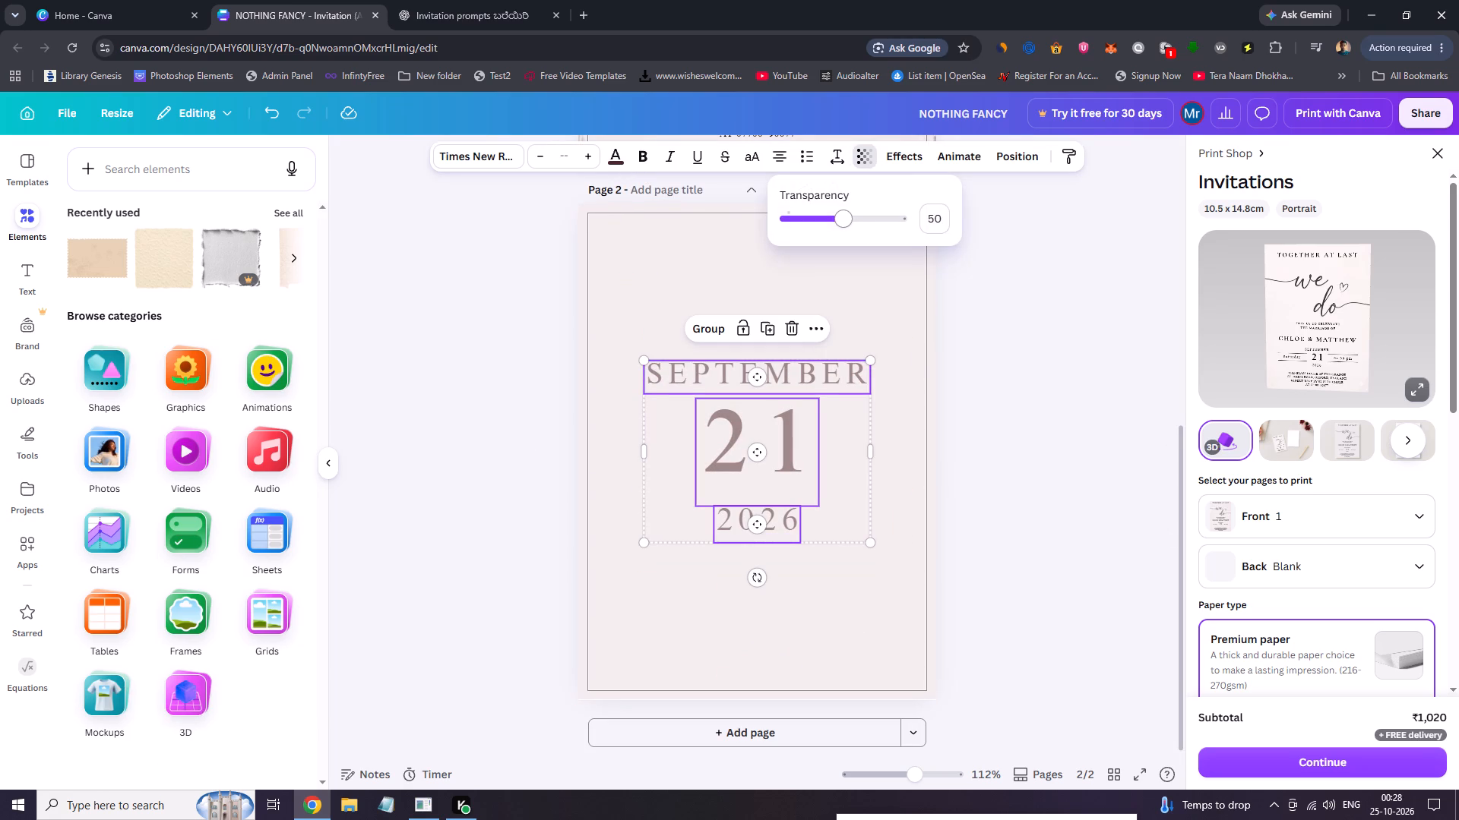
drag(851, 222, 866, 222)
click(994, 417)
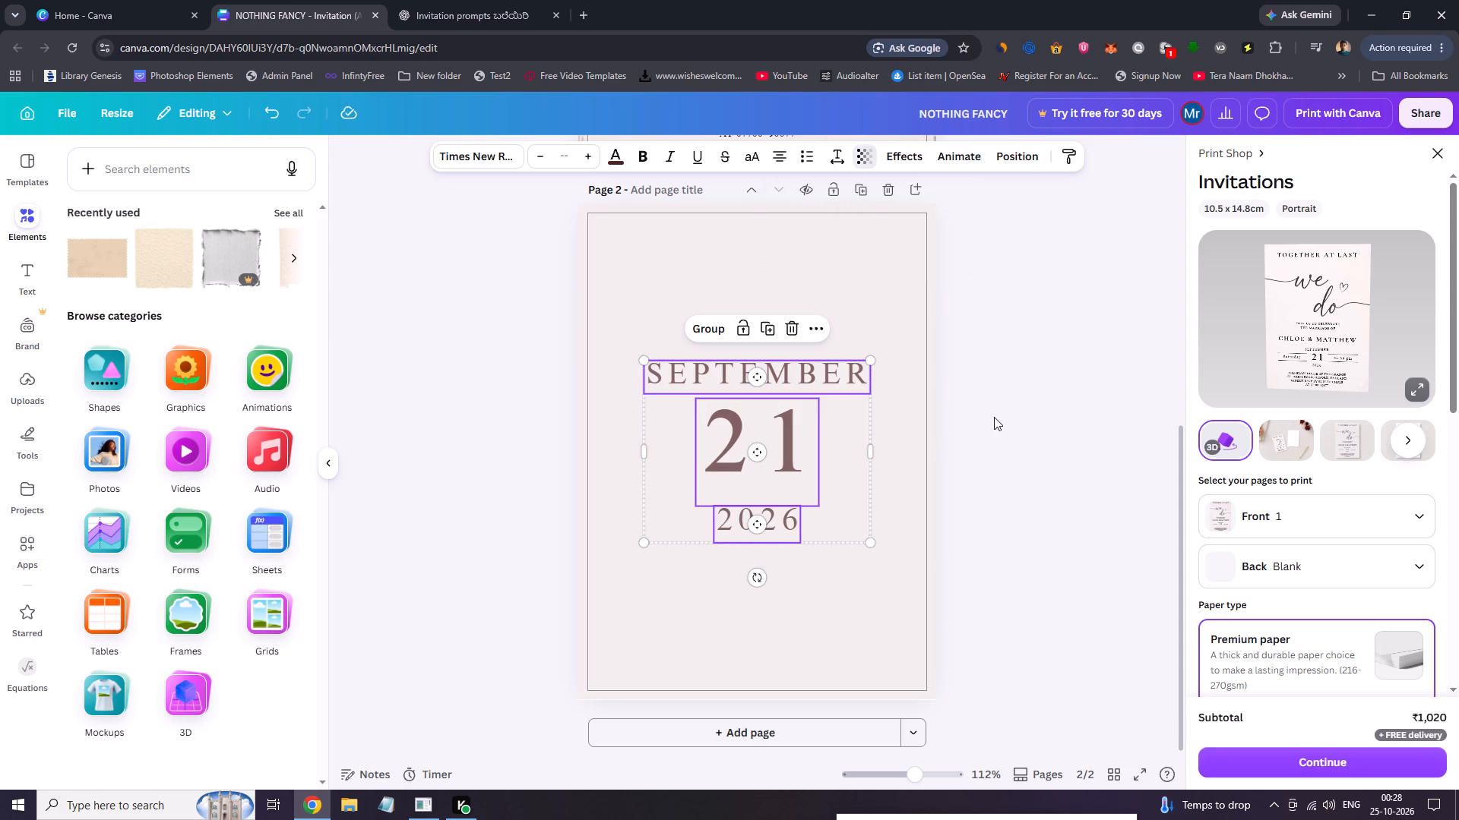
click(995, 418)
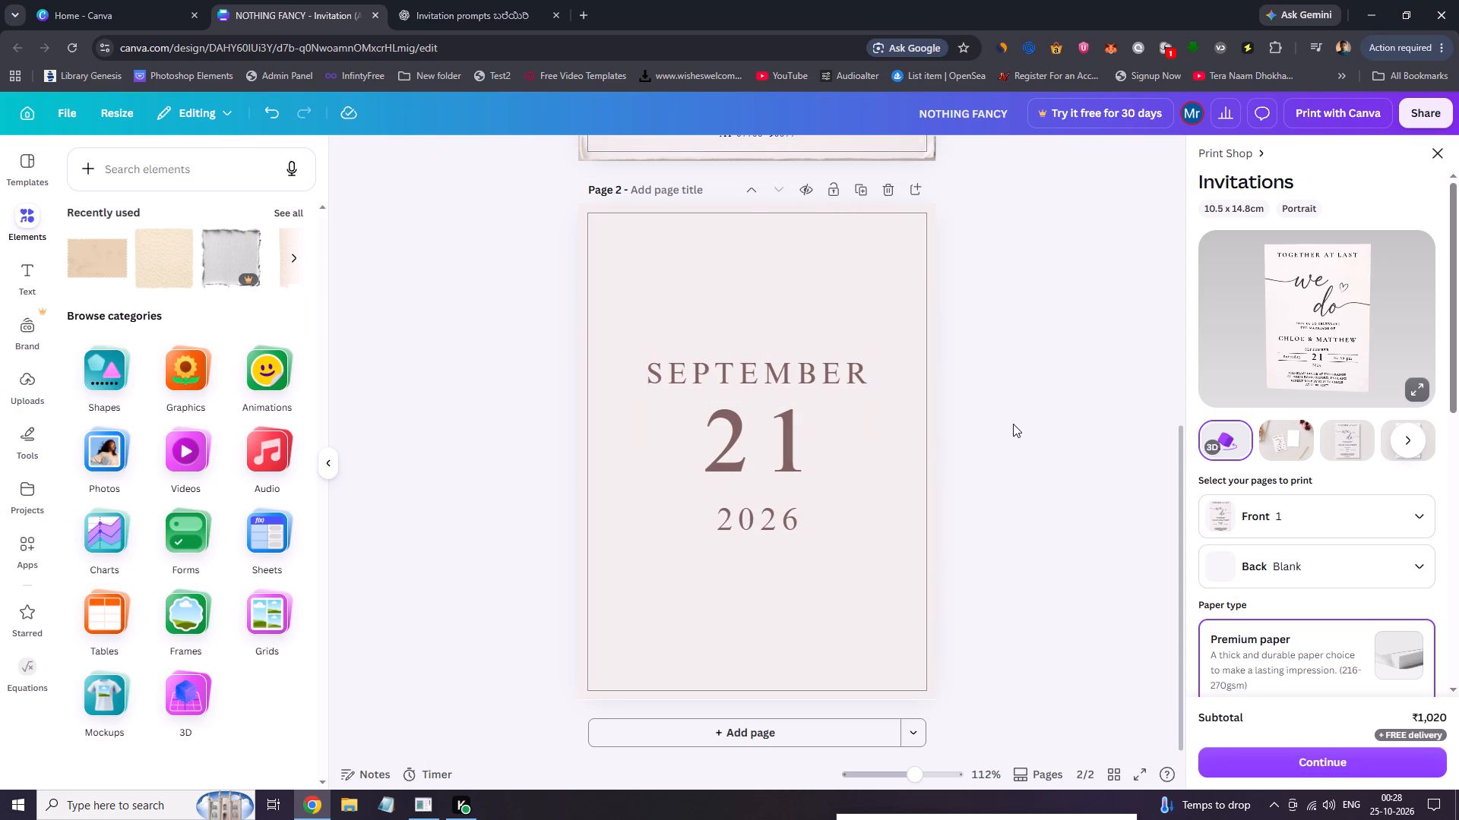
Apply the Drop shadow text effect to the SEPTEMBER, 21 and 2026 lines on page 2.
click(634, 333)
drag(634, 333, 878, 502)
click(644, 313)
drag(644, 313, 851, 358)
click(666, 300)
click(658, 297)
drag(657, 297, 764, 306)
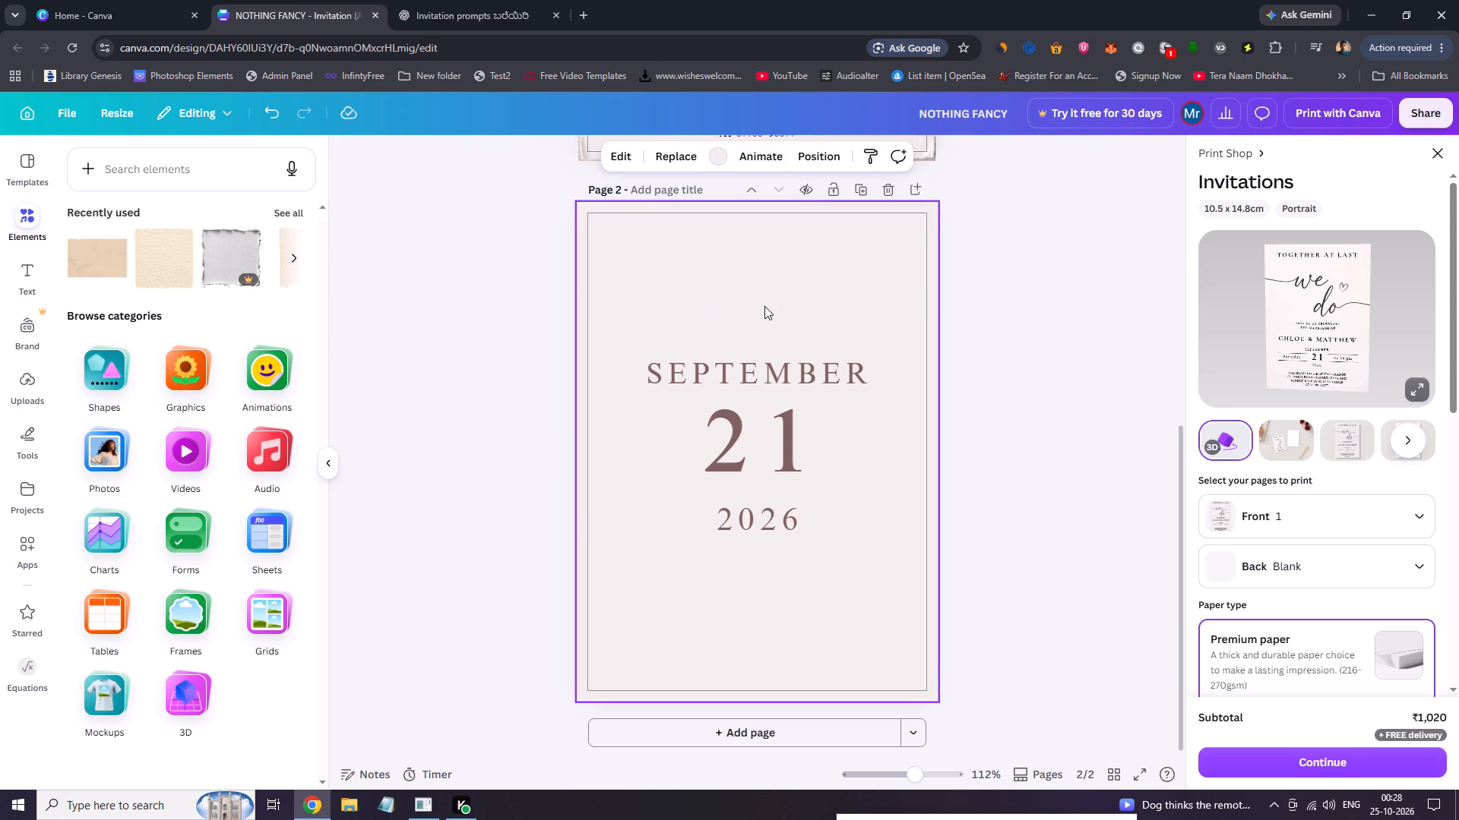
click(626, 308)
drag(626, 307, 889, 557)
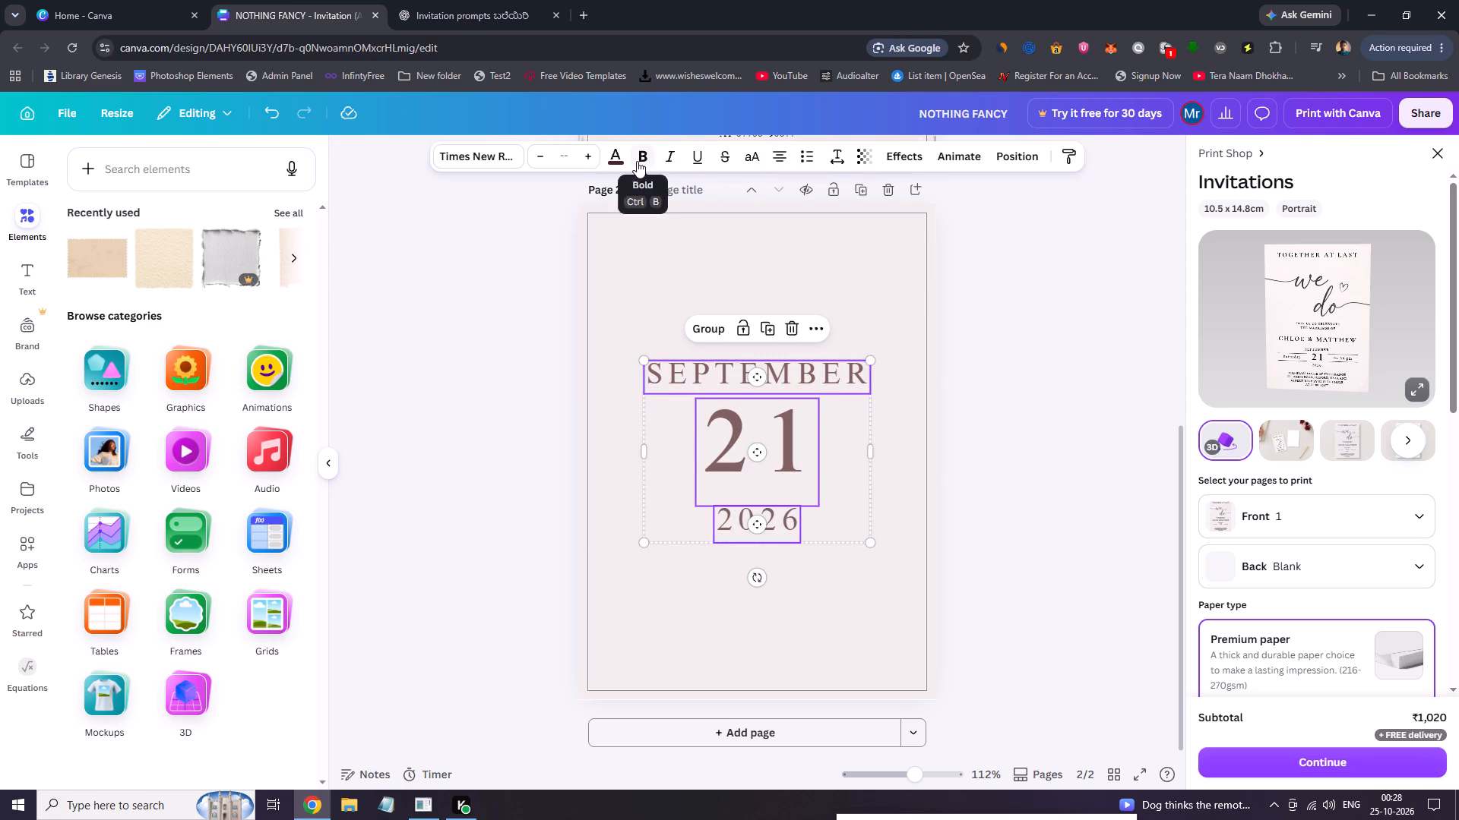
click(920, 150)
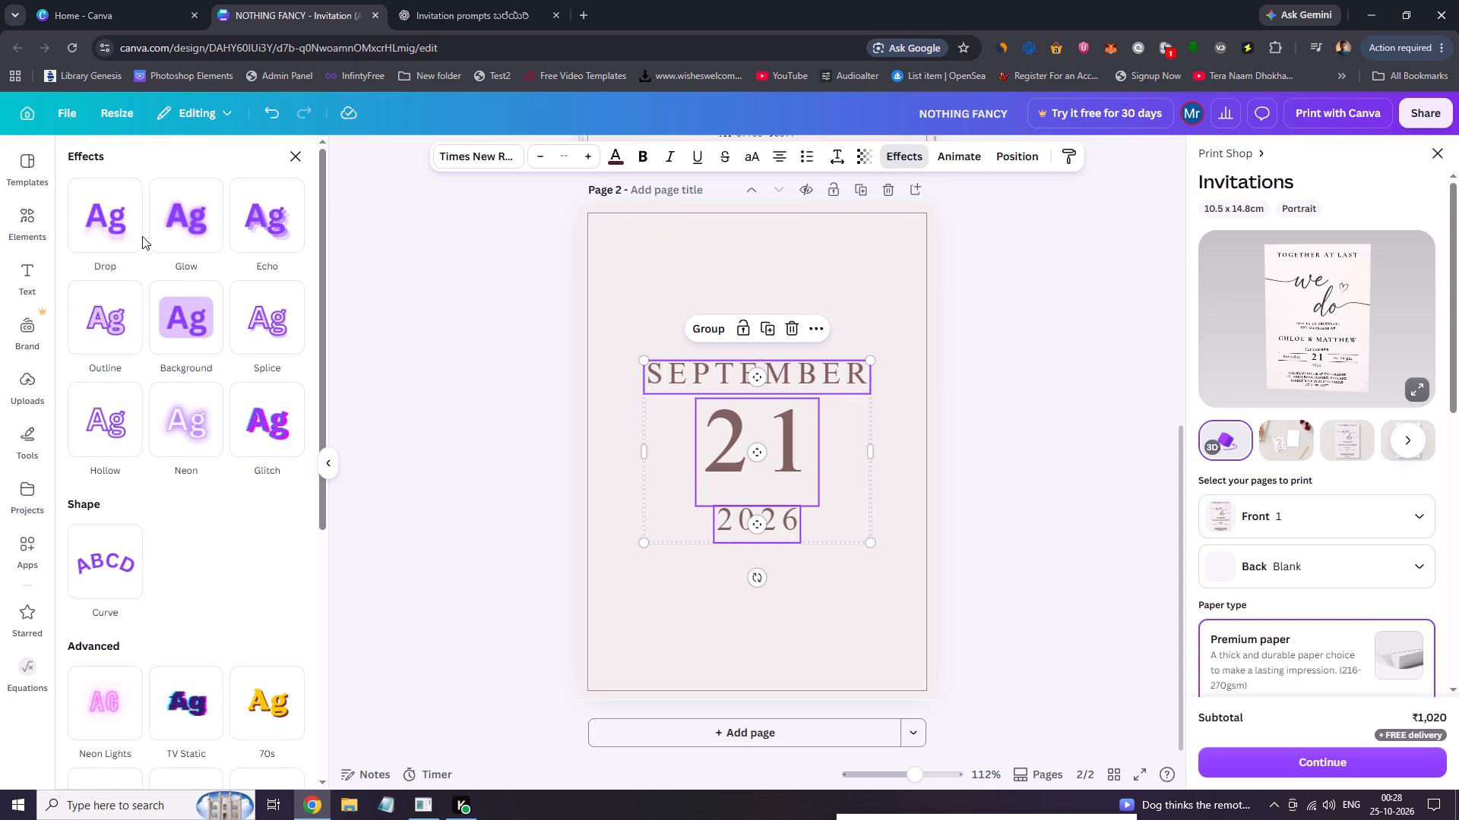
click(123, 227)
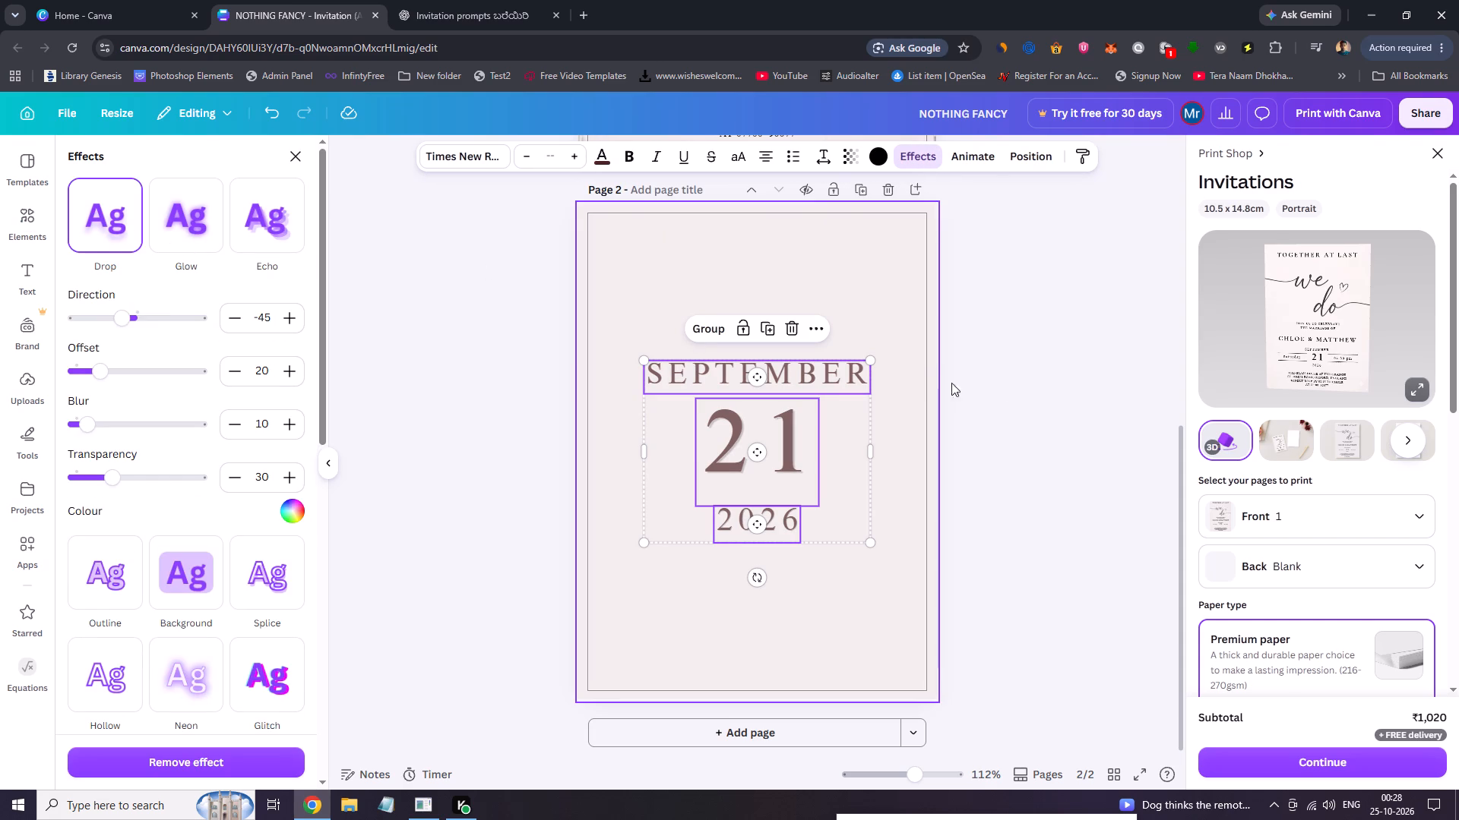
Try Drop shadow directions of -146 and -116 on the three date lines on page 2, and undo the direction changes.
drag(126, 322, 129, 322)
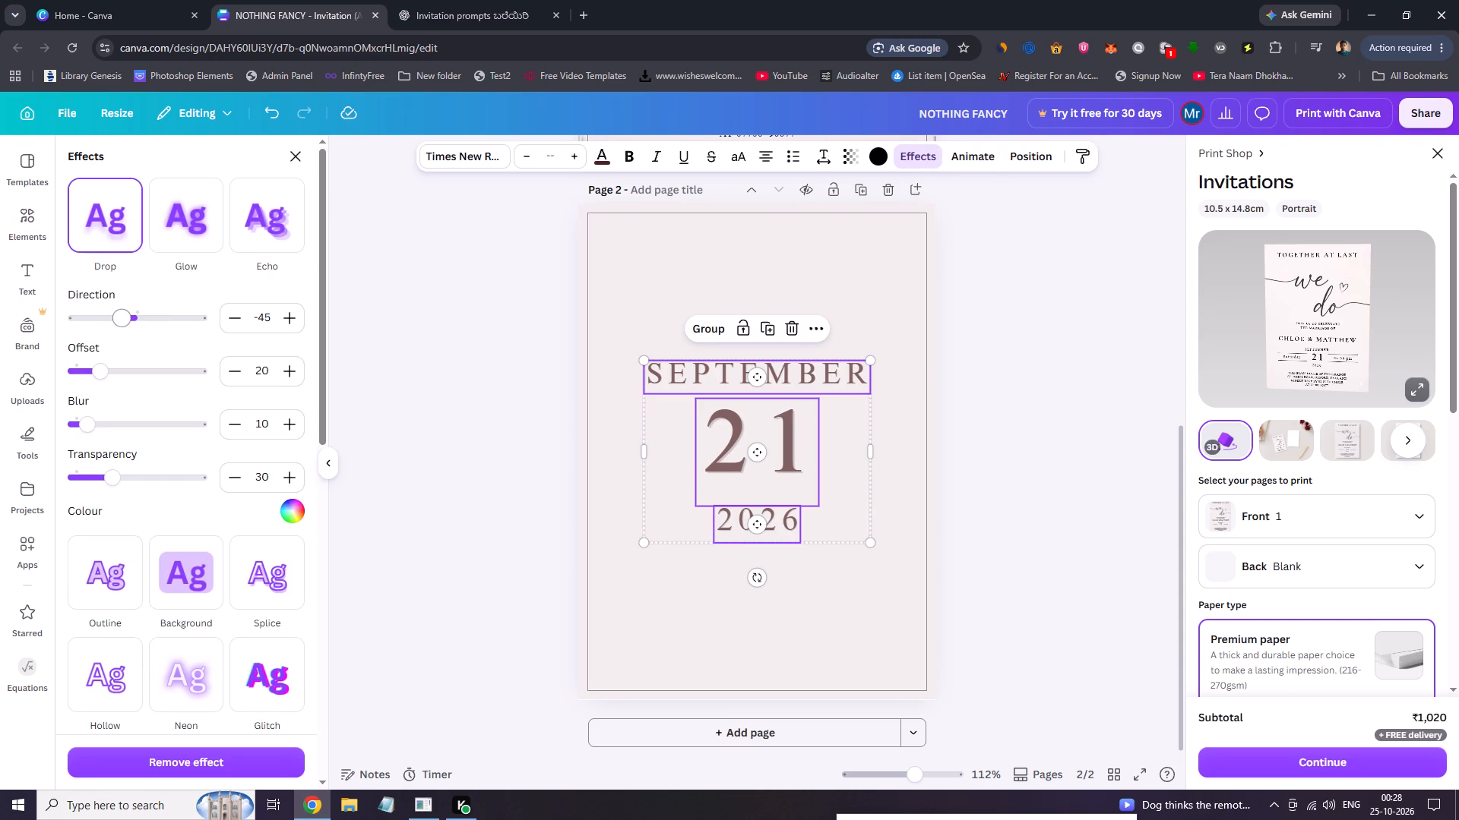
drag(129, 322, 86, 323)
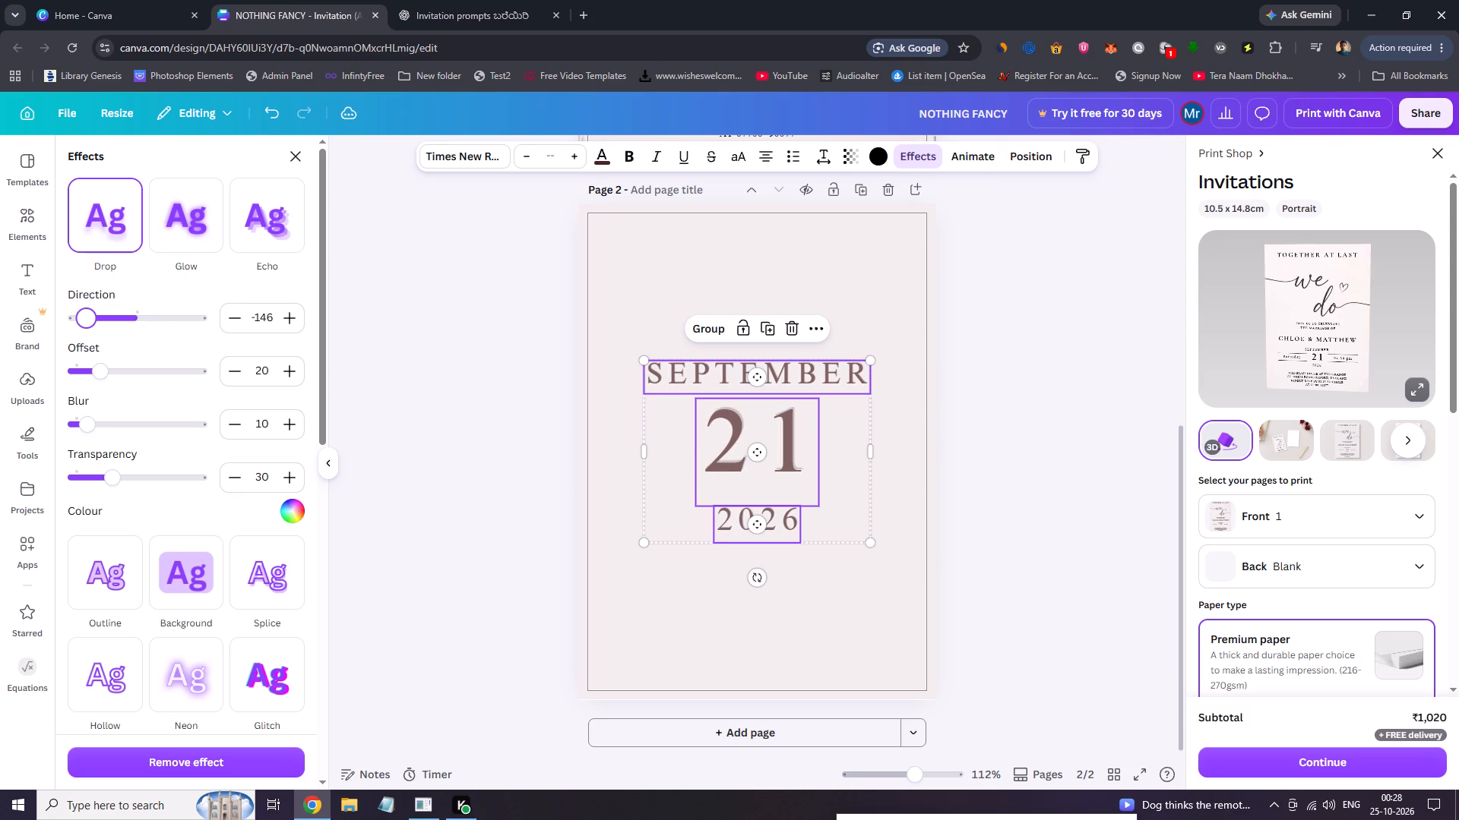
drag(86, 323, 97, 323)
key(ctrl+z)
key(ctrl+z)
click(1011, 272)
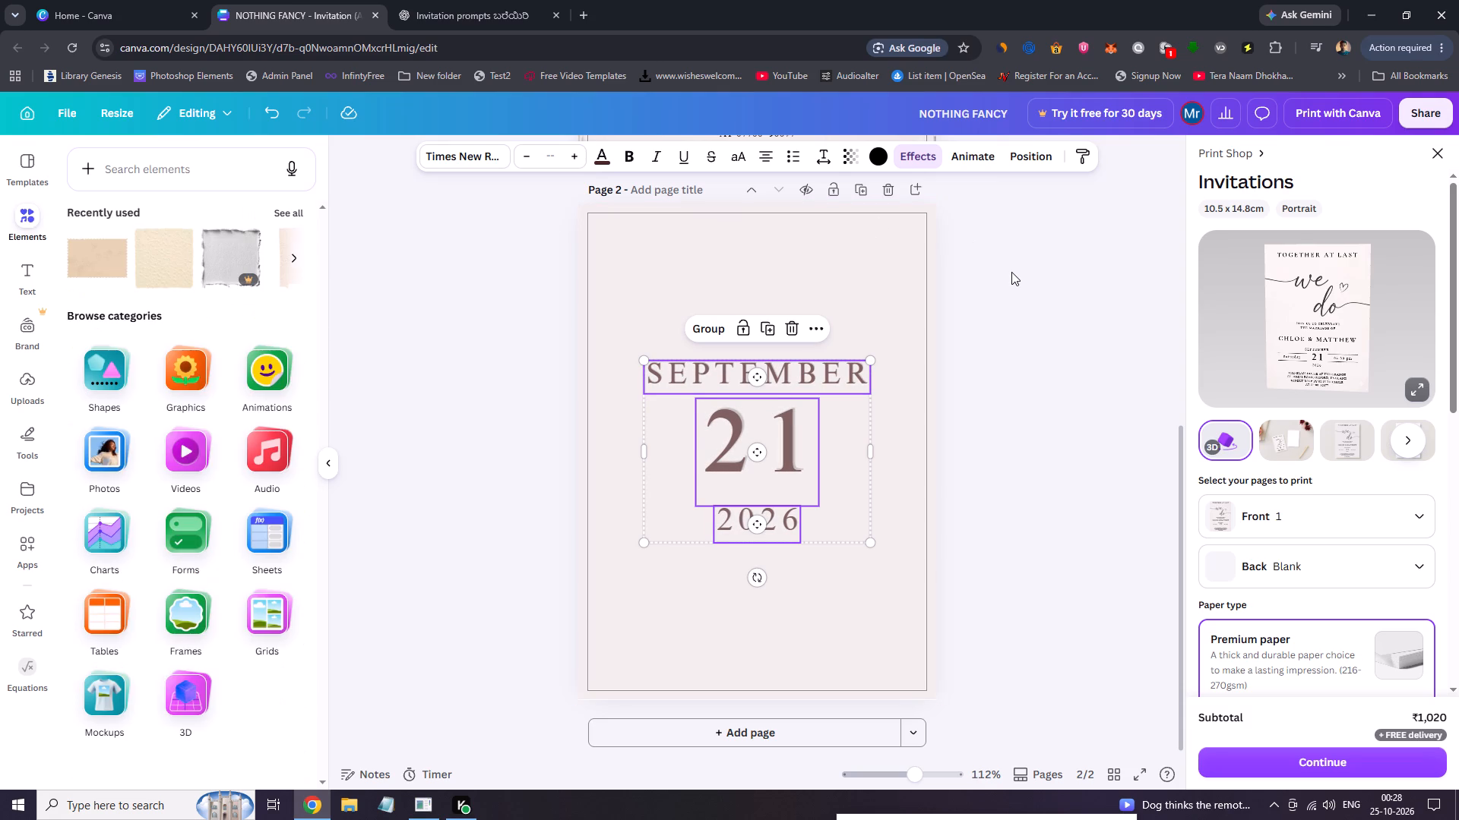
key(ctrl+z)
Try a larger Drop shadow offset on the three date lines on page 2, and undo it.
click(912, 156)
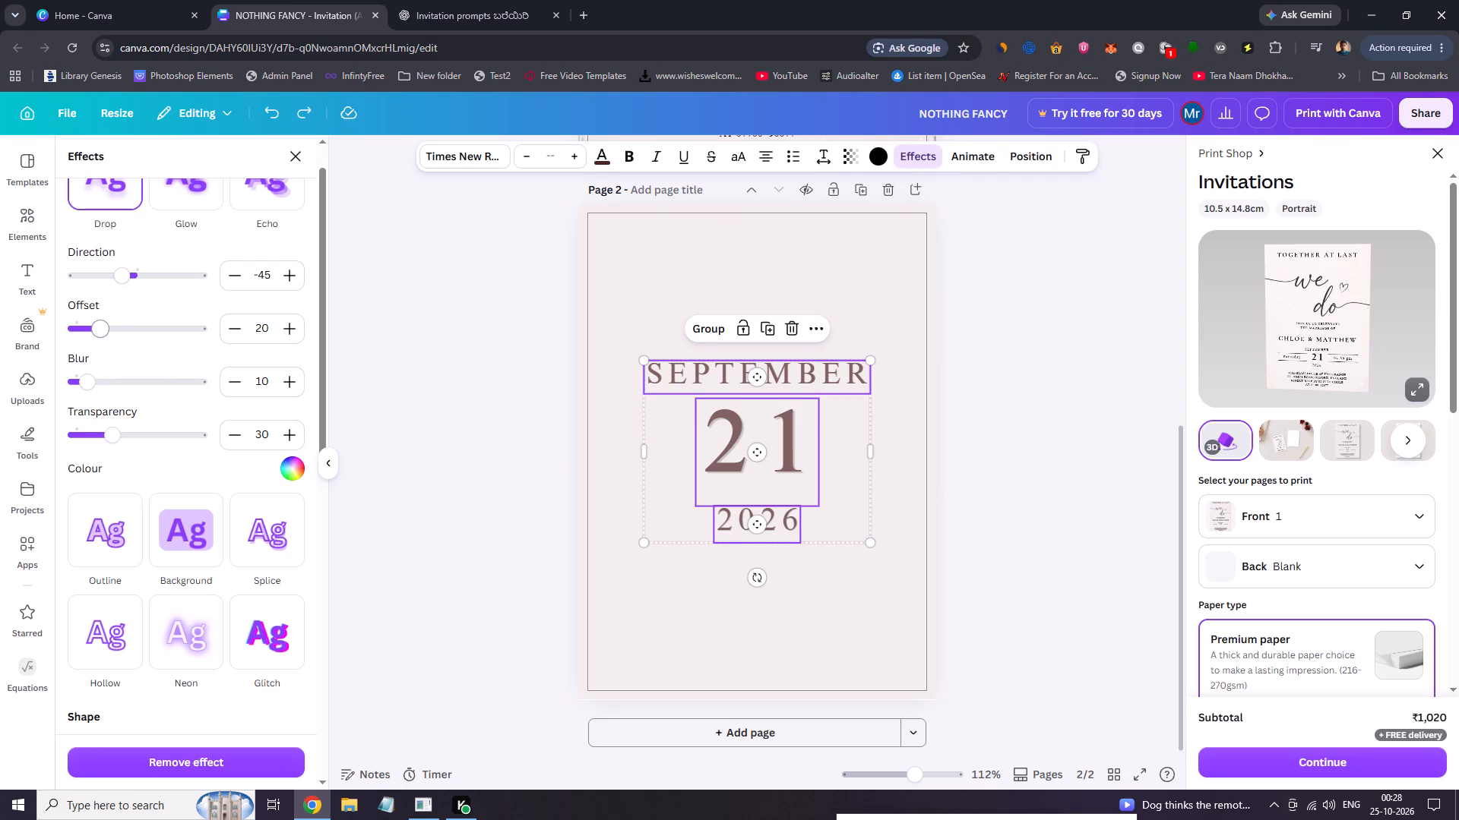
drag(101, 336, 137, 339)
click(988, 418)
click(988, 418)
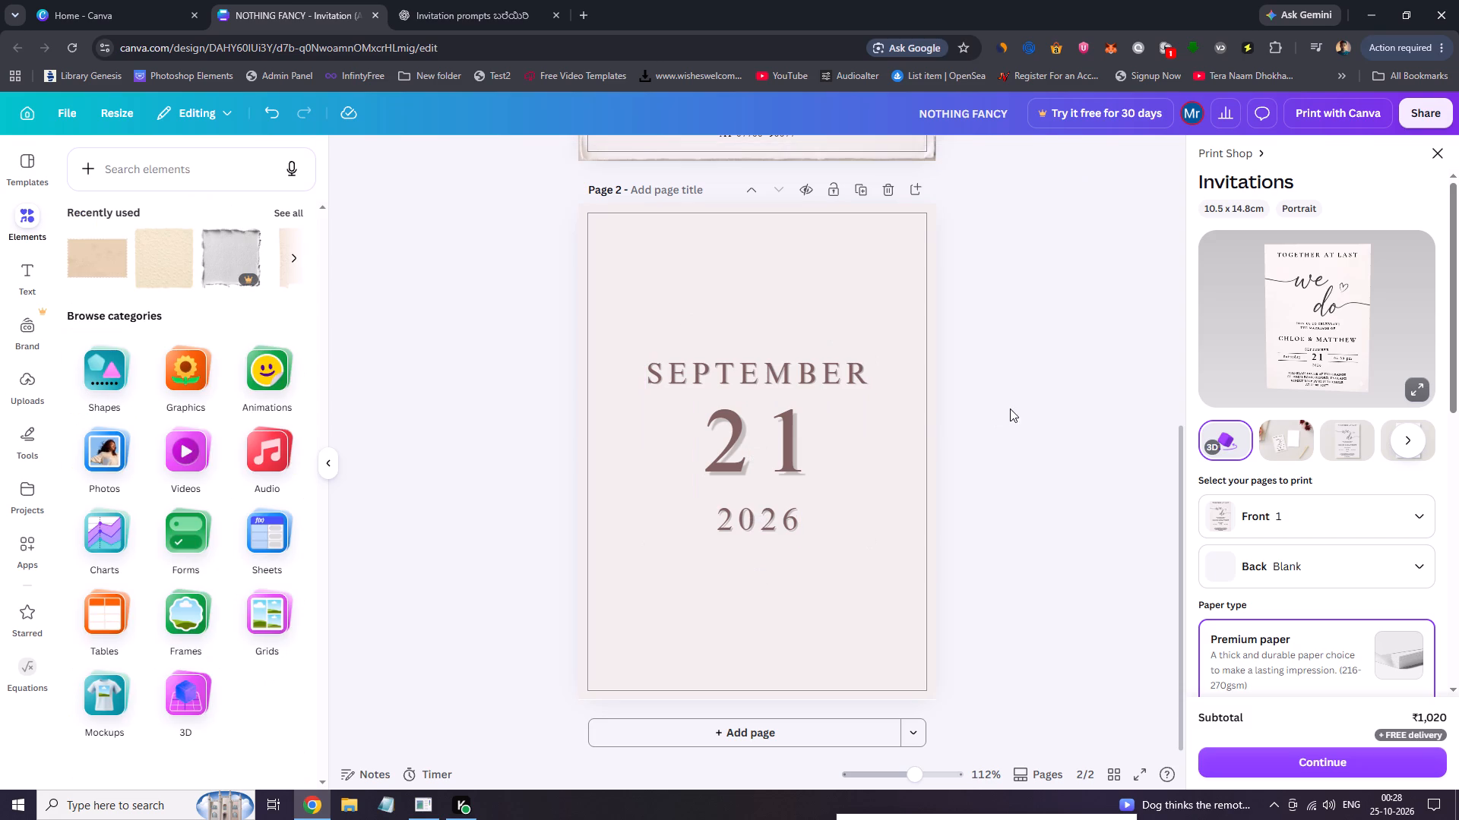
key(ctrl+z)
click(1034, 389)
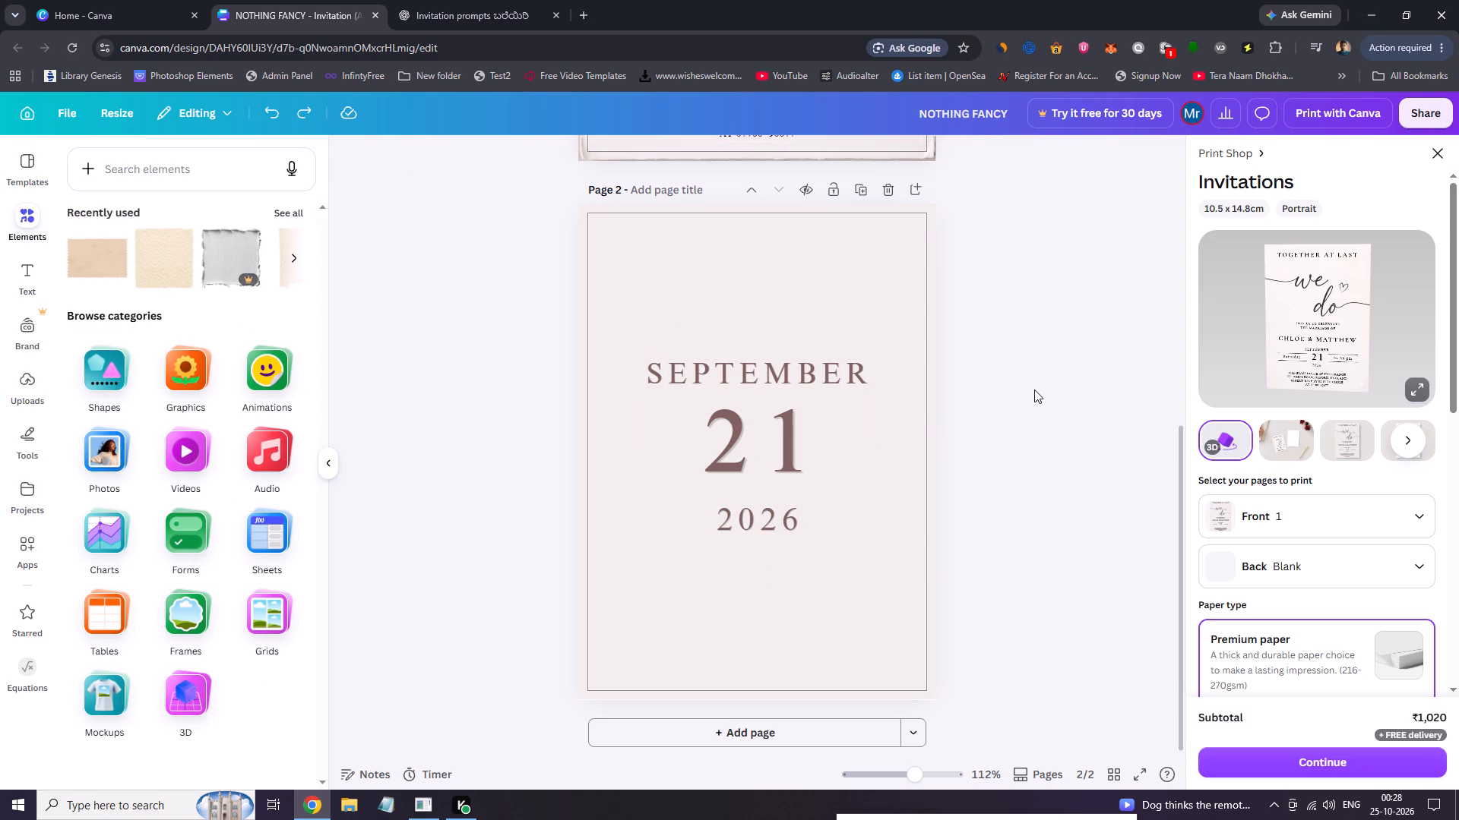
Lower the transparency value of the SEPTEMBER, 21 and 2026 lines on page 2 to 20.
drag(625, 319, 884, 575)
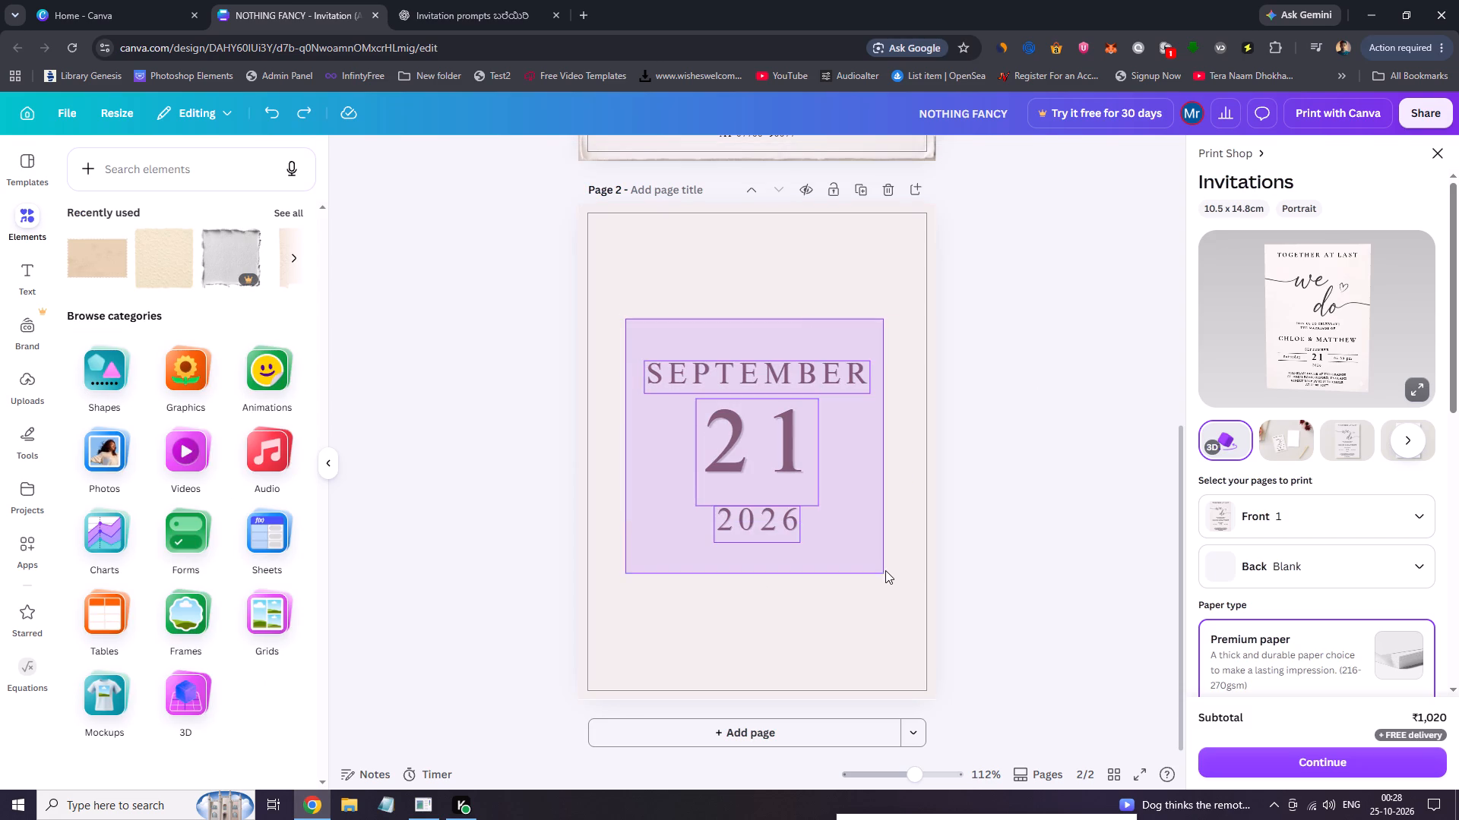
click(850, 153)
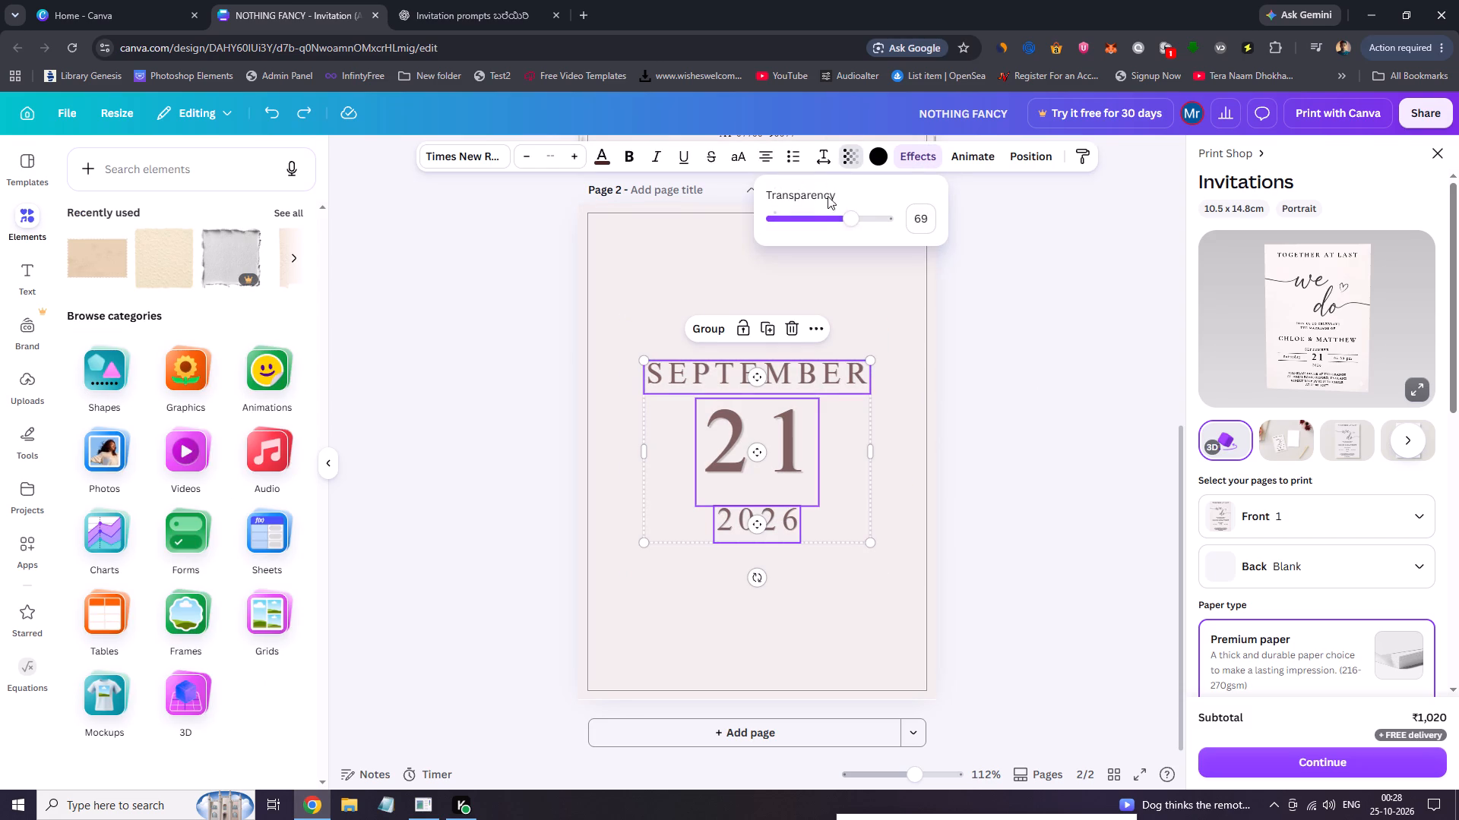
drag(846, 220, 809, 220)
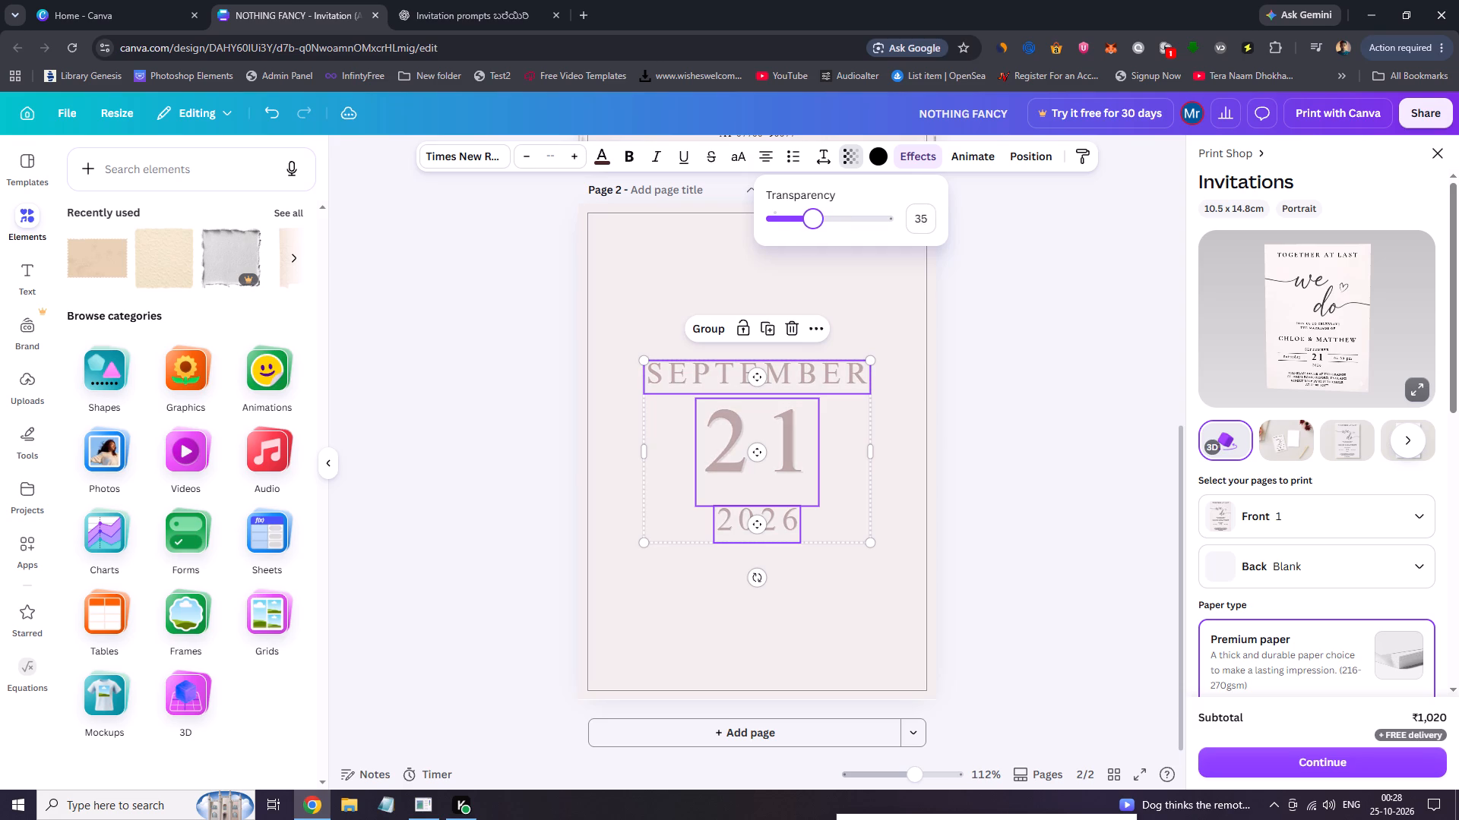
drag(809, 220, 786, 219)
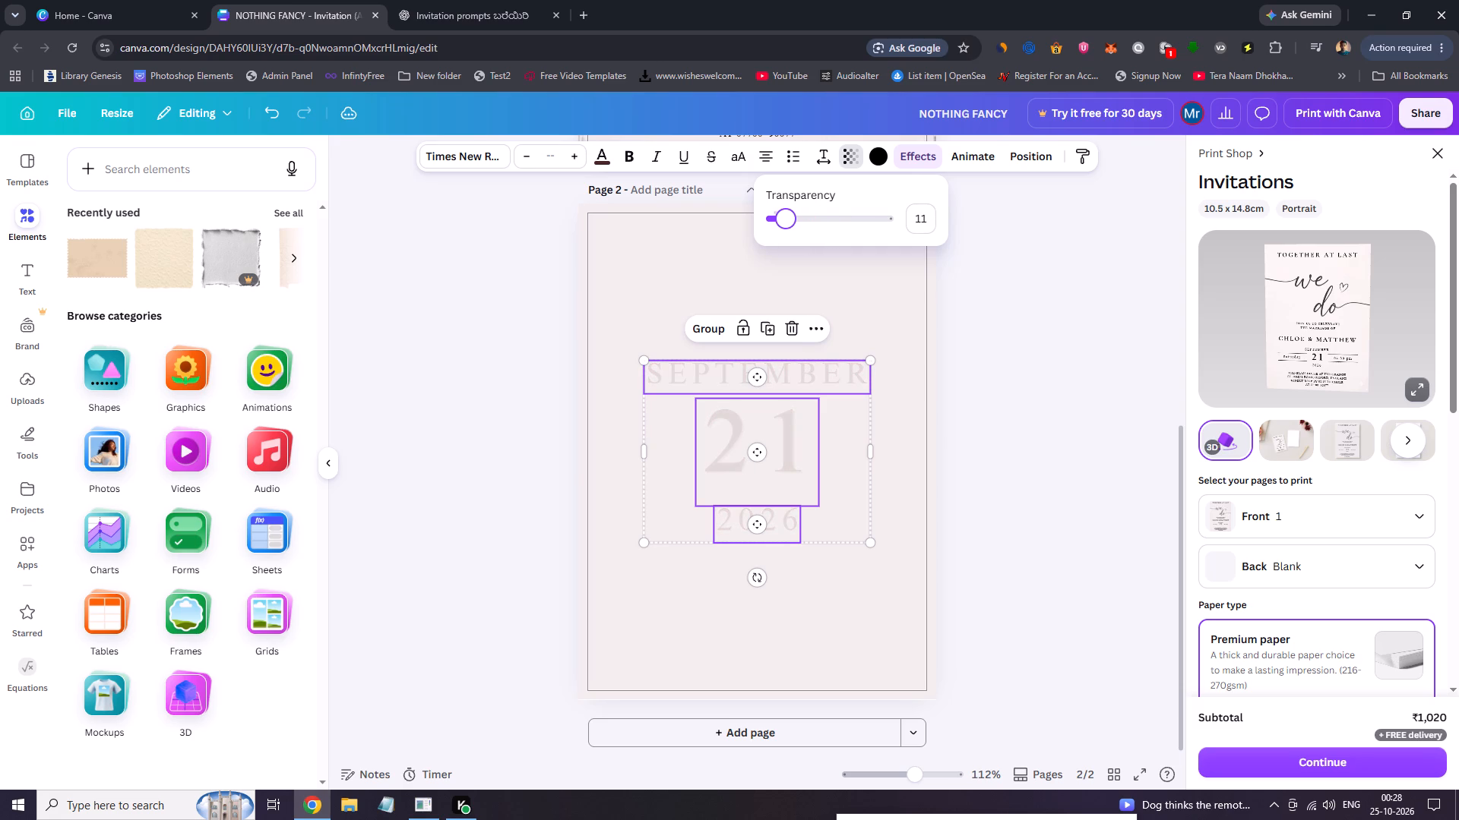
drag(786, 219, 796, 218)
click(1043, 396)
click(1044, 396)
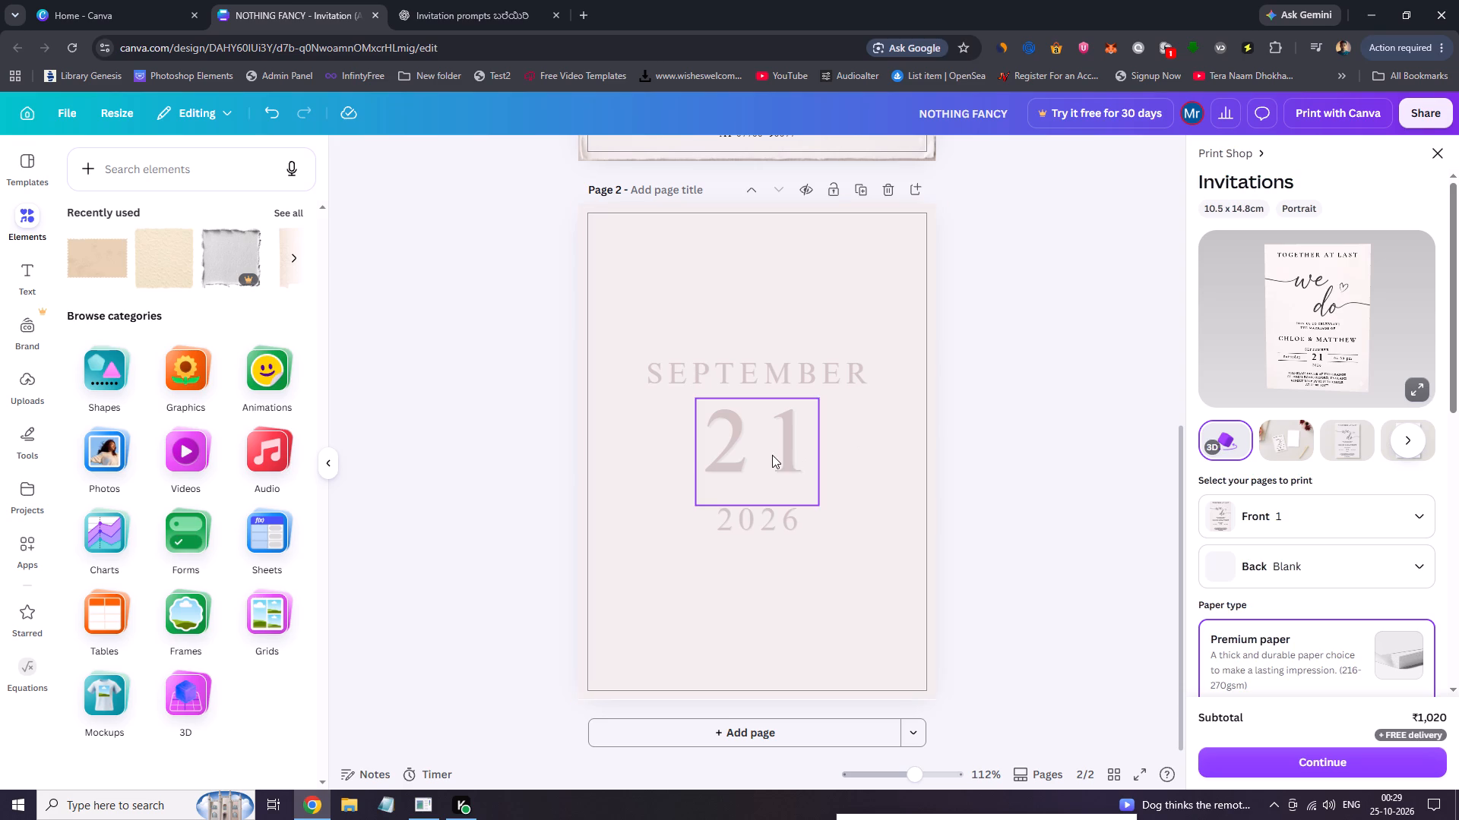
Remove the Drop shadow effect from the three date lines on page 2.
drag(655, 311, 853, 517)
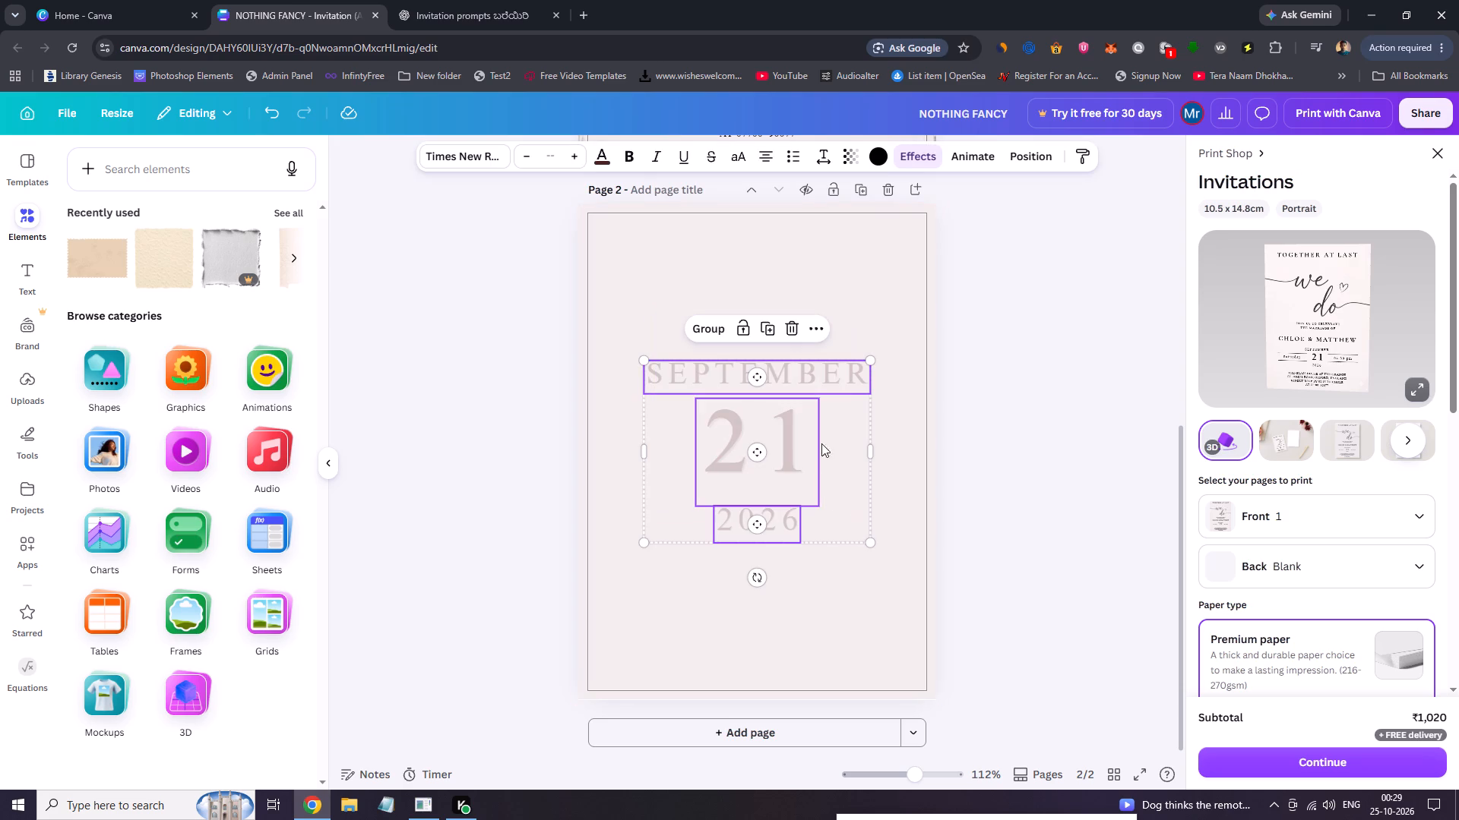
click(908, 159)
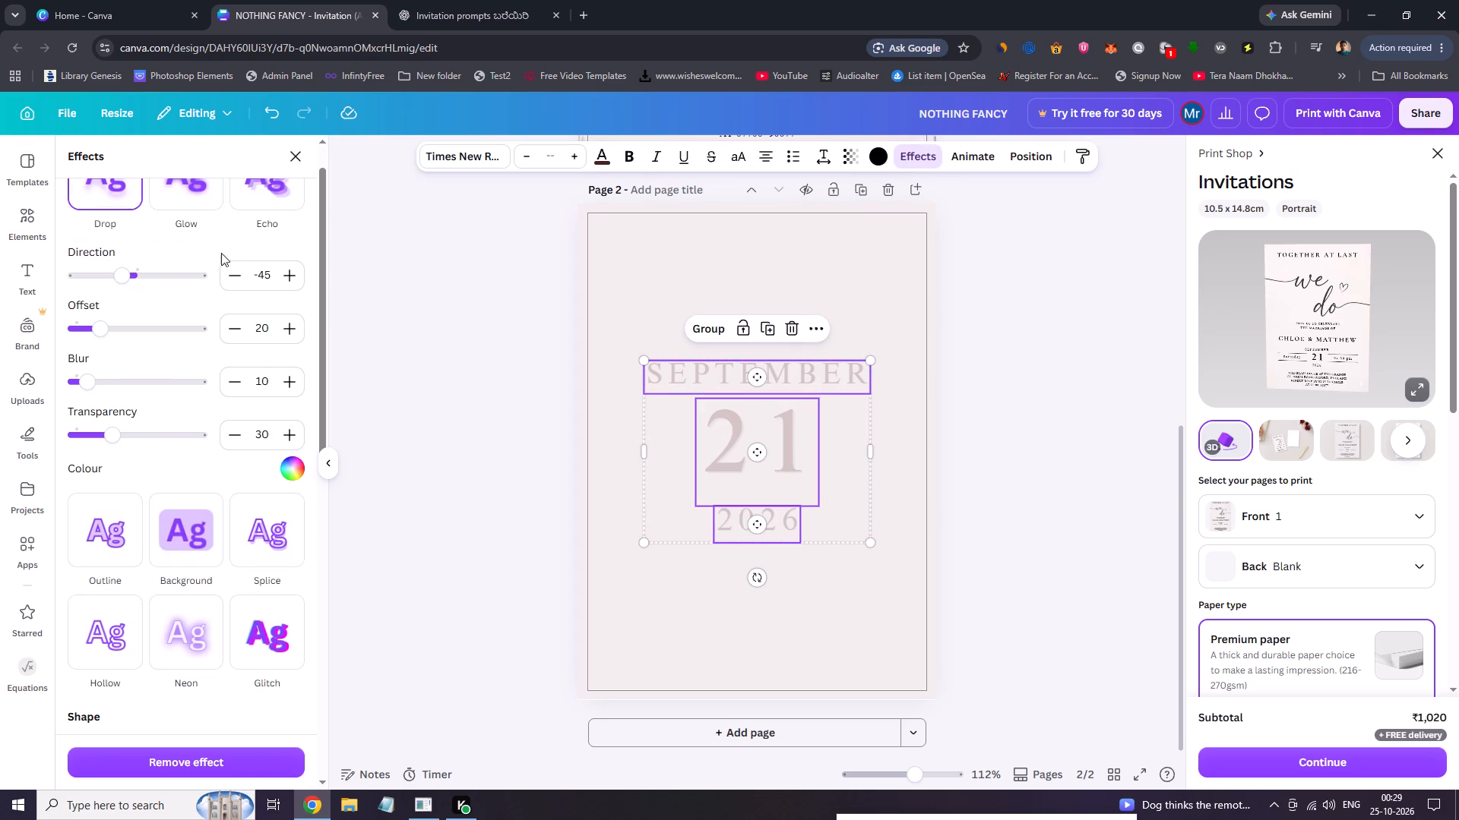
click(109, 203)
click(471, 529)
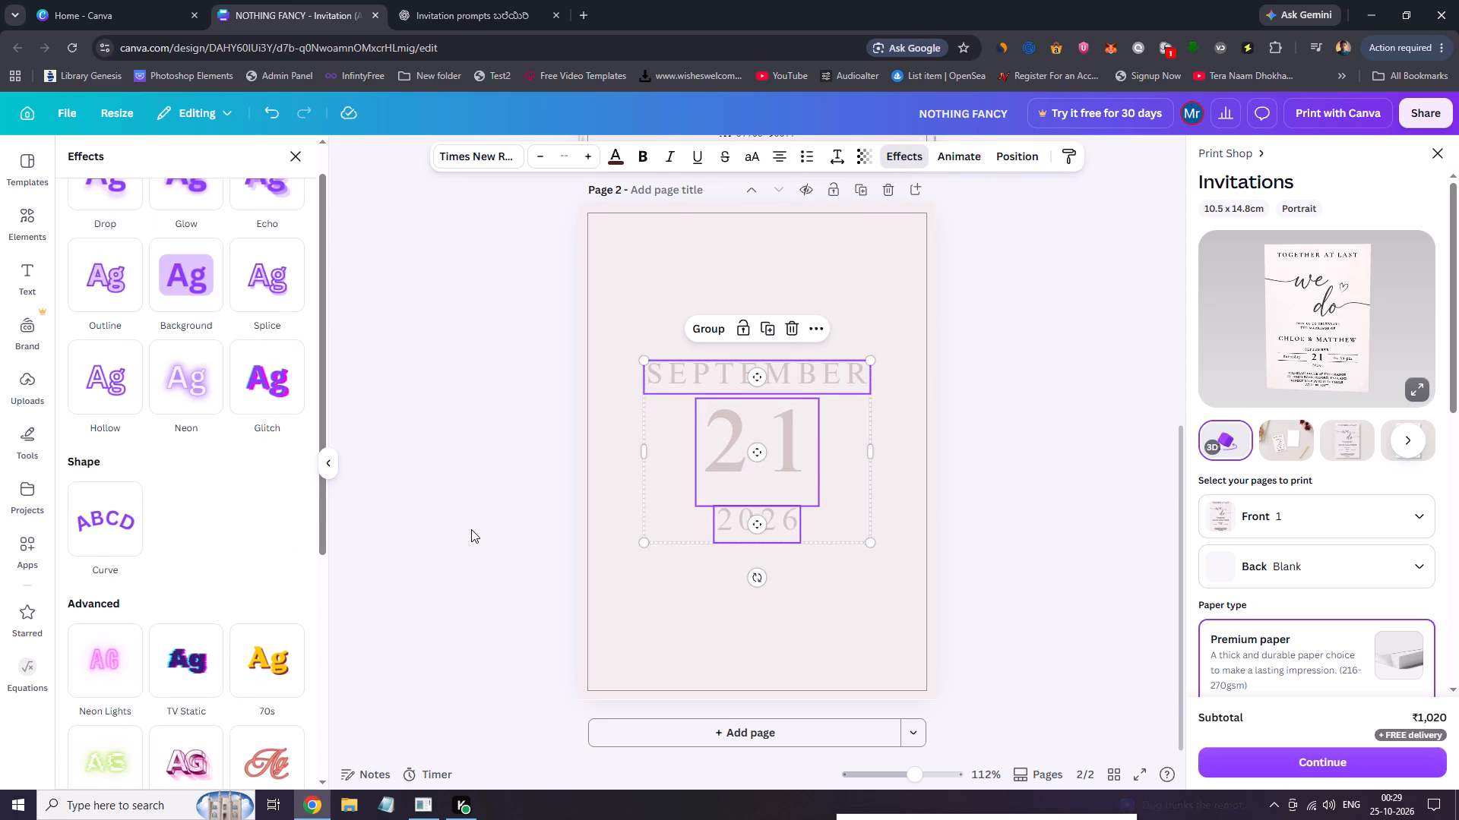
click(1112, 483)
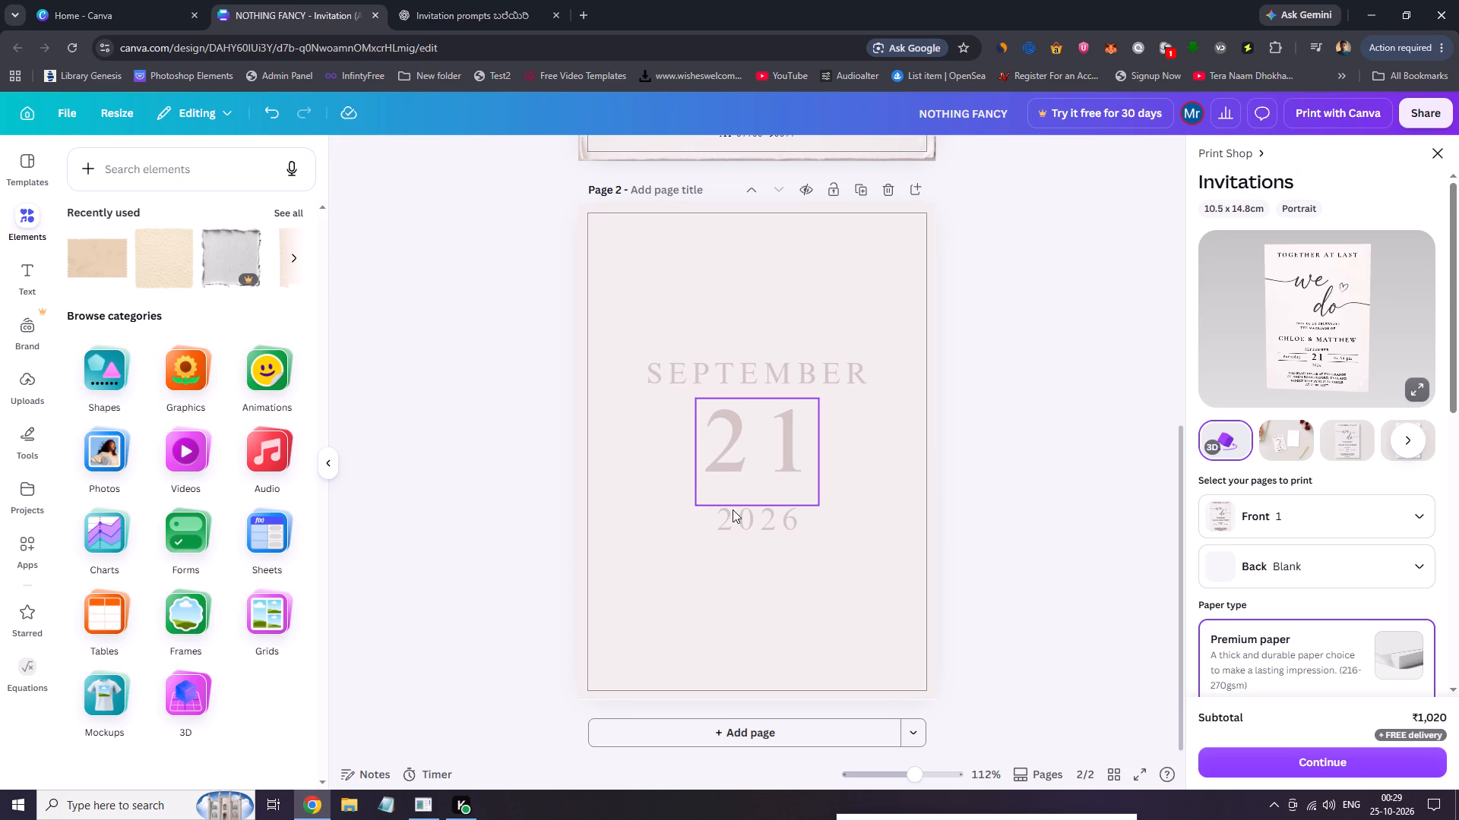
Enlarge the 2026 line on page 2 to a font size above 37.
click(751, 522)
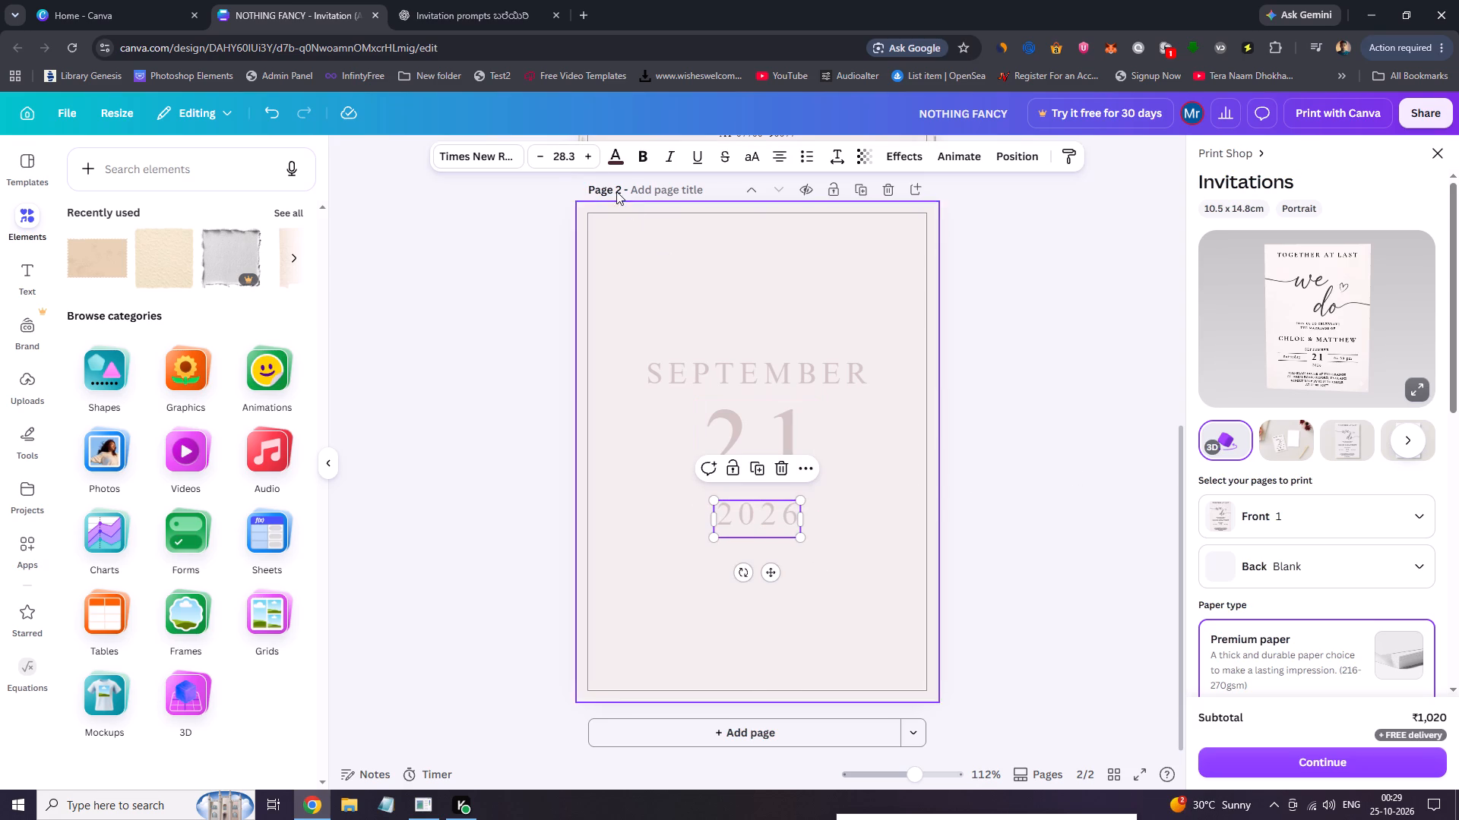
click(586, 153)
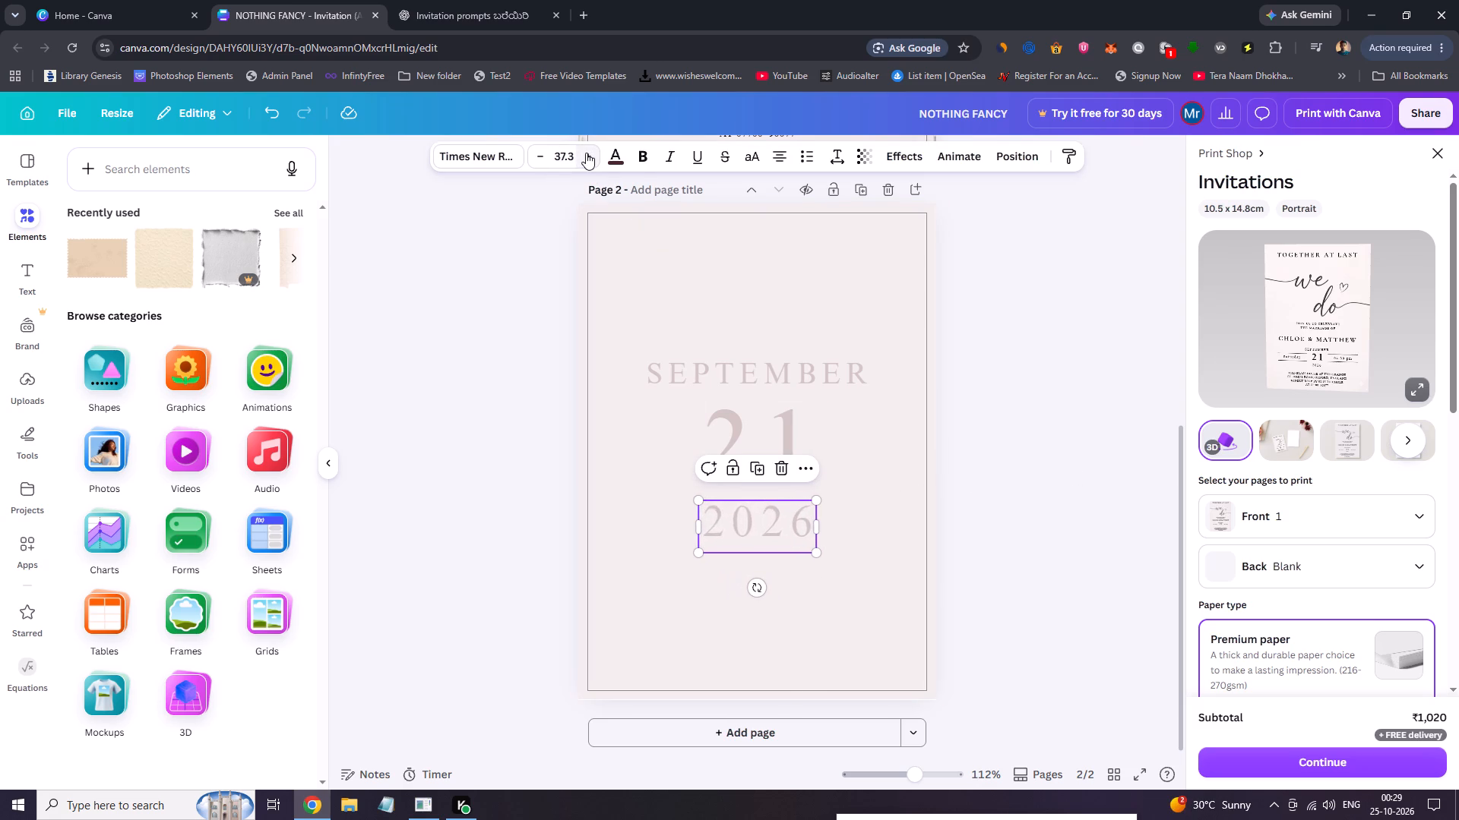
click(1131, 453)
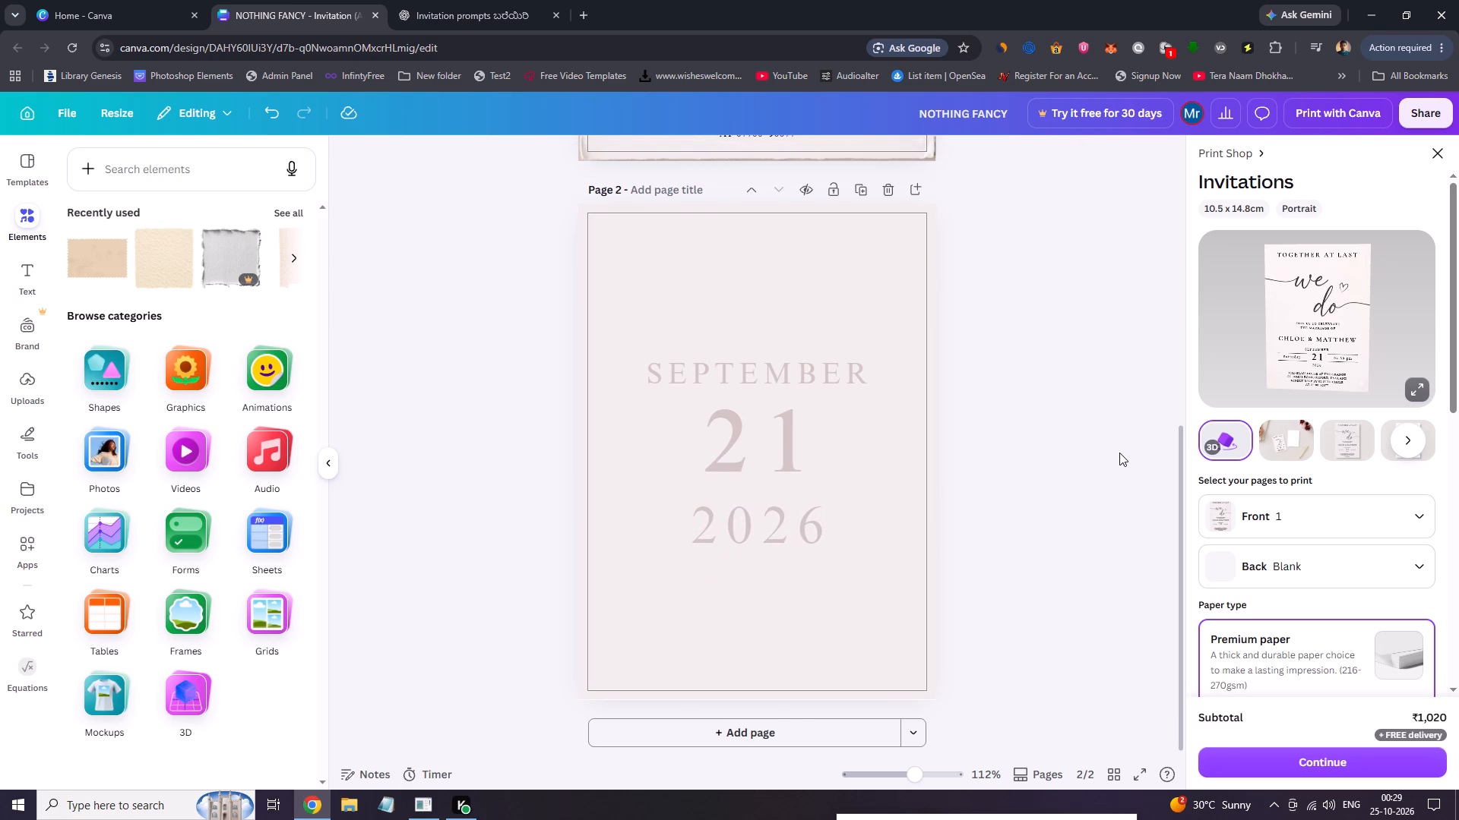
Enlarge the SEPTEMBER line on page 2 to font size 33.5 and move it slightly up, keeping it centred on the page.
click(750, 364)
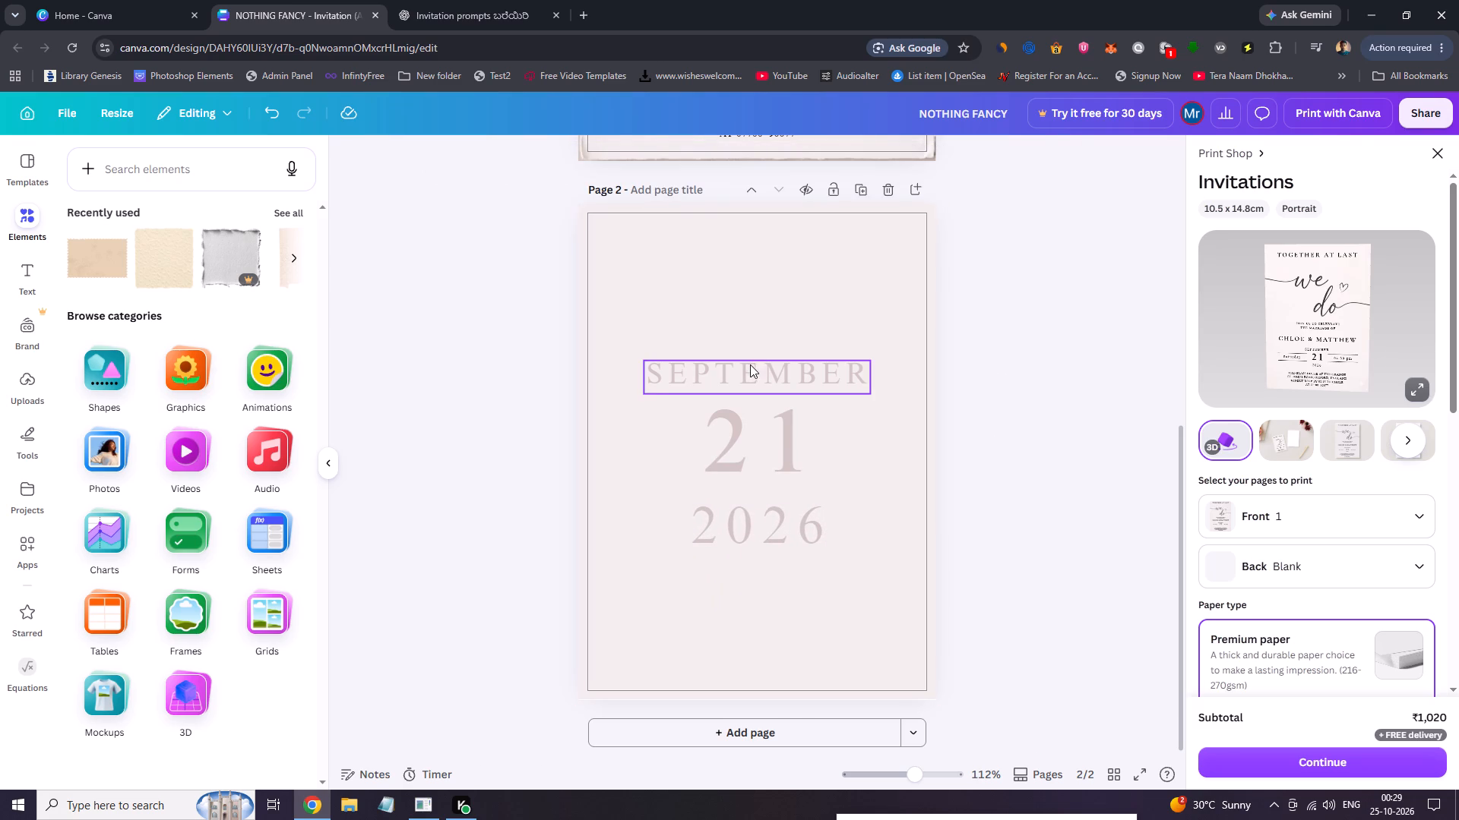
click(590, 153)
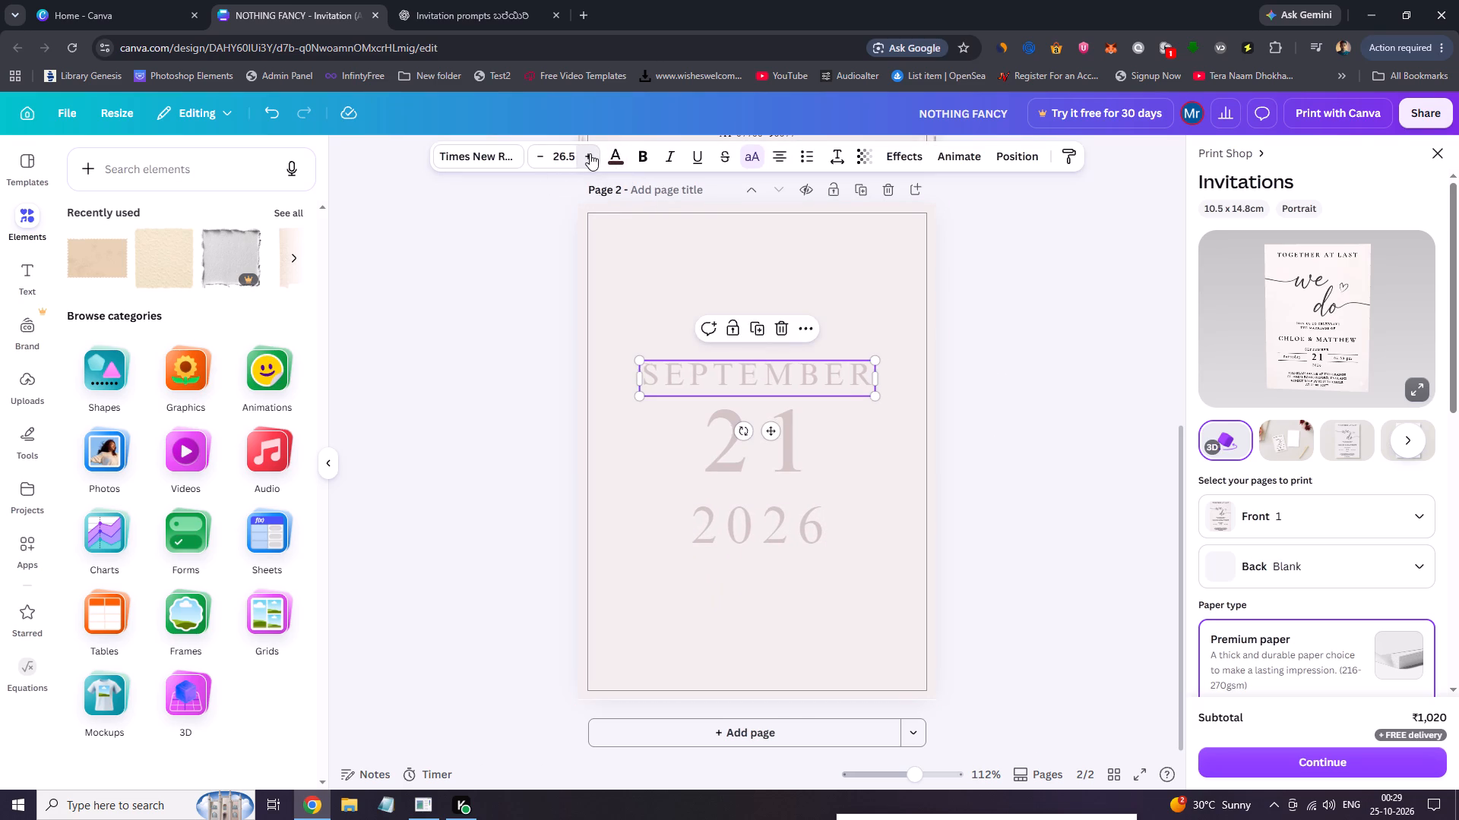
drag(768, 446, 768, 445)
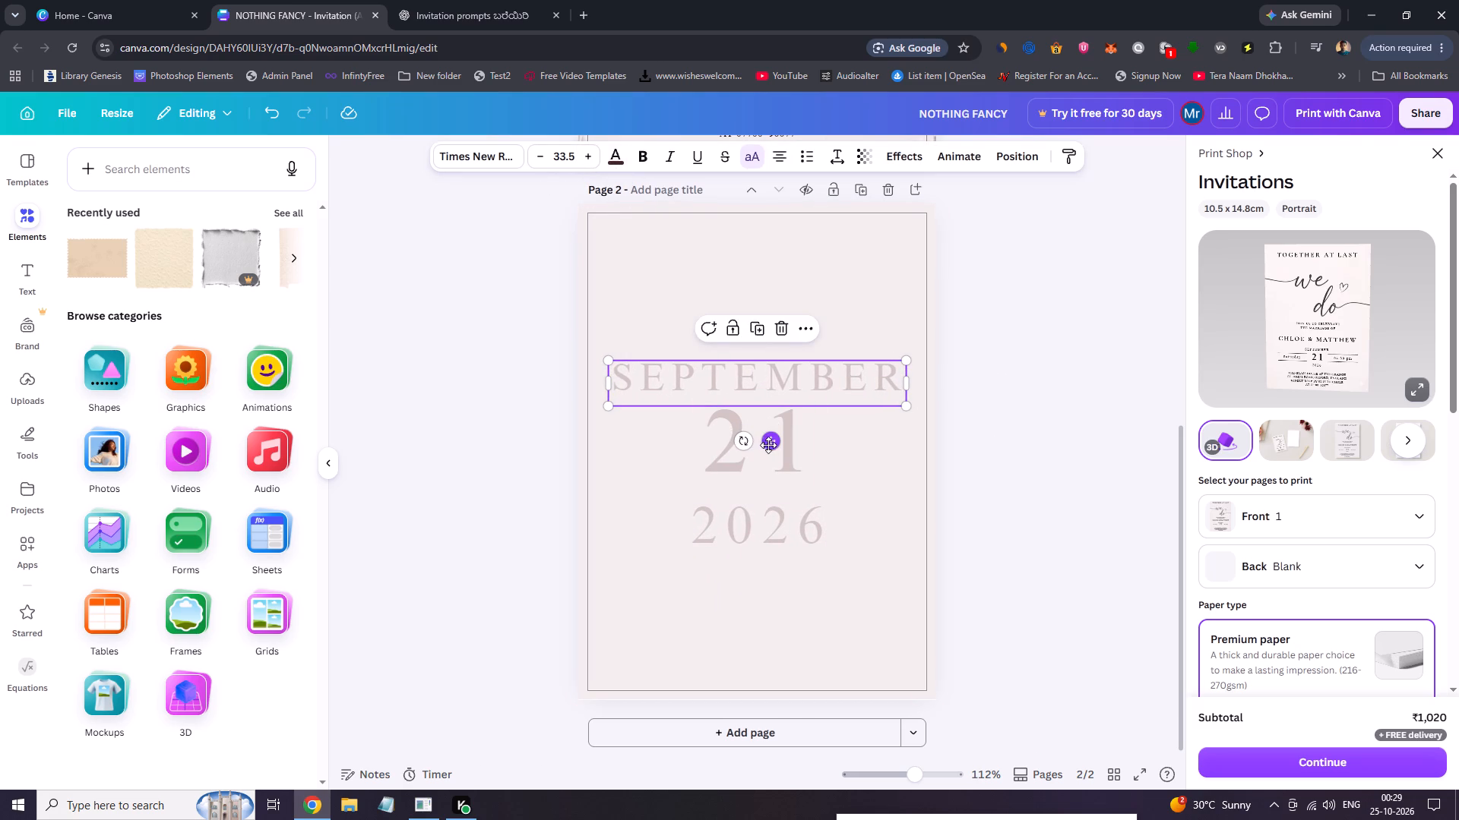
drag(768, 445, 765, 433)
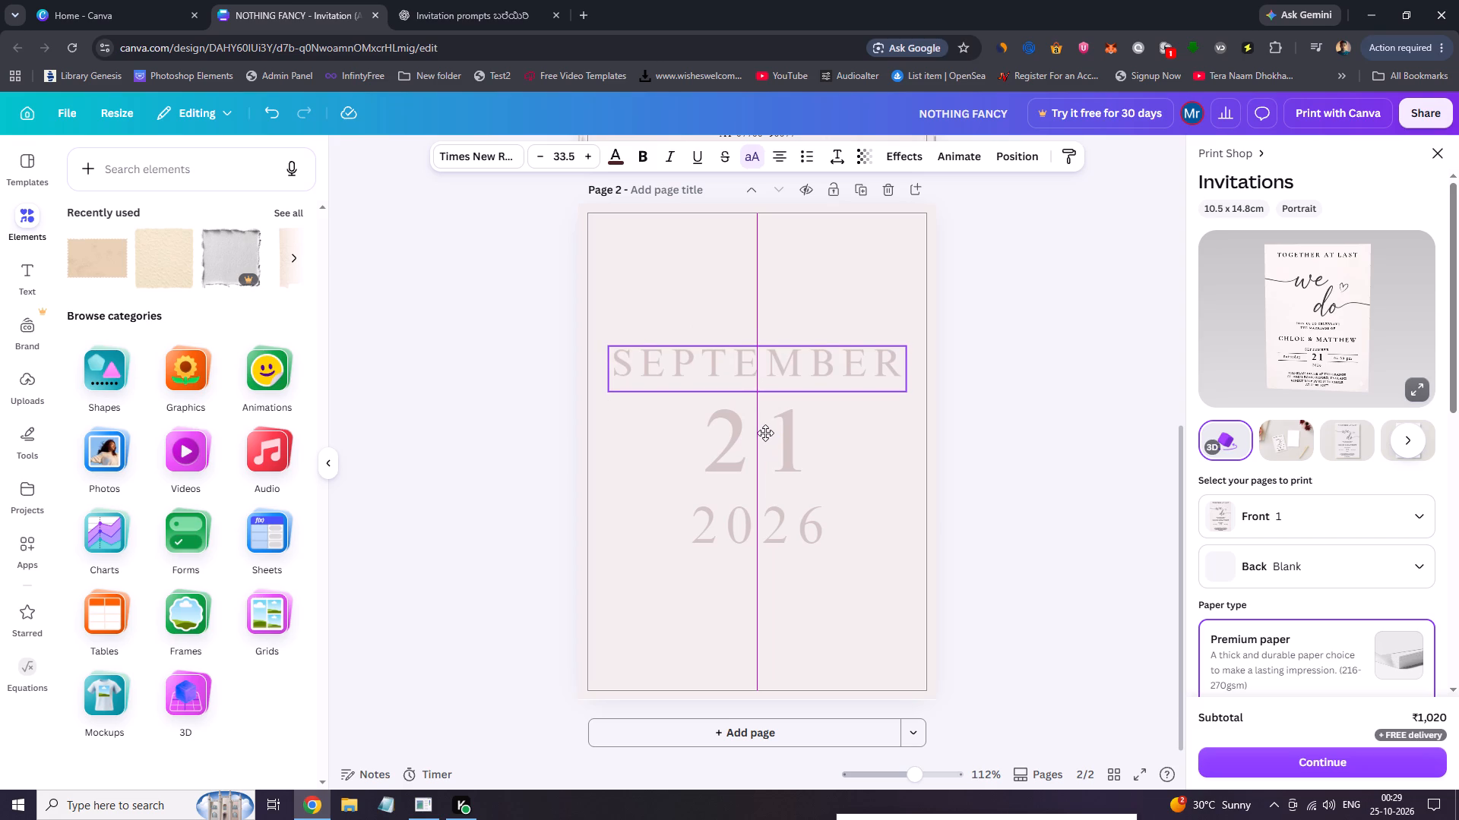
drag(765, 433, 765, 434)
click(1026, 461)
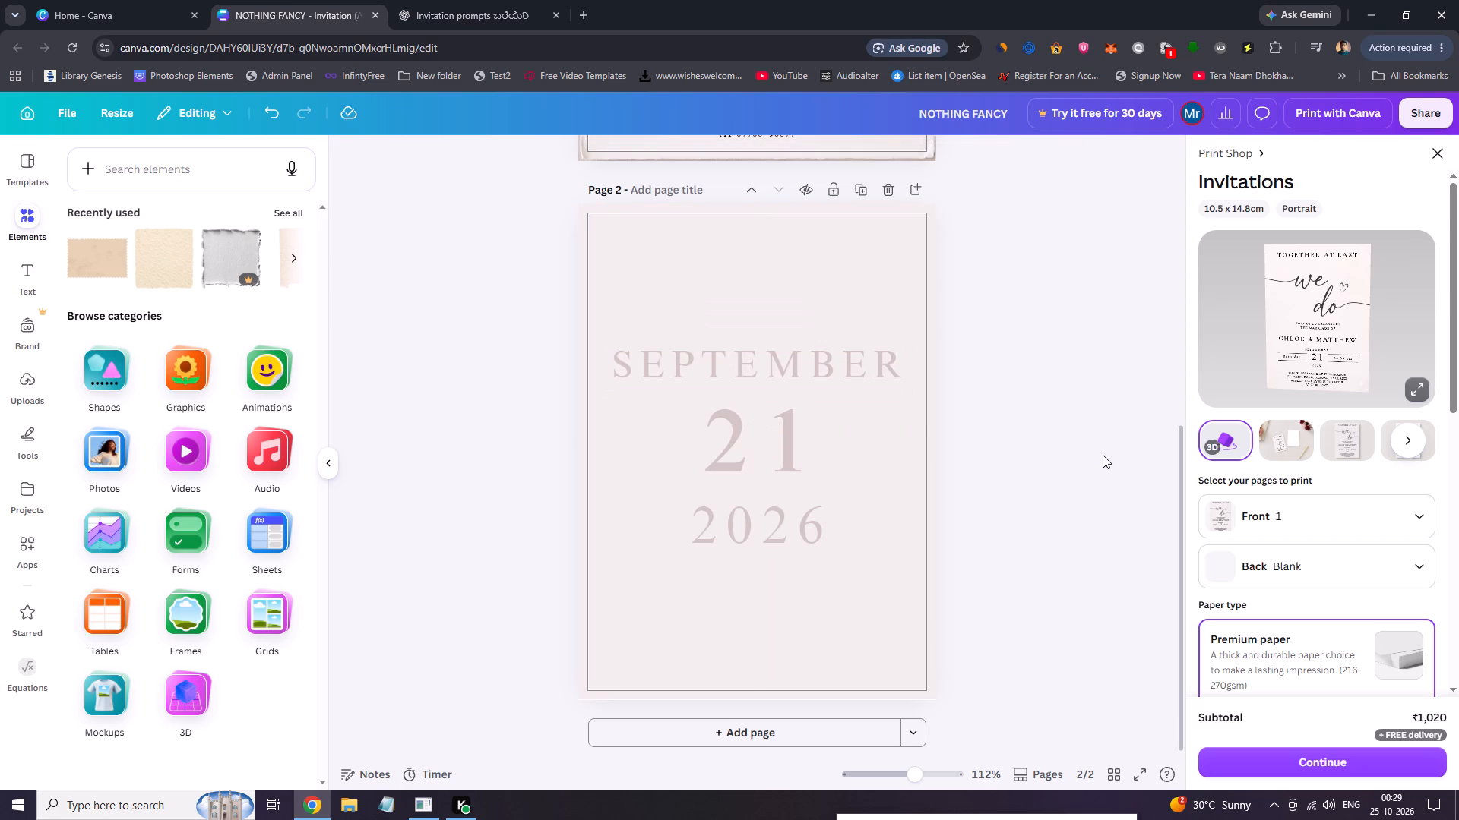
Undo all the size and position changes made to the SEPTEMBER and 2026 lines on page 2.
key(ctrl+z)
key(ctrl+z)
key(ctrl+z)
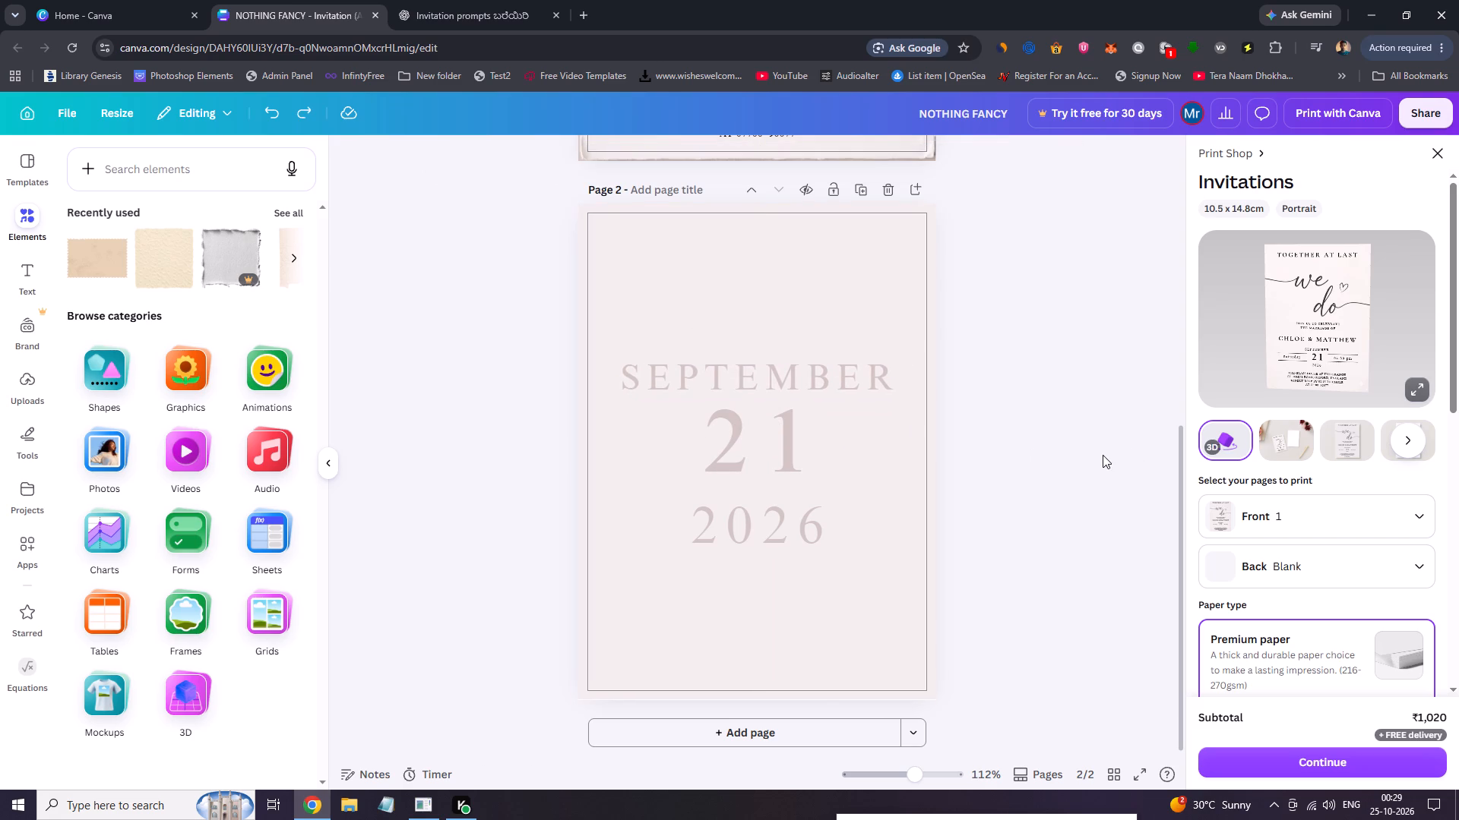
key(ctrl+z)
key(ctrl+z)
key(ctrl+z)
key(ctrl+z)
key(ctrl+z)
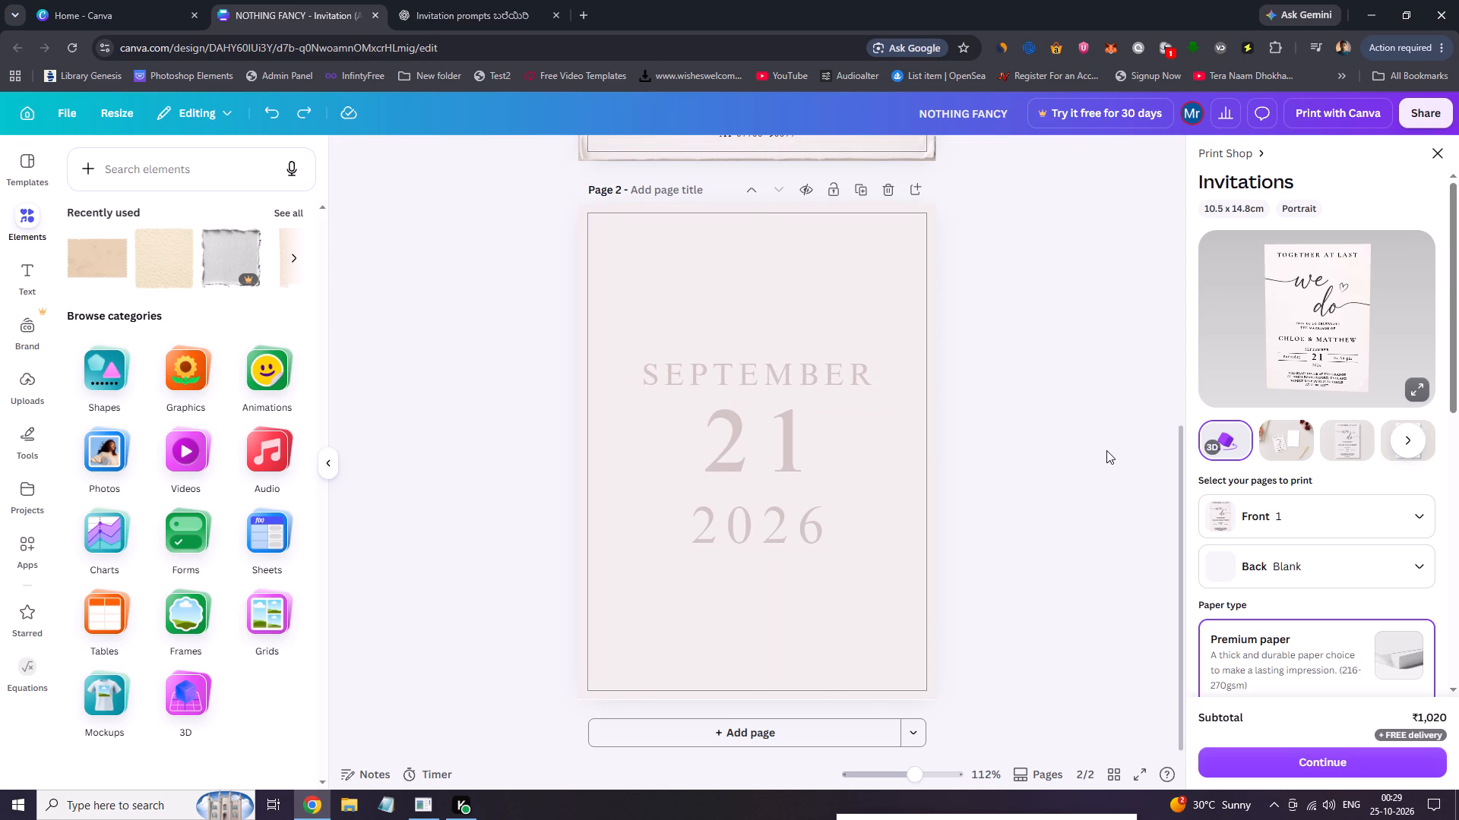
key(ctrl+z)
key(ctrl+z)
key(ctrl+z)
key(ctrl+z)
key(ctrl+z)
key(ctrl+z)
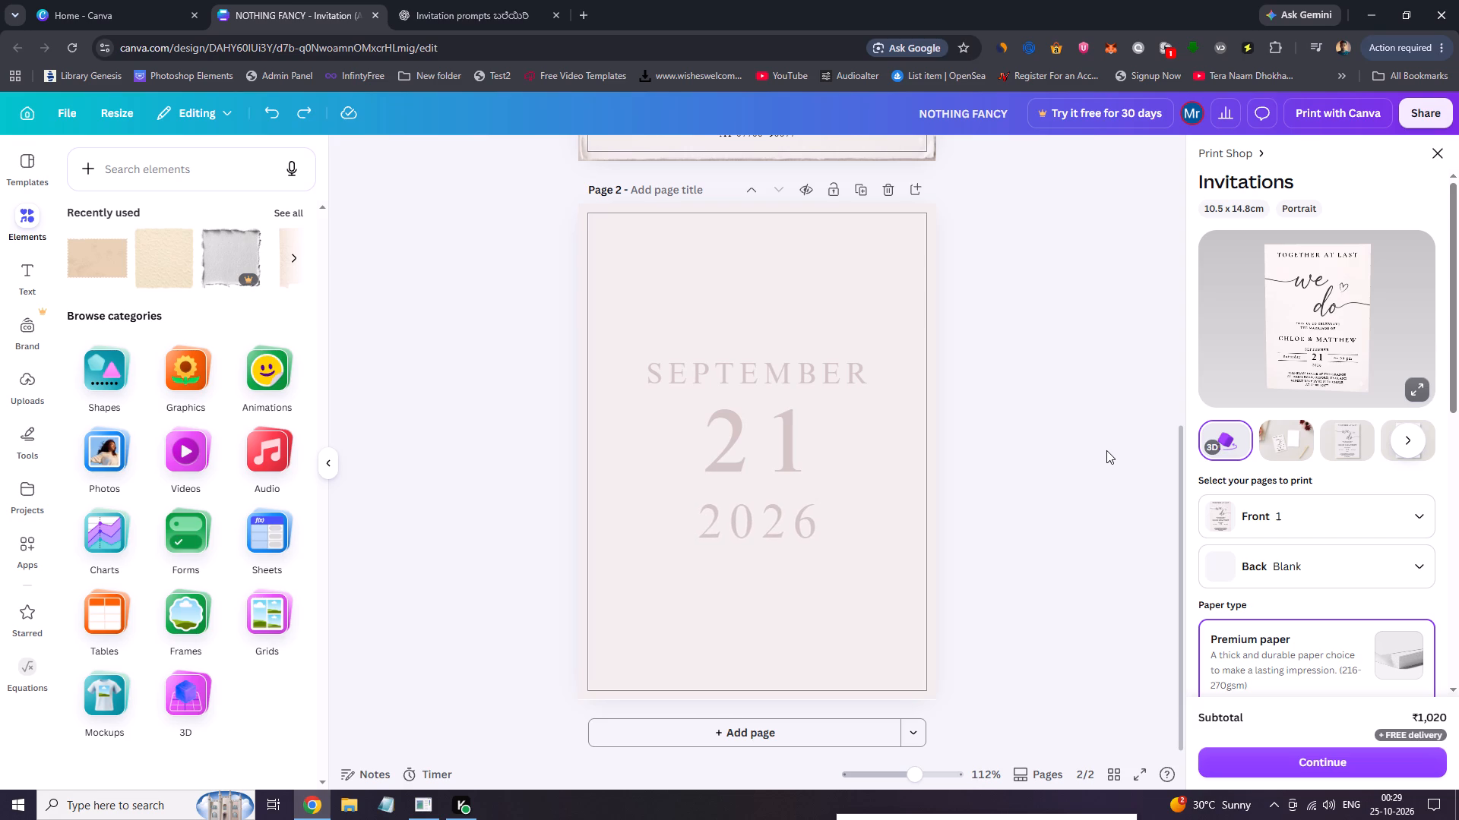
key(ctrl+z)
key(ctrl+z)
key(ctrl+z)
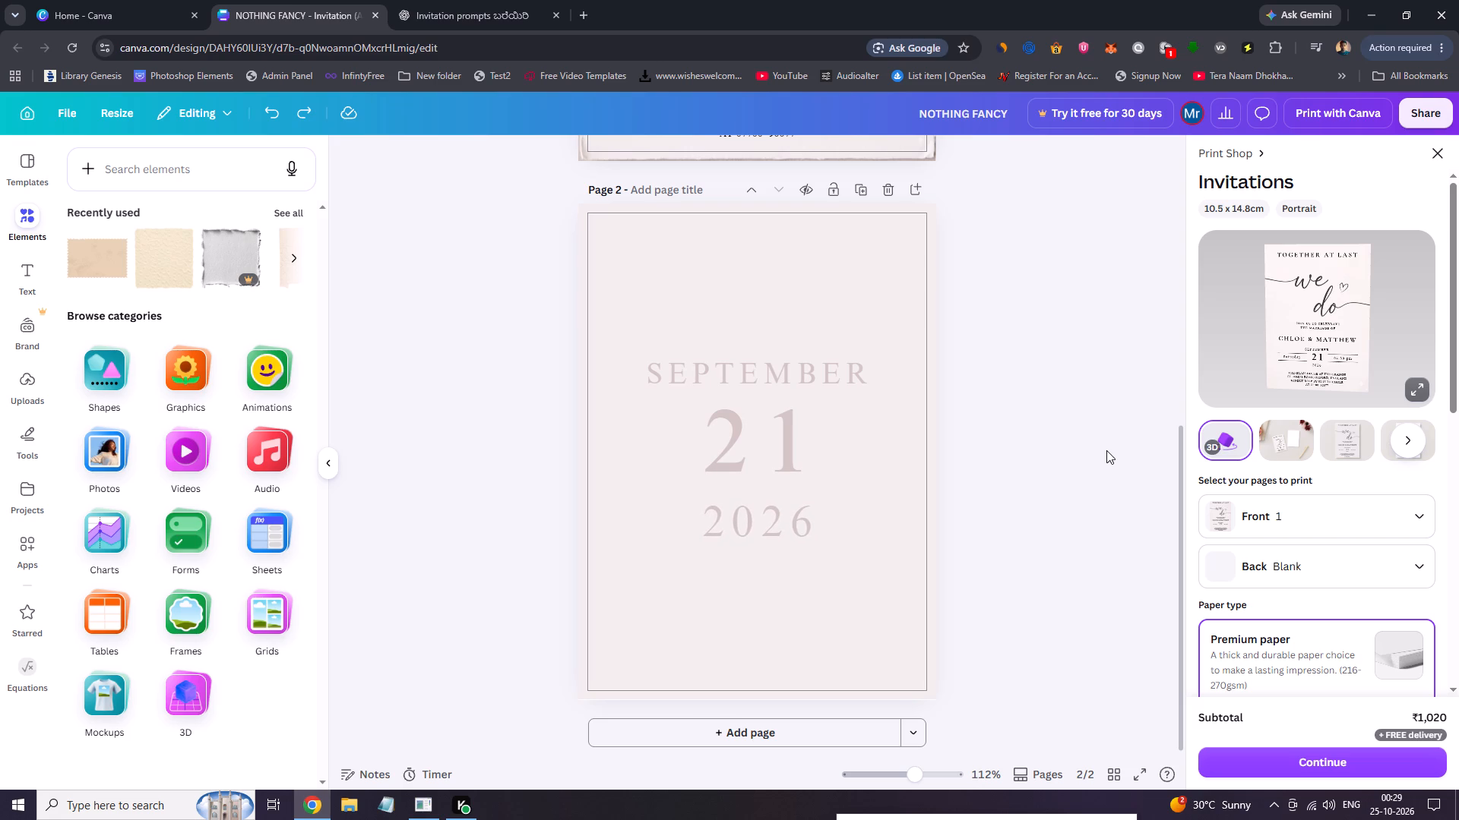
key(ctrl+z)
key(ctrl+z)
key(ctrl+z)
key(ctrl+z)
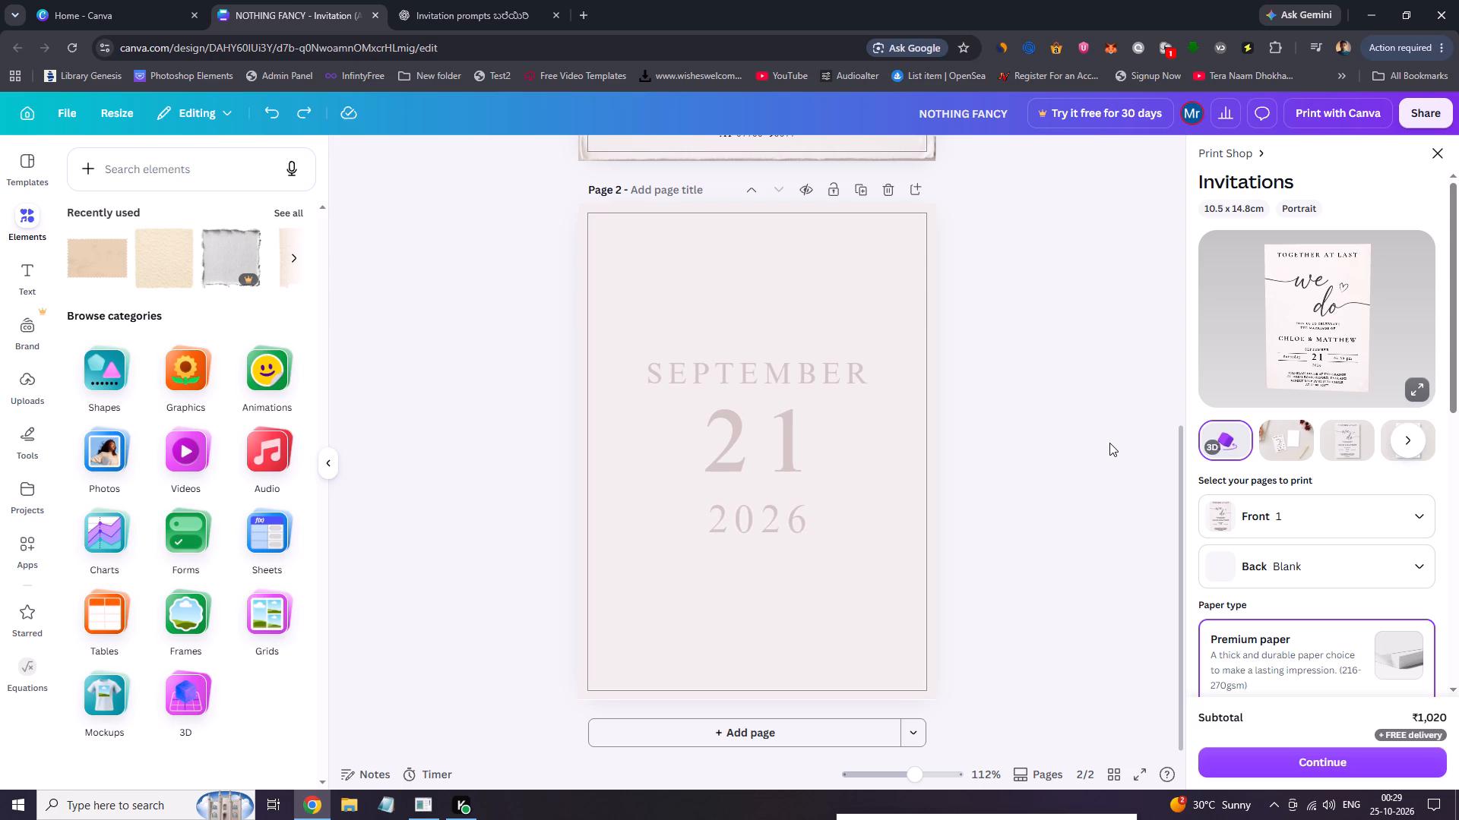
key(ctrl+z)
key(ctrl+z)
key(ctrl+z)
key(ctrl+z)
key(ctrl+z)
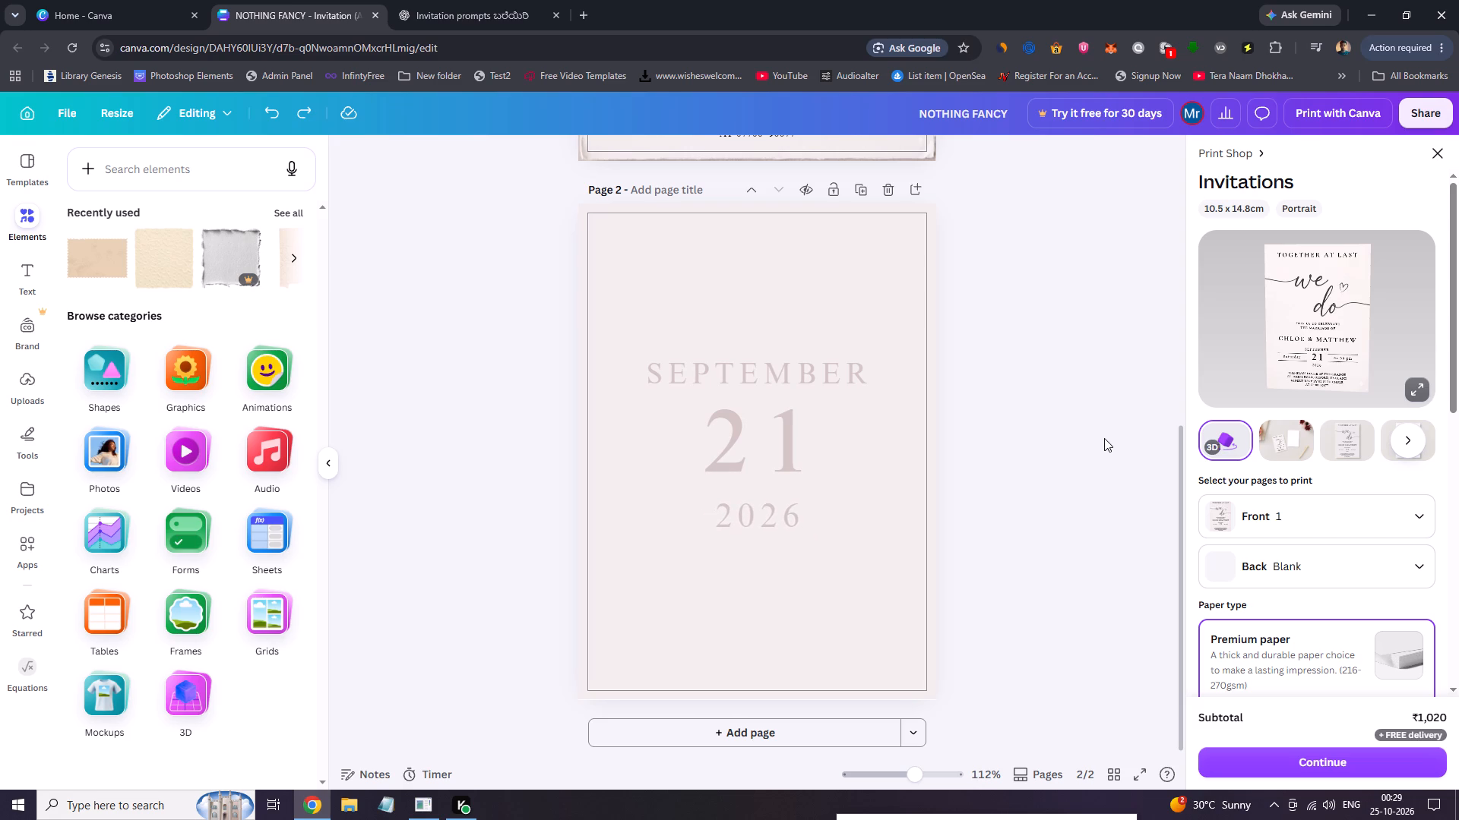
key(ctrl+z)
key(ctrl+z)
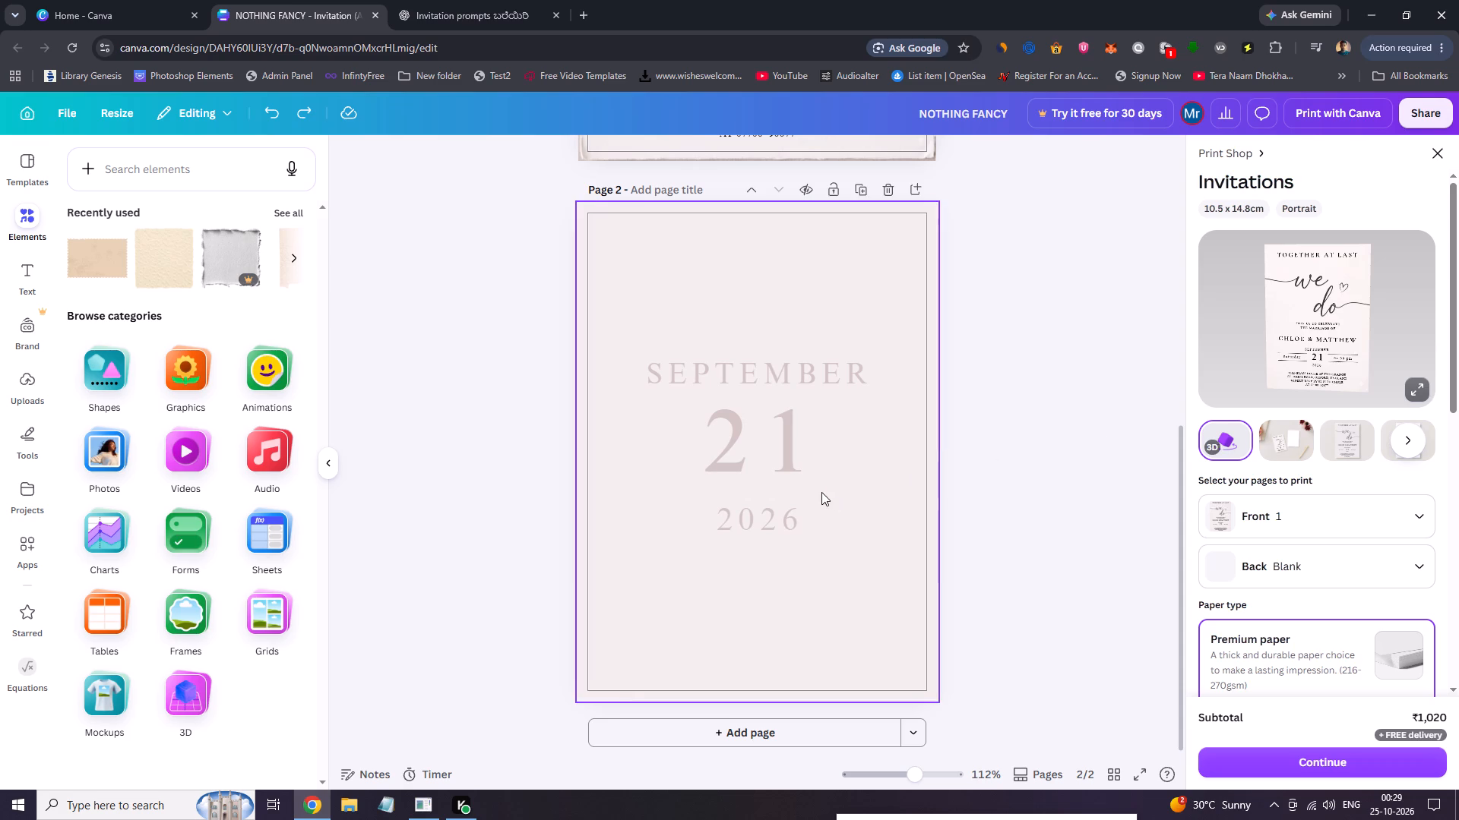
Move the 2026 line on page 2 slightly up, closer to the 21, keeping it horizontally centred.
drag(749, 535, 749, 529)
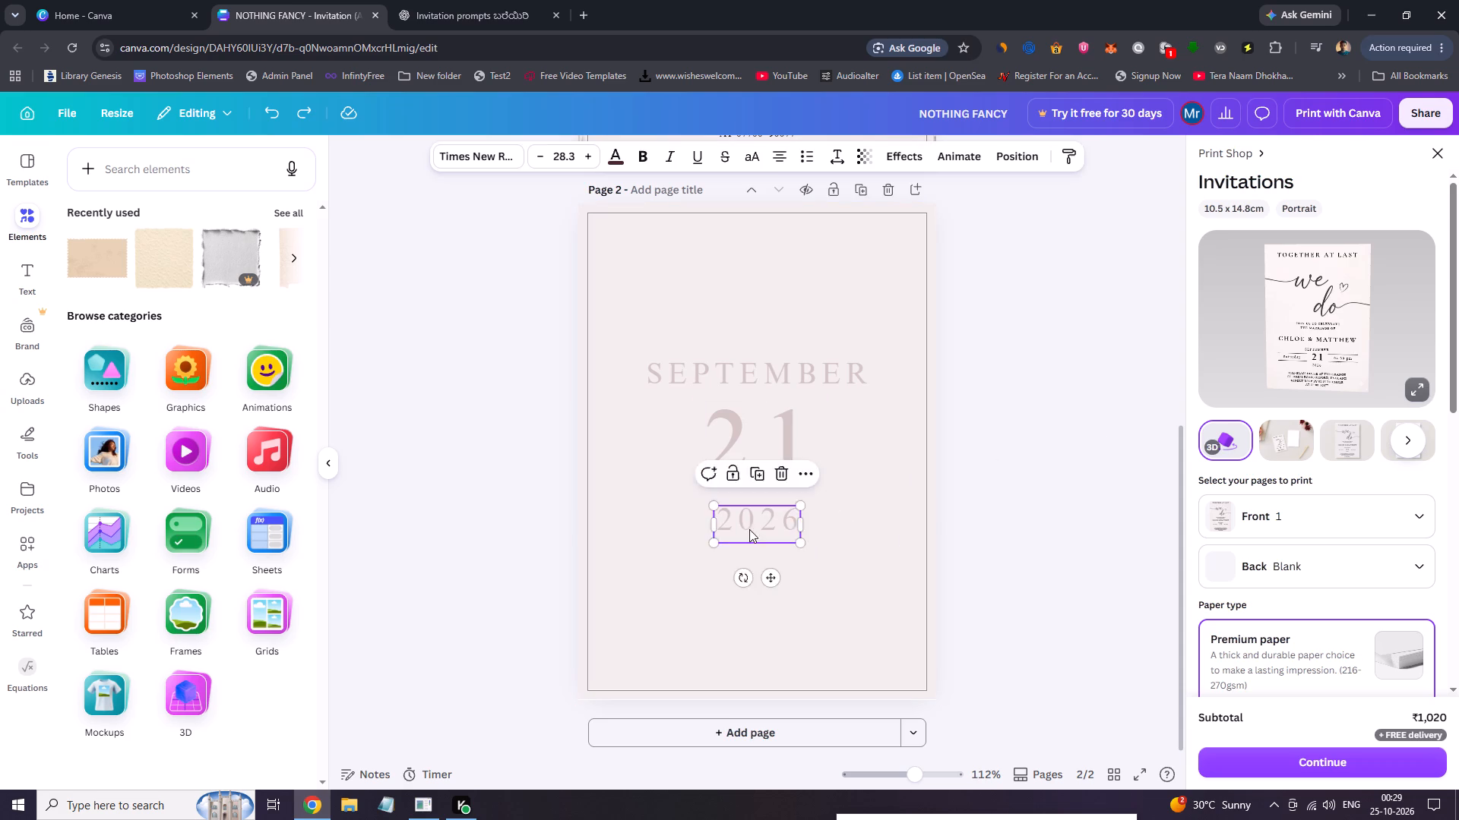
drag(749, 529, 749, 527)
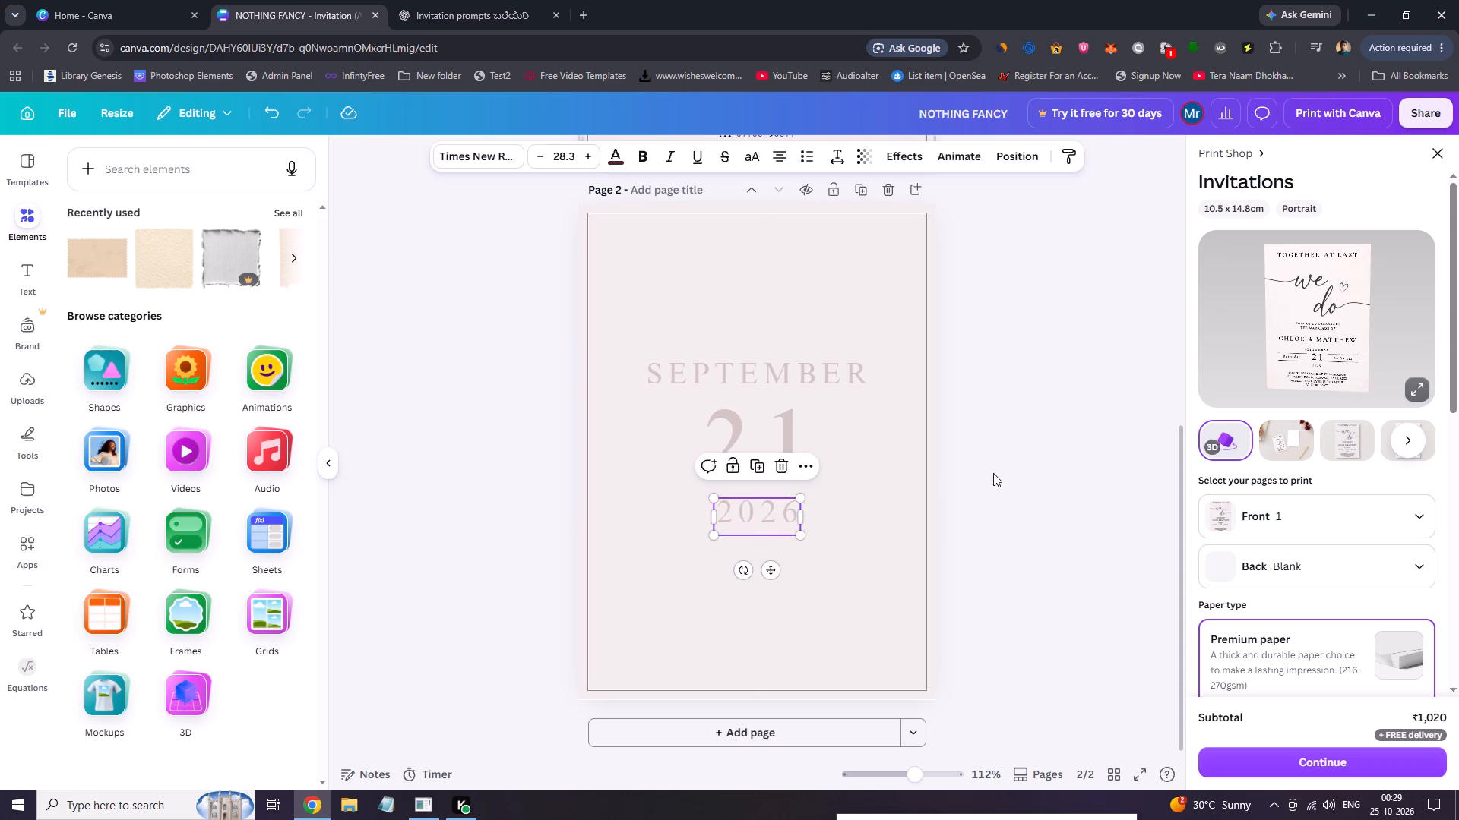
click(994, 473)
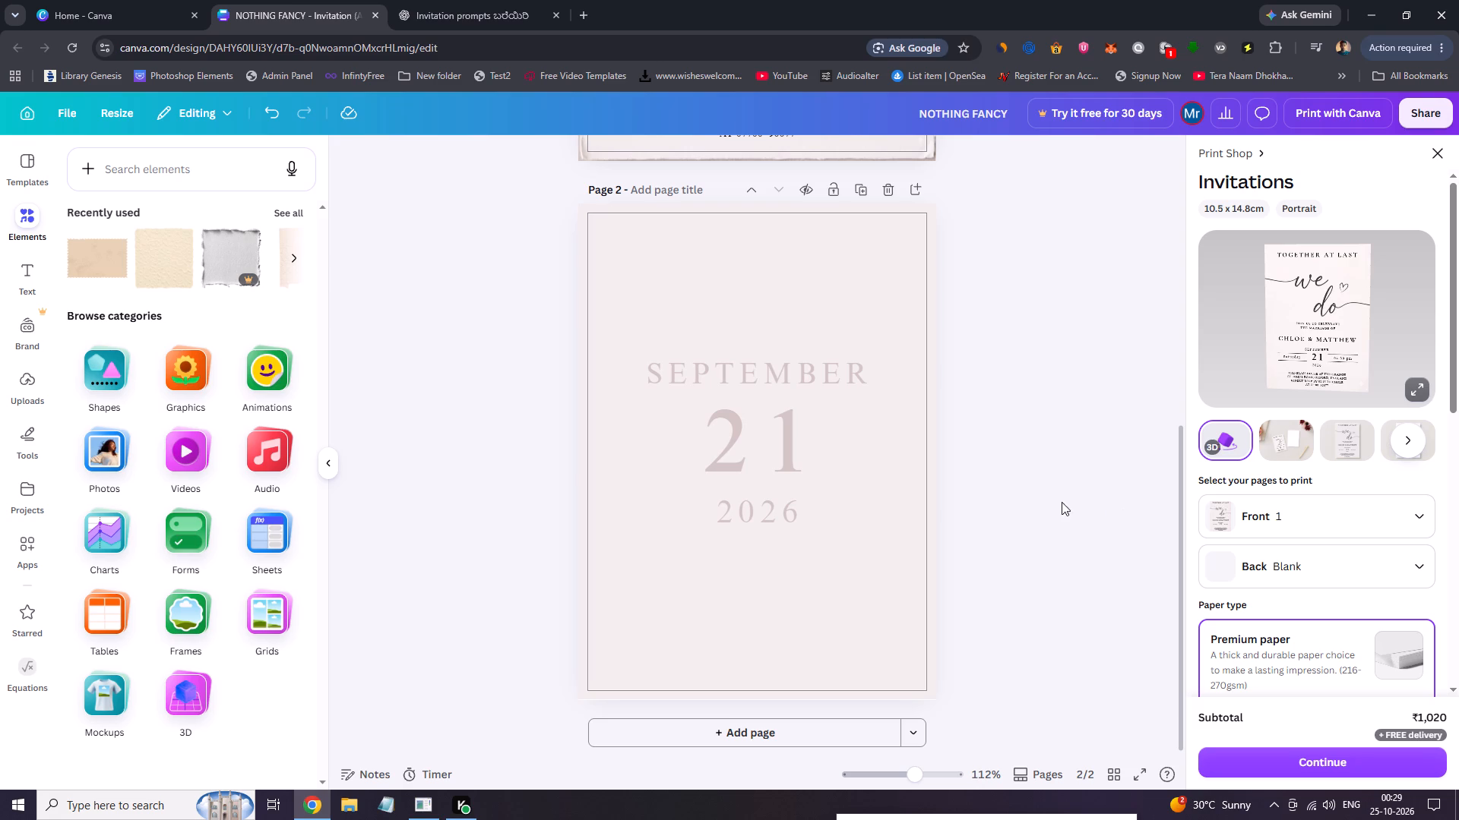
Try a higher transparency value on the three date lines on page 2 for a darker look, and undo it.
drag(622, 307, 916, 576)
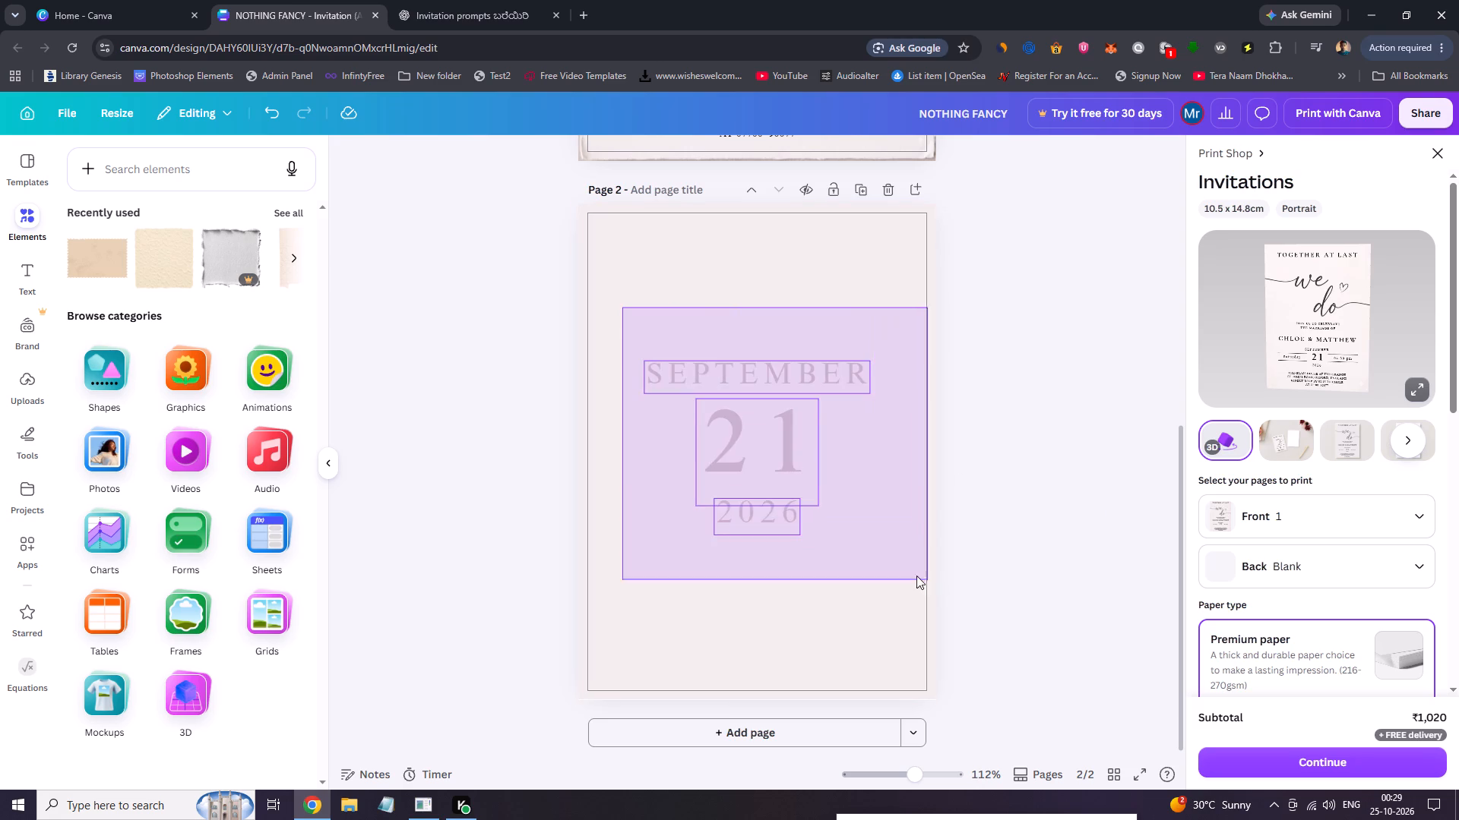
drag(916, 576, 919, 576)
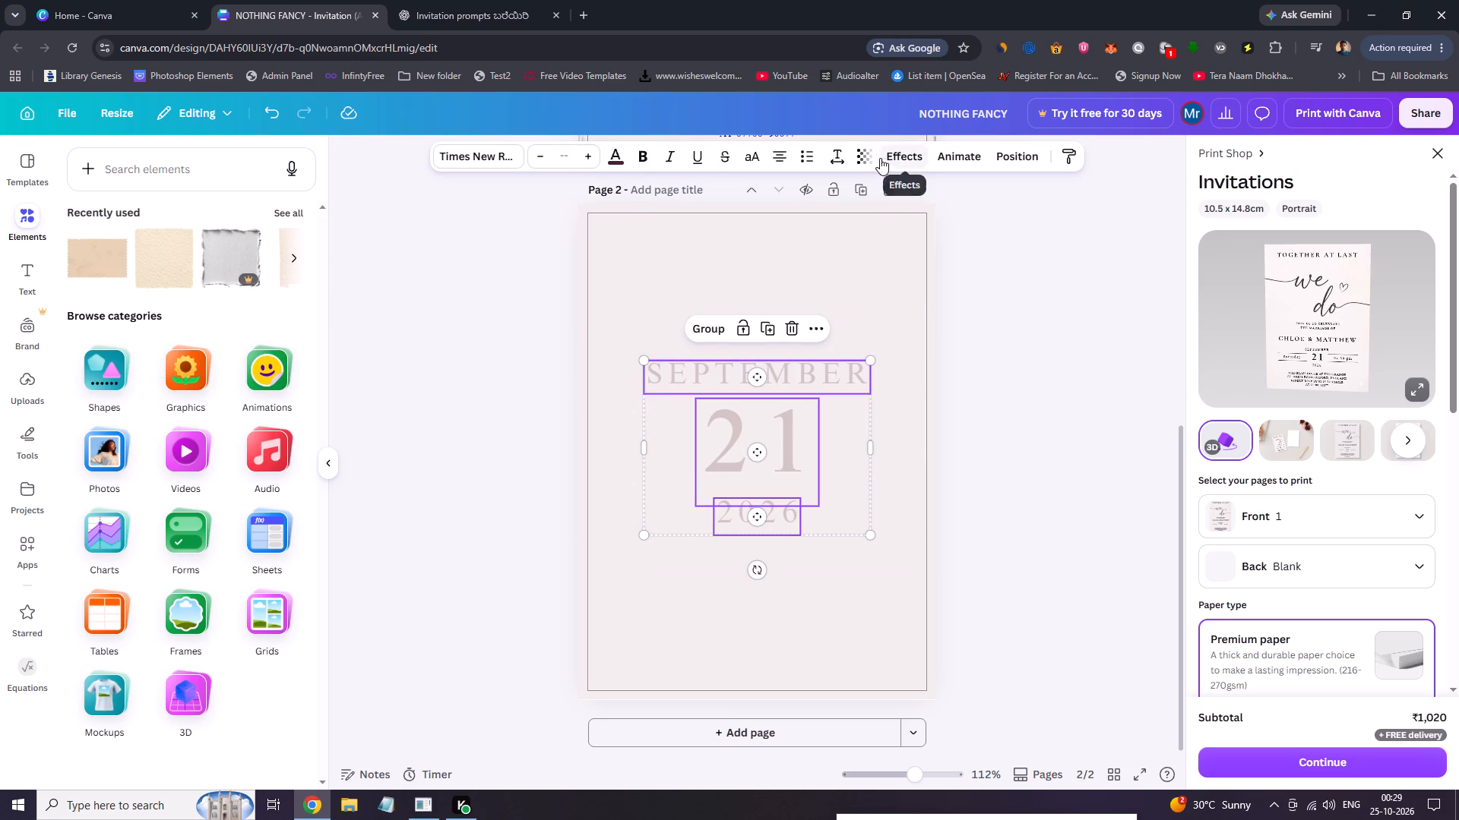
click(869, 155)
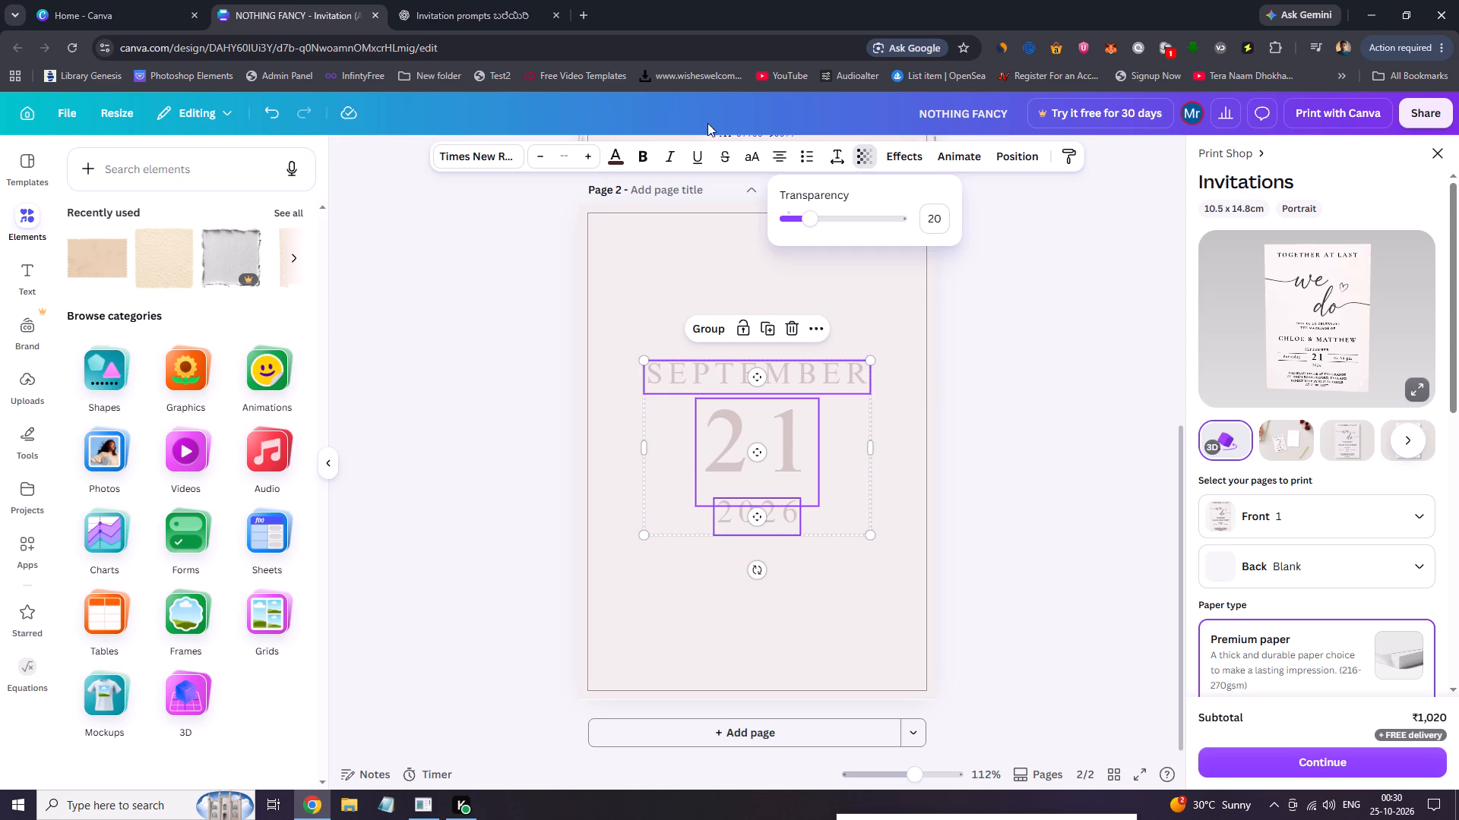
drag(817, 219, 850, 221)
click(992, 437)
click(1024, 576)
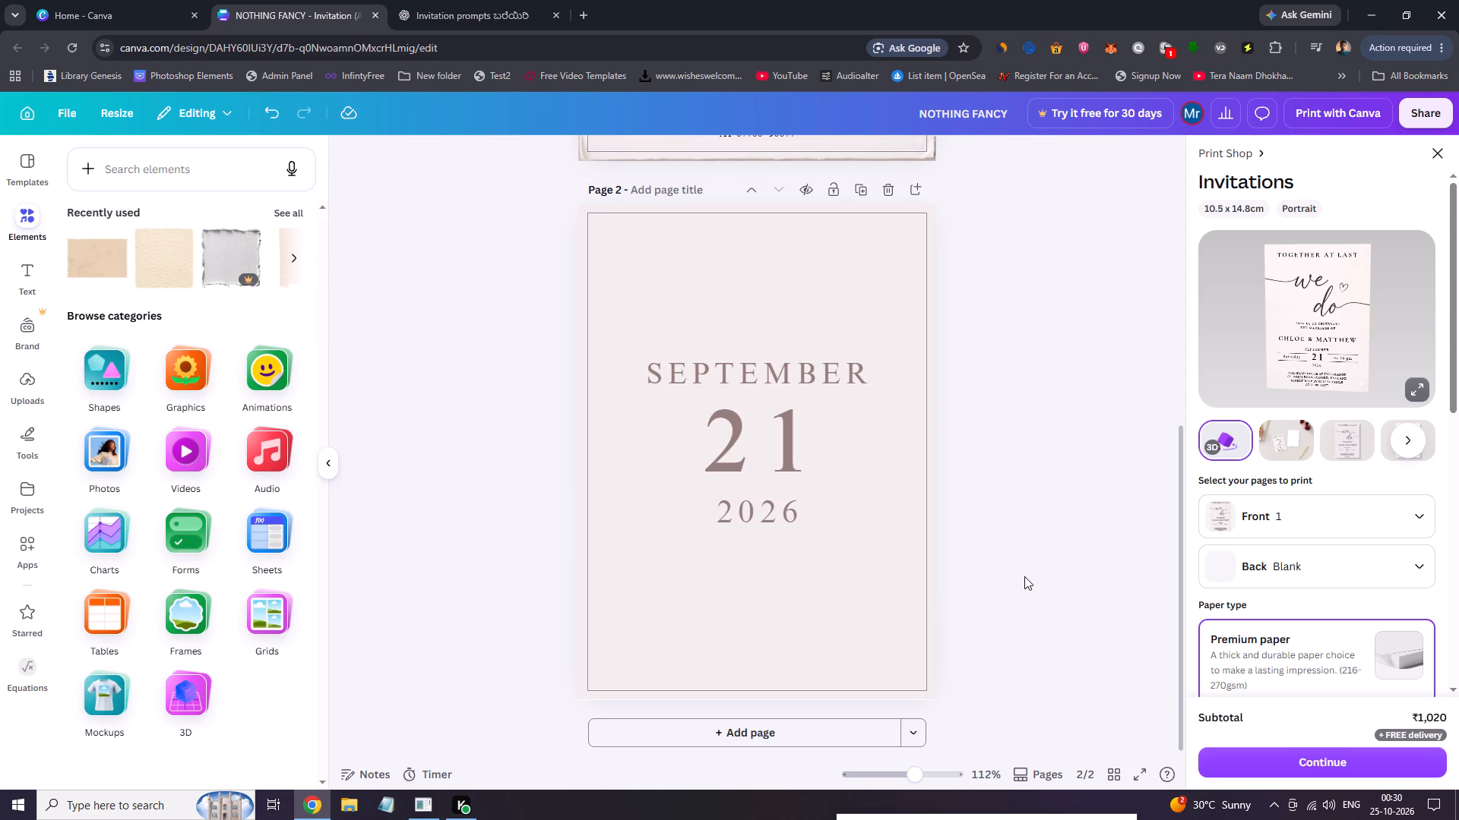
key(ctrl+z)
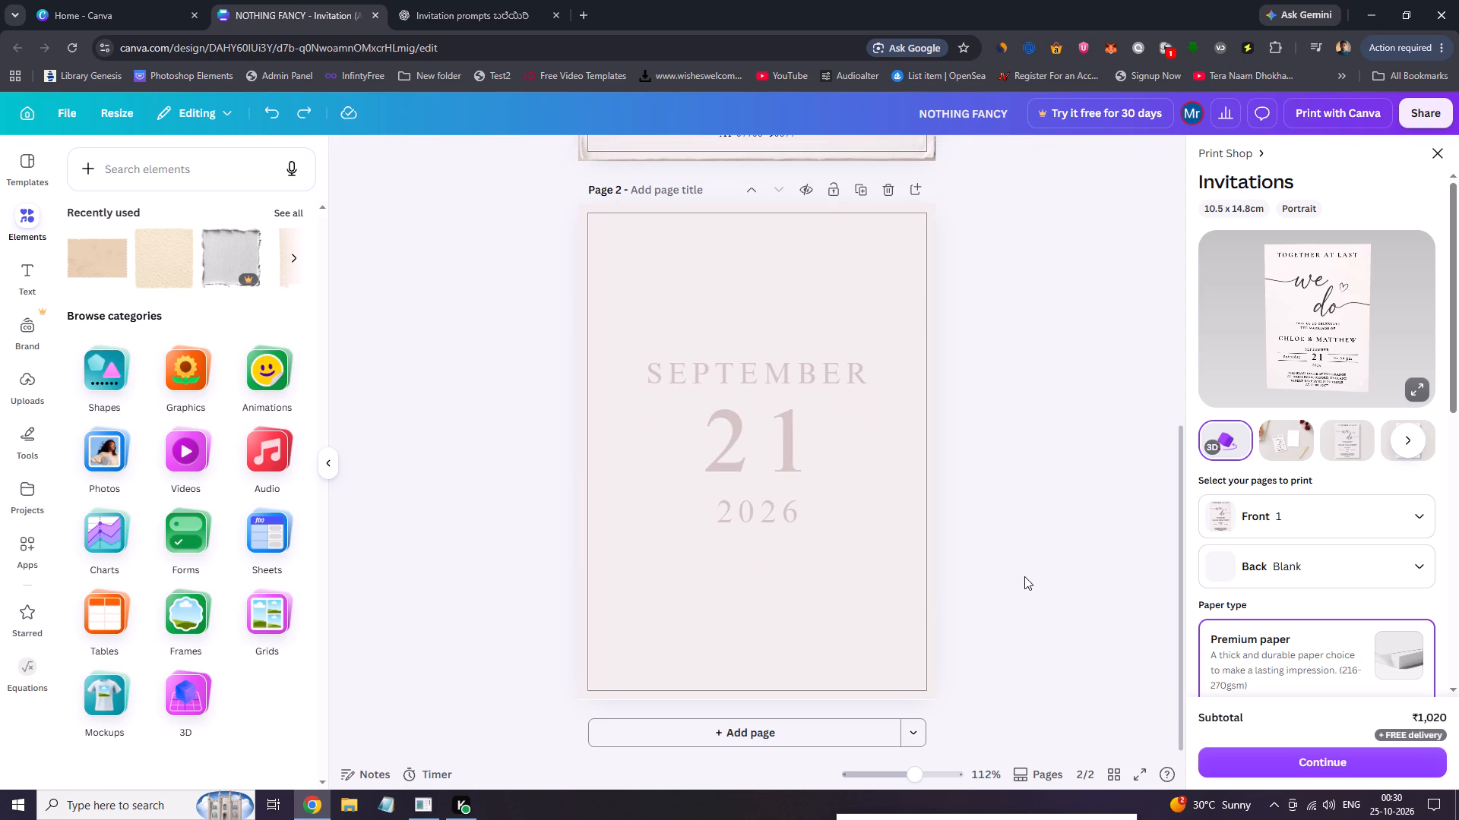
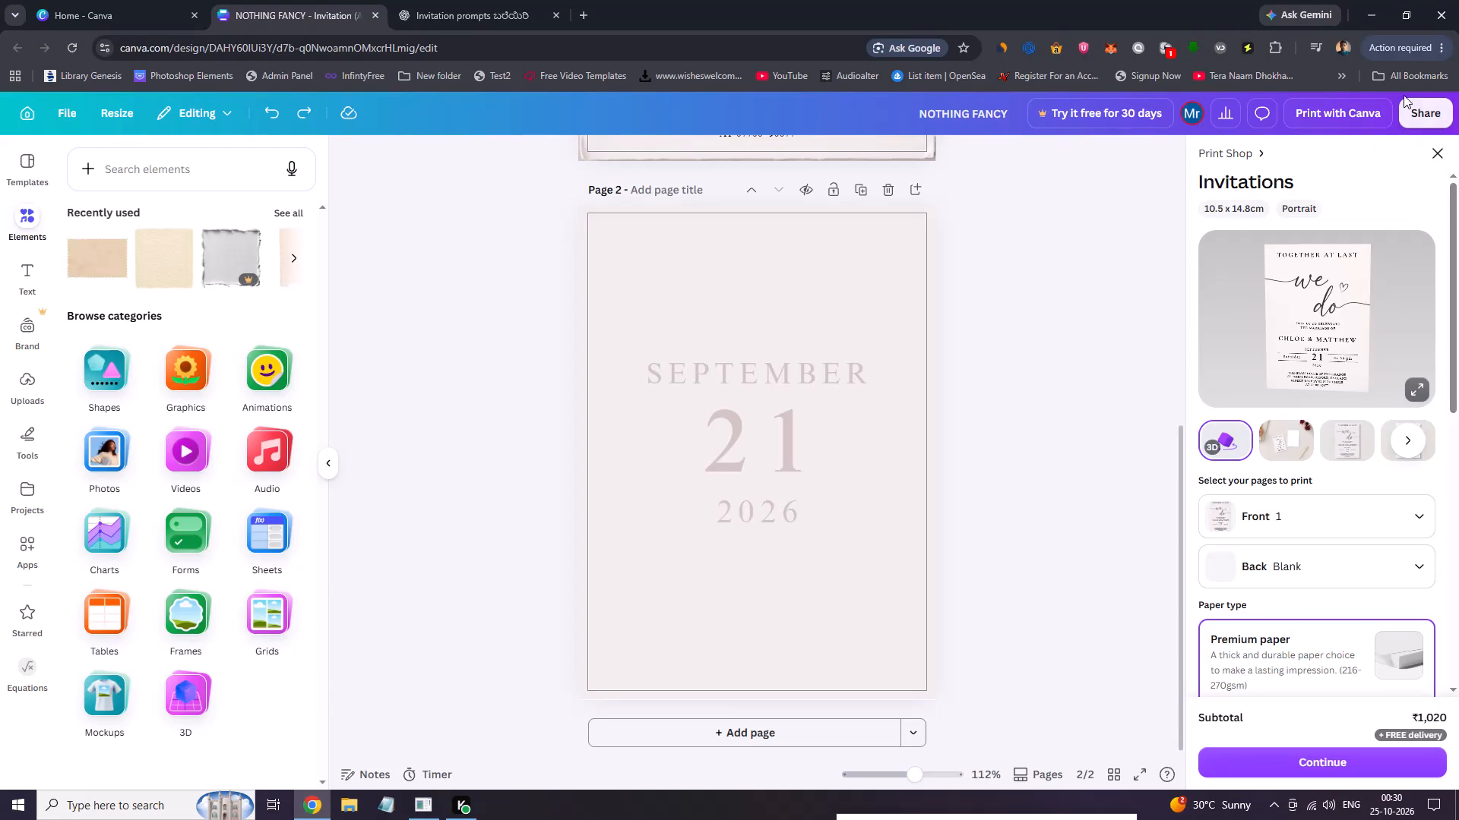
Set page 2 as the back side of the printed invitation, keeping page 1 as the front.
click(1010, 585)
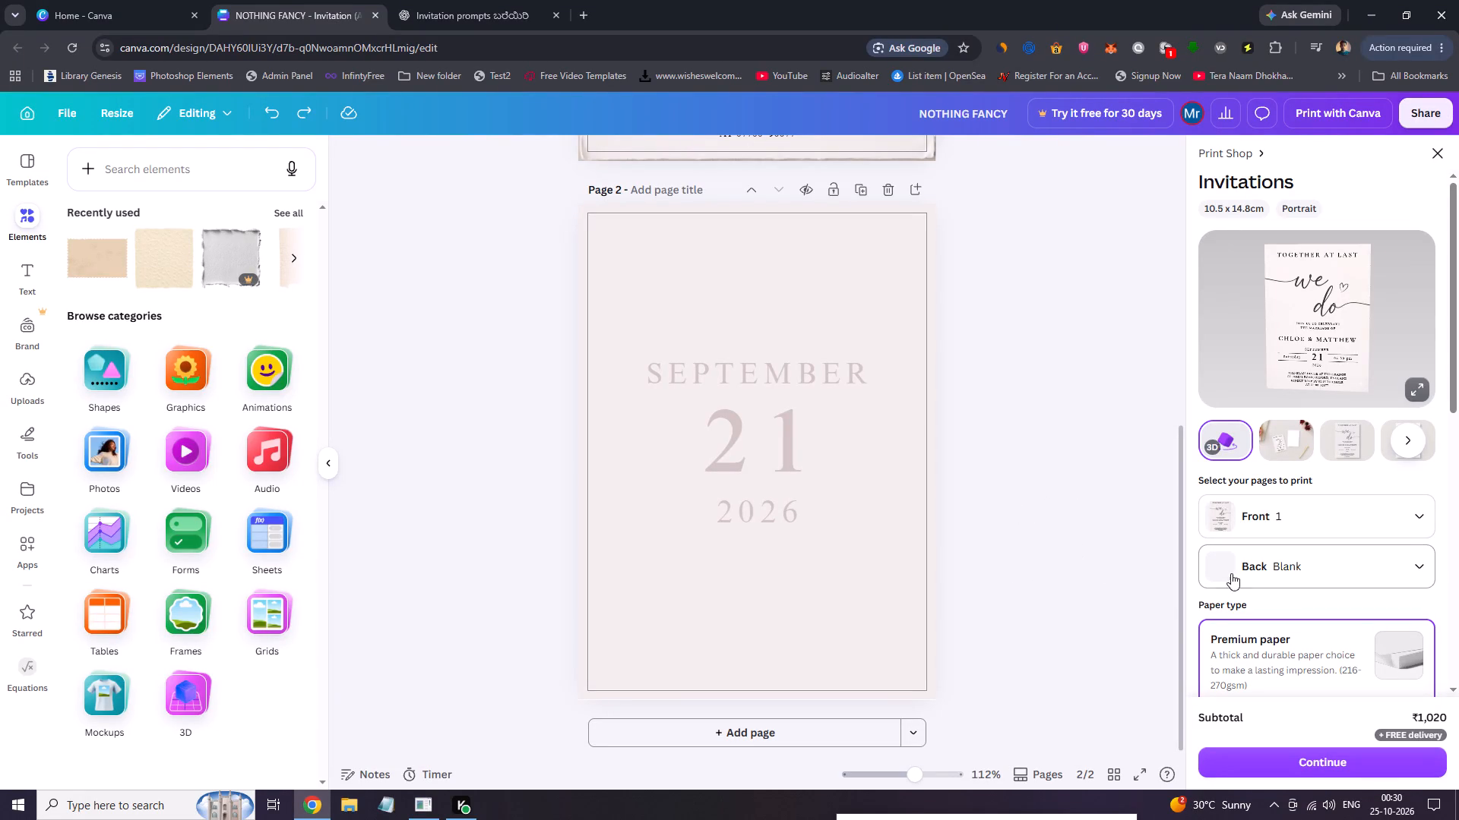
click(1291, 569)
click(1267, 707)
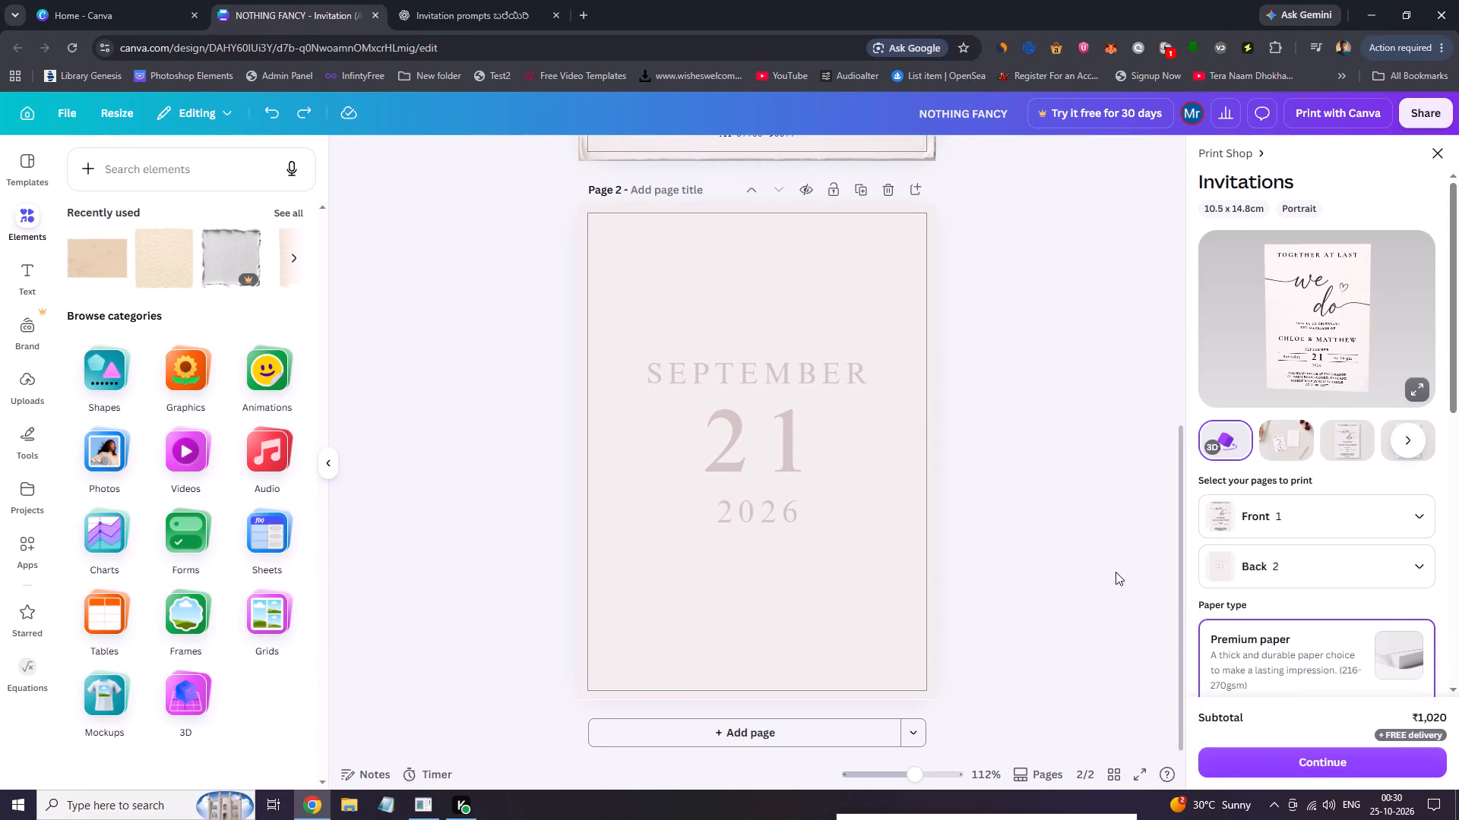
click(1113, 567)
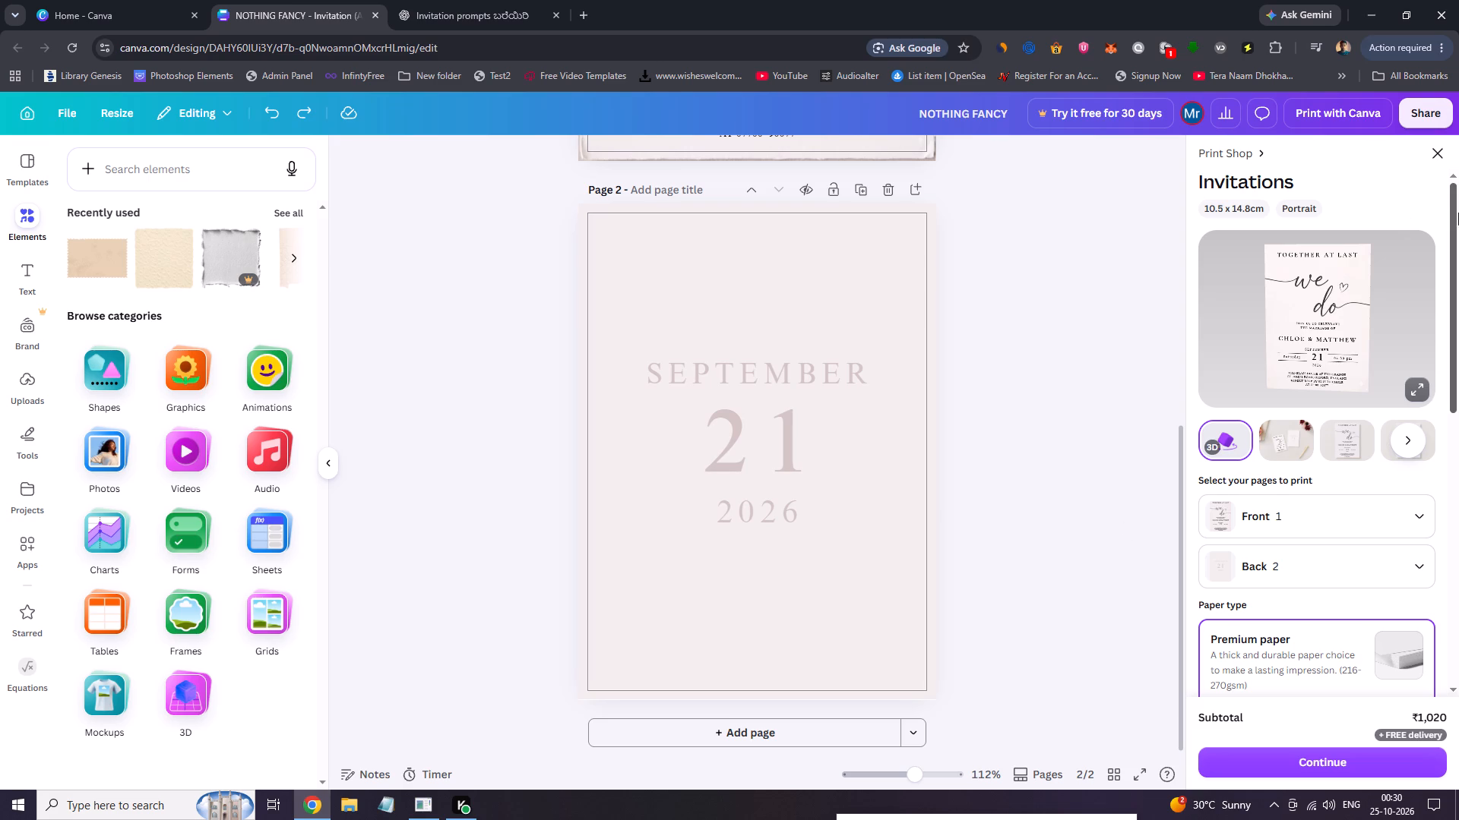
Review the front and back pages of the finished invitation.
drag(1458, 213, 1441, 148)
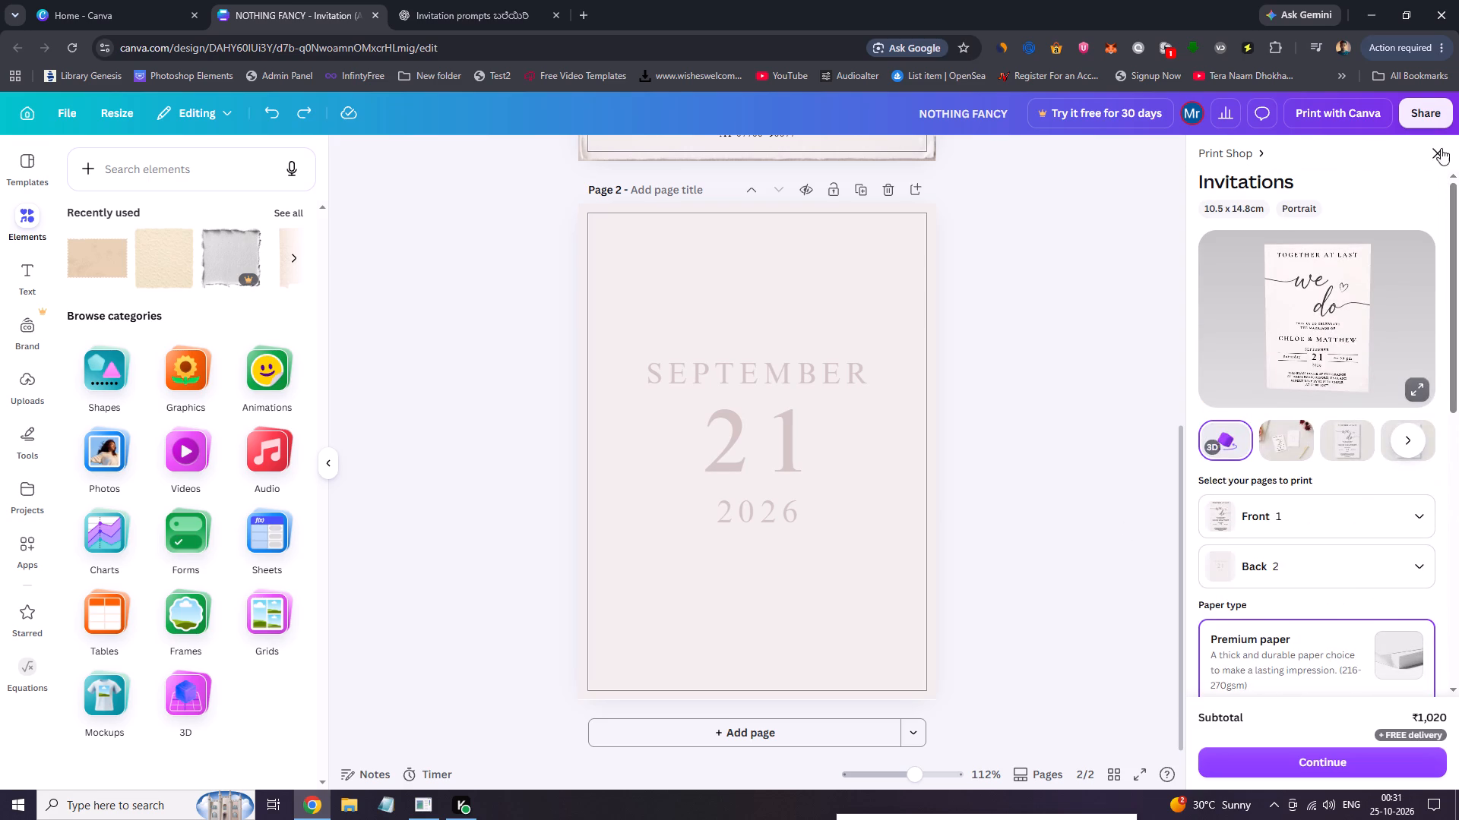
drag(1181, 457, 1167, 188)
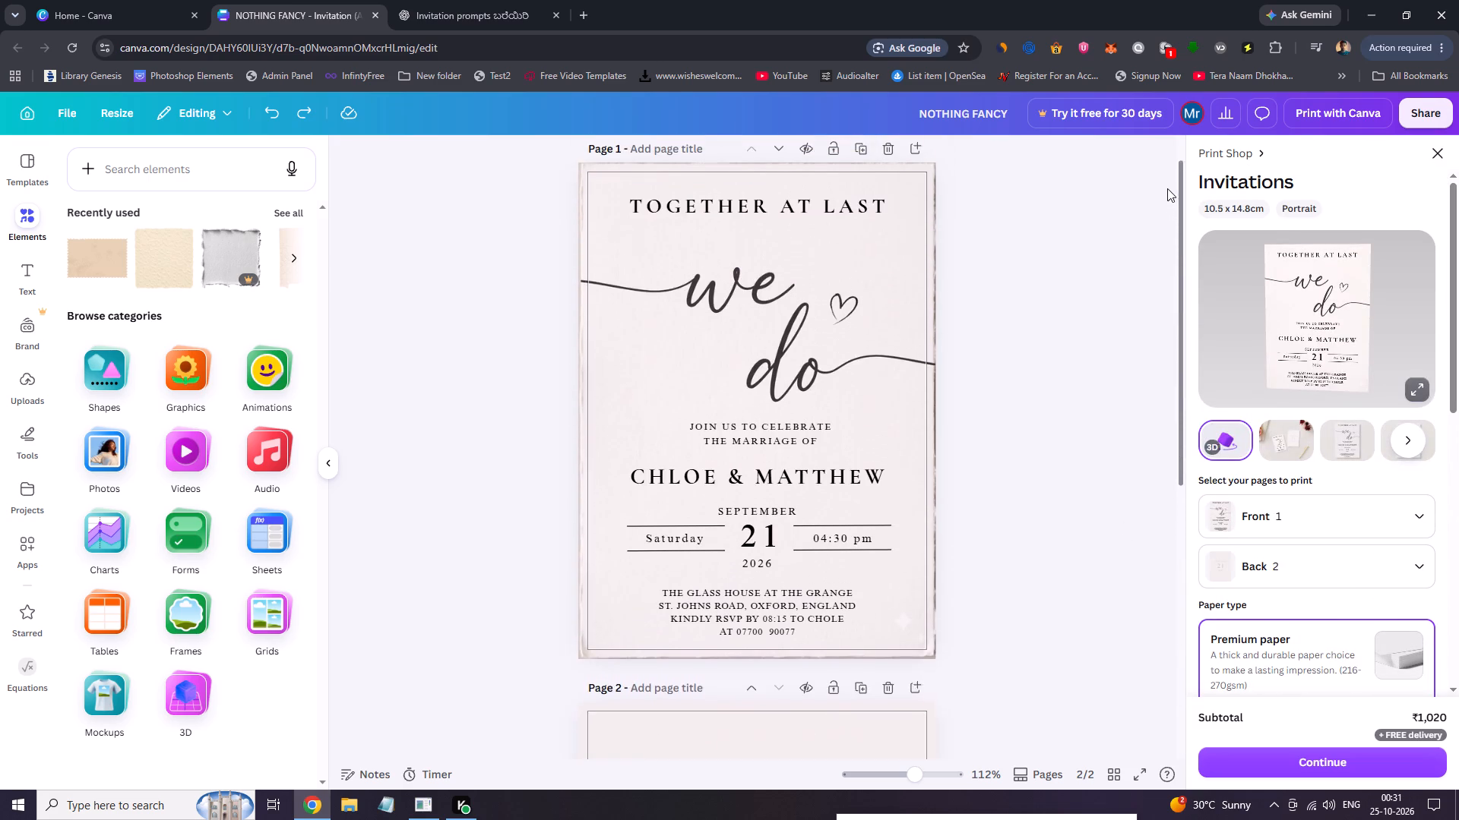
drag(1167, 188, 1163, 167)
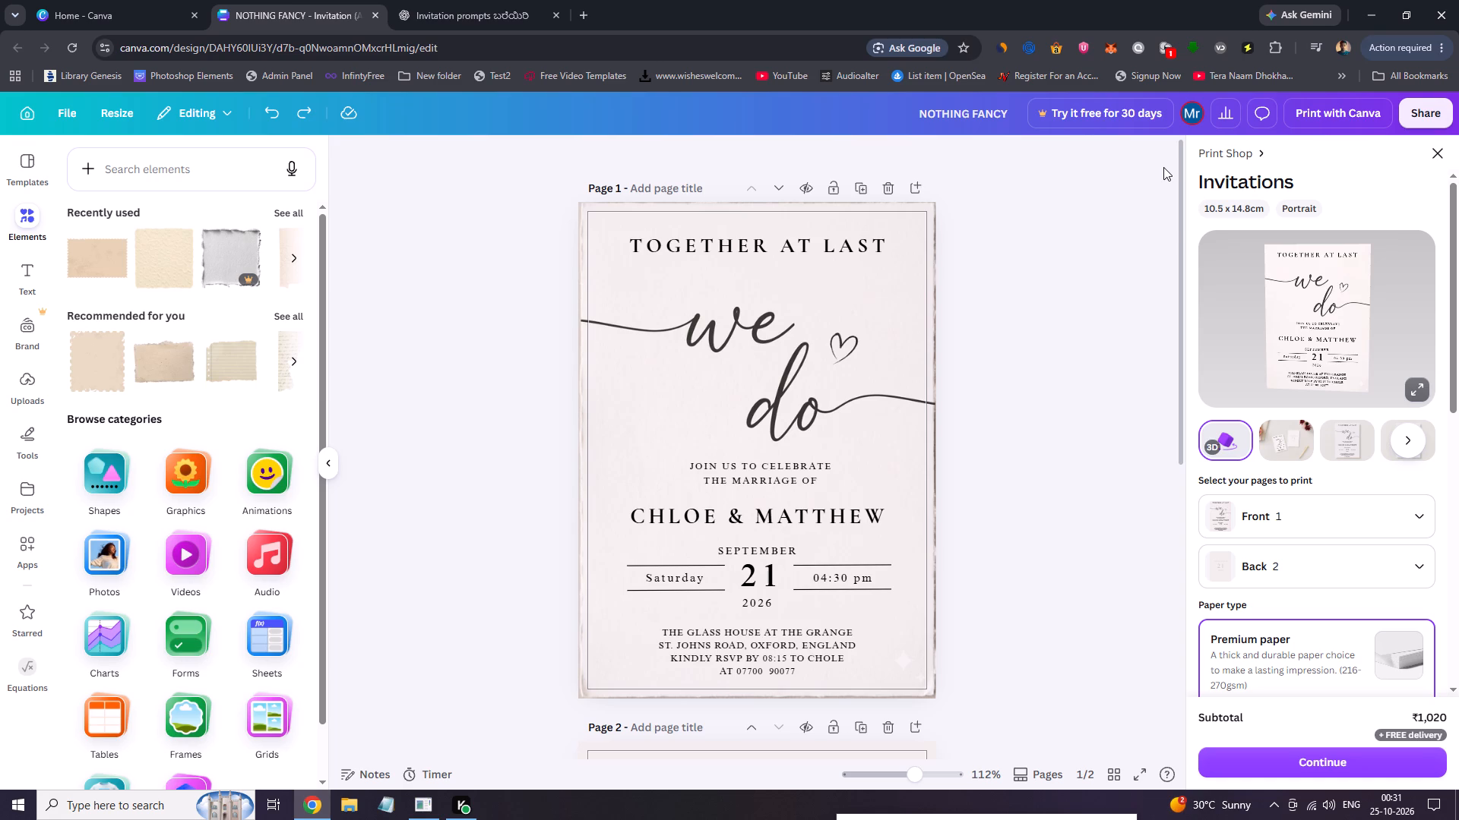
drag(1185, 162, 1193, 465)
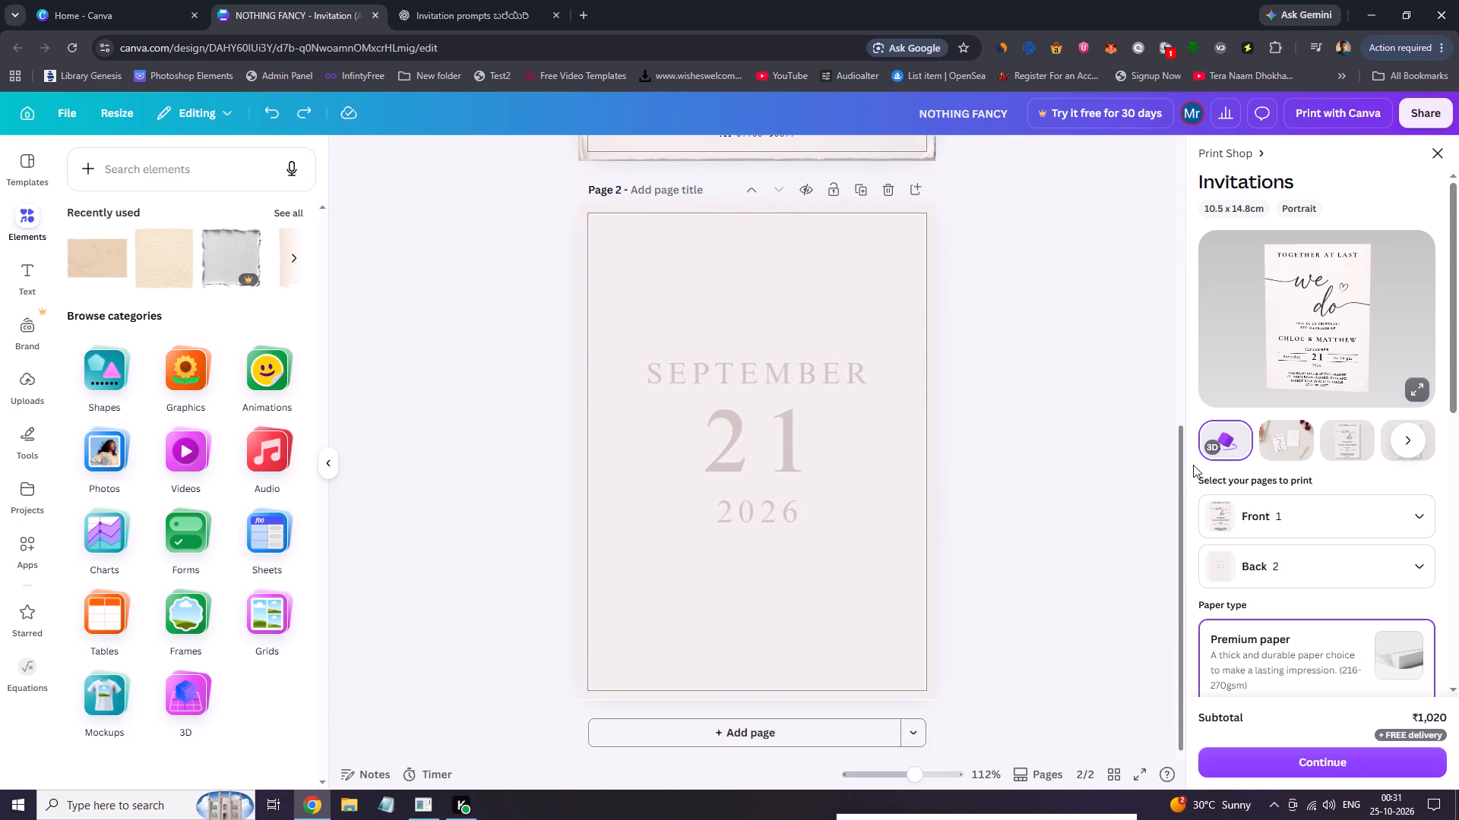
drag(1193, 465, 1174, 109)
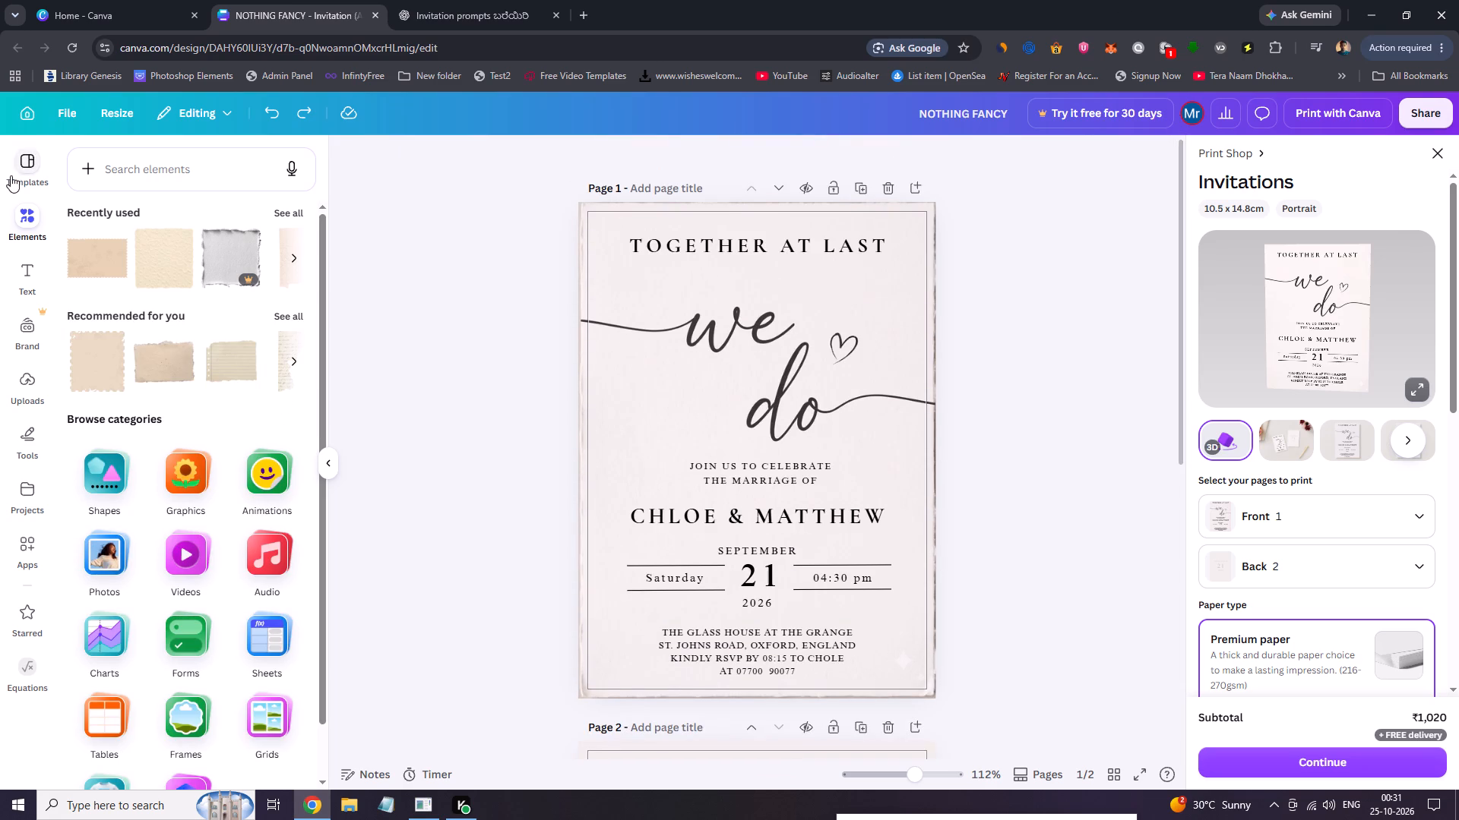
Return to the home page, reopen the NOTHING FANCY design and check its second page.
click(23, 111)
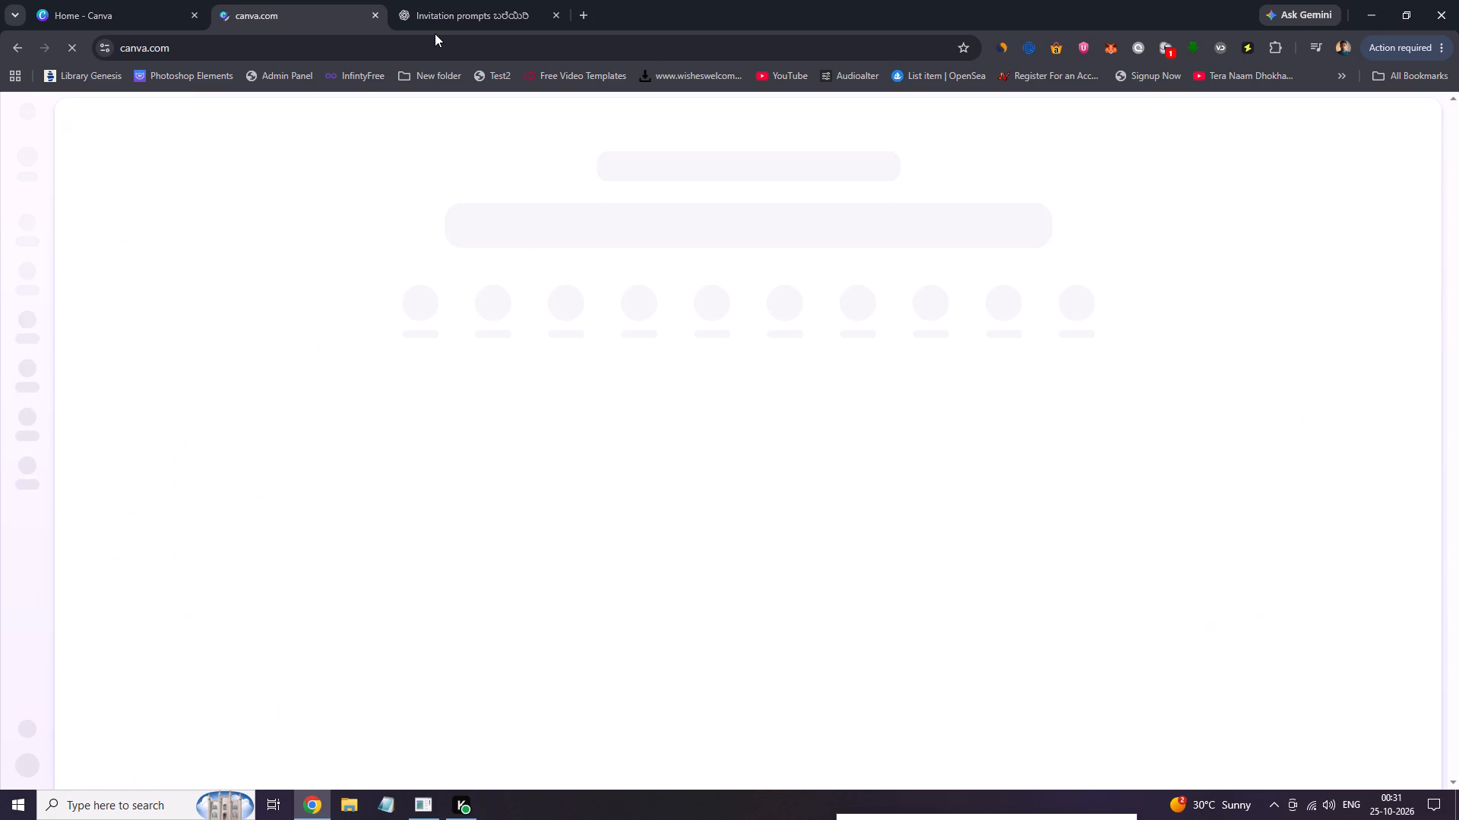
click(103, 800)
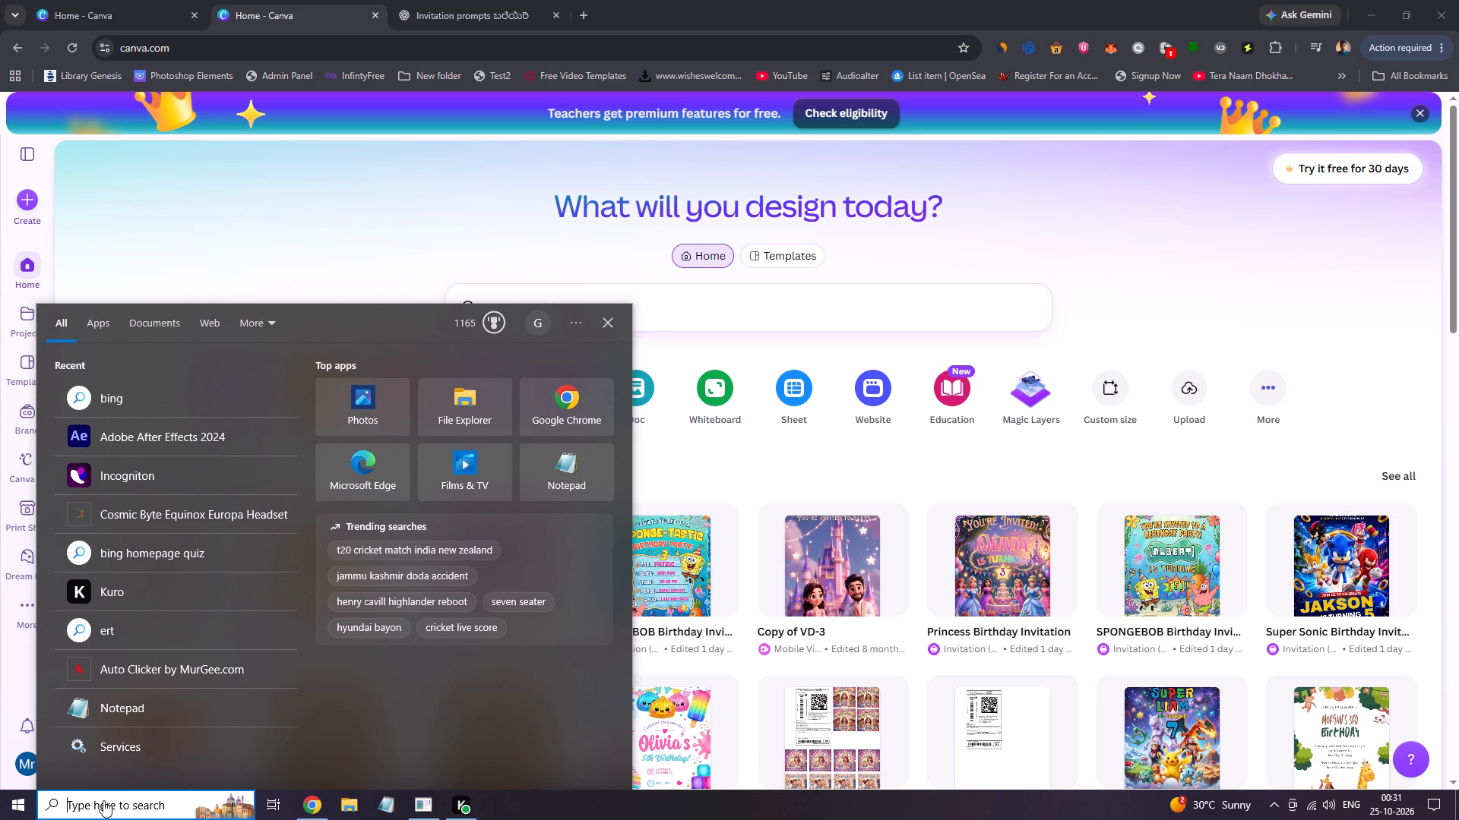
click(335, 187)
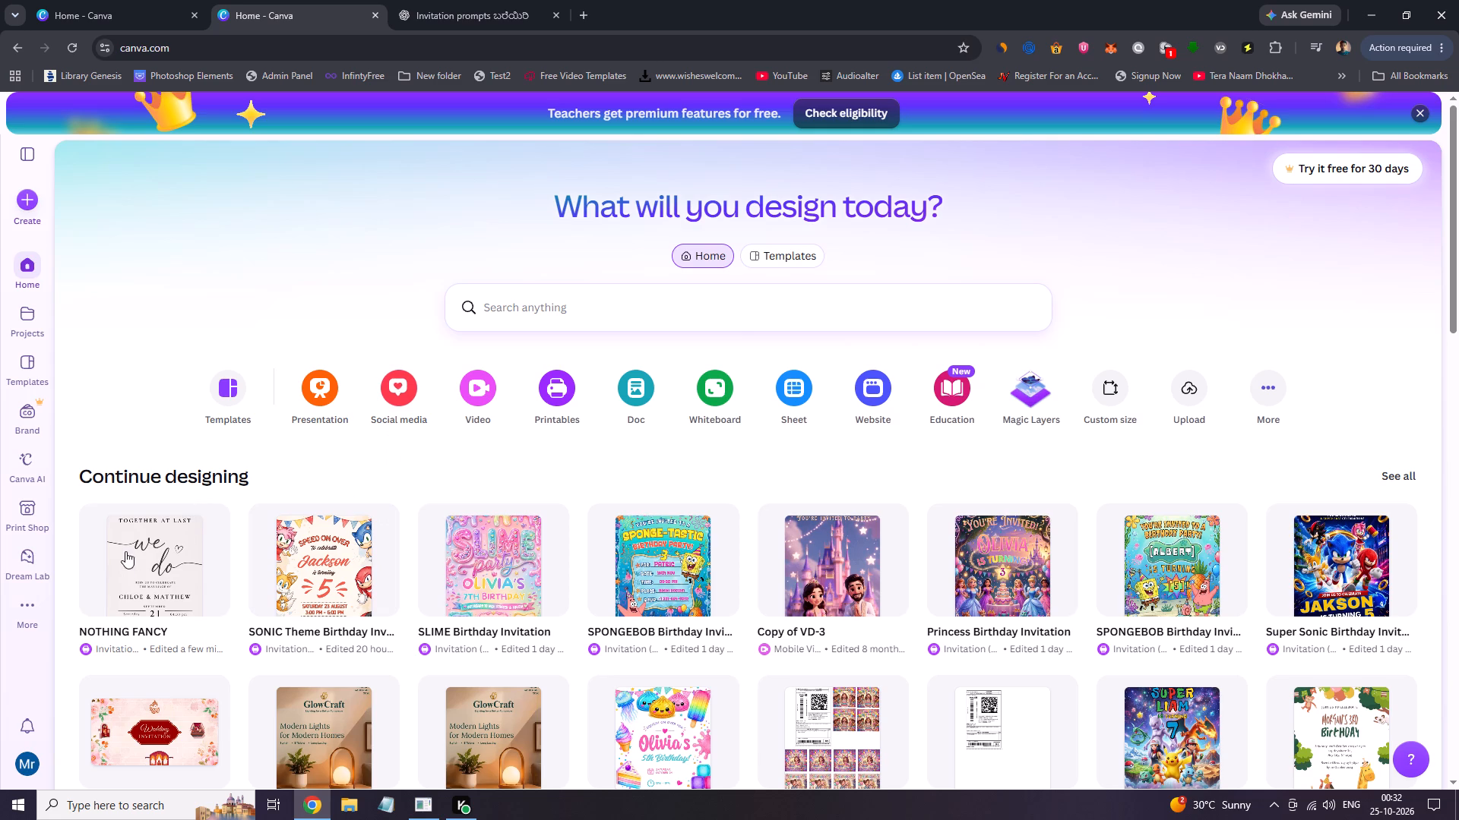
click(151, 566)
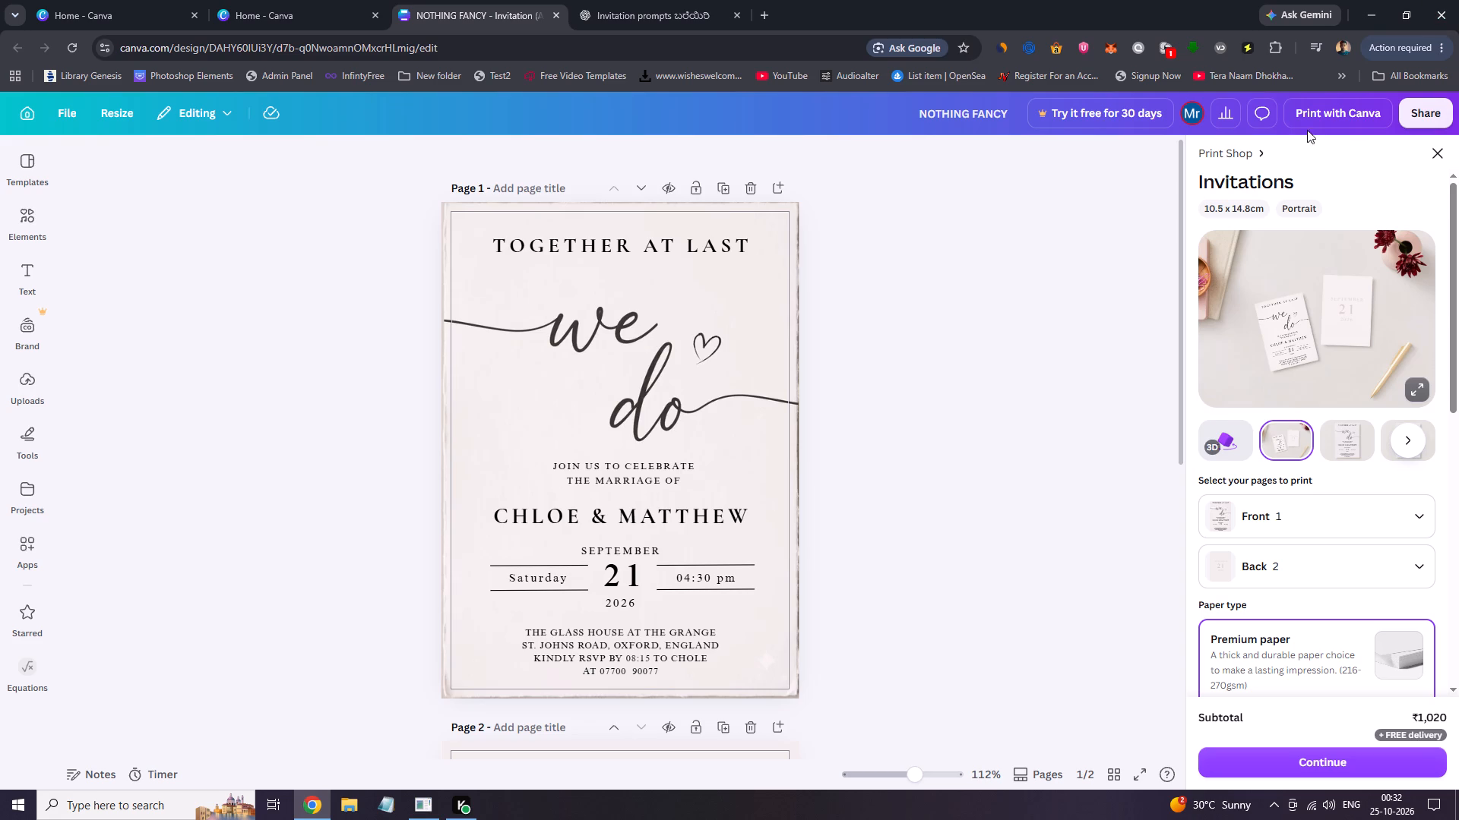
drag(1183, 172, 1138, 525)
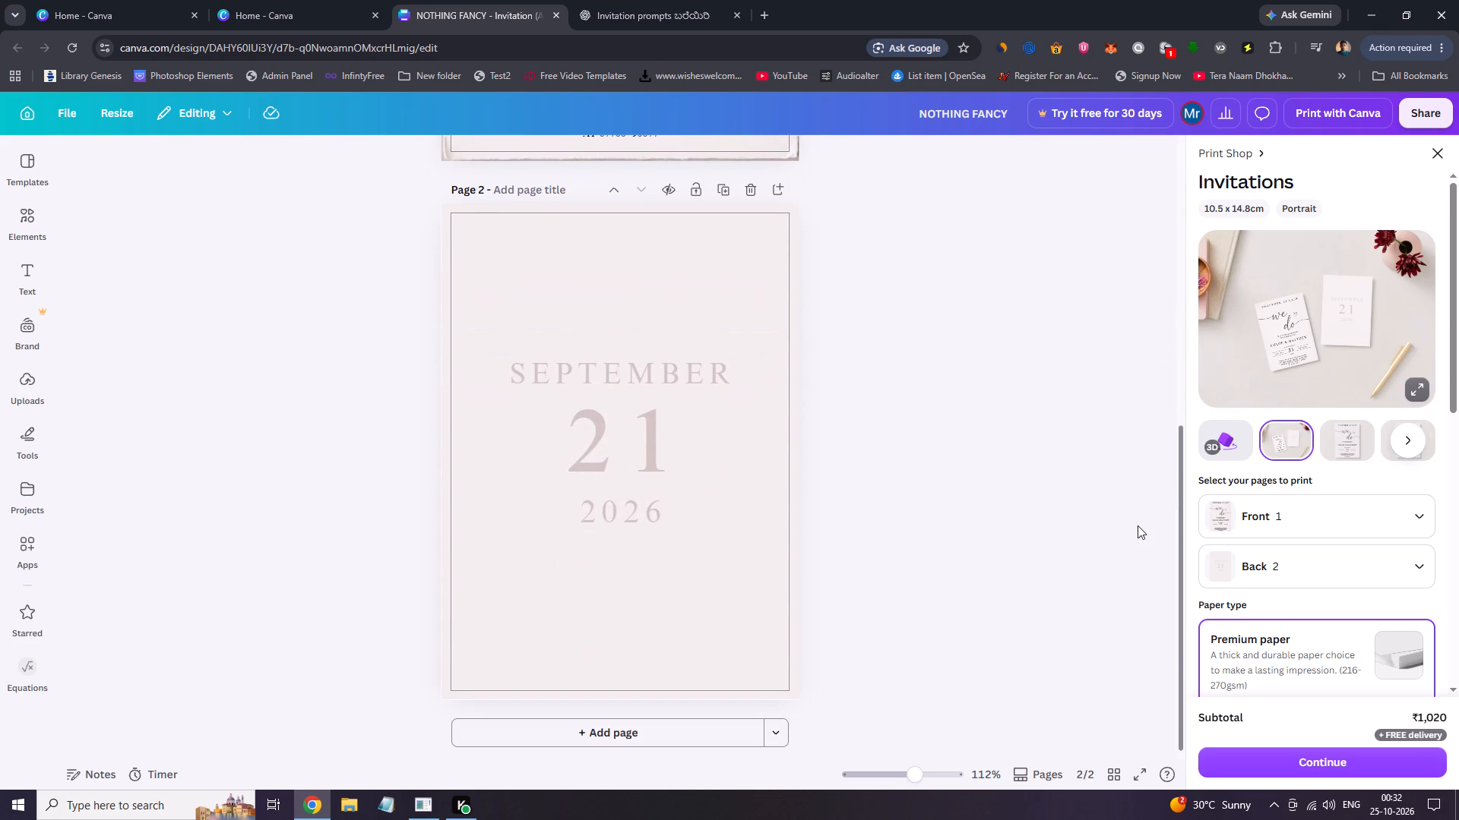
drag(1138, 525, 1138, 530)
click(961, 434)
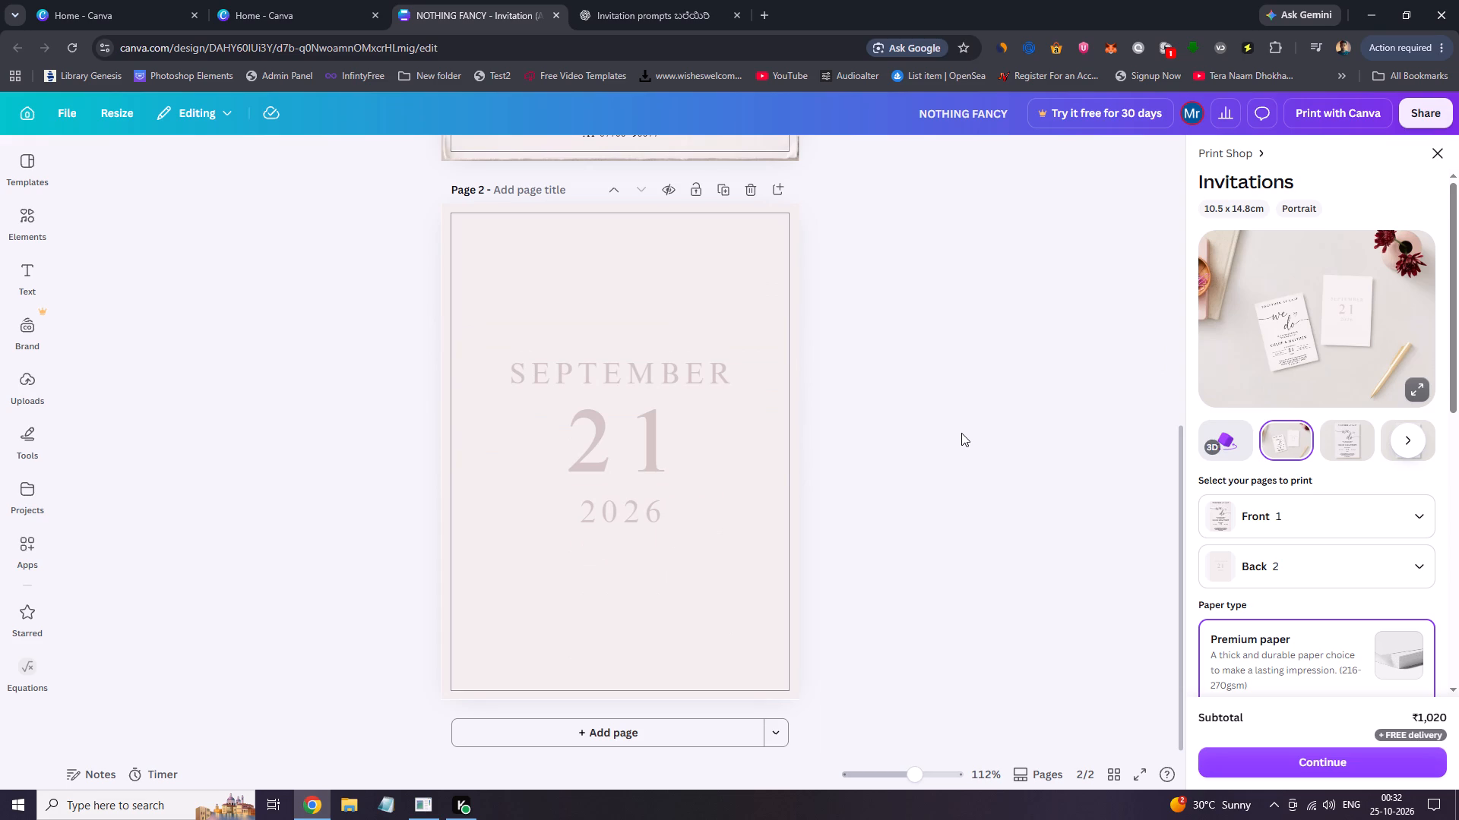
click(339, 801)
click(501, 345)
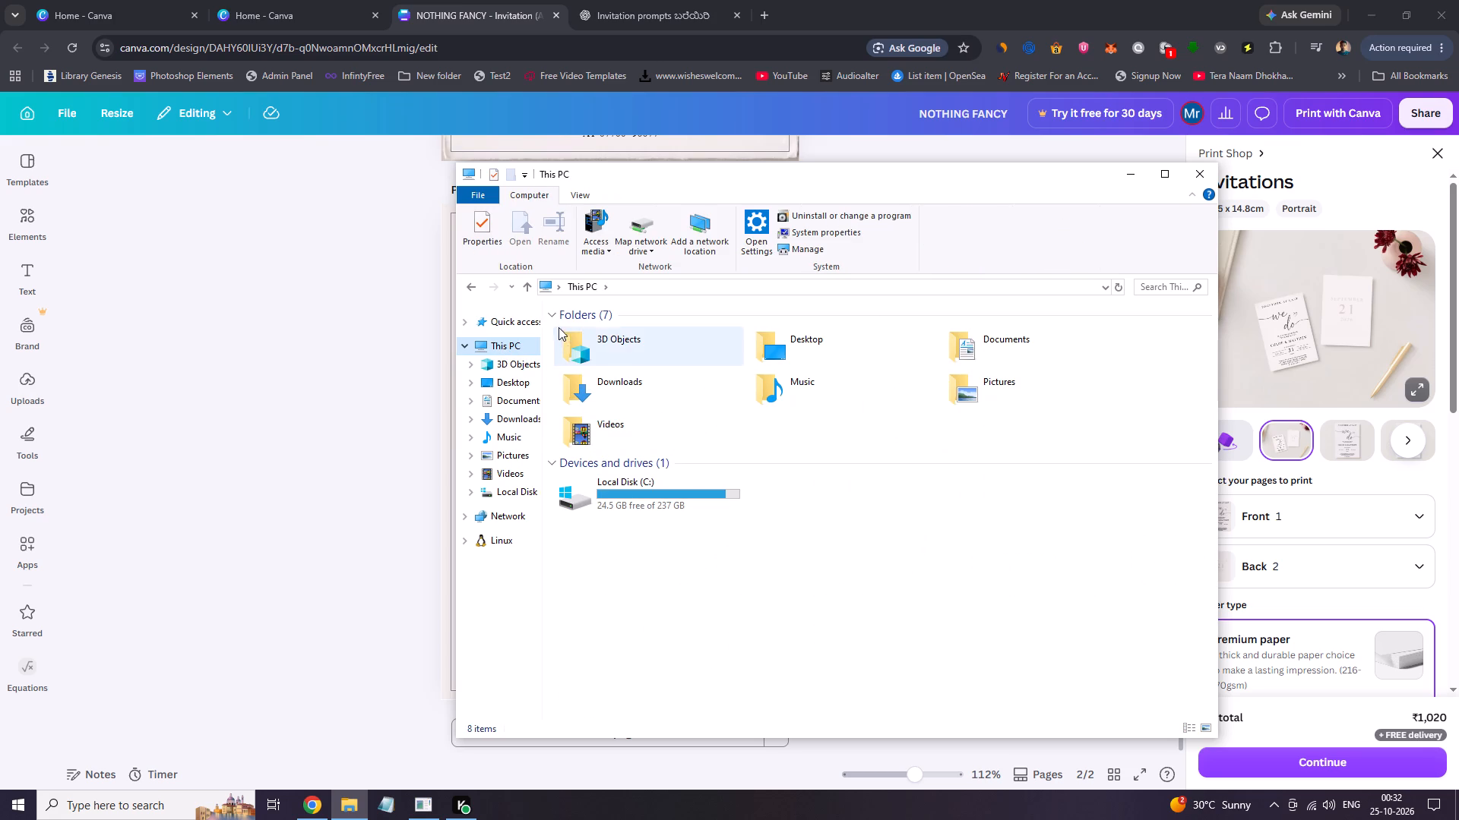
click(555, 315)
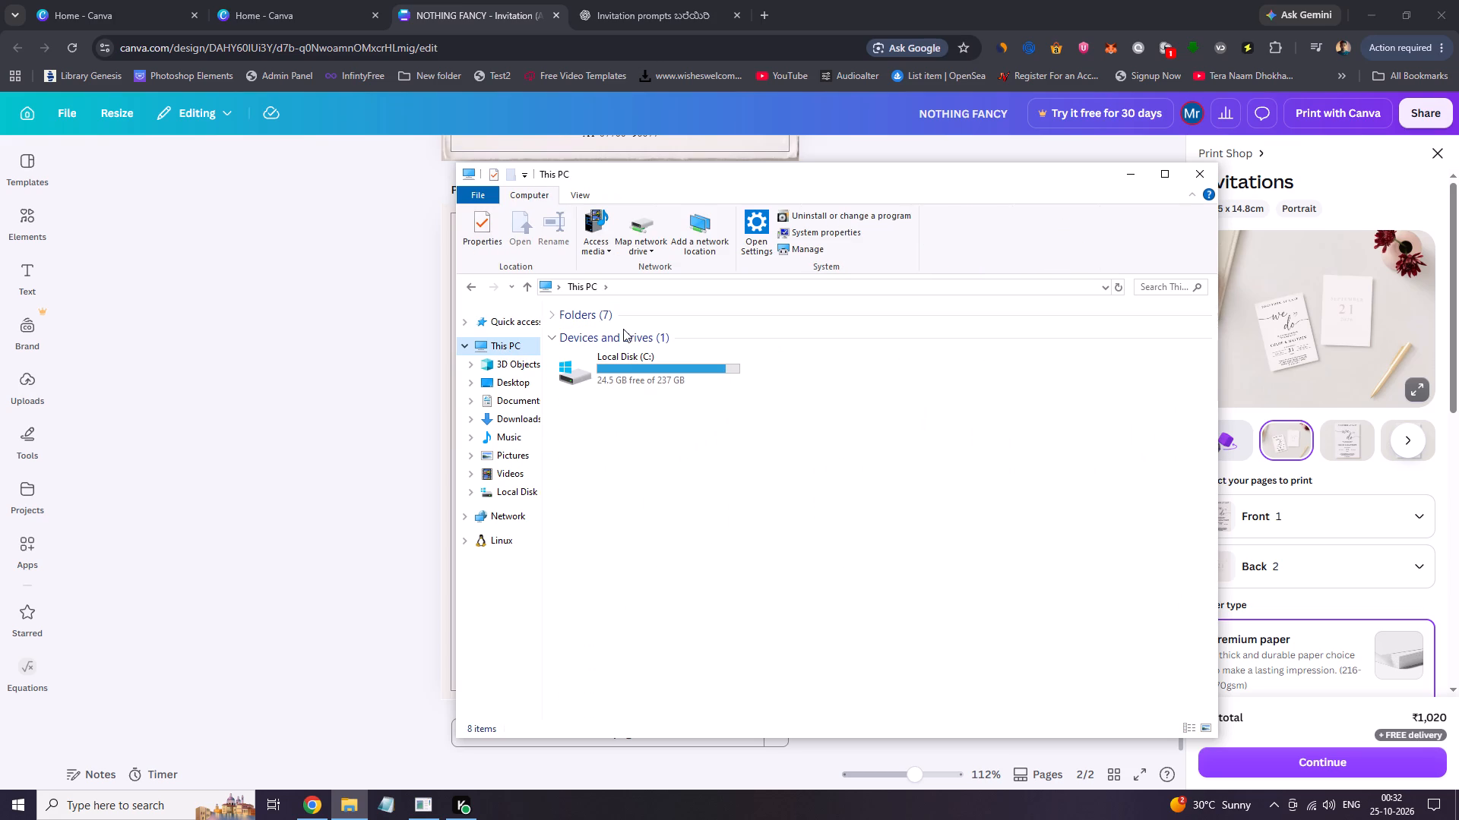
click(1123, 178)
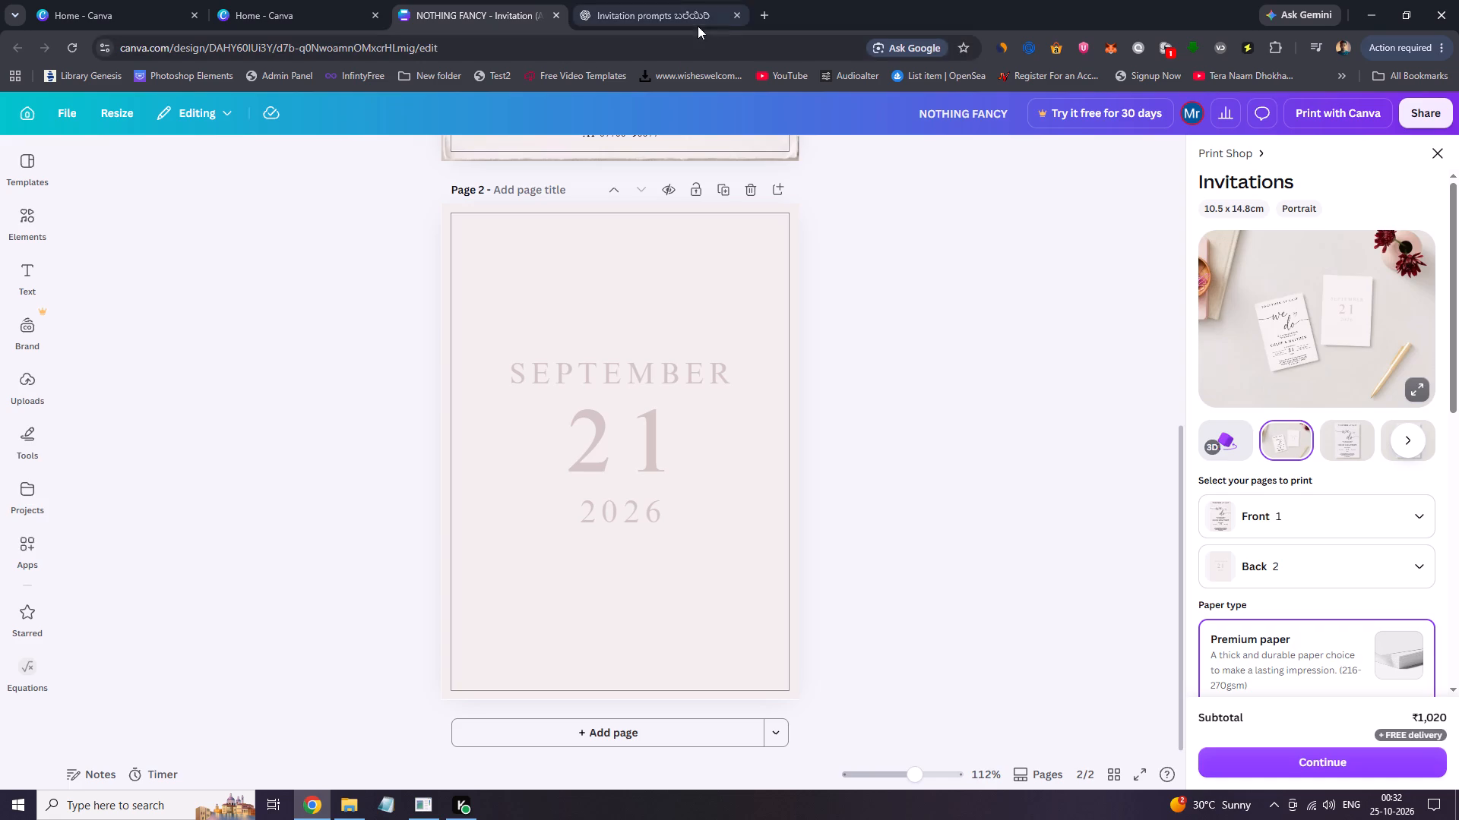
Open the Visora site in place of the chat and read the Photoshop Editing Expert job's description and requirements.
click(663, 22)
click(589, 48)
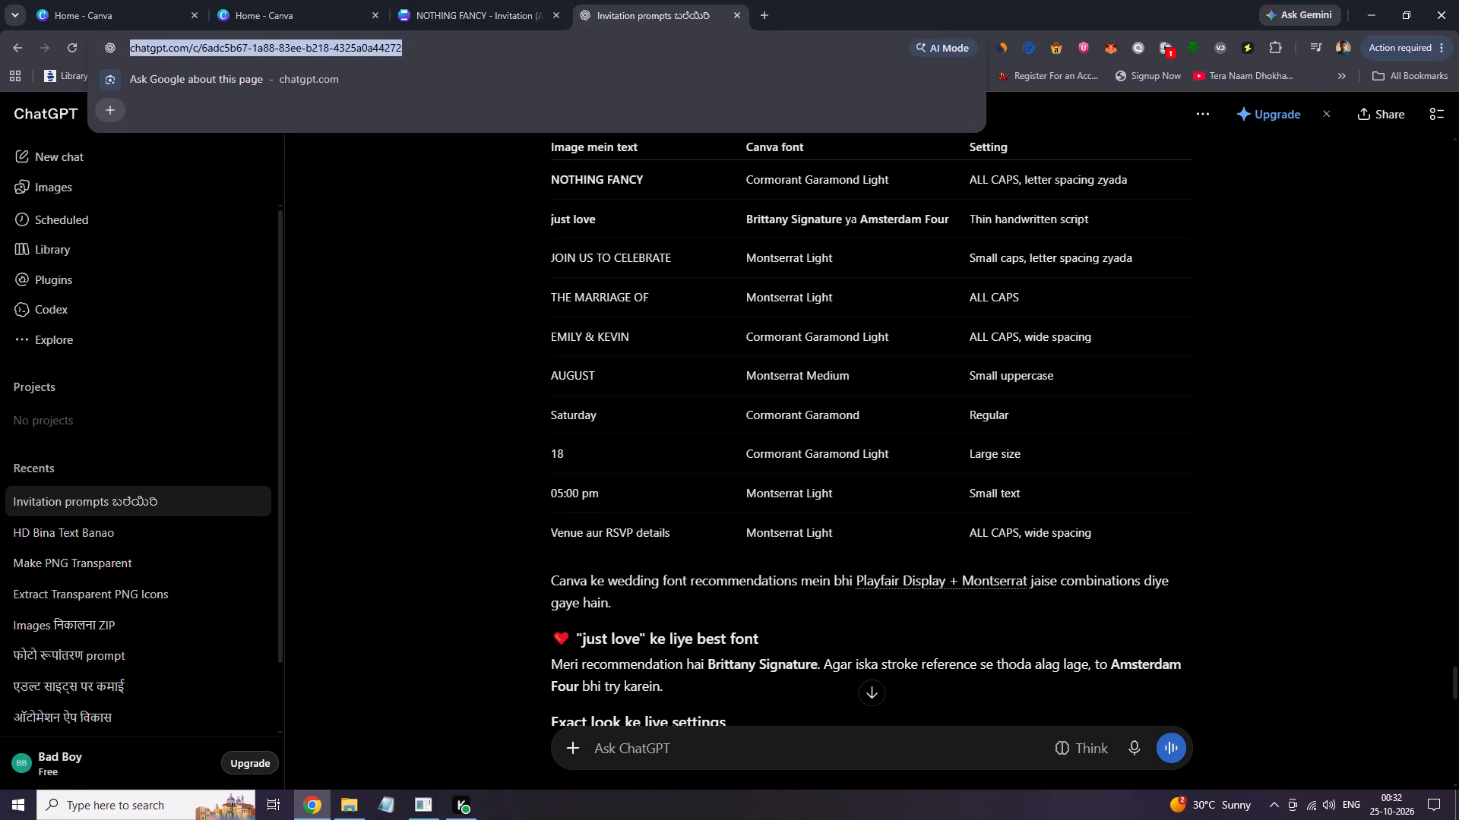
text(vis)
key(Return)
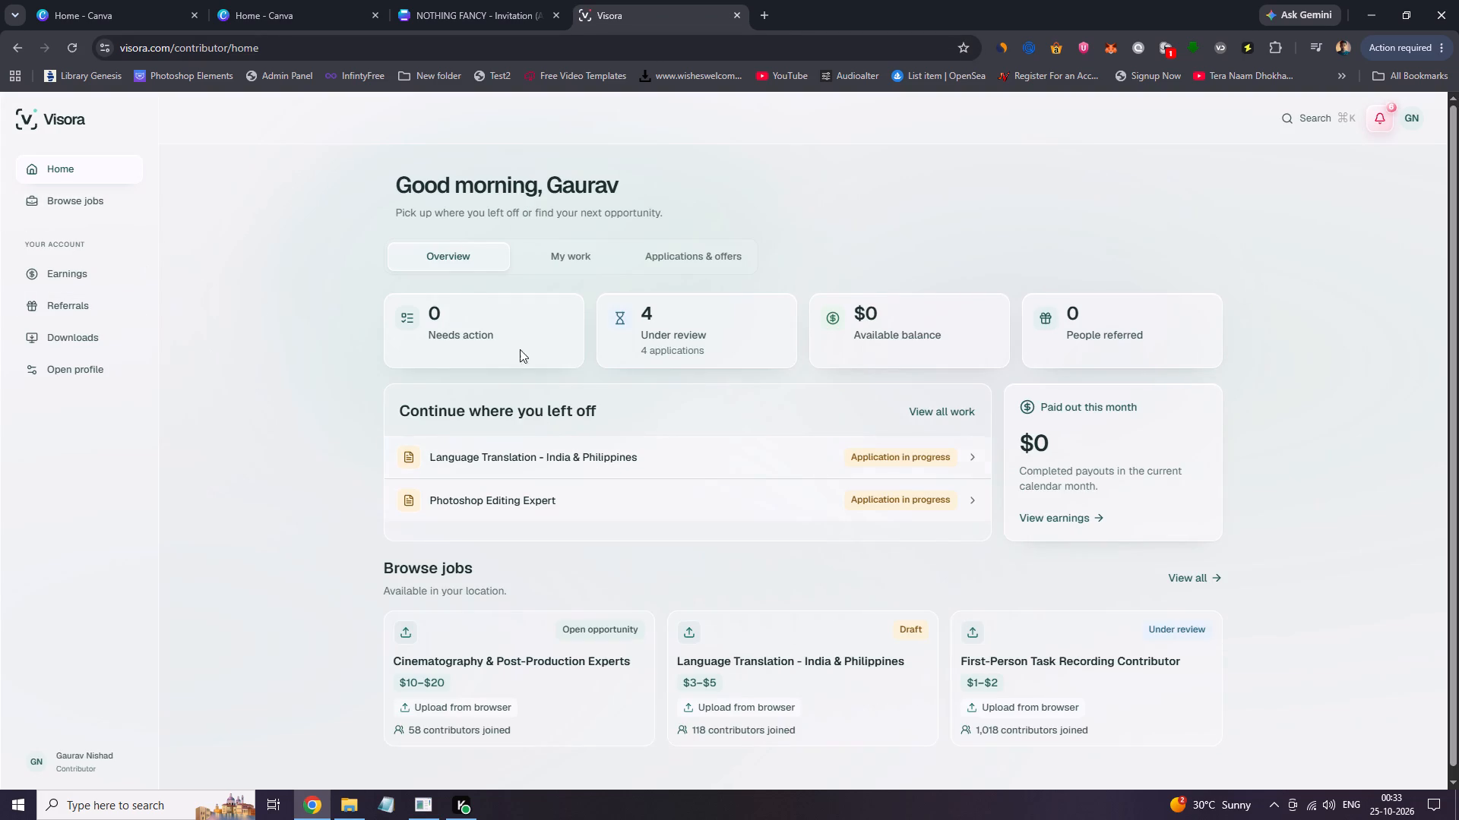
click(59, 197)
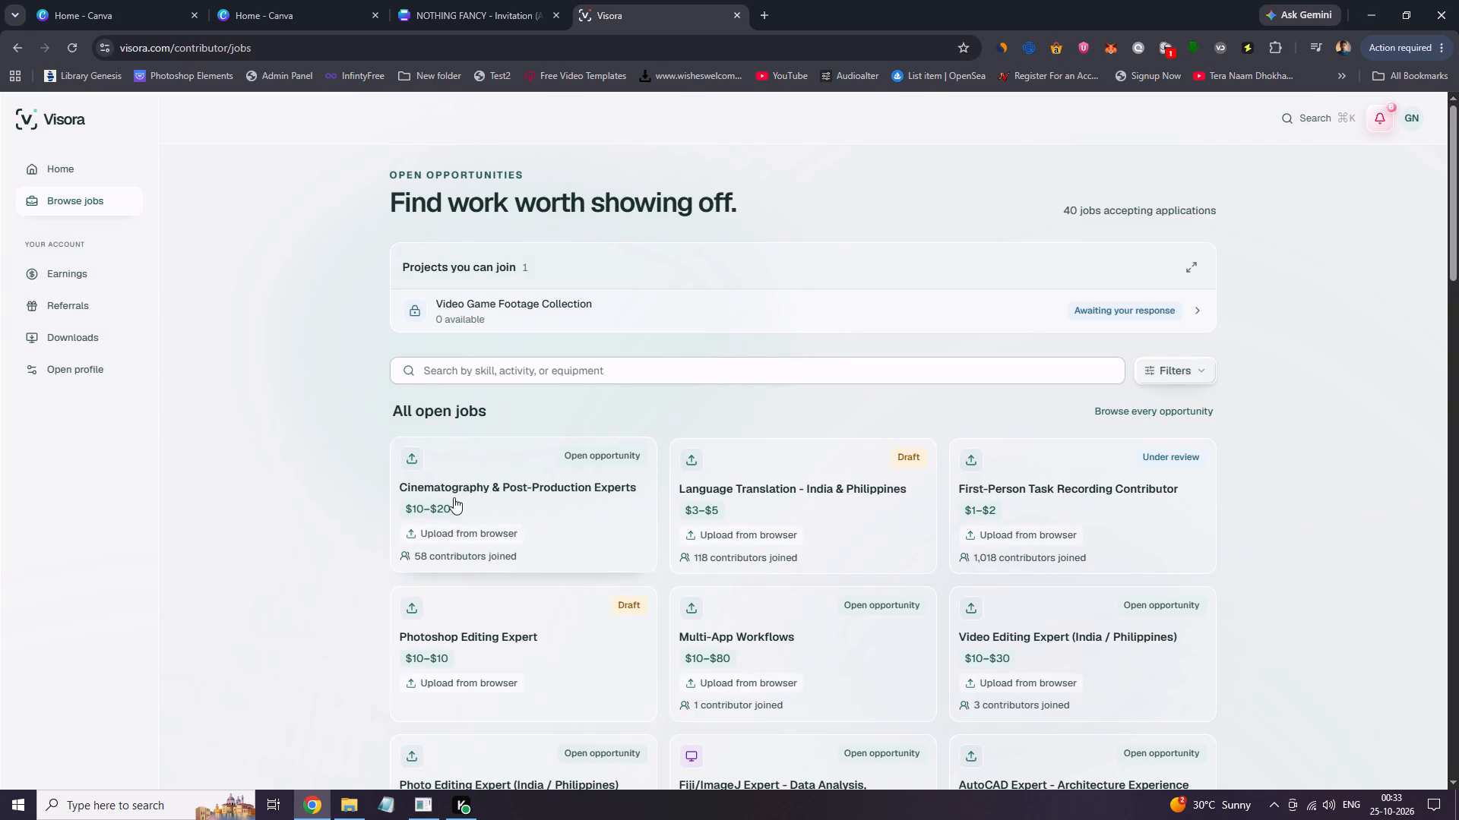
click(473, 648)
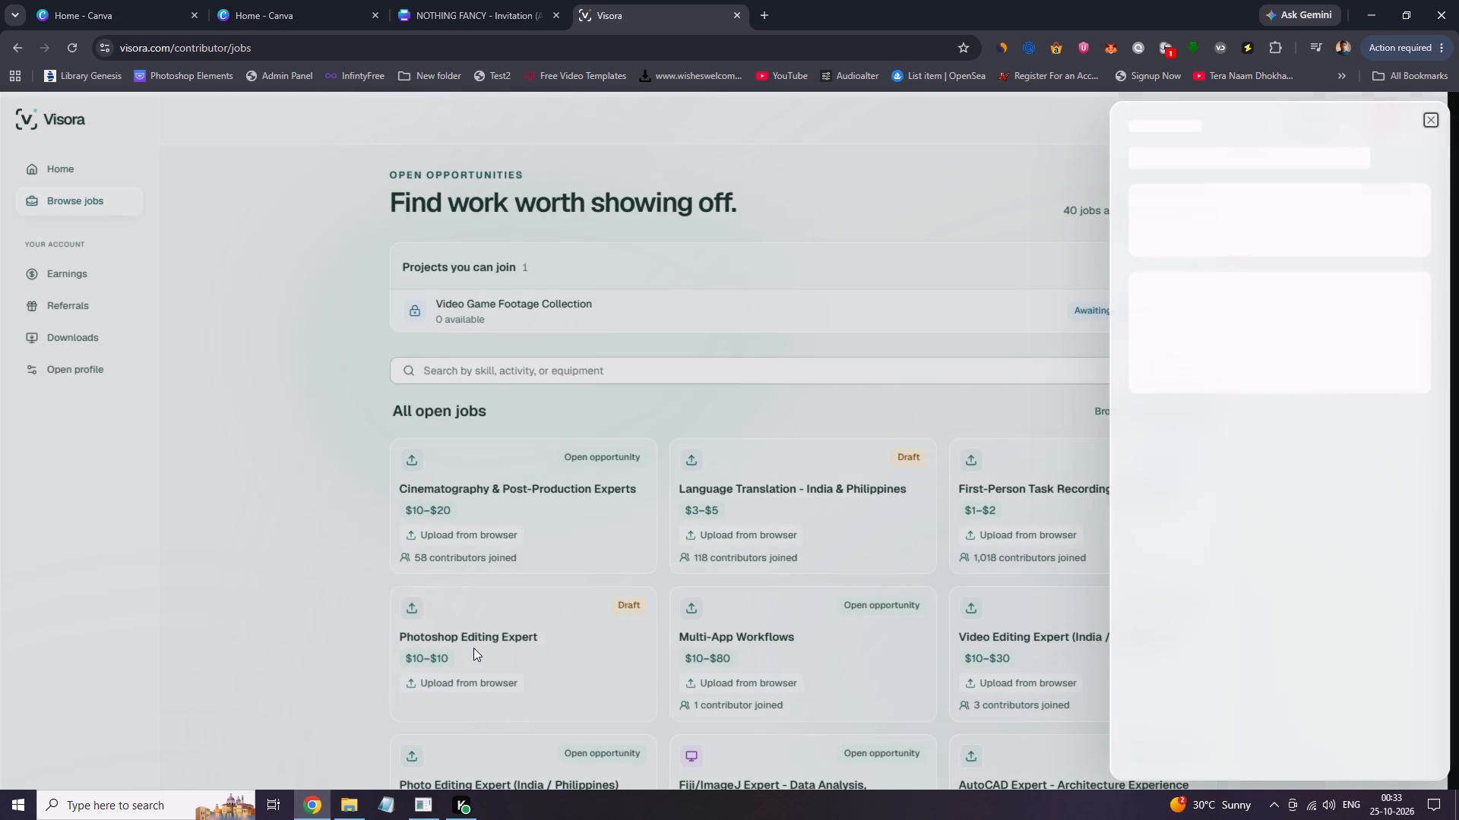
drag(1438, 327, 1444, 346)
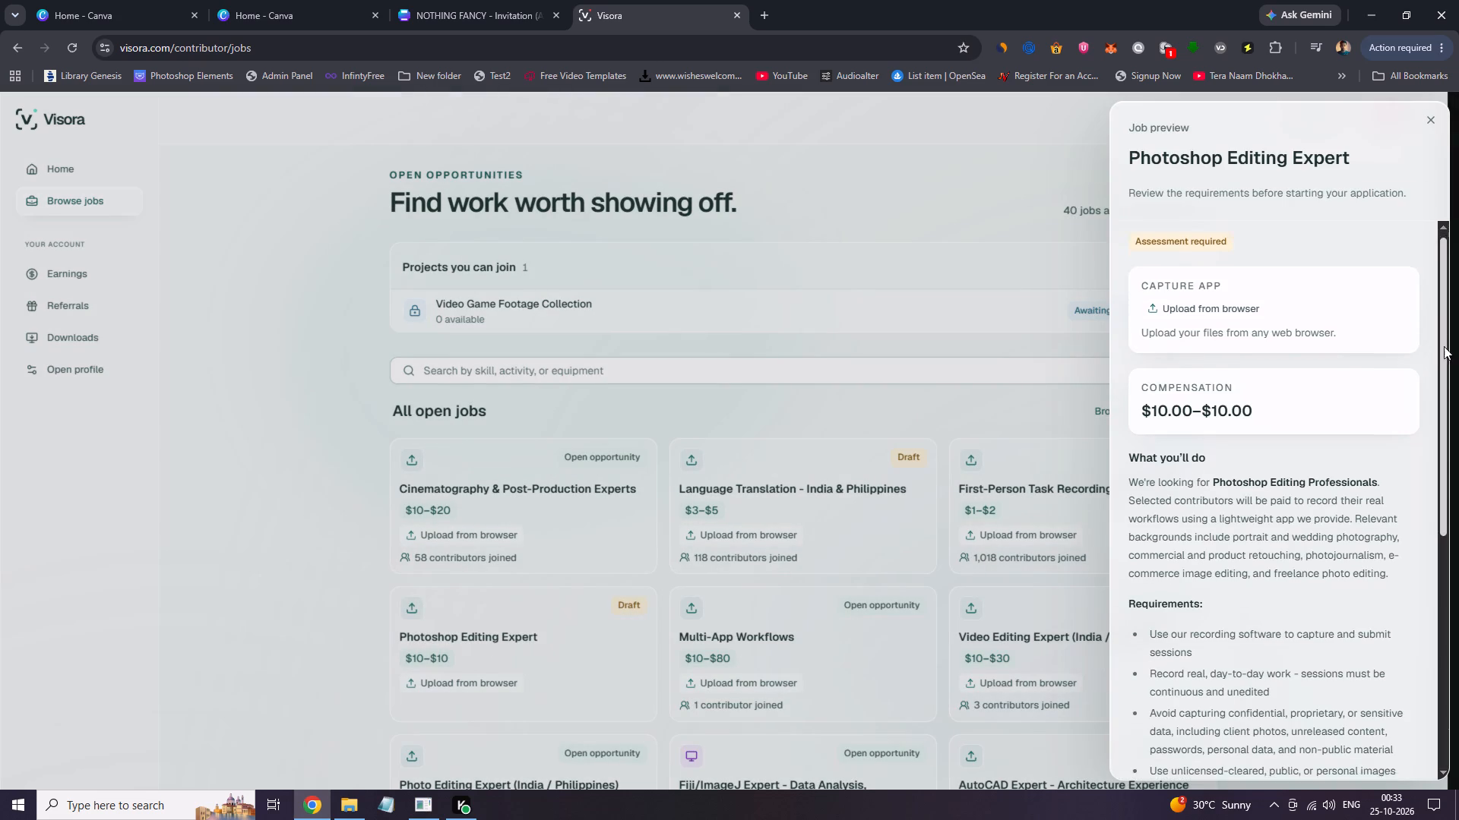
drag(1444, 346, 1455, 528)
Open the Photoshop Editing Expert application and review its requirements checklist and entry assessment.
click(1297, 756)
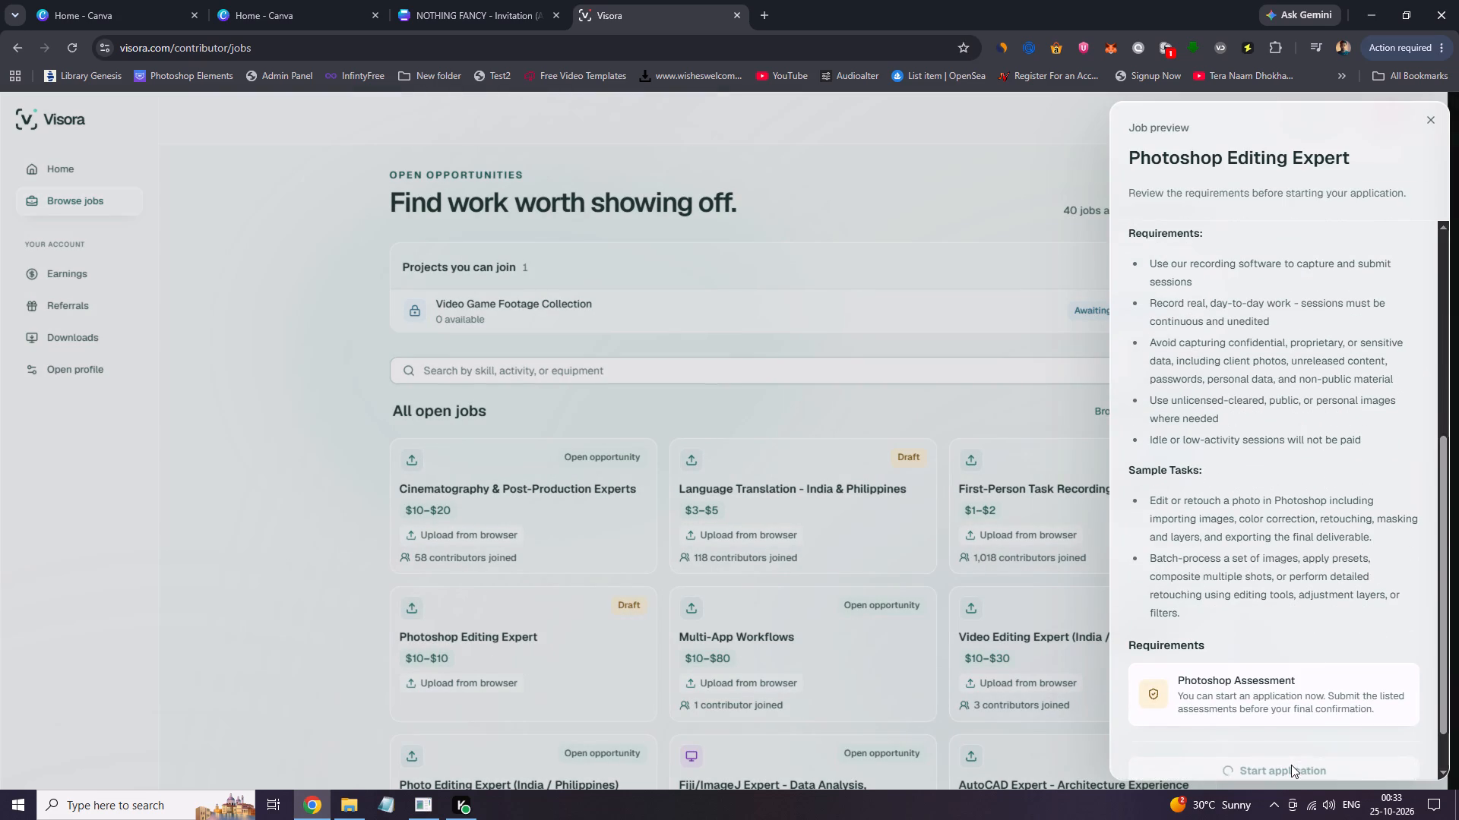
click(486, 6)
click(601, 1)
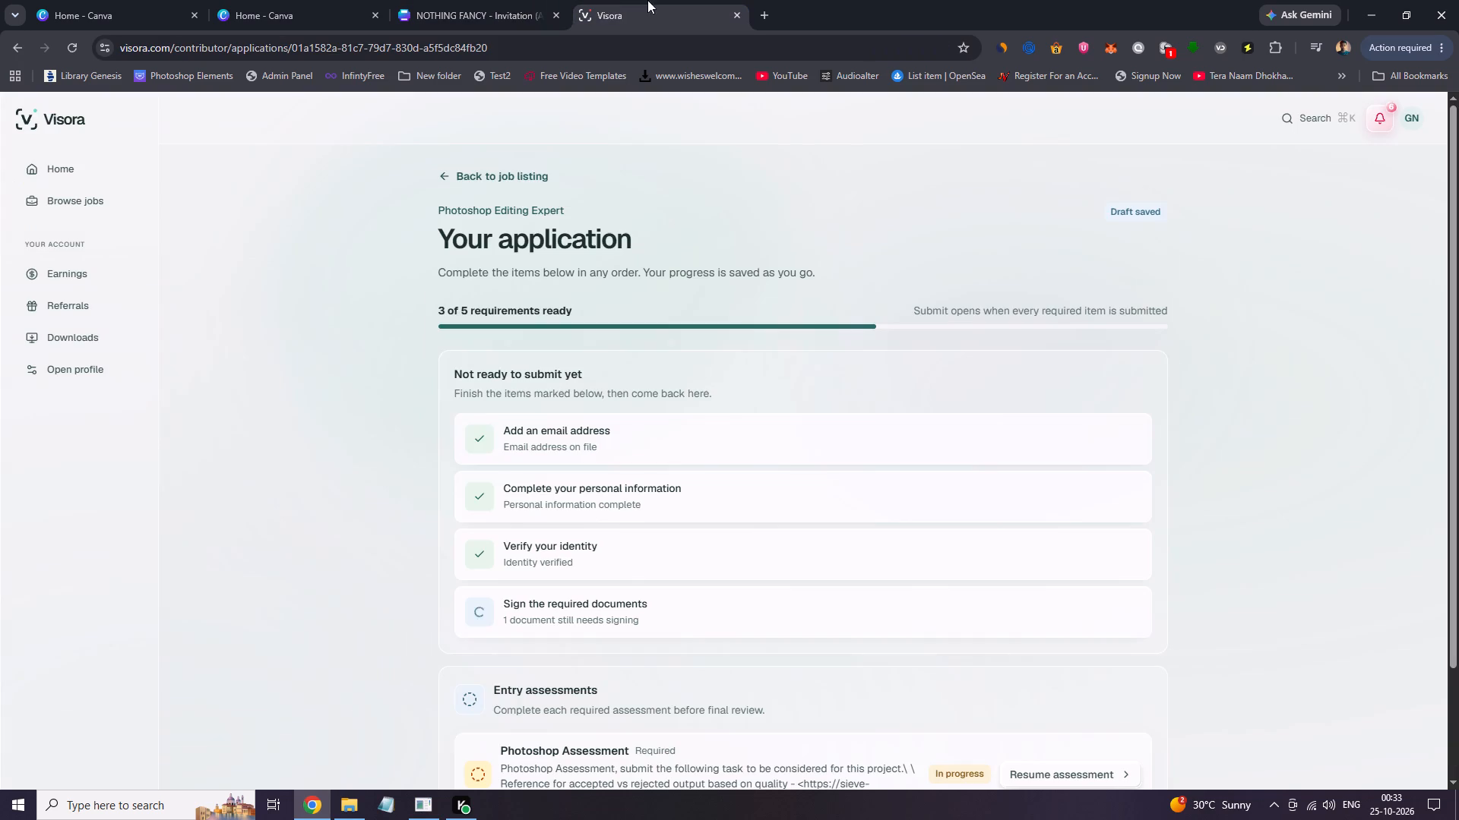
drag(1458, 129, 1458, 176)
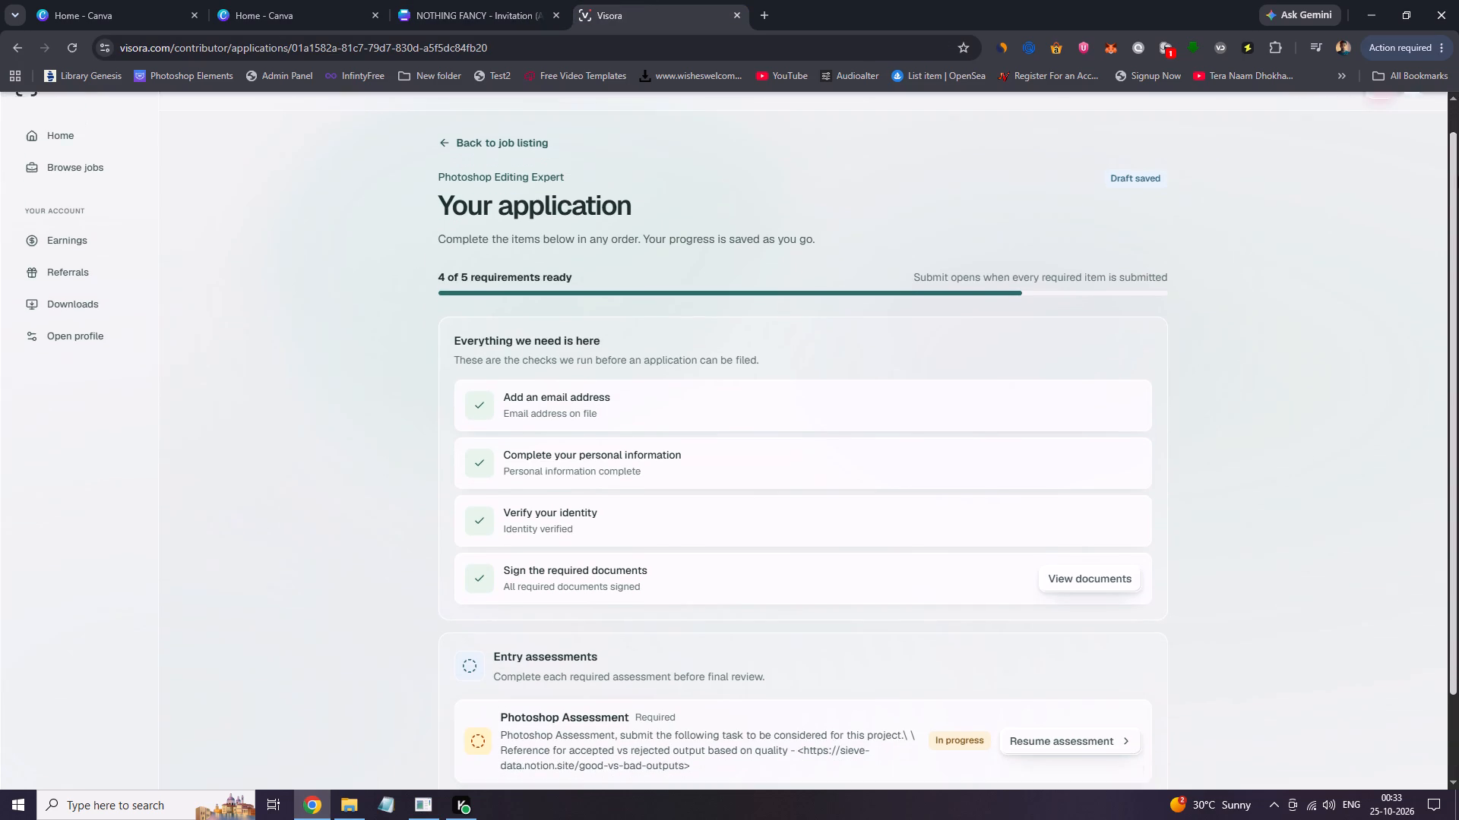
drag(1458, 176, 1455, 353)
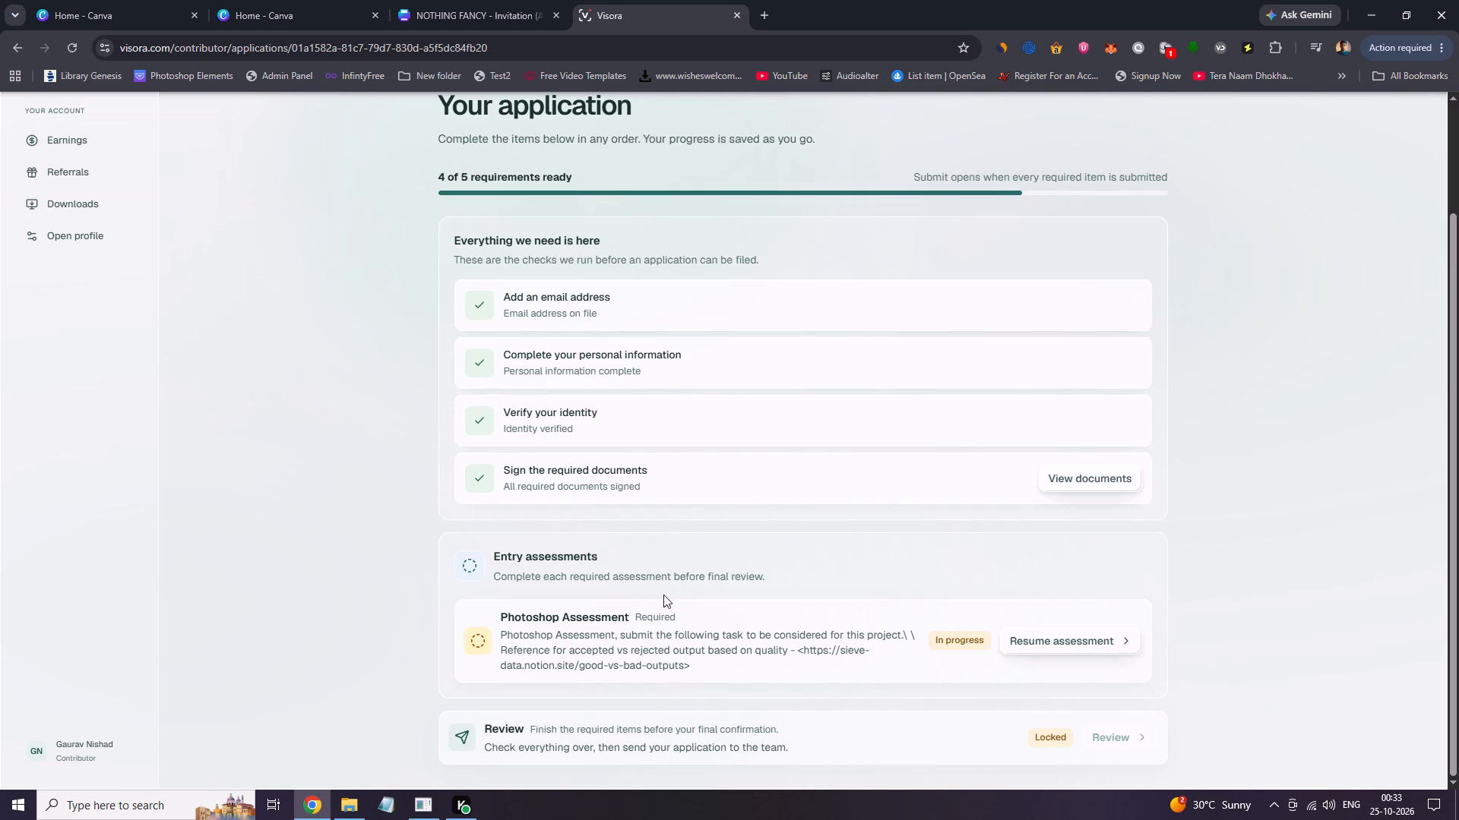
Go back to the NOTHING FANCY design and look over its front and back pages.
click(424, 7)
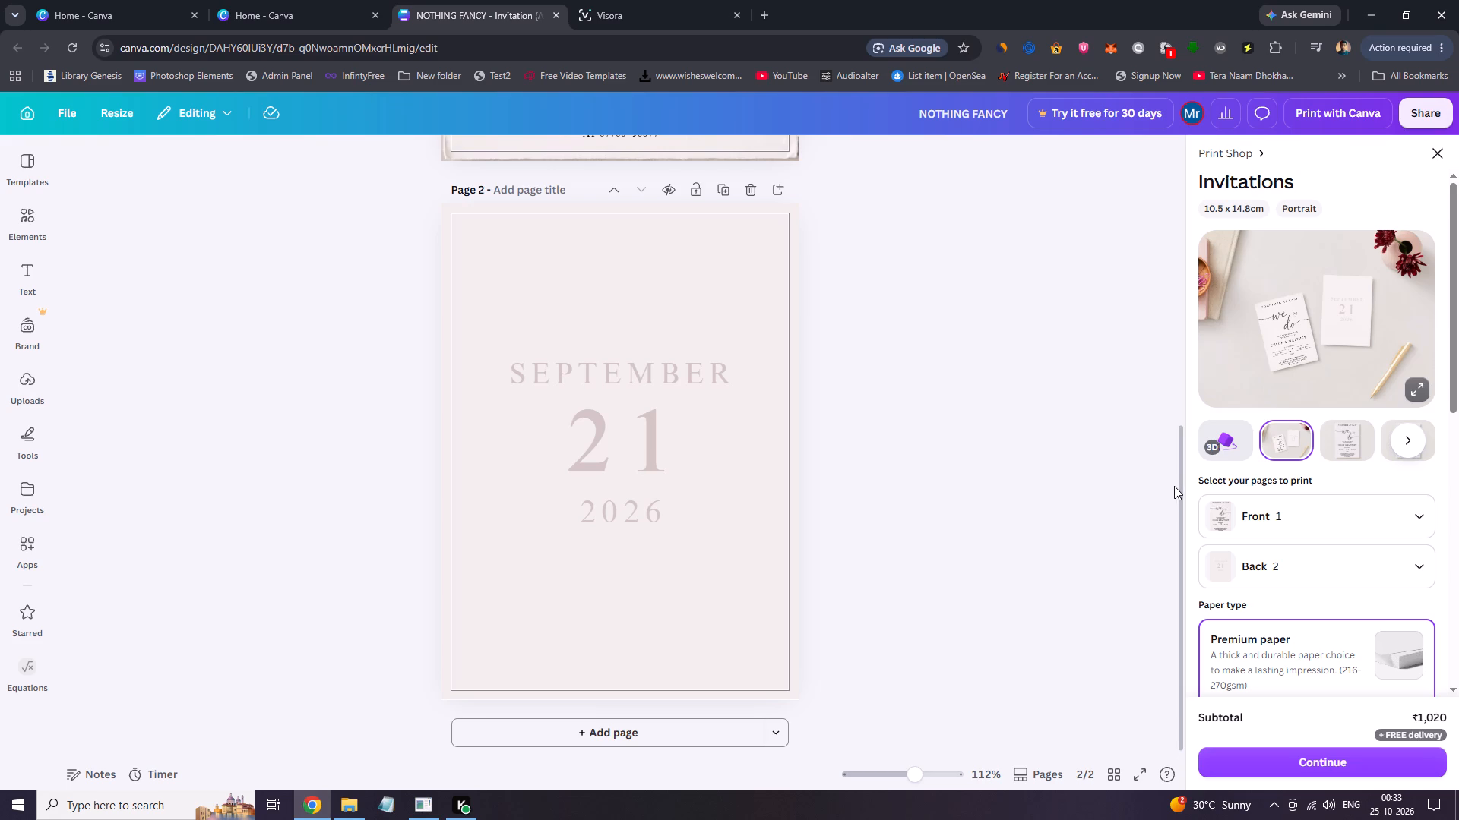
drag(1180, 490, 1163, 301)
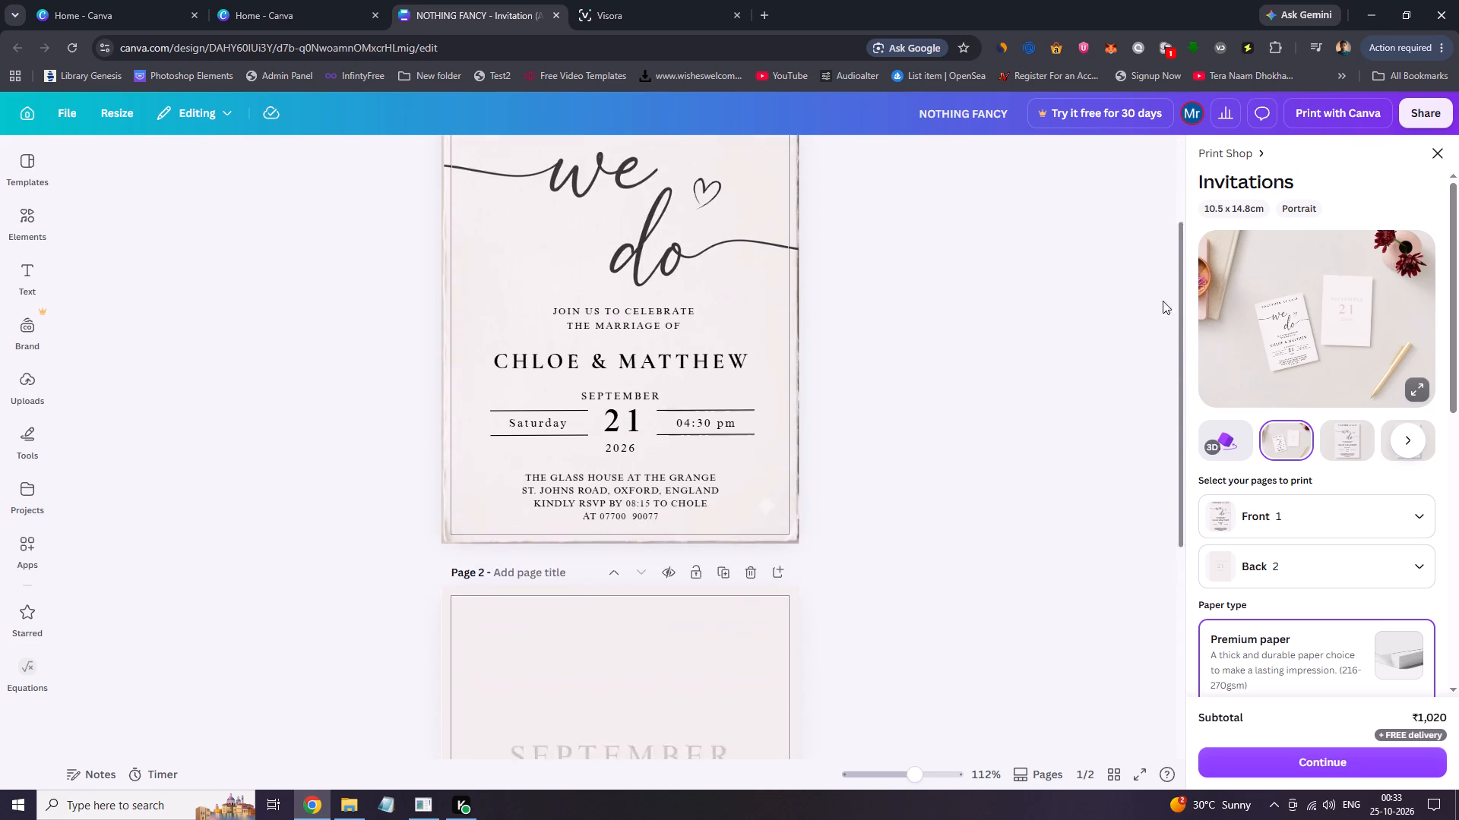
drag(1163, 301, 1166, 466)
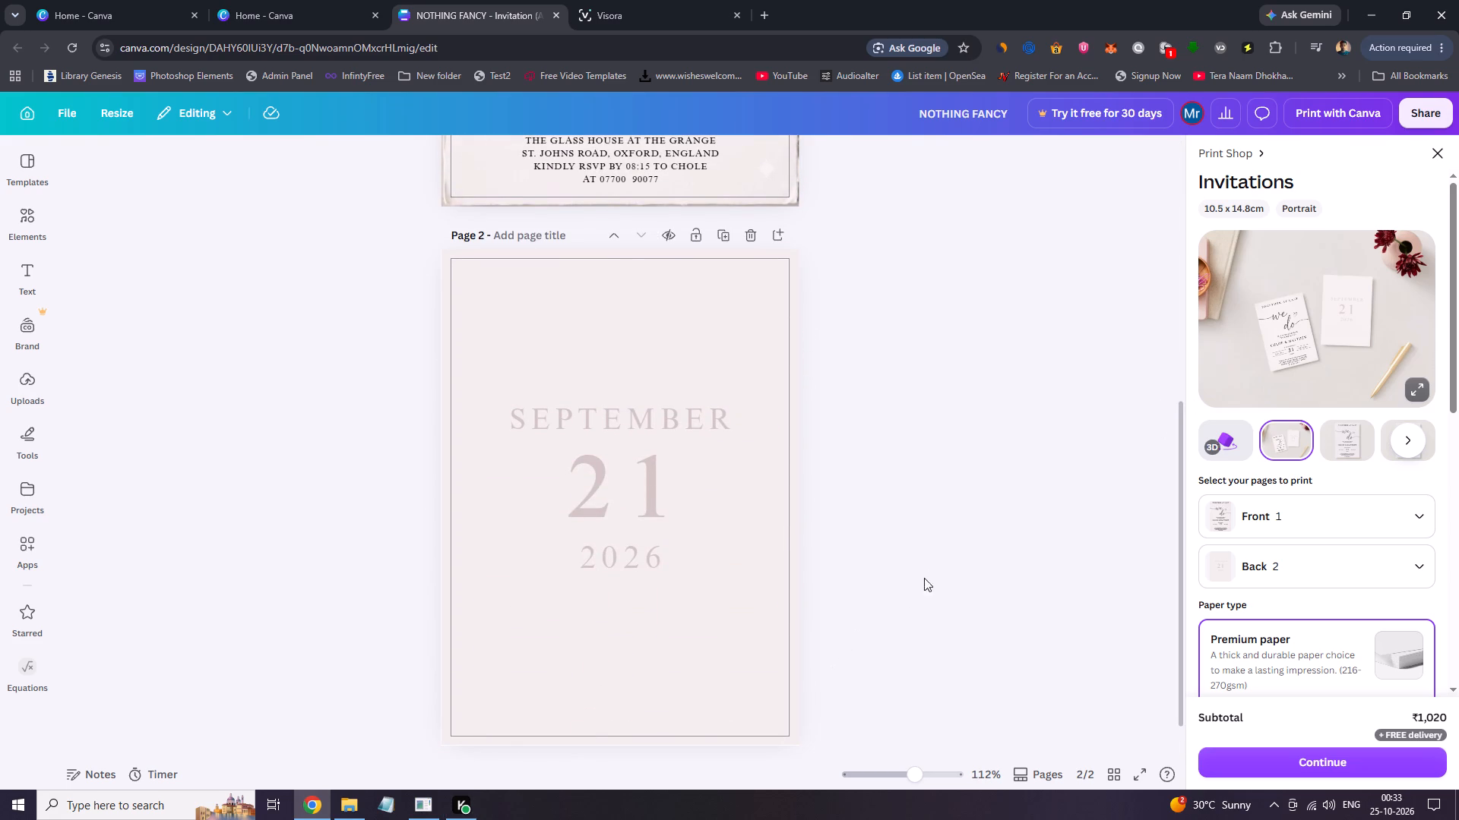
click(930, 570)
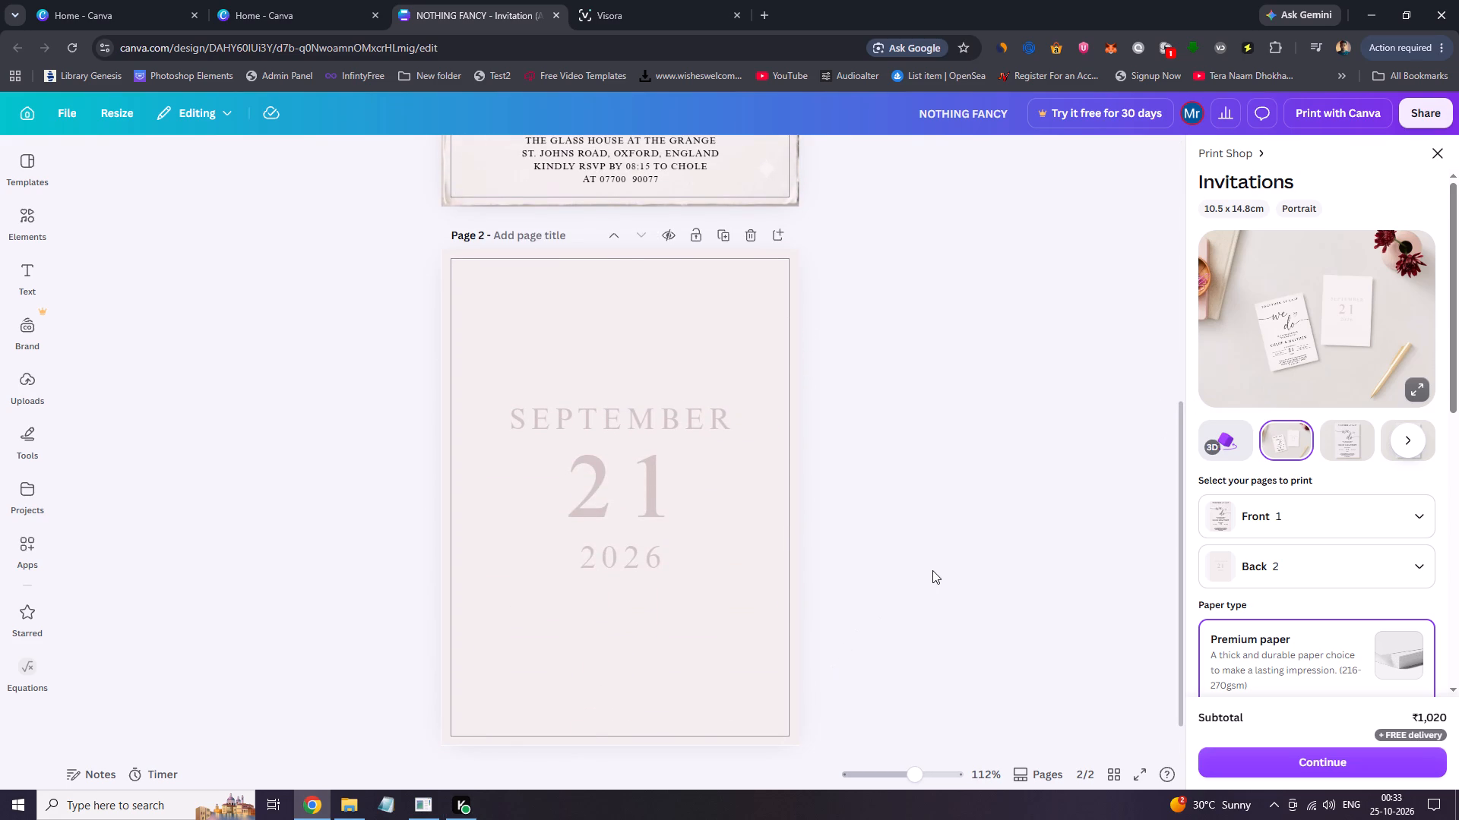